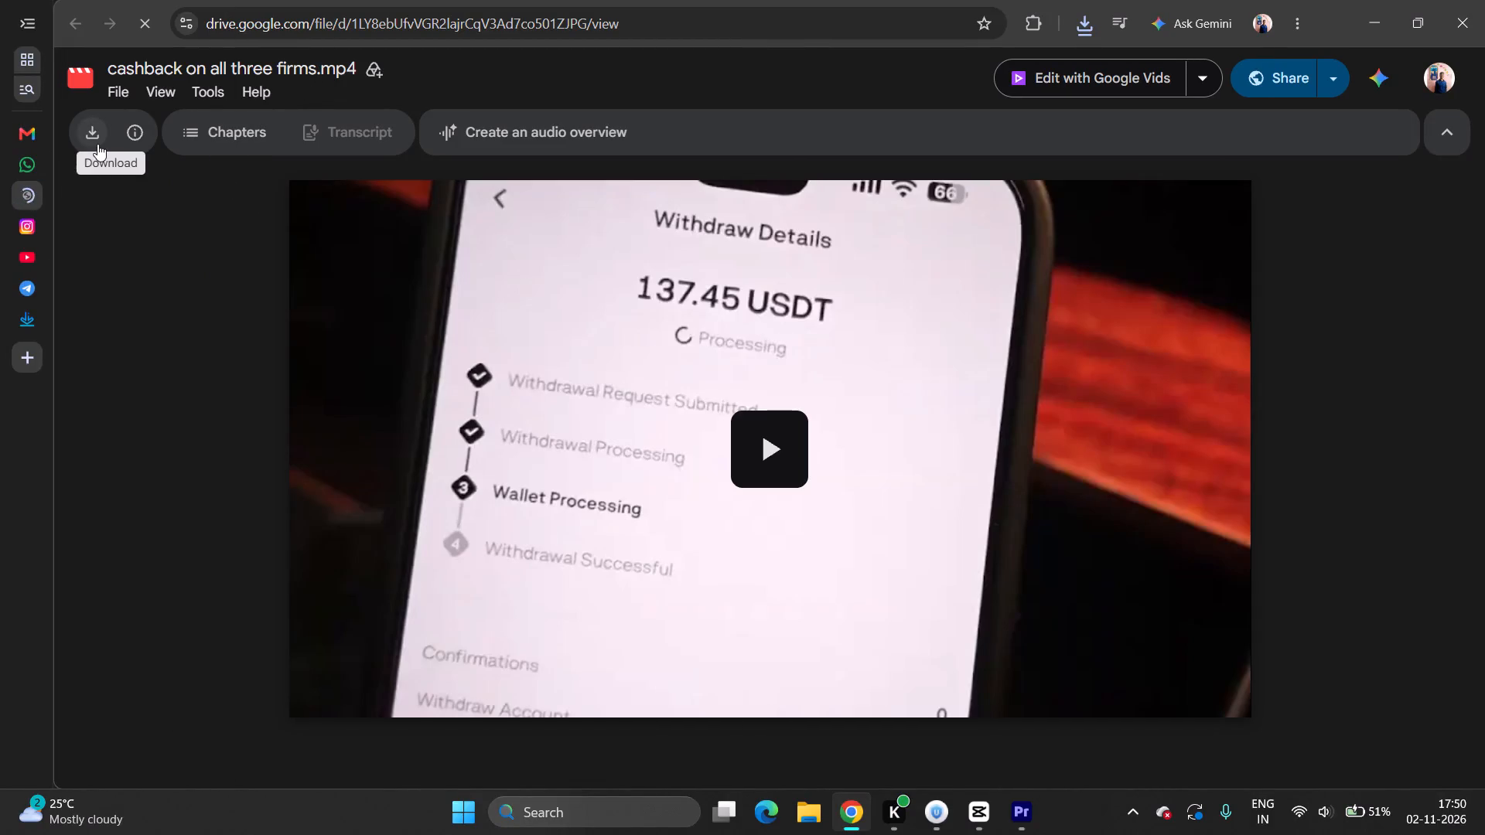
Download the video cashback on all three firms.mp4 from Google Drive, proceeding without a virus scan.
left_click(97, 144)
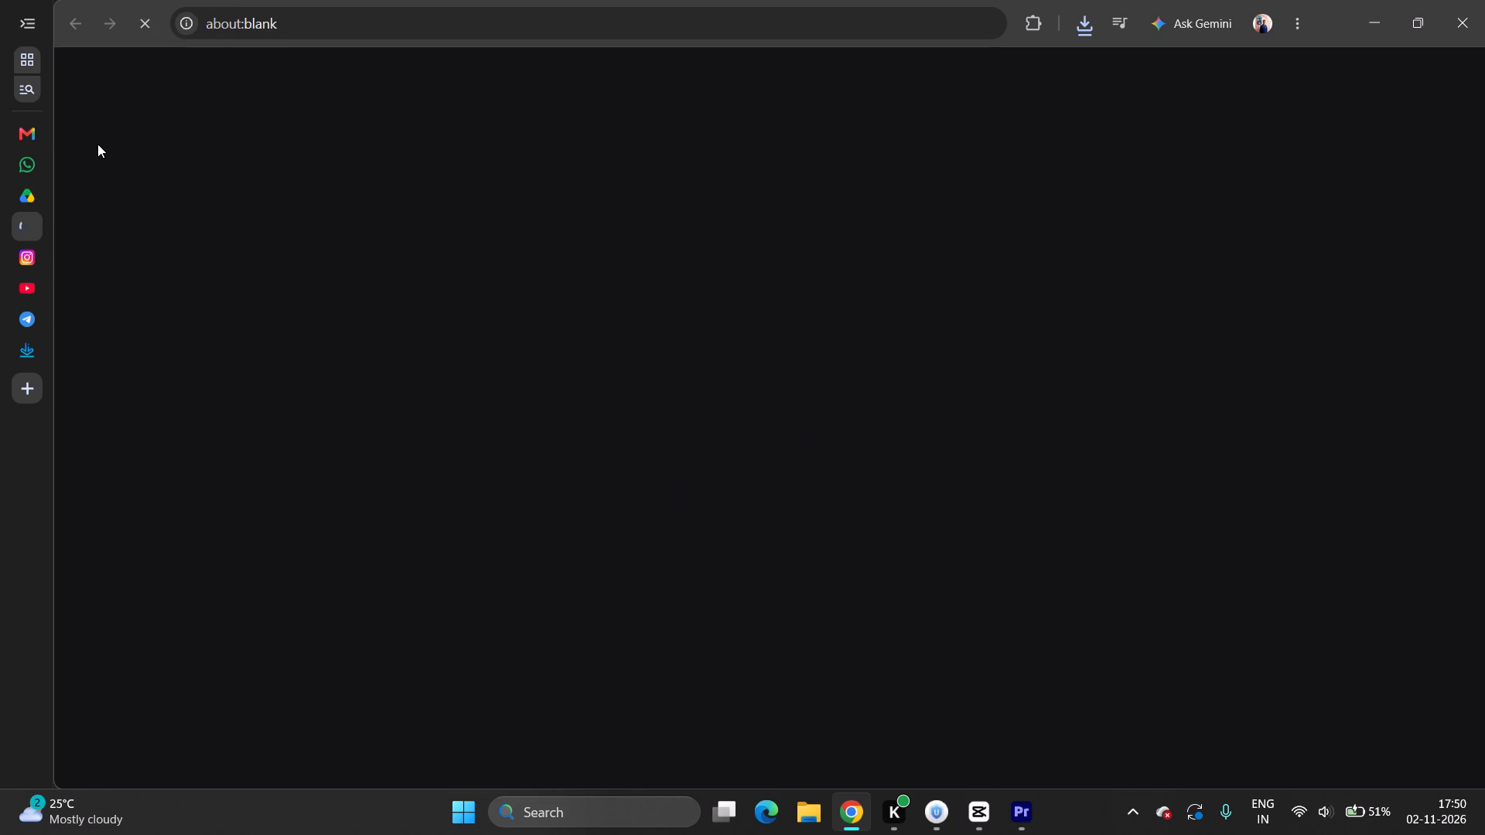
left_click(645, 204)
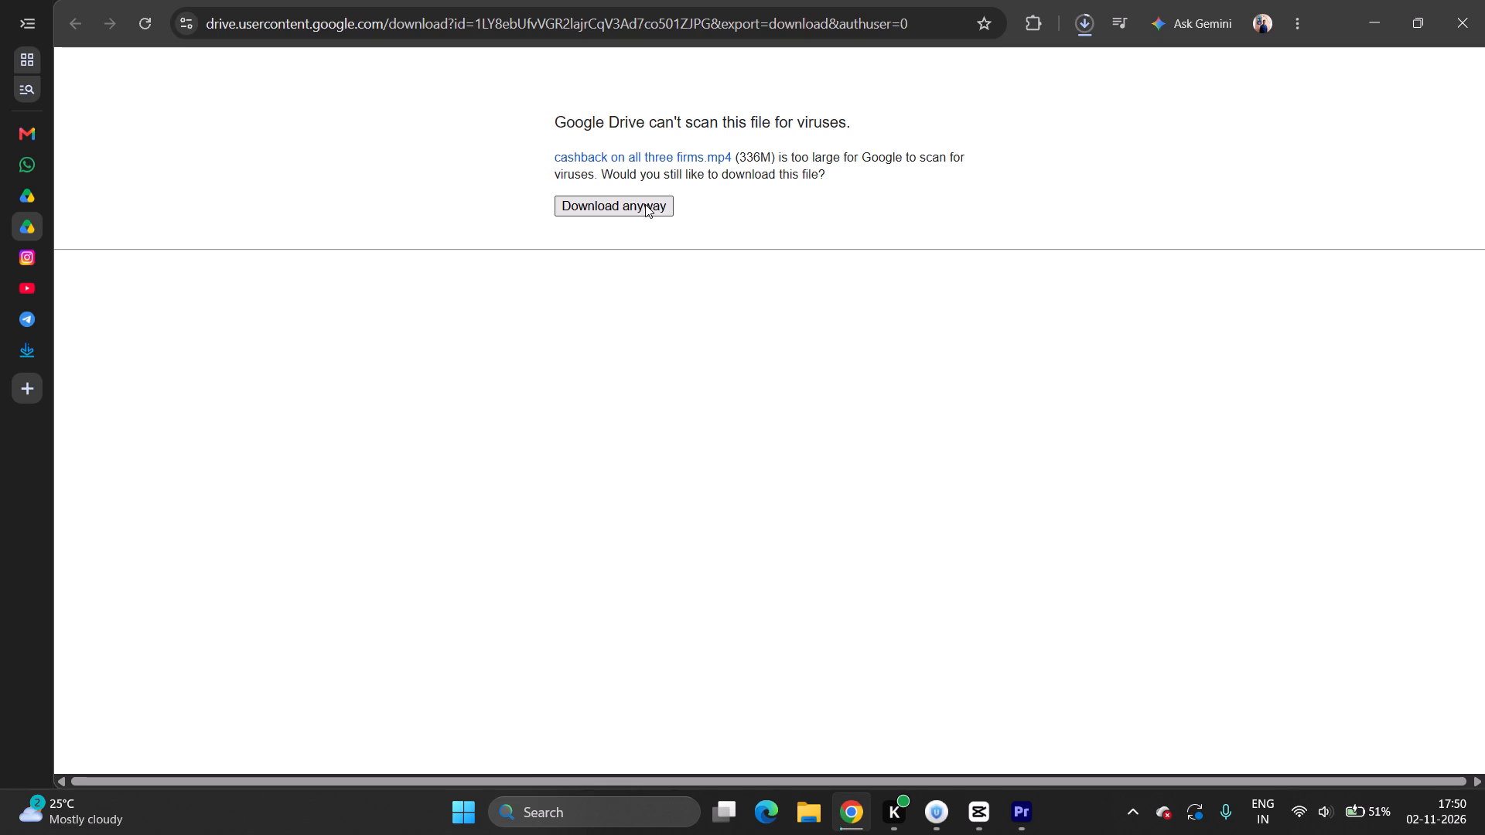
Switch to the himanshu project in Adobe Premiere.
left_click(1026, 813)
left_click(490, 628)
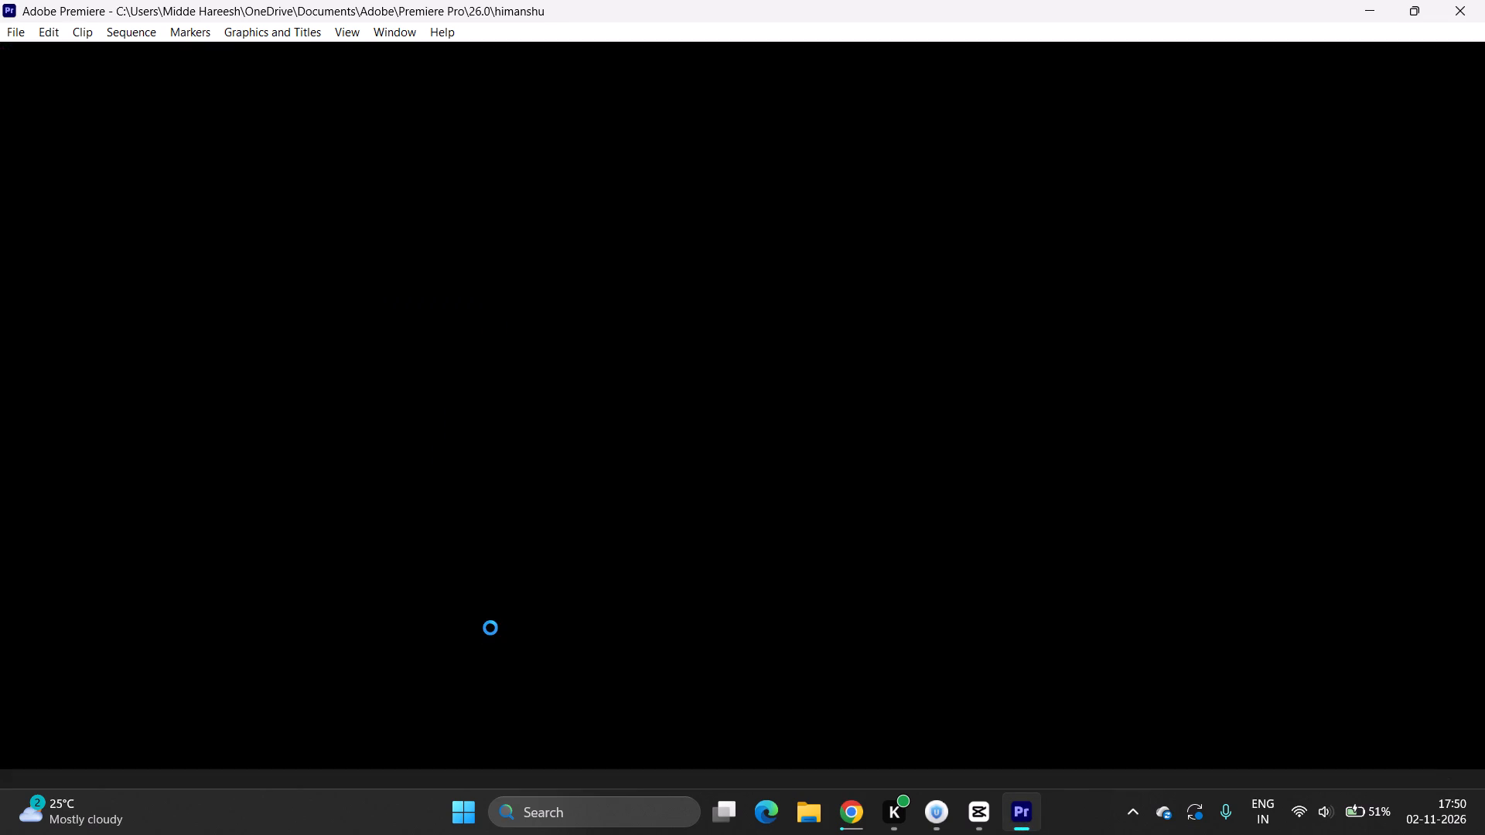
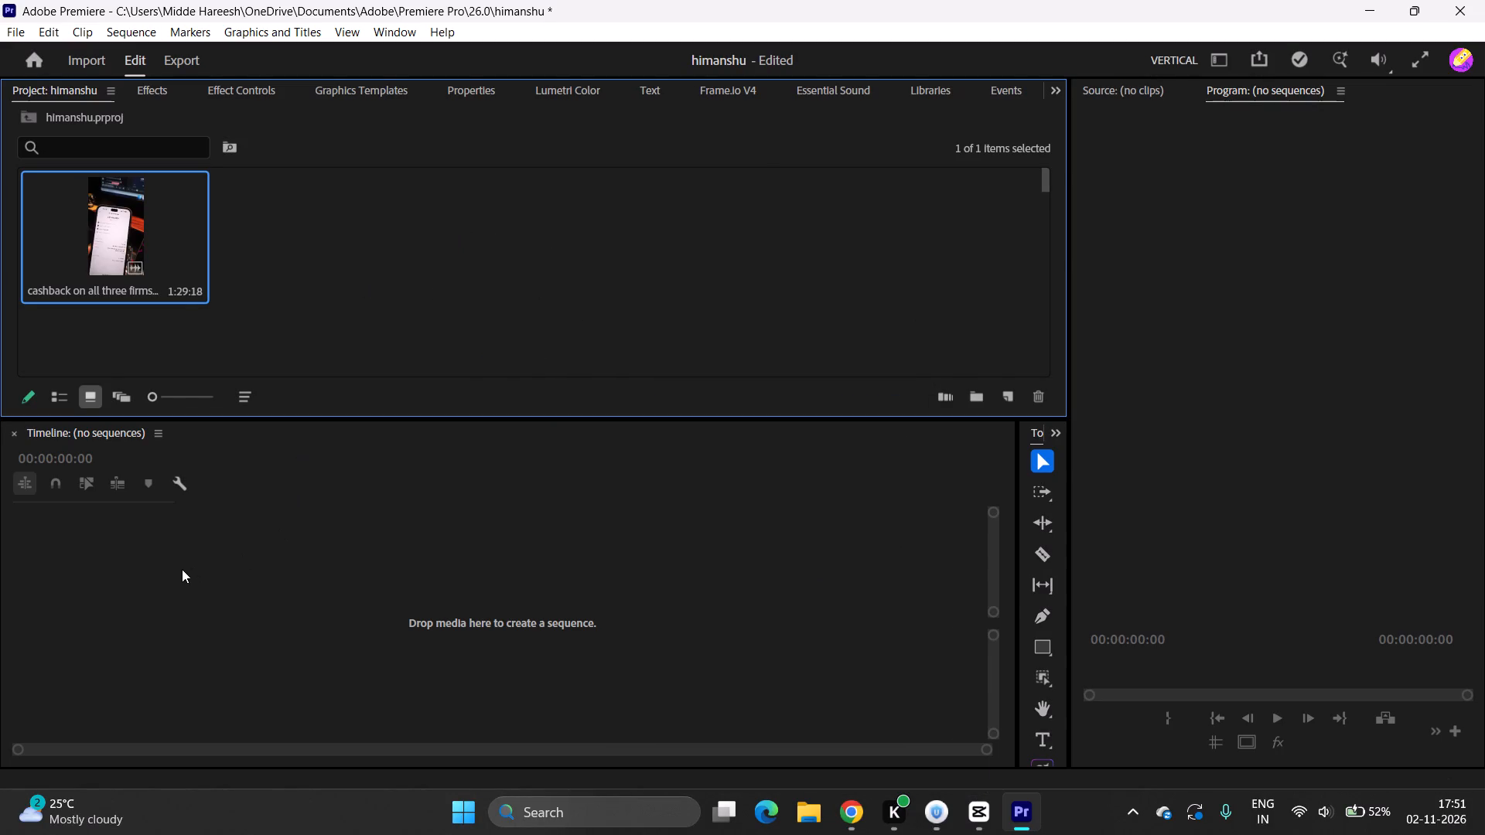
Create a sequence from the cashback on all three firms clip by placing it in the empty timeline.
left_click_drag(135, 250, 170, 591)
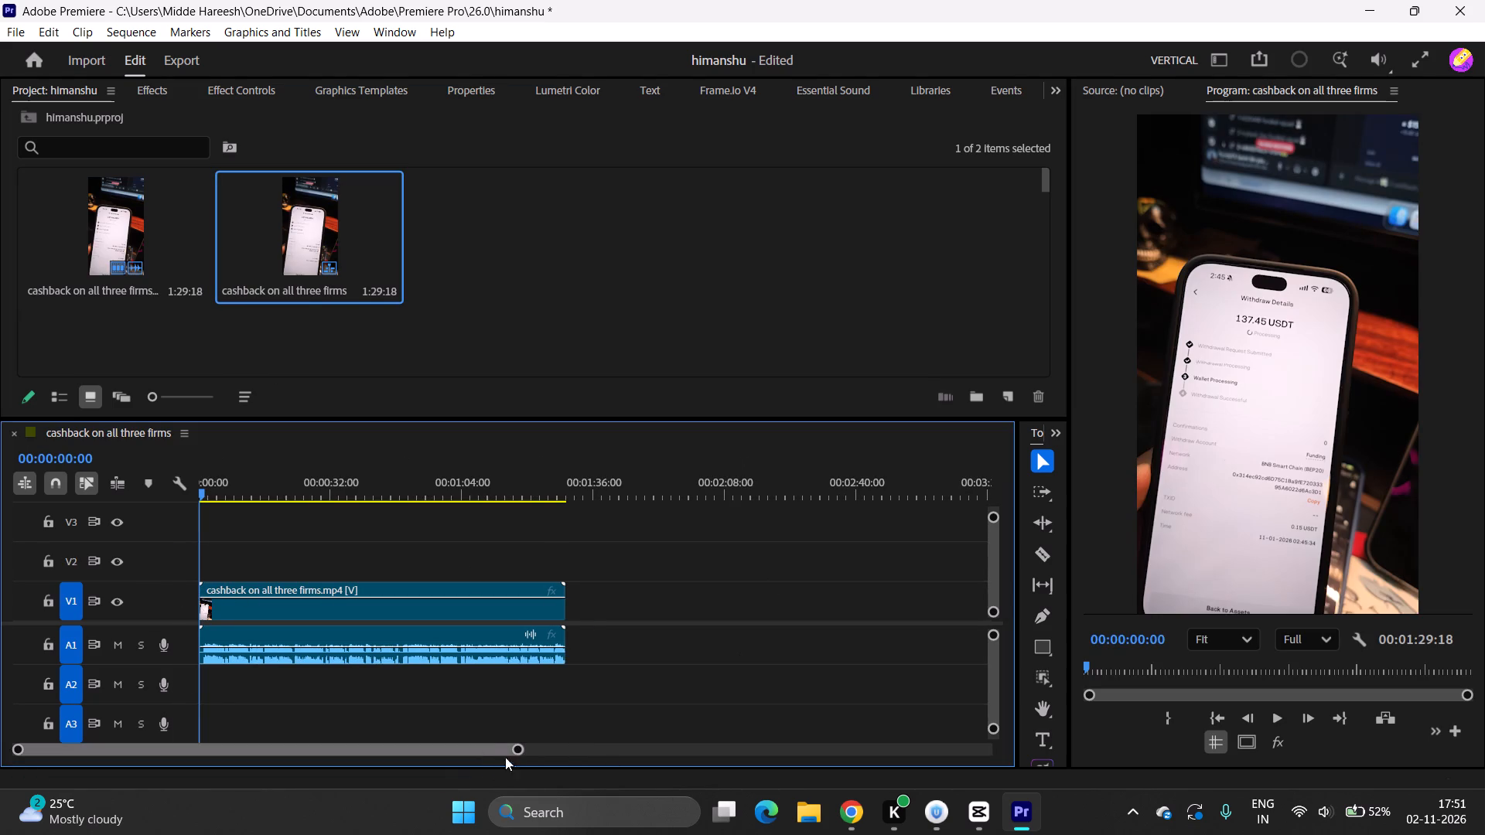
Play the cashback on all three firms sequence from its start to review the opening footage.
left_click_drag(514, 749, 135, 761)
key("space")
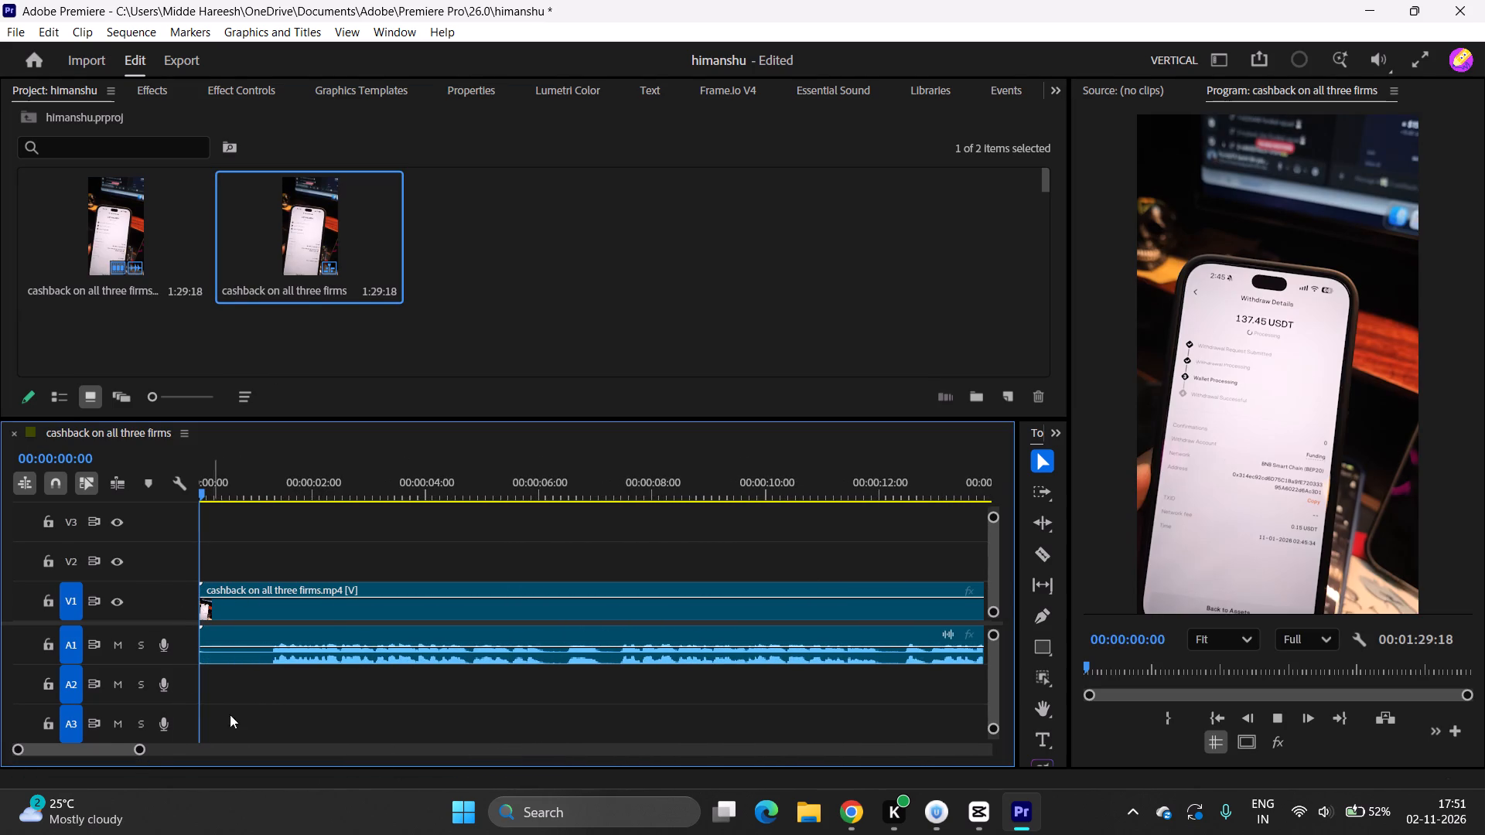
In Premiere Pro, cut off the silent opening of cashback on all three firms.mp4, about 1.3 seconds, and ripple delete the gap.
key("space")
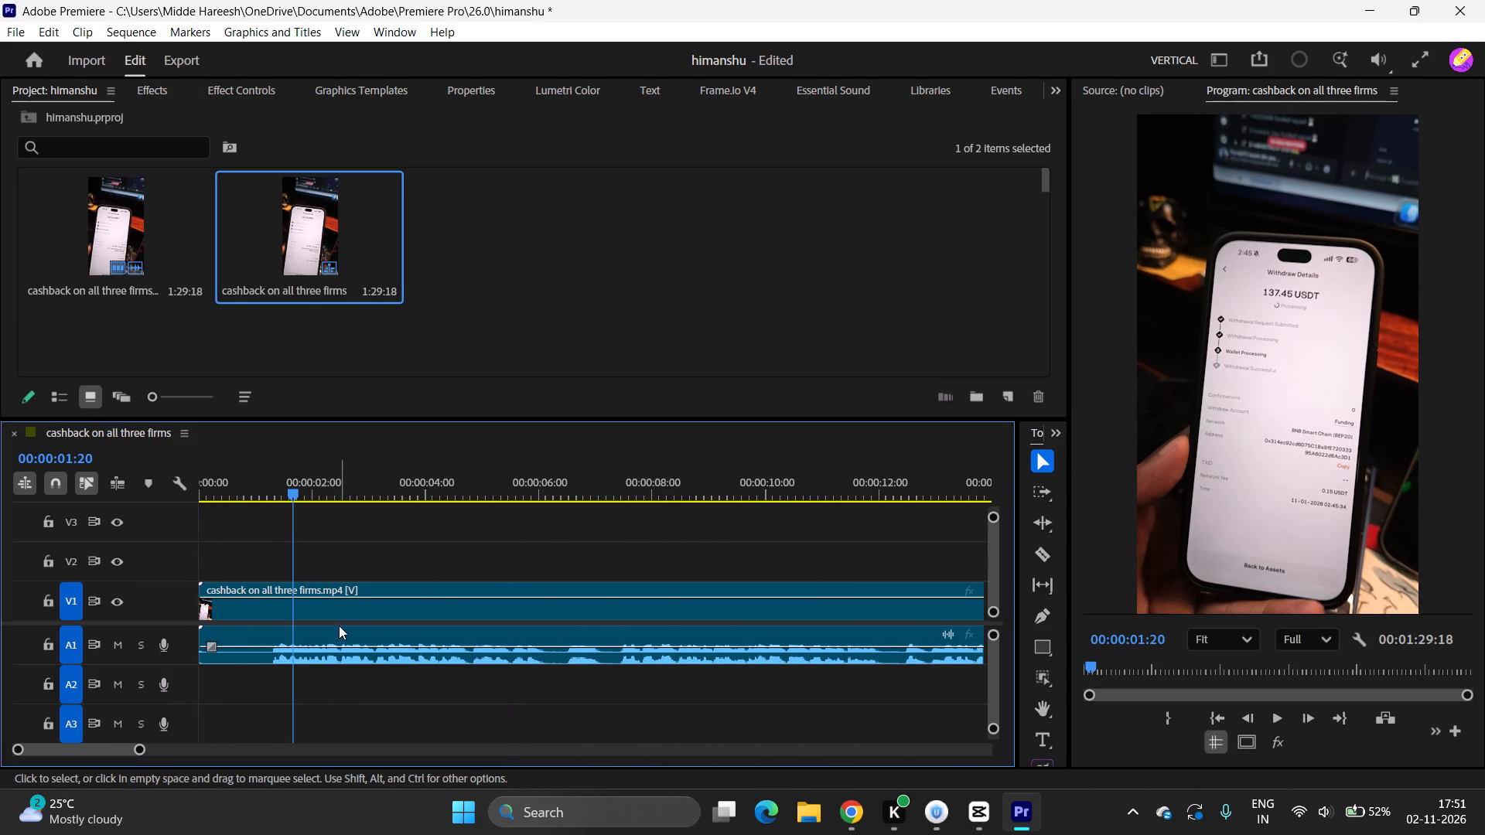
key("c")
left_click(271, 659)
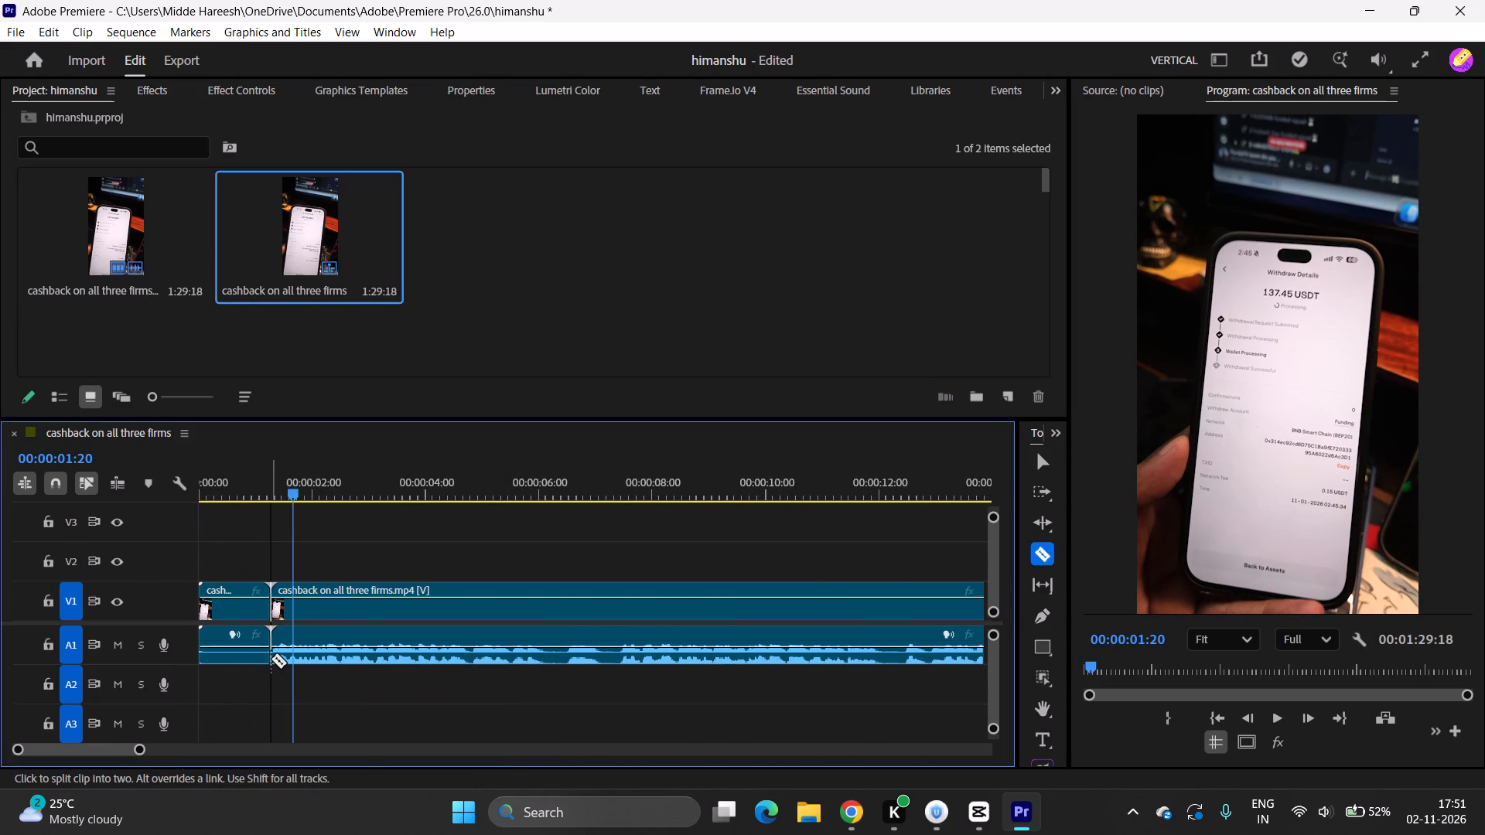
key("v")
left_click(237, 576)
left_click(237, 591)
key("BackSpace")
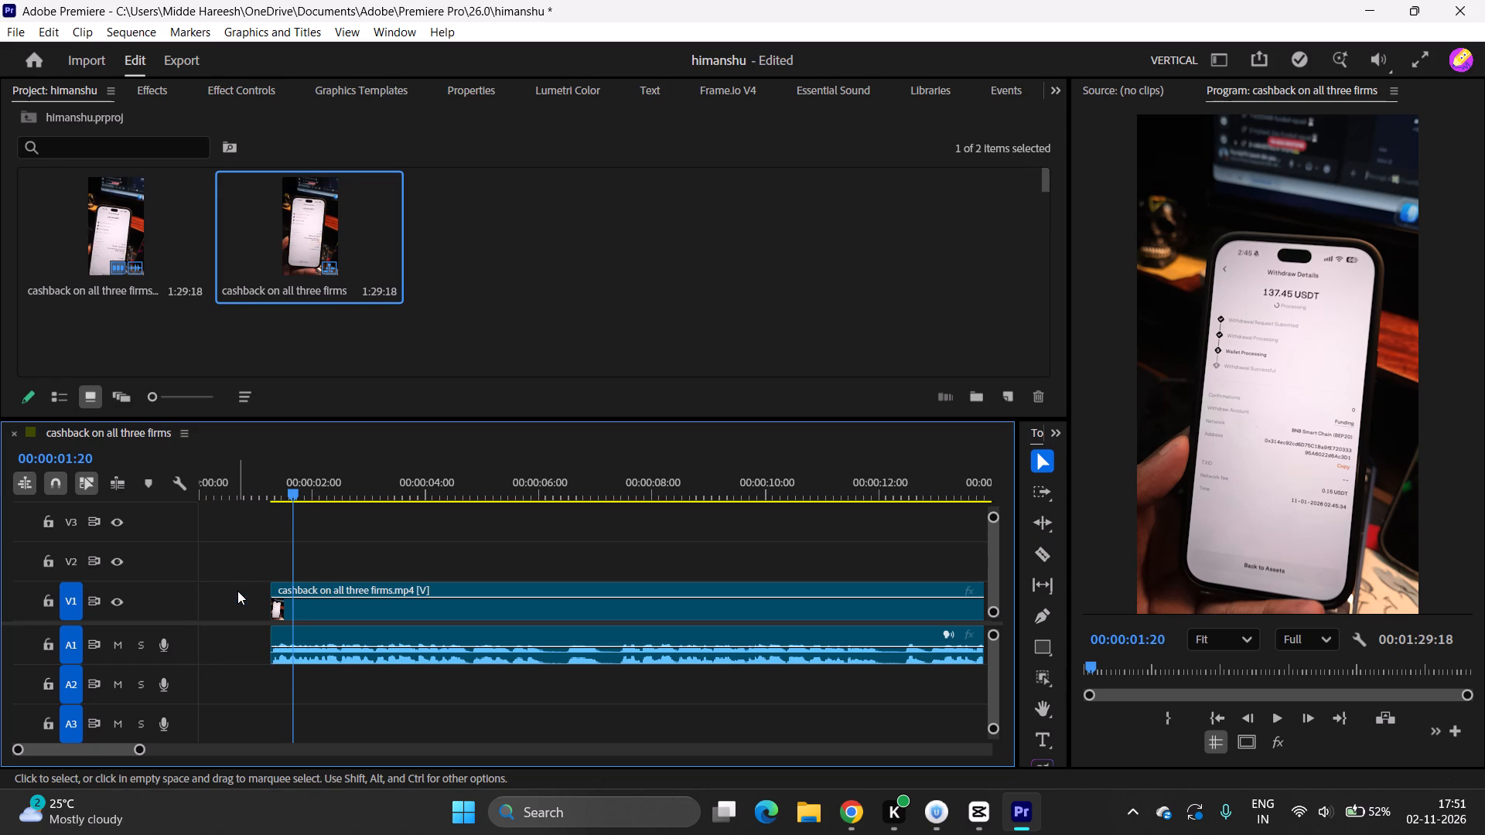
right_click(237, 591)
left_click(272, 607)
Play the trimmed sequence from its beginning to about 16 seconds to check the speech for pauses.
key("space")
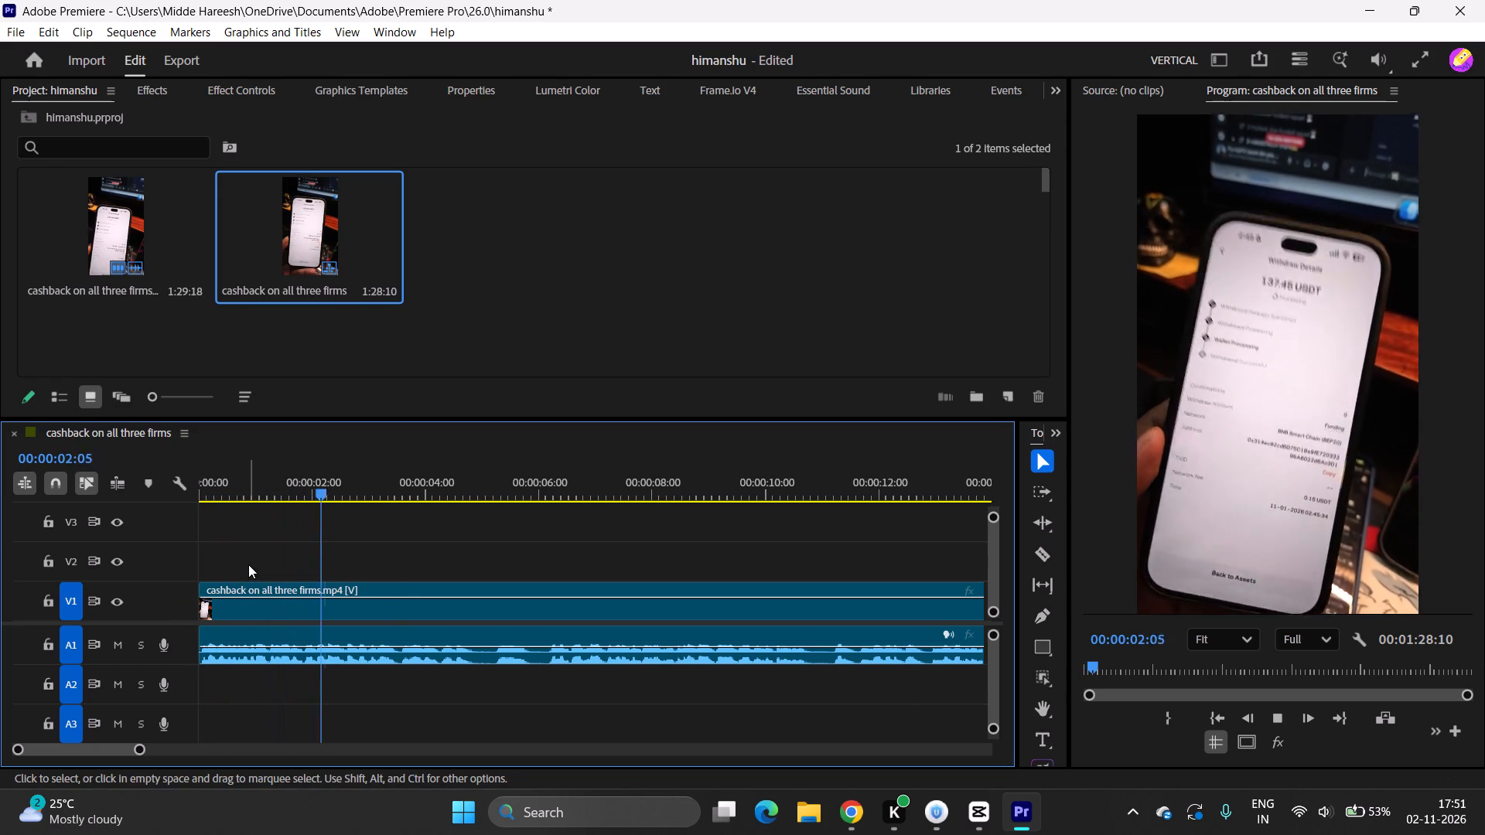
key("space")
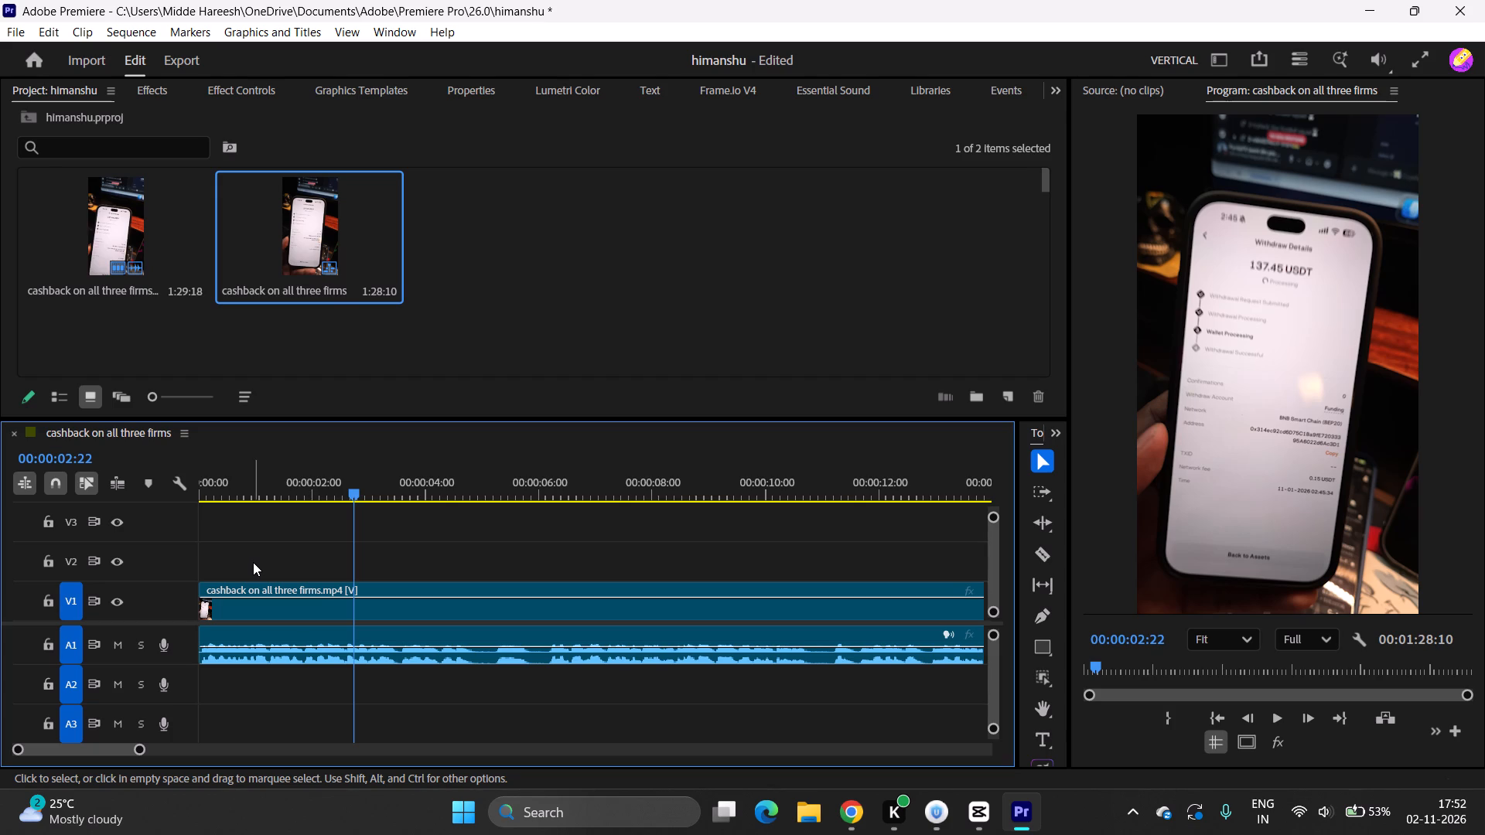
key("space")
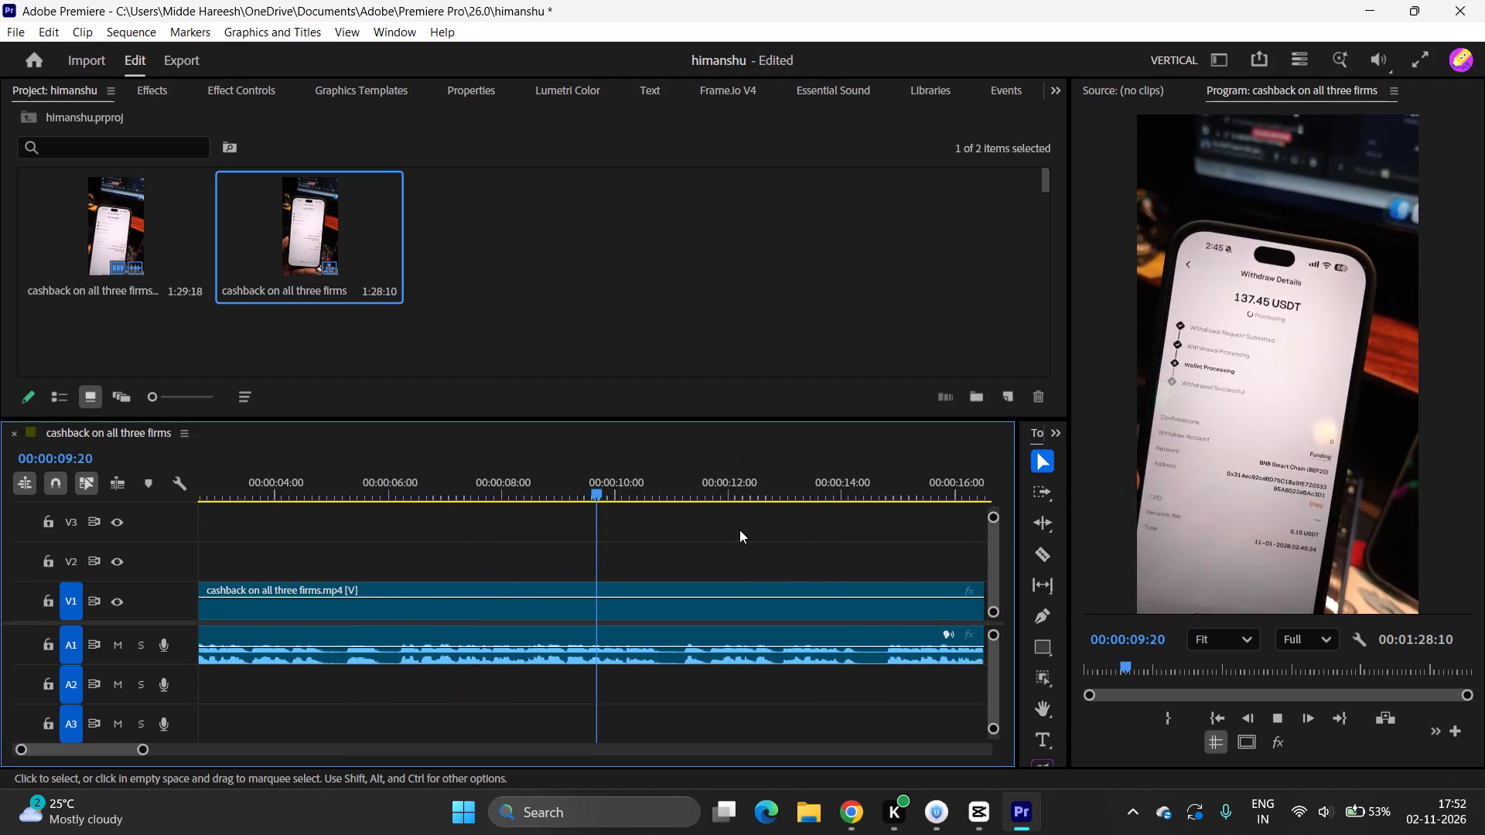
key("v")
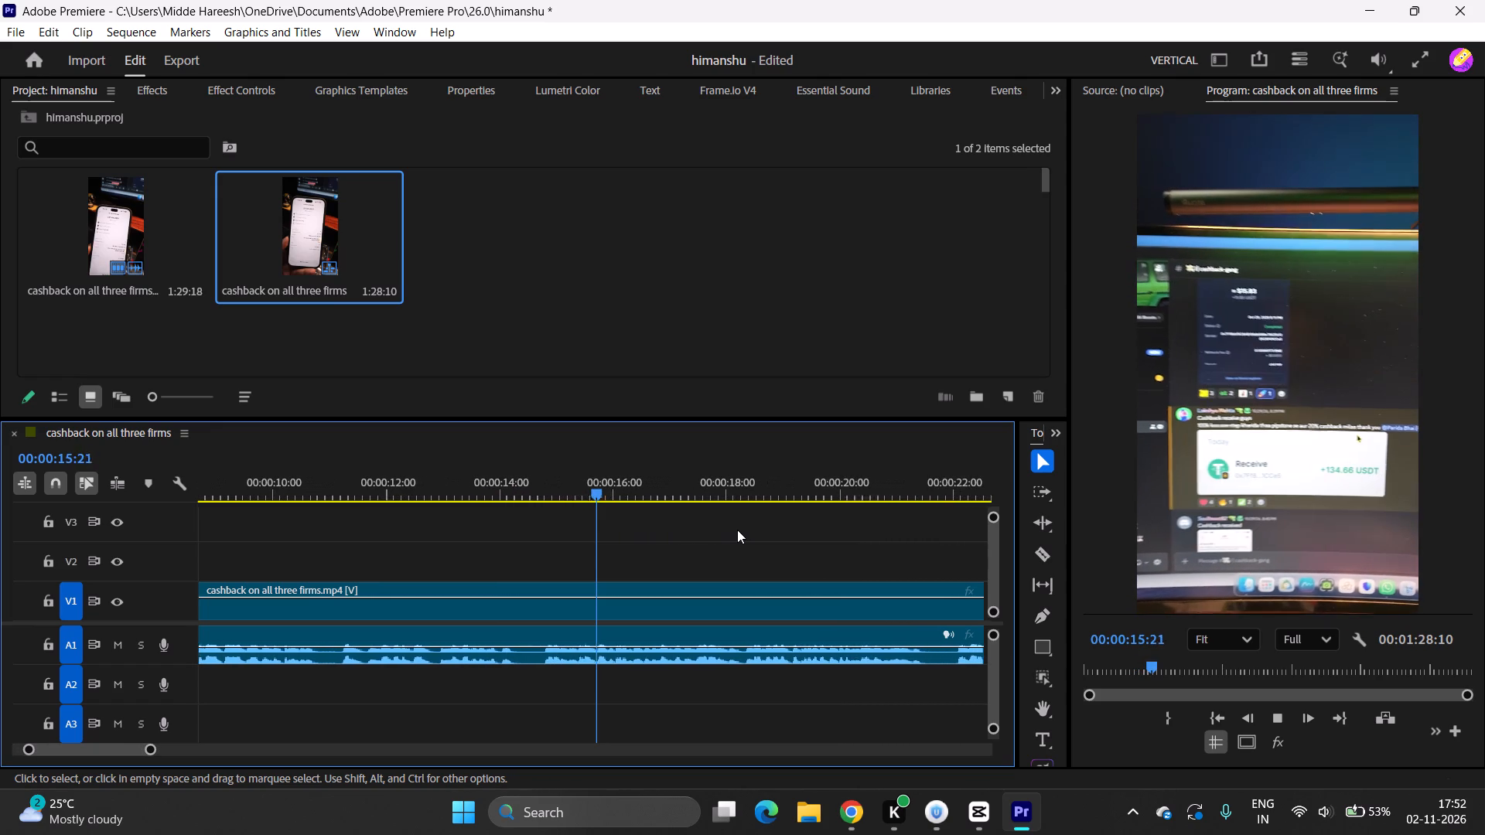
key("space")
key("v")
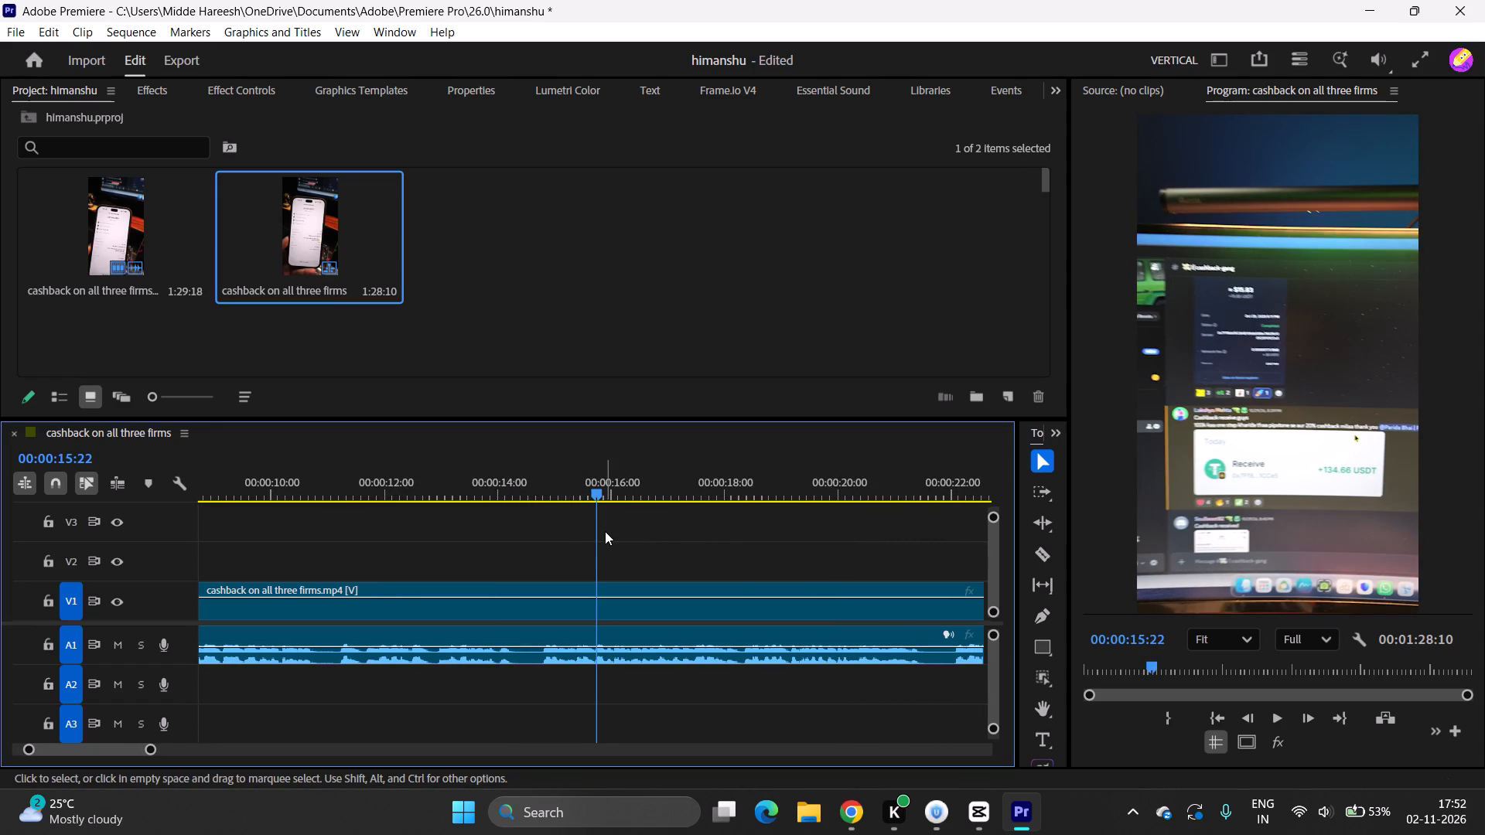
key("c")
key("v")
Replay the beginning, cut out the section from about 4.9 to 6.2 seconds, and ripple delete the gap.
scroll(602, 534, "up", 8)
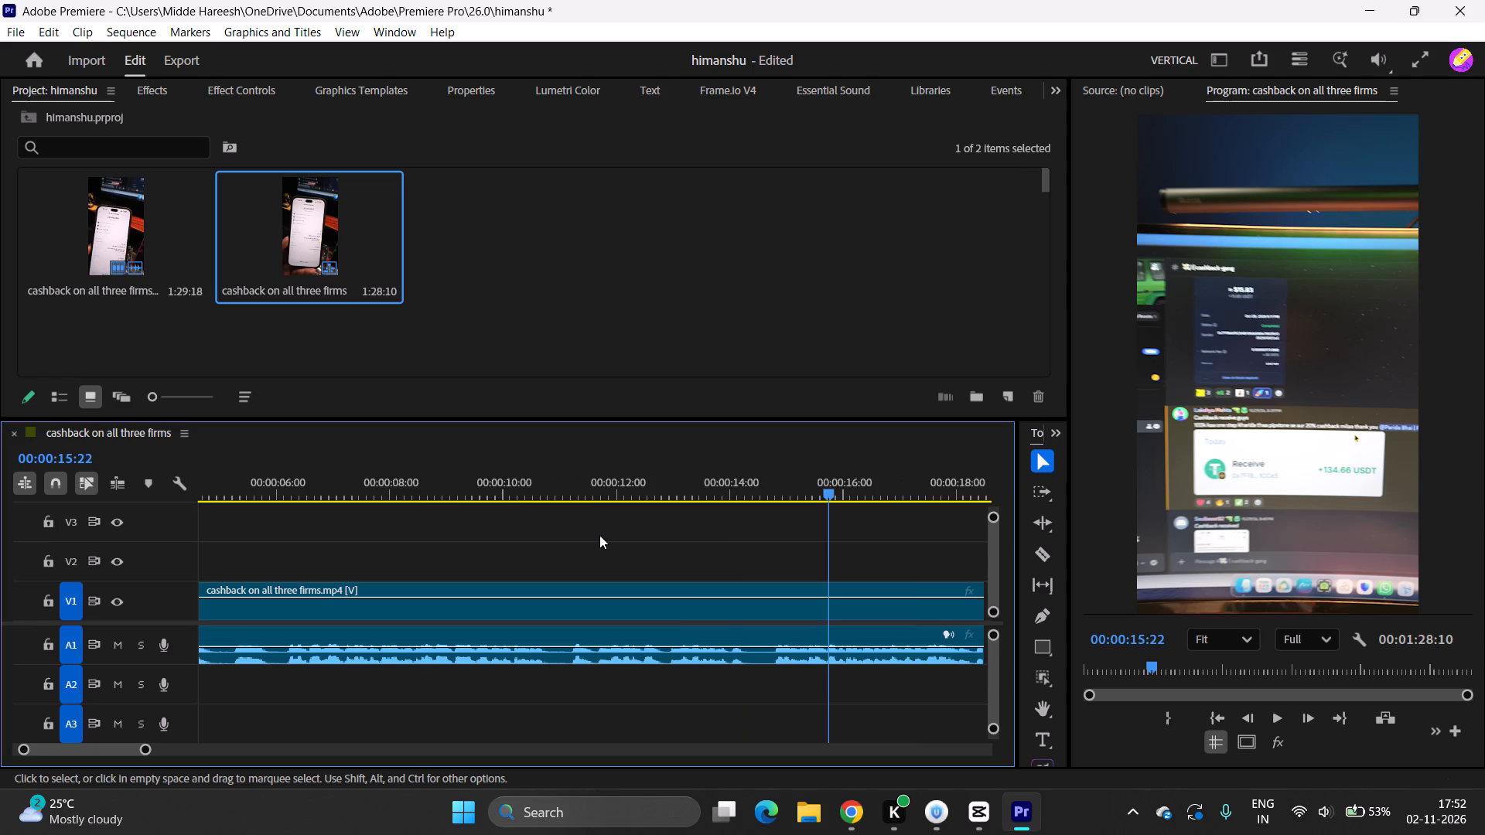
scroll(599, 535, "up", 4)
key("space")
left_click_drag(567, 482, 345, 514)
key("space")
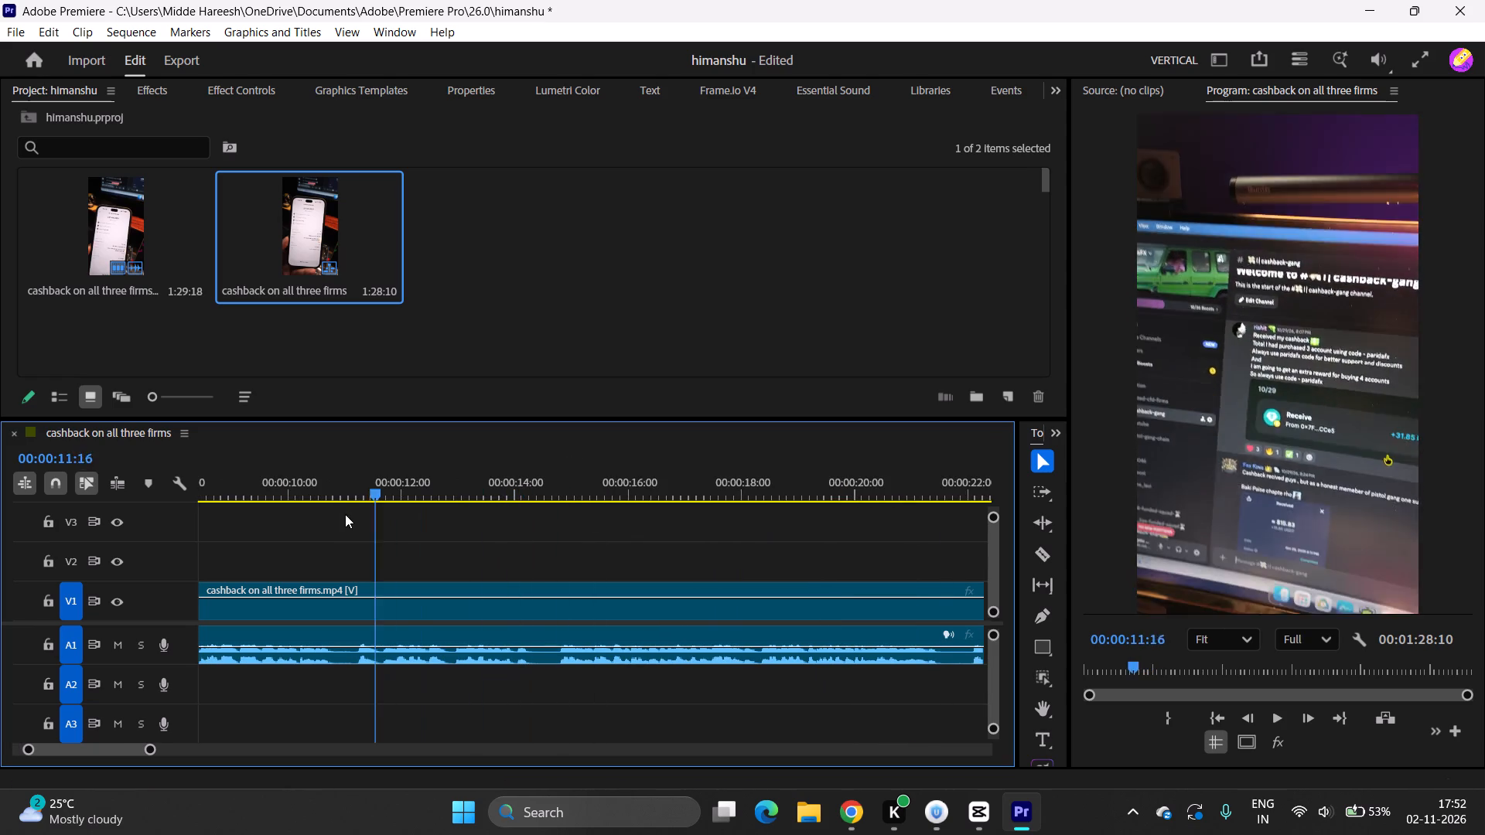
left_click_drag(345, 514, 265, 523)
key("space")
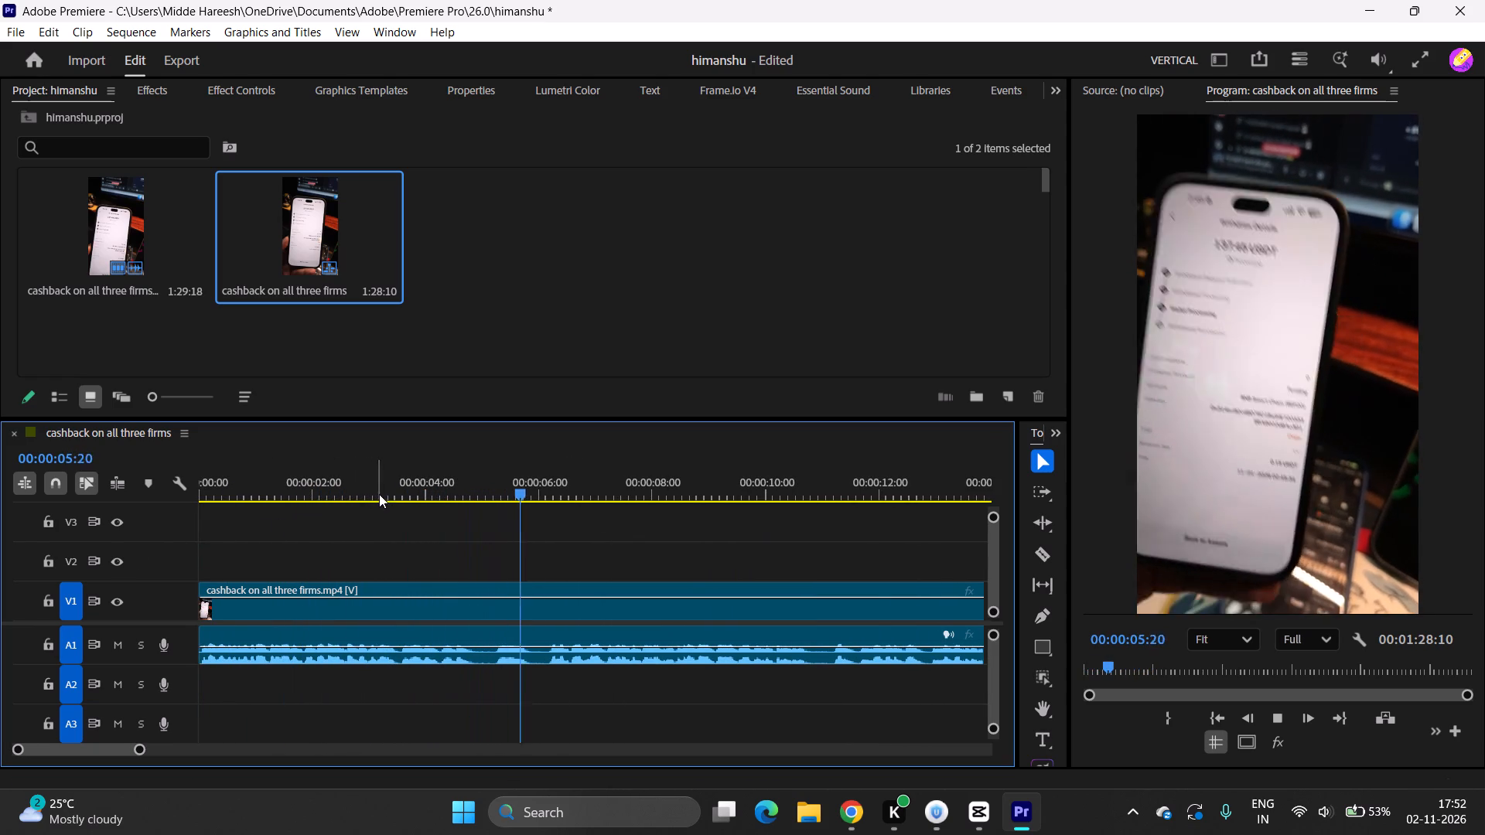
key("space")
key("c")
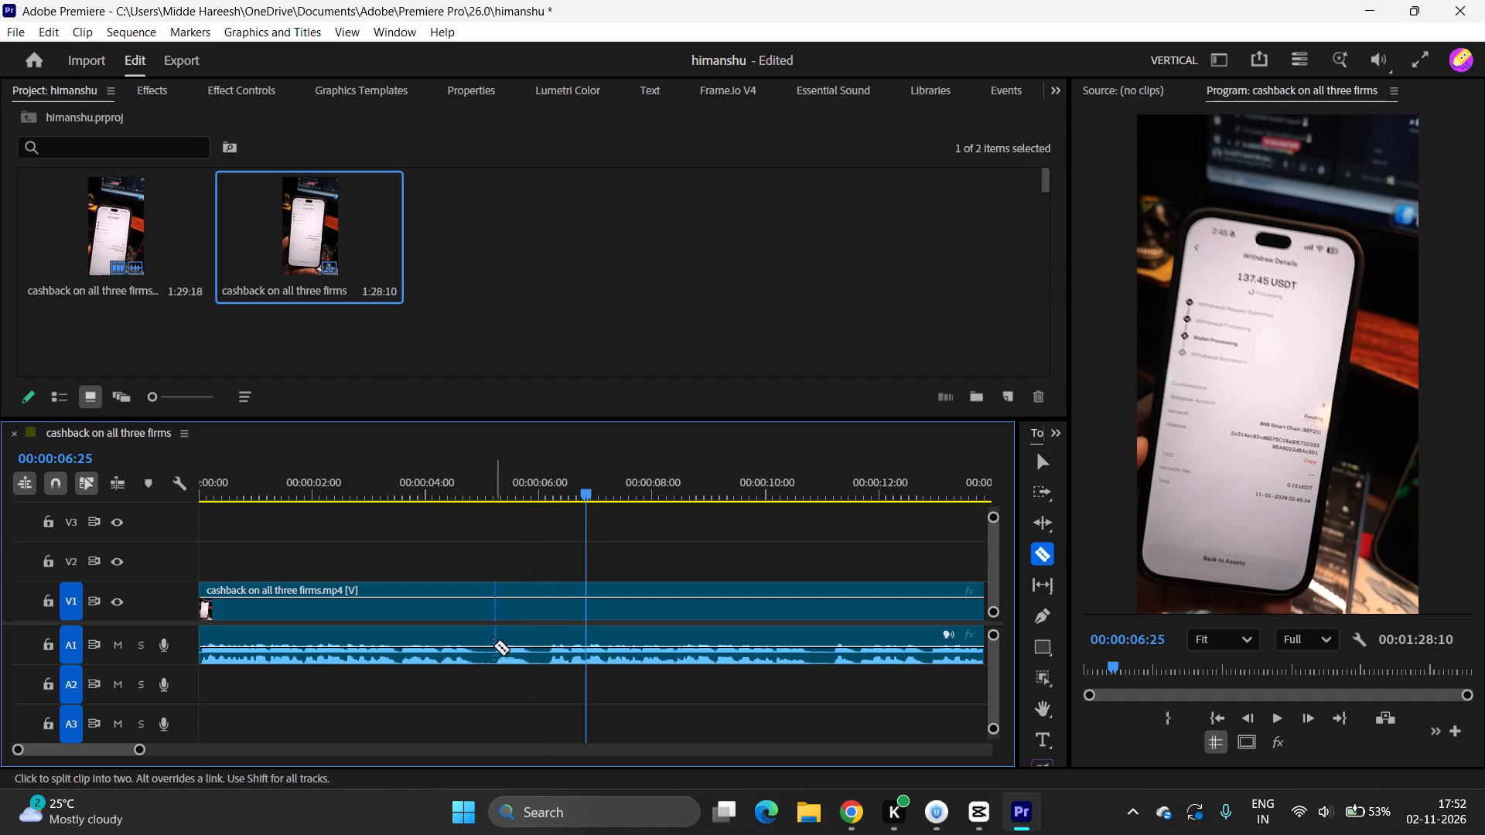
left_click(476, 662)
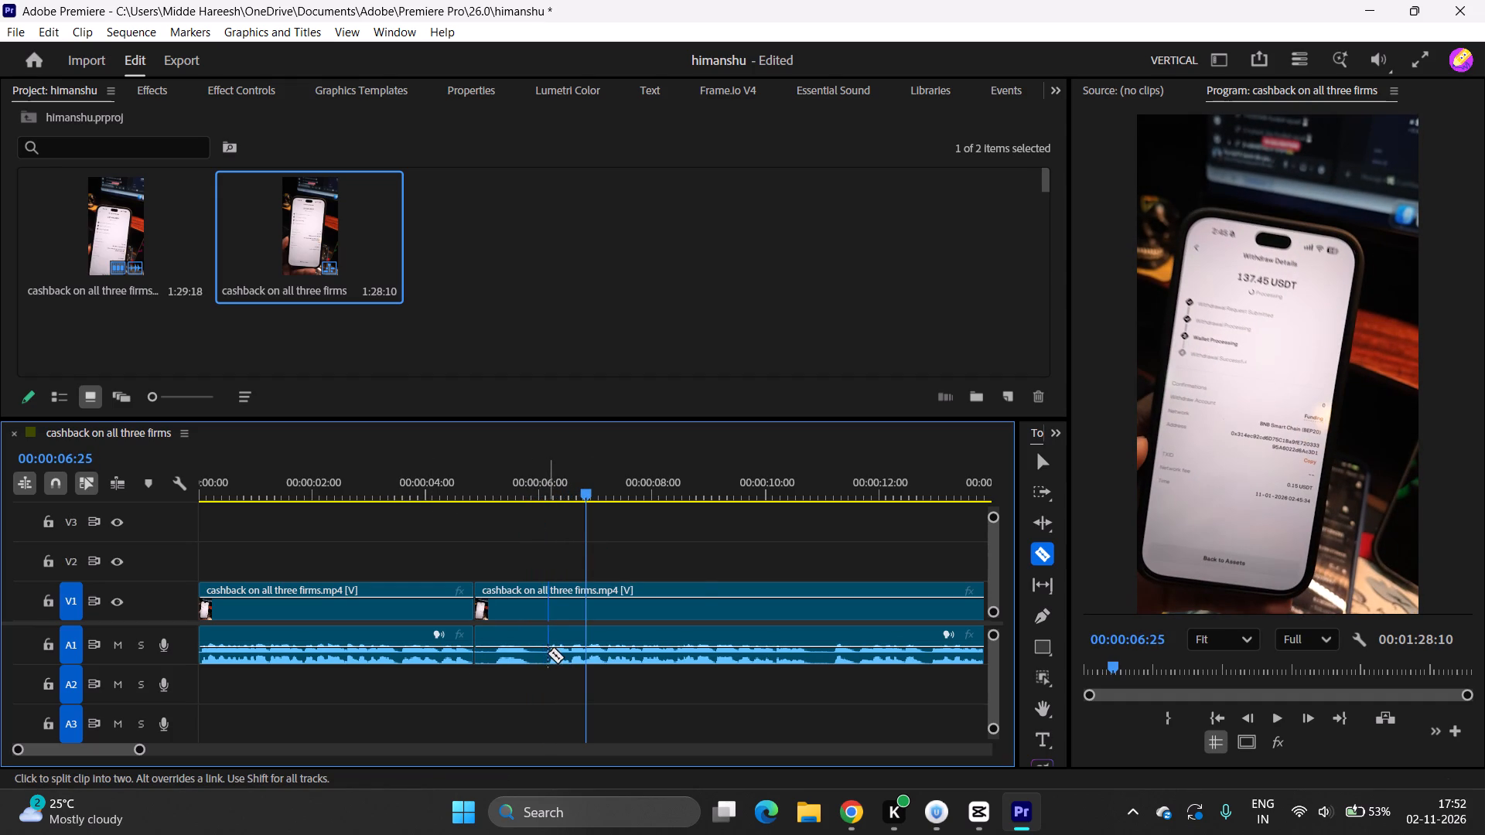
left_click(548, 653)
key("v")
left_click(525, 648)
key("BackSpace")
right_click(525, 648)
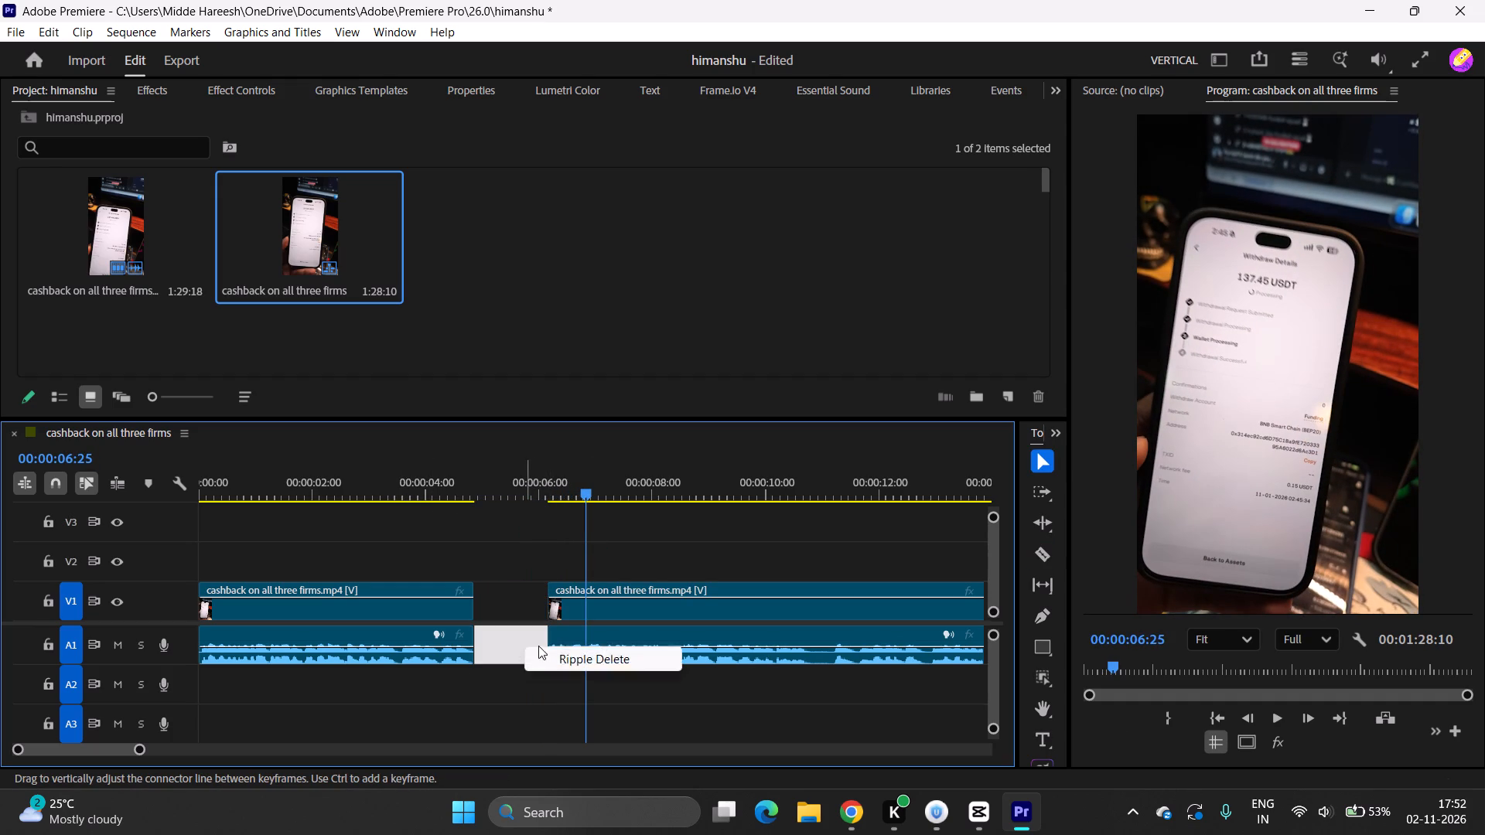
left_click(575, 660)
Play across the previous cut, remove the short pause from about 9.5 to 9.9 seconds, and ripple delete the gap.
left_click_drag(477, 561, 446, 572)
key("space")
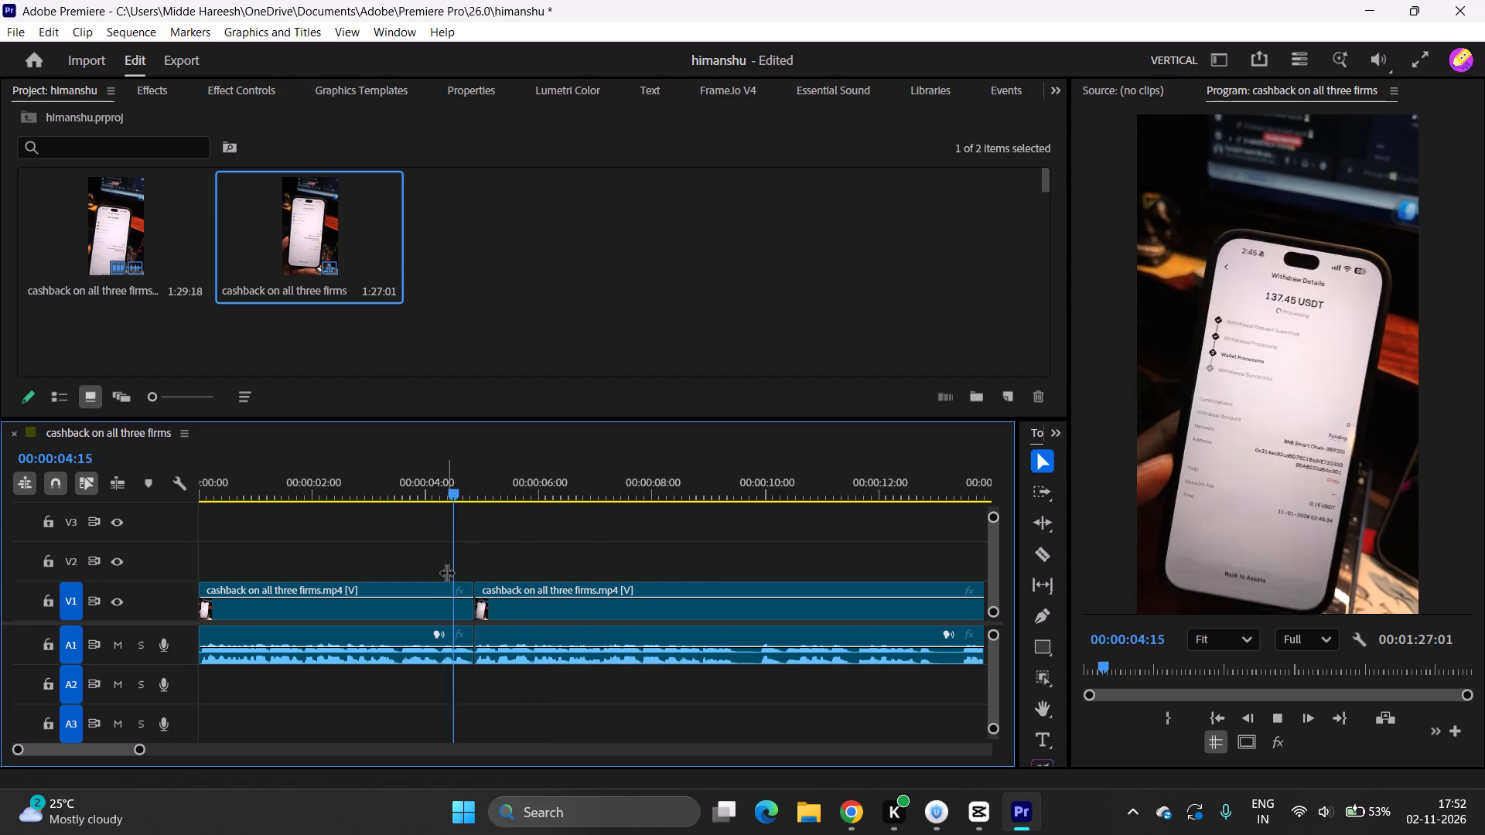
key("space")
left_click_drag(510, 564, 366, 601)
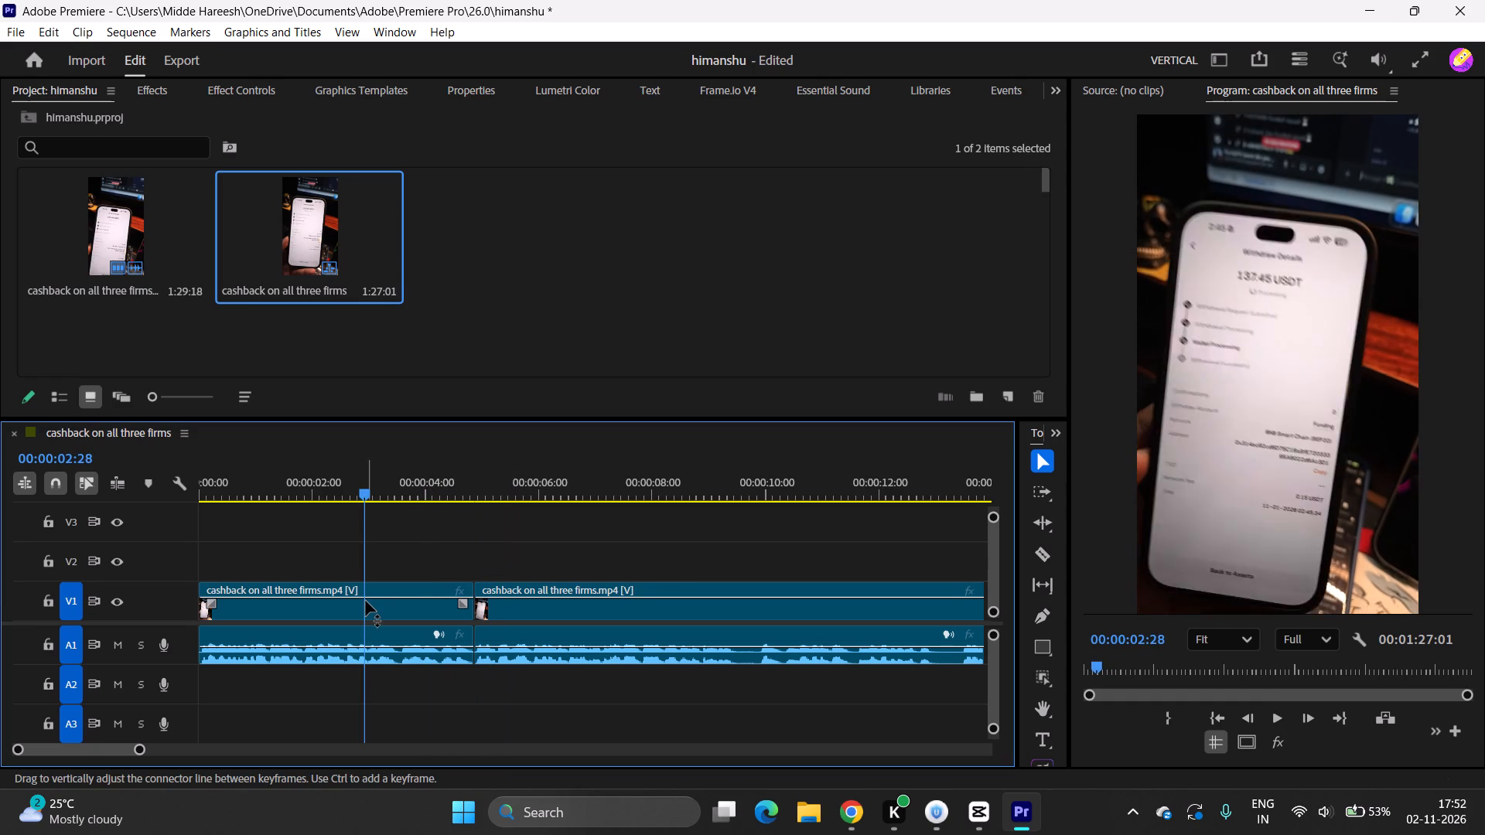
key("space")
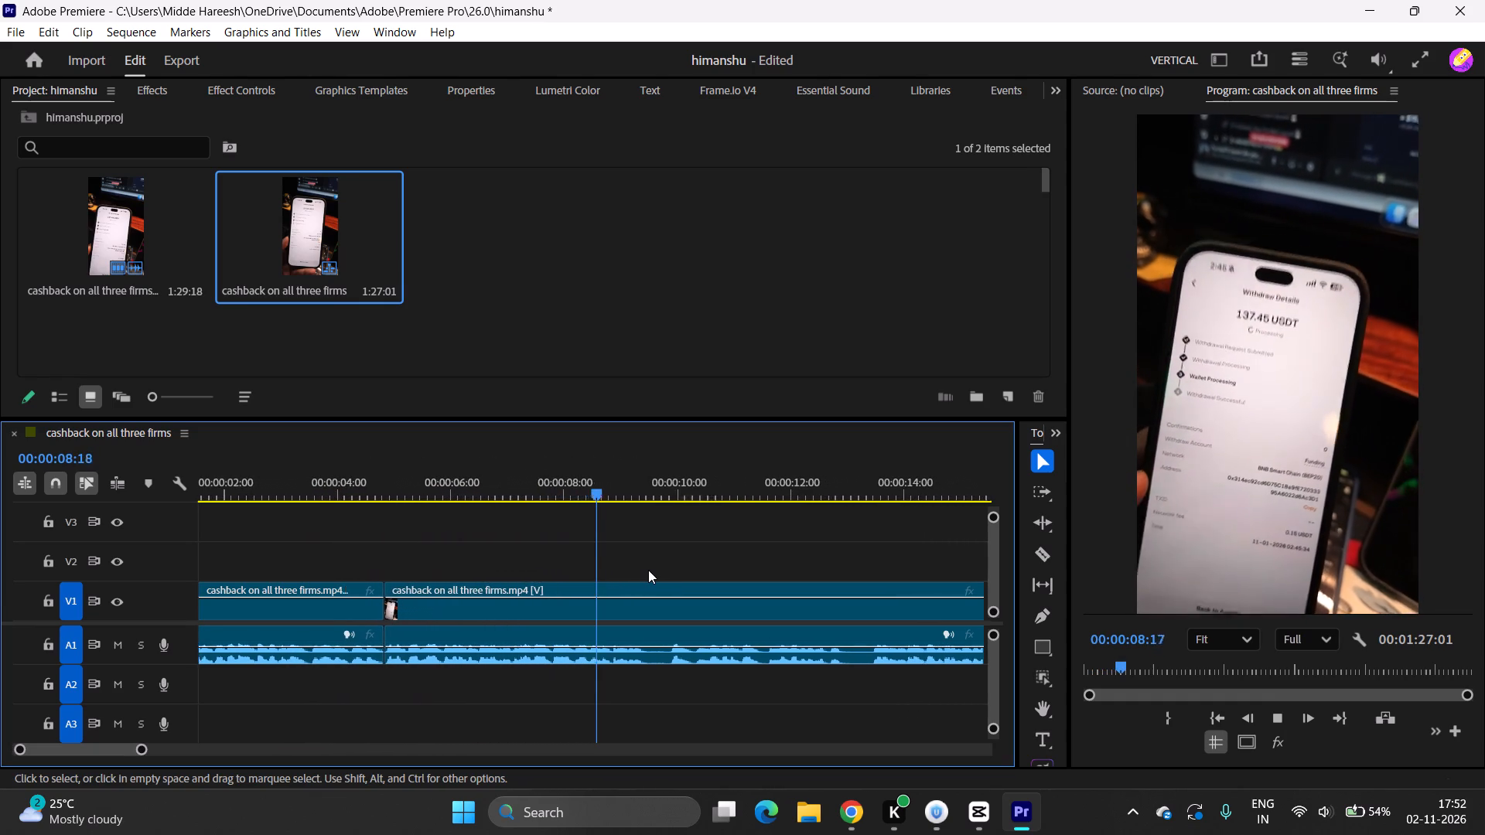
key("space")
type("c")
left_click(551, 656)
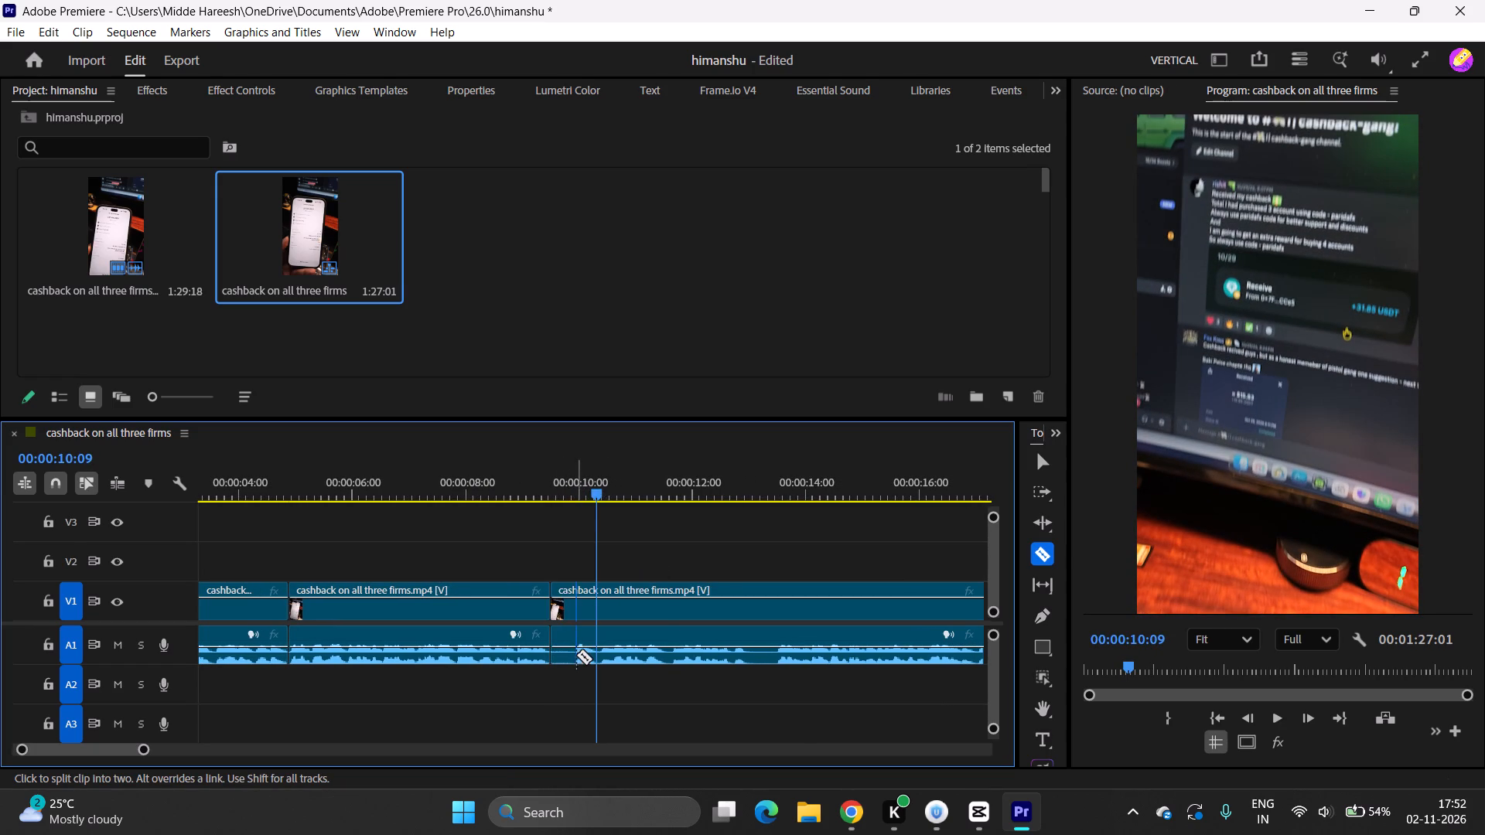
left_click(575, 656)
key("v")
left_click(560, 657)
key("BackSpace")
right_click(562, 656)
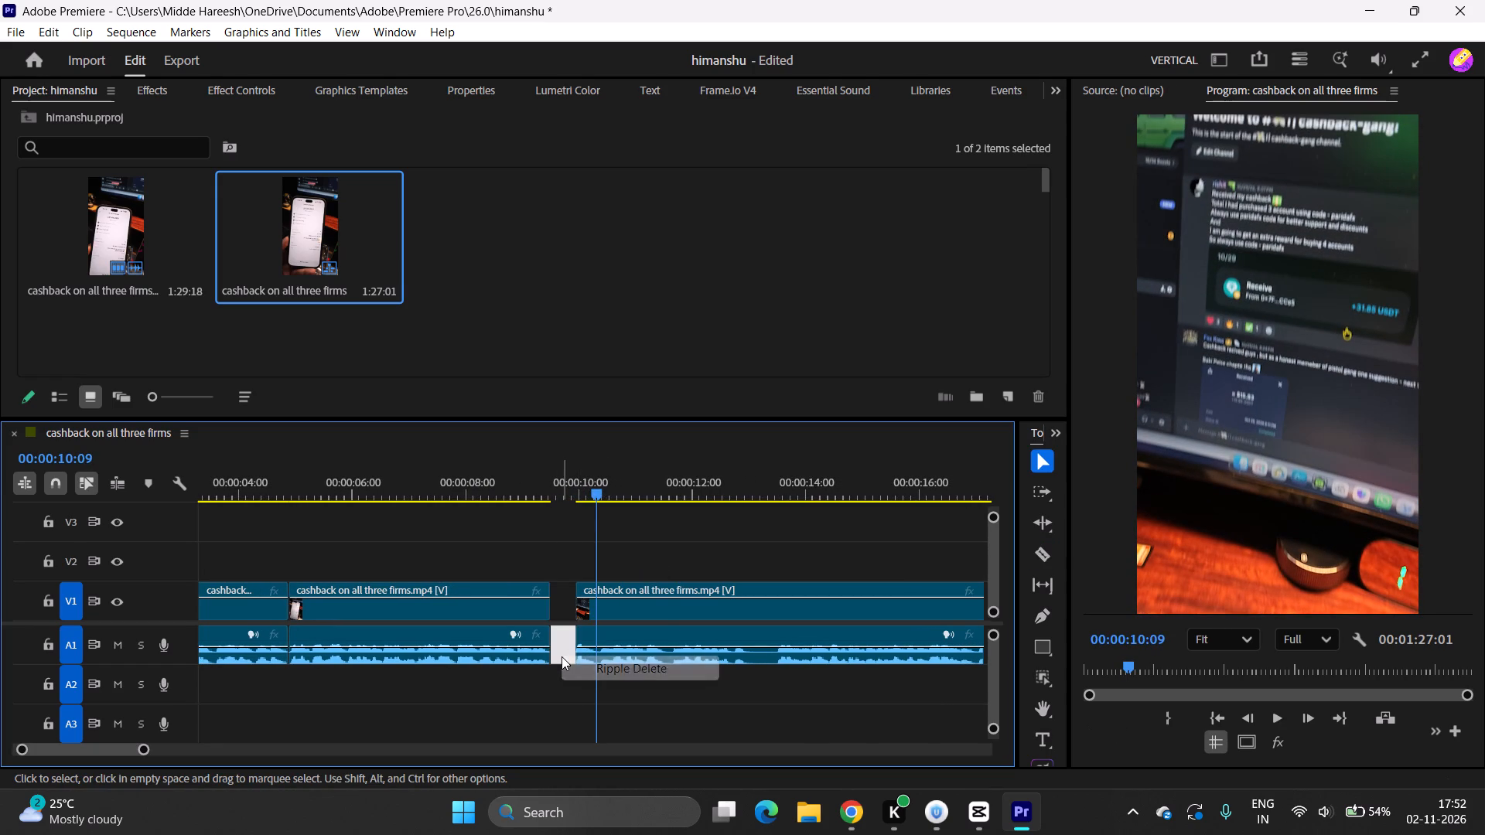
left_click(596, 670)
Play onward from the last cut, remove the pause from about 12.5 to 13 seconds, and ripple delete the gap.
left_click_drag(551, 569, 522, 567)
key("space")
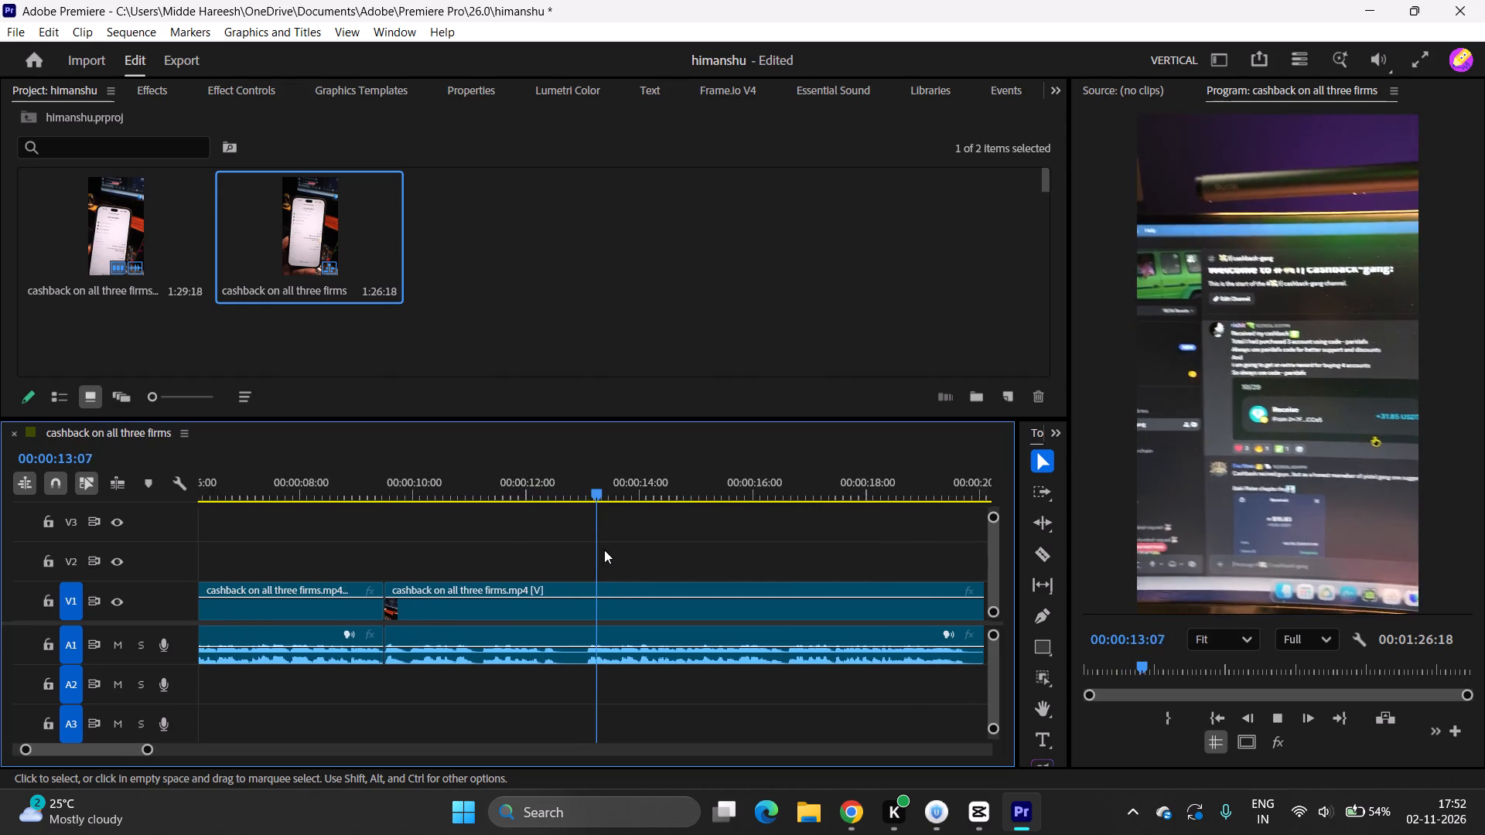
key("space")
type("c")
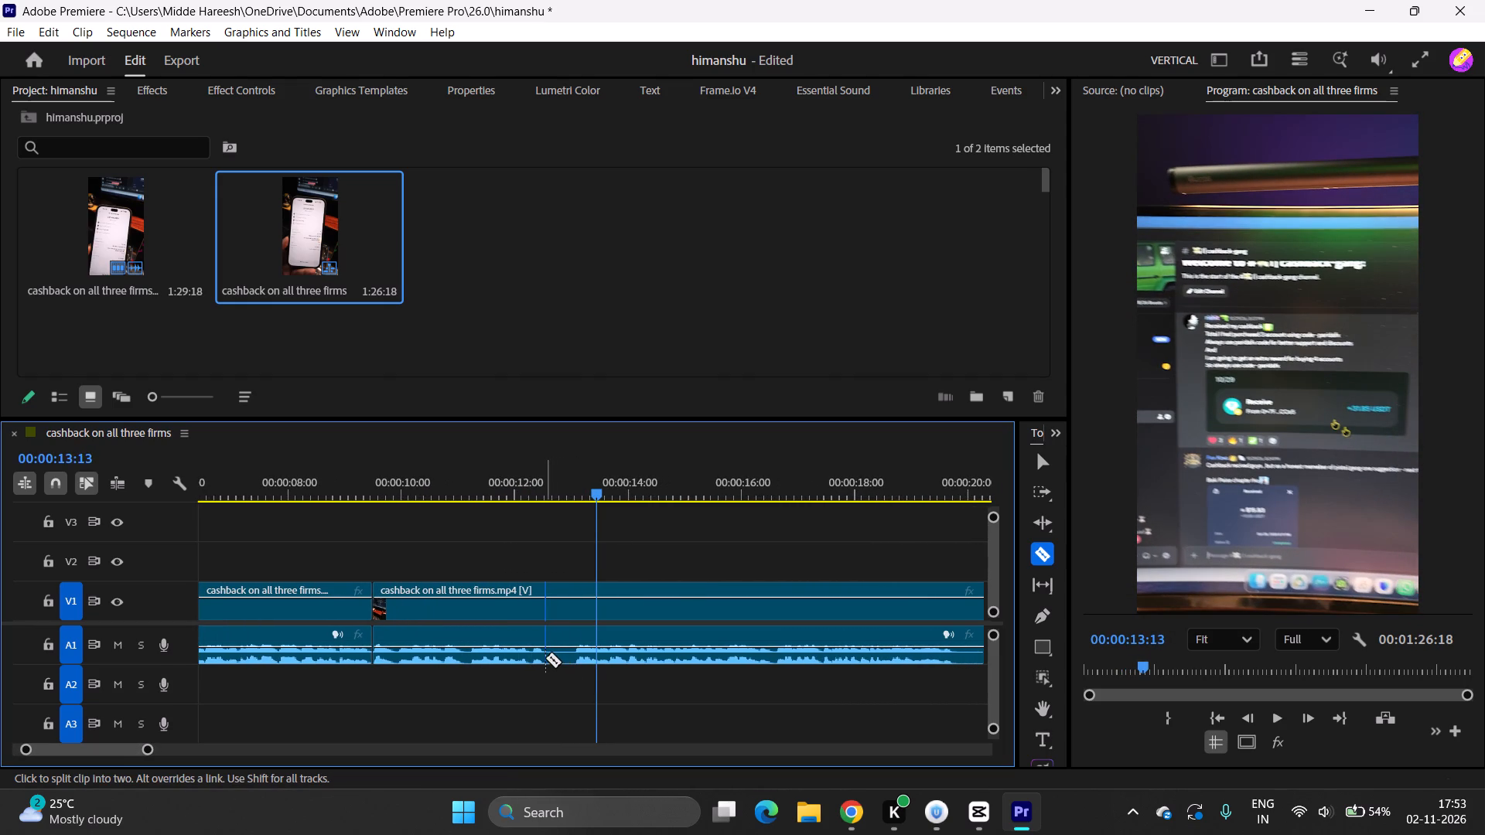
left_click(545, 658)
left_click(575, 655)
key("v")
left_click(567, 655)
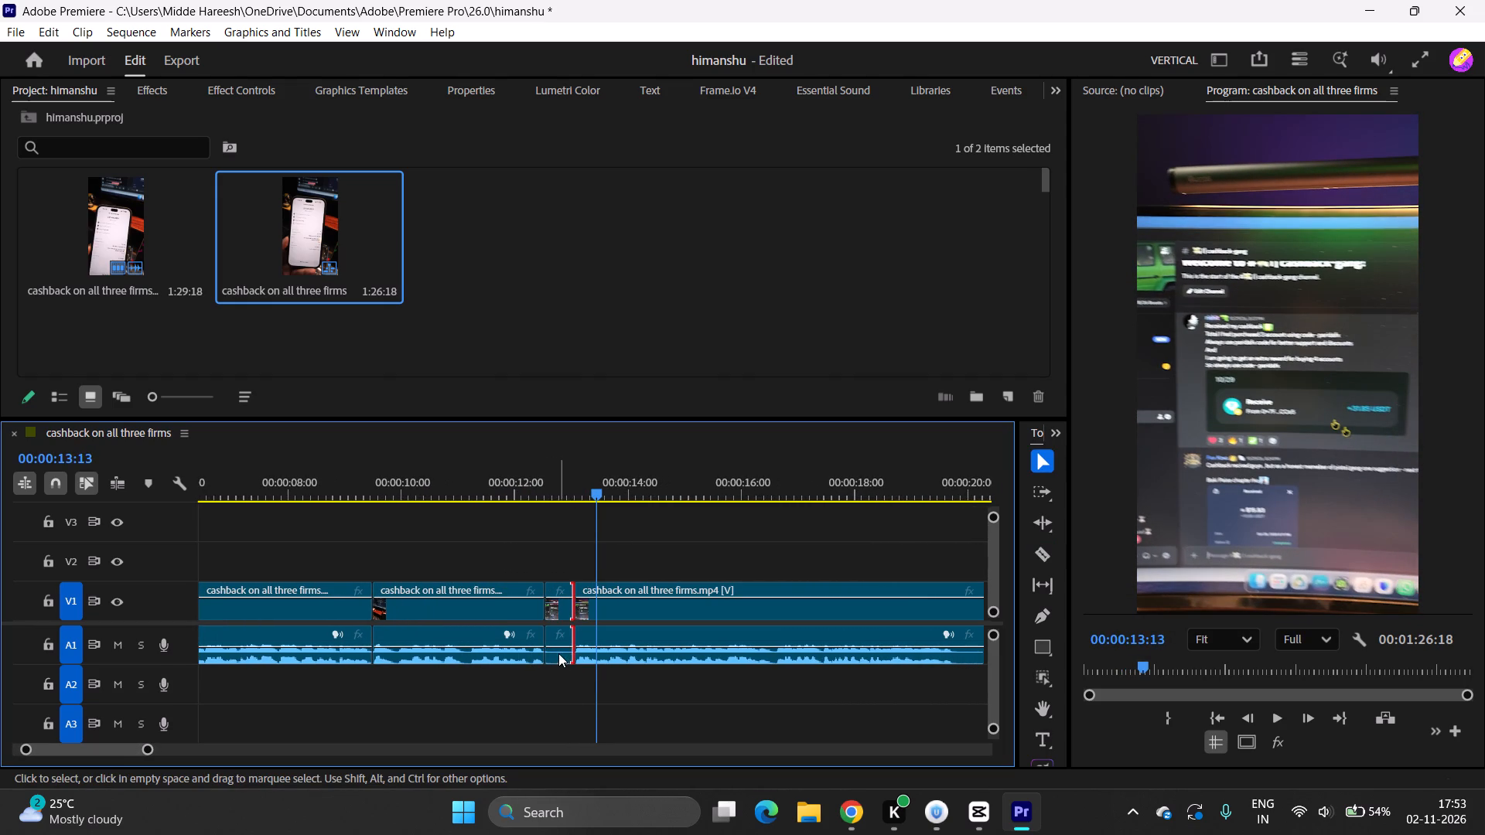
left_click(558, 653)
key("BackSpace")
right_click(558, 653)
left_click(585, 668)
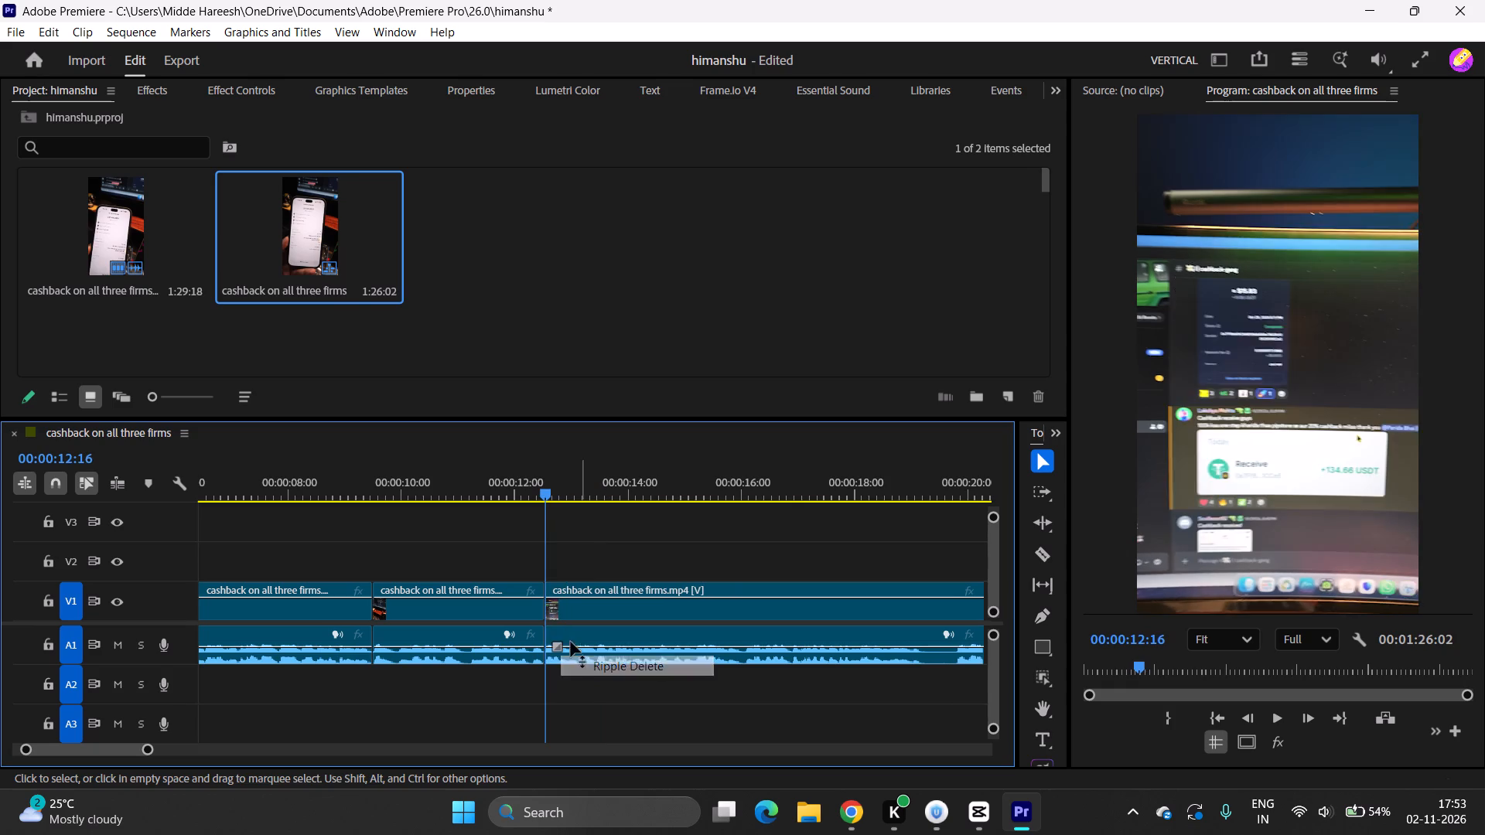
Play onward from the last cut, remove the pause from about 19.2 to 19.8 seconds, and ripple delete the gap.
left_click_drag(547, 569, 517, 573)
key("space")
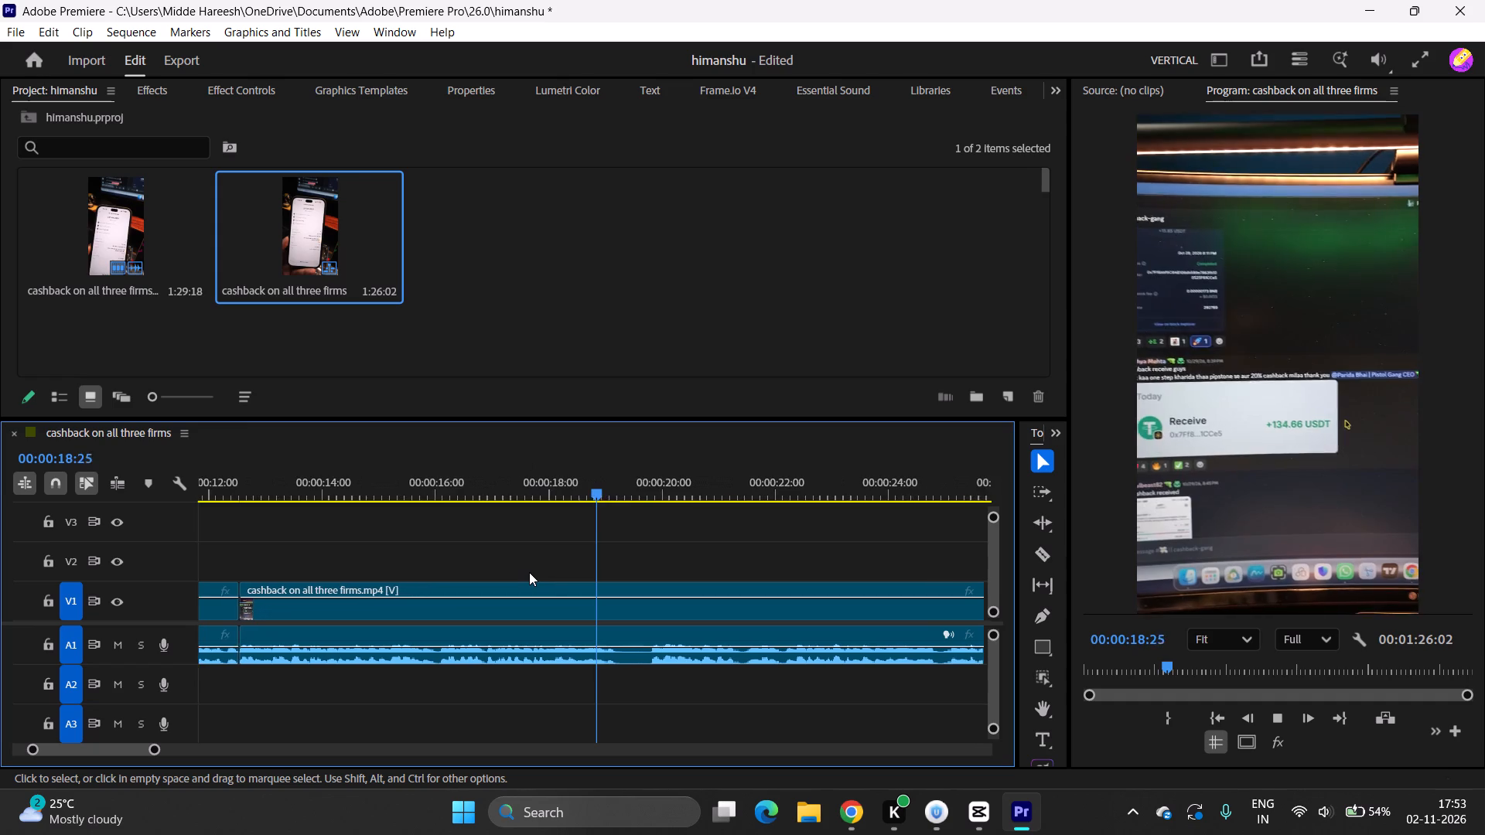
key("space")
key("c")
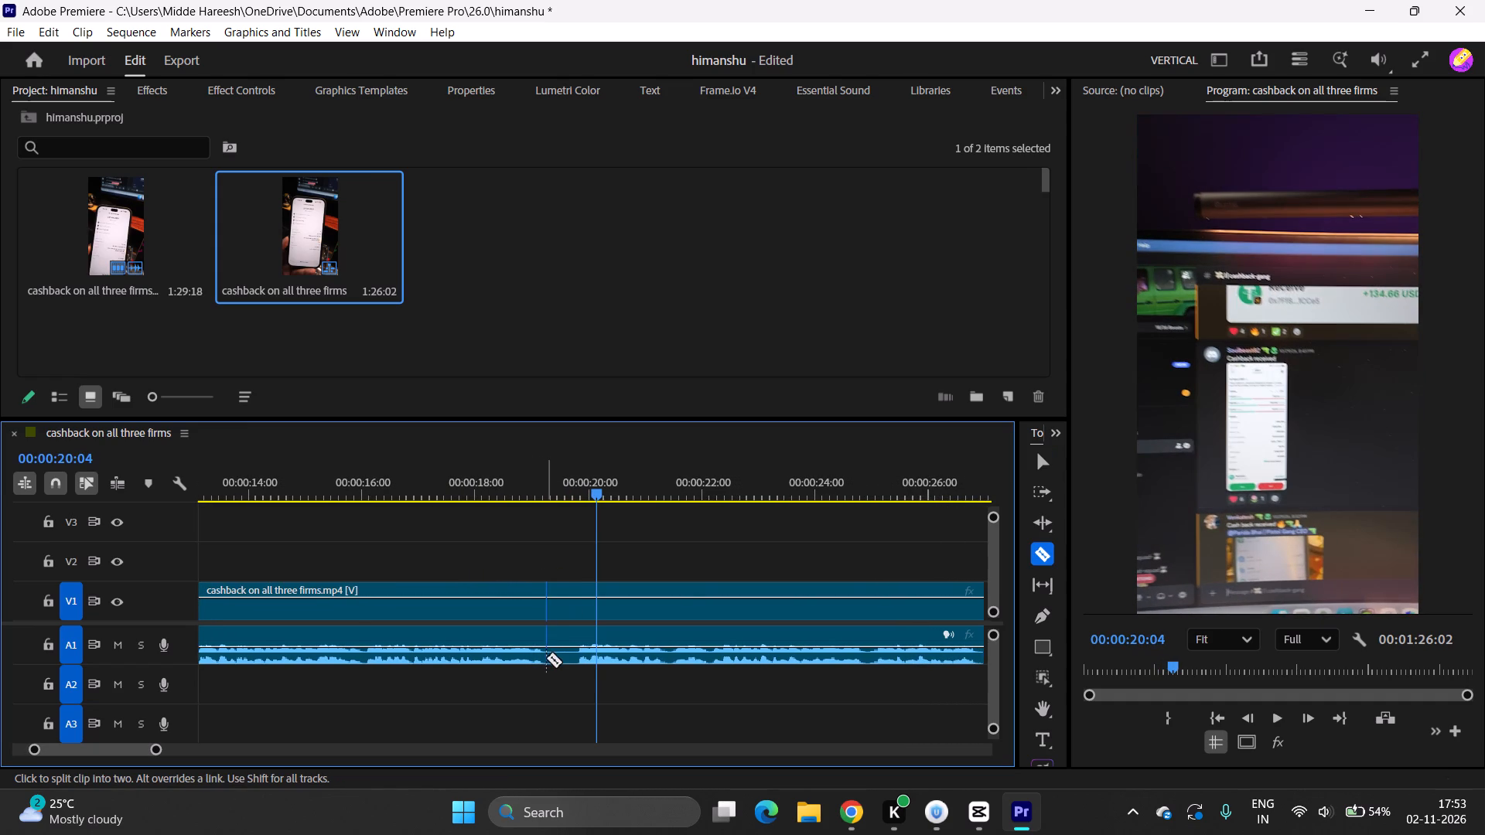
left_click(544, 661)
left_click(575, 660)
key("v")
left_click(566, 661)
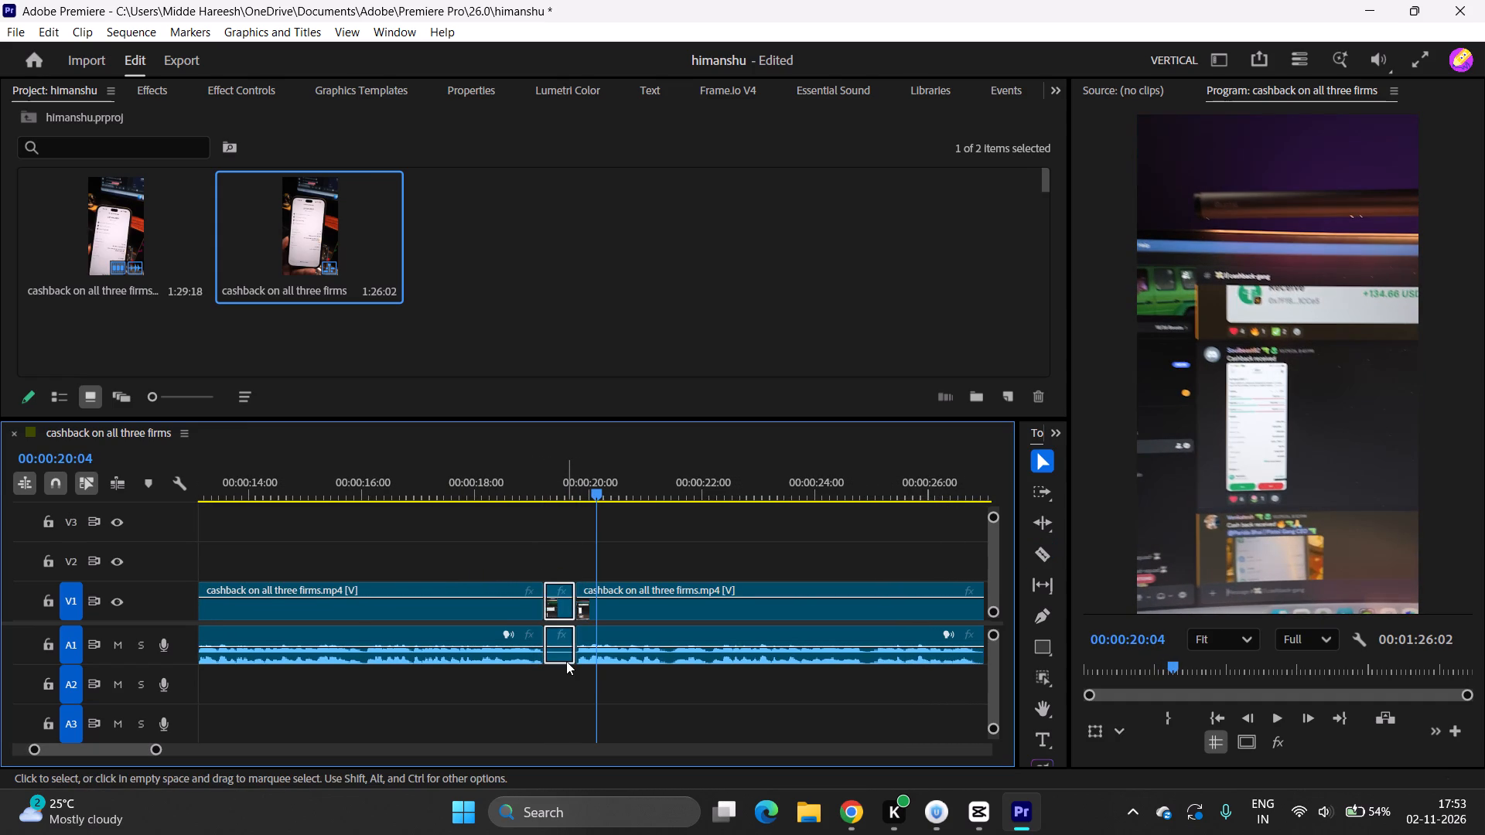
key("BackSpace")
right_click_drag(566, 661, 558, 660)
left_click(566, 673)
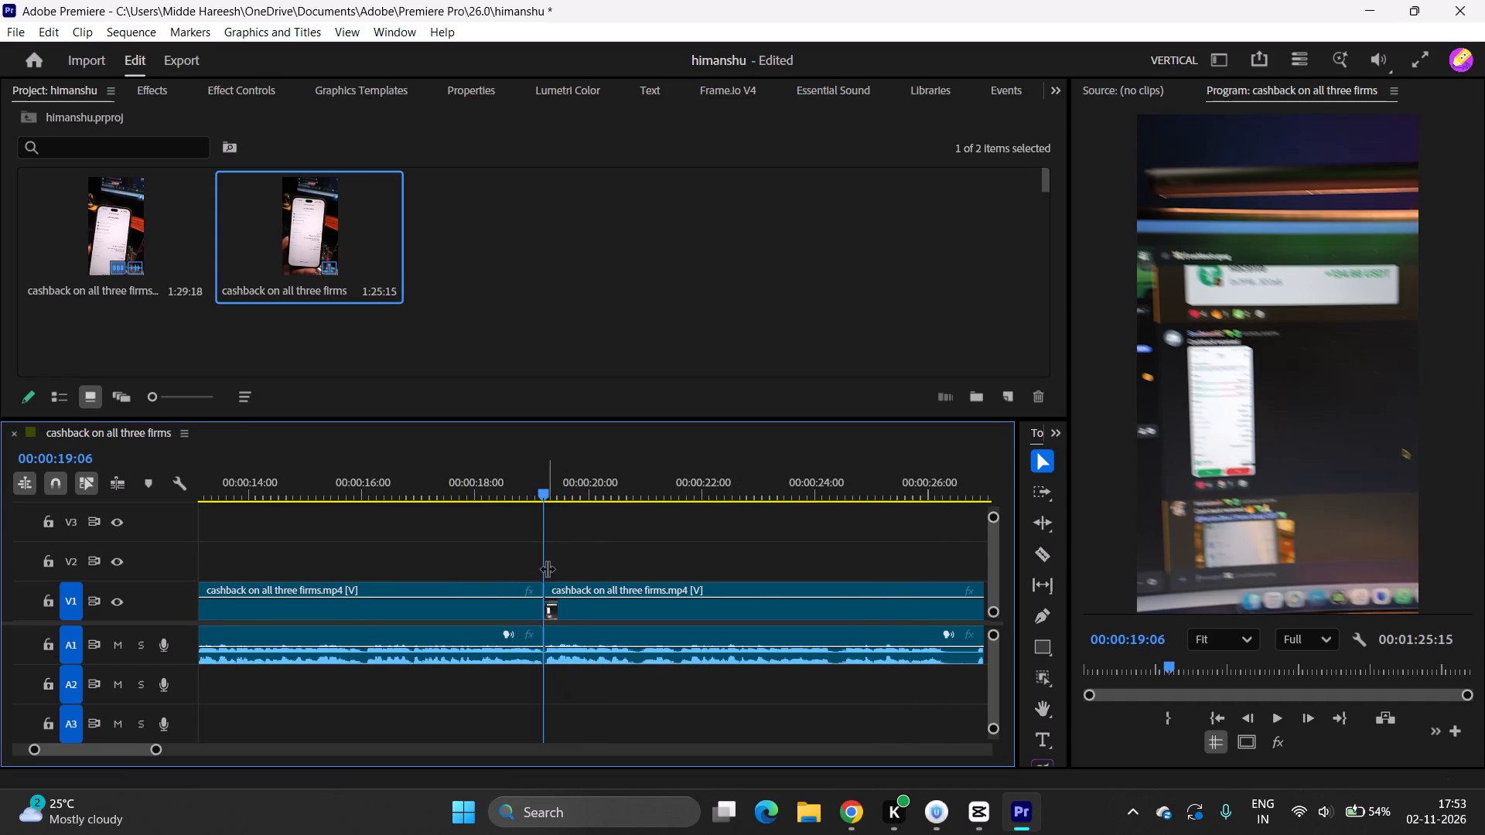
Replay the footage from around the last cut to about 28 seconds, listening for the next pause.
left_click_drag(538, 567, 521, 575)
left_click_drag(543, 567, 510, 572)
key("space")
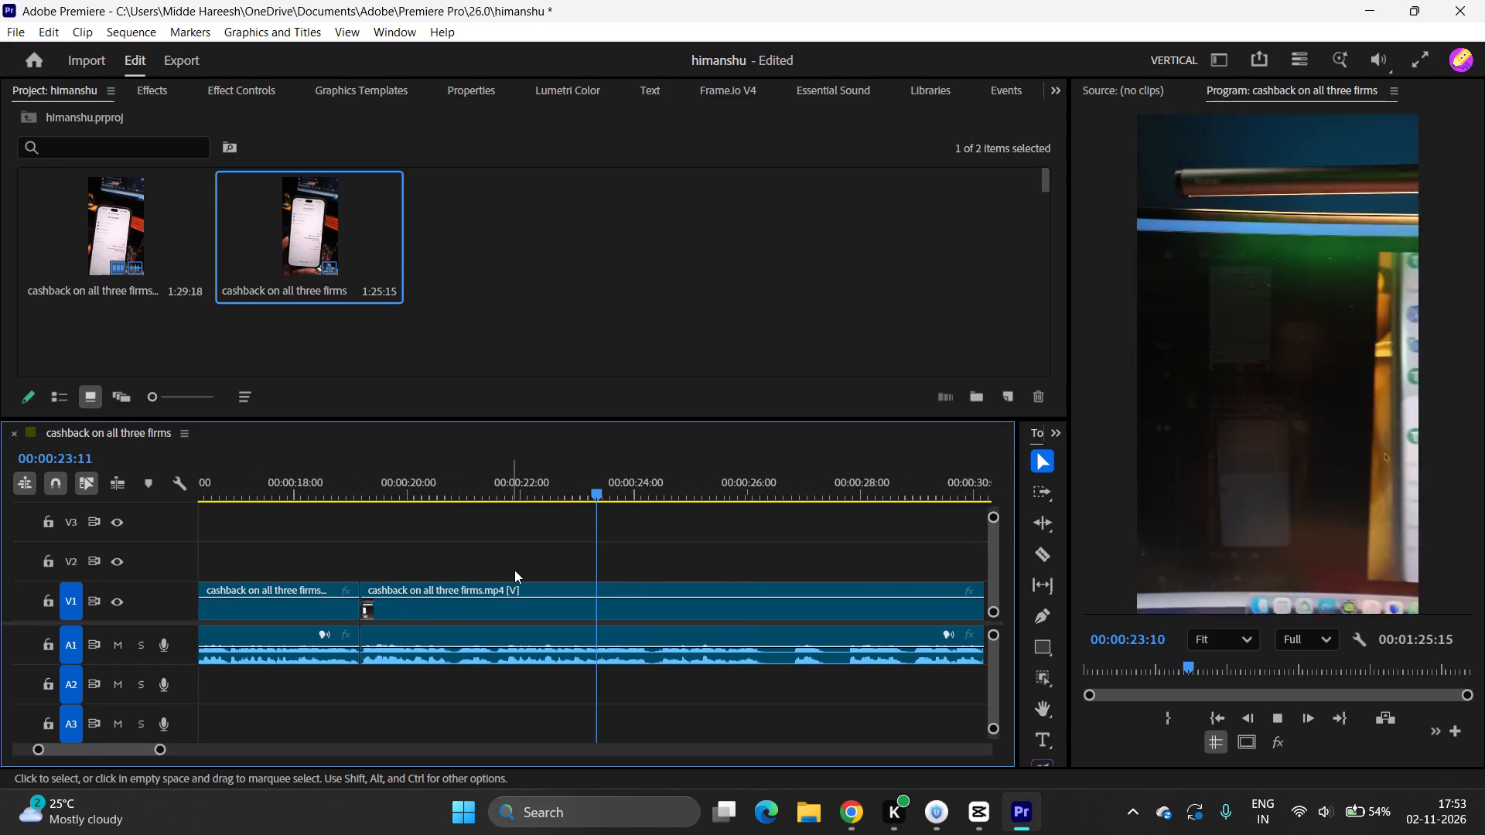
key("space")
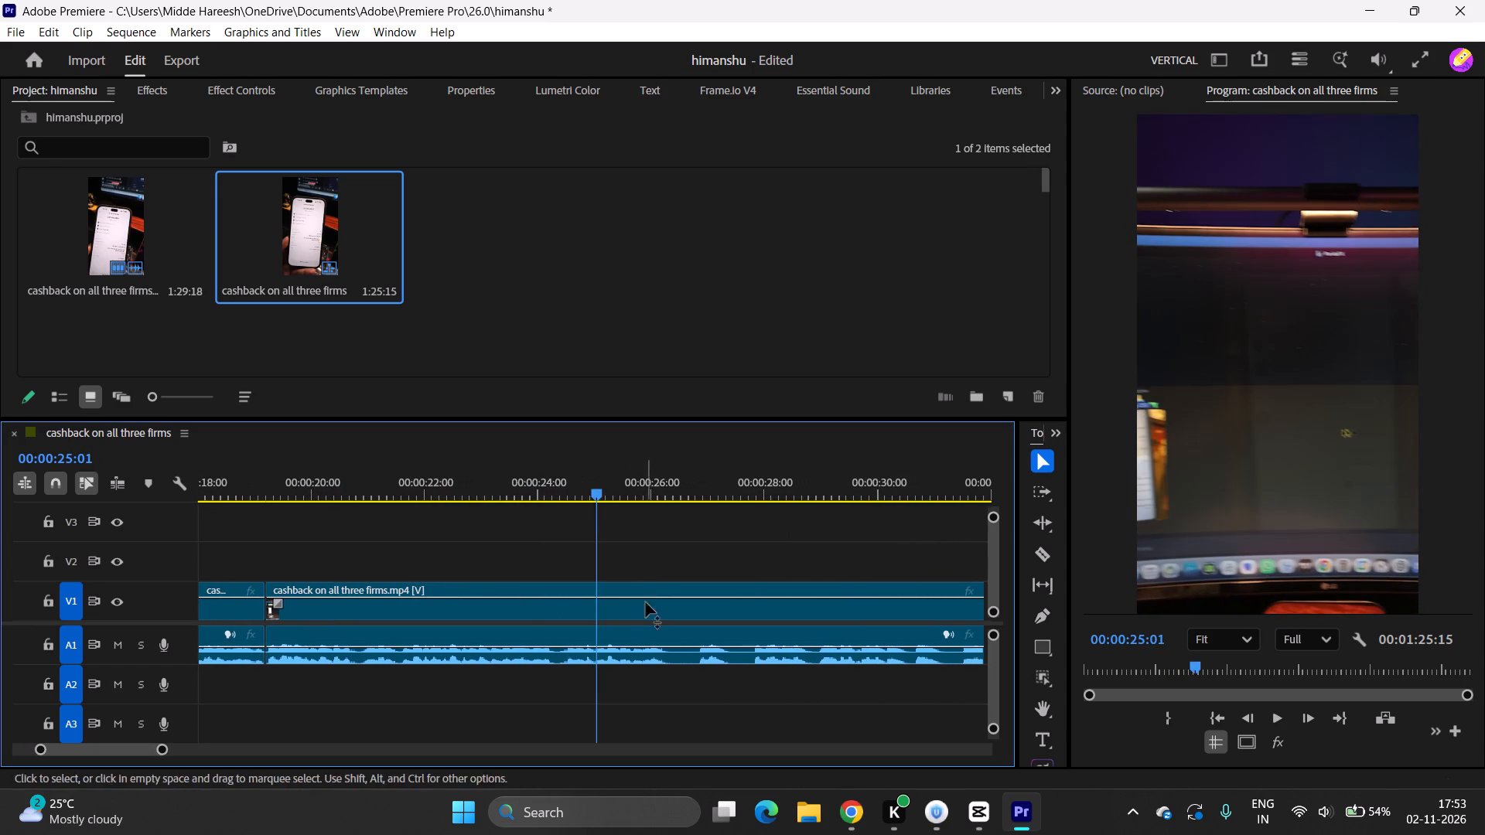
left_click_drag(598, 557, 466, 578)
key("space")
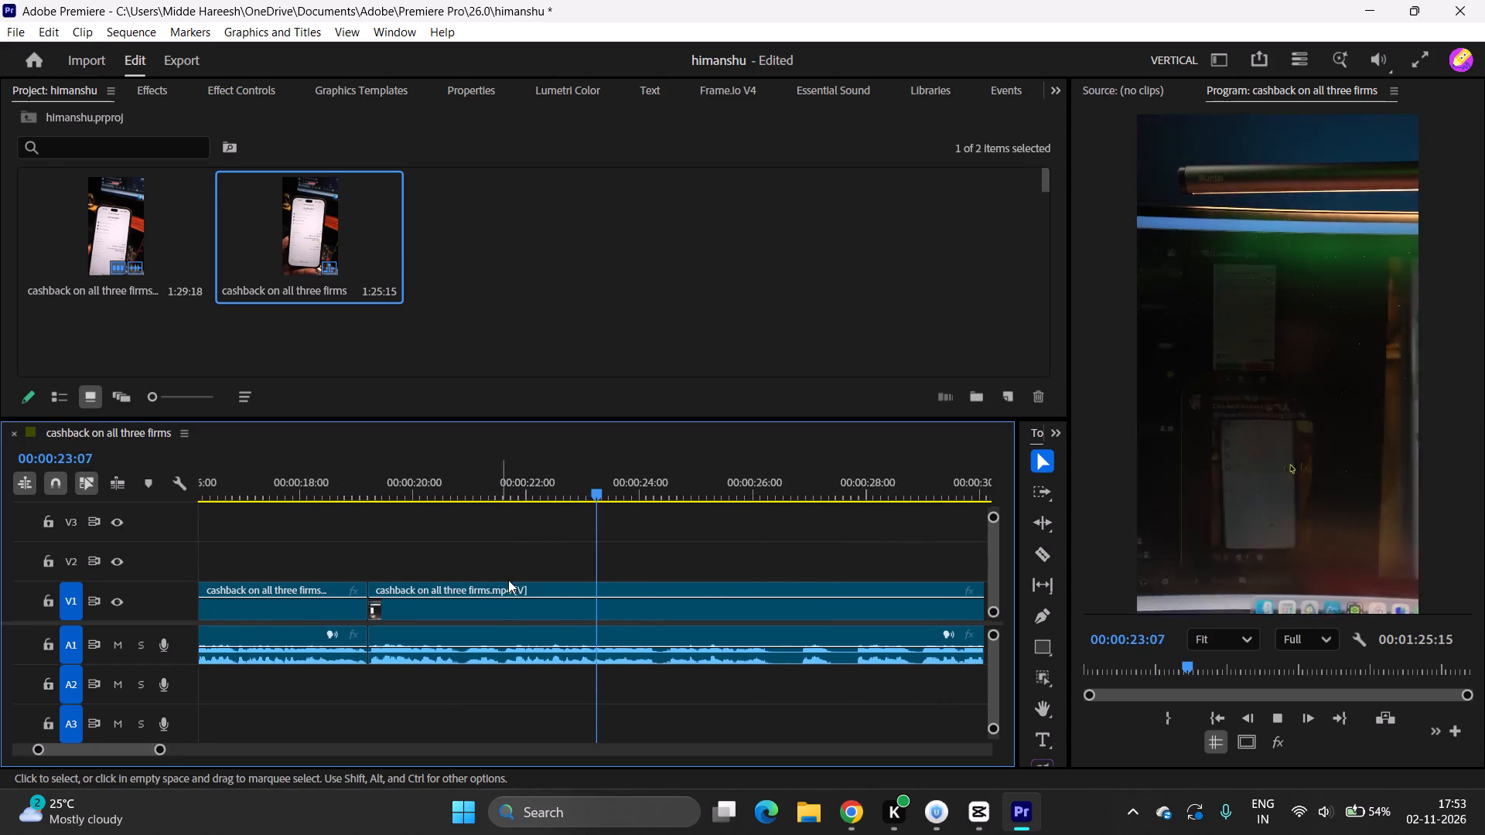
key("space")
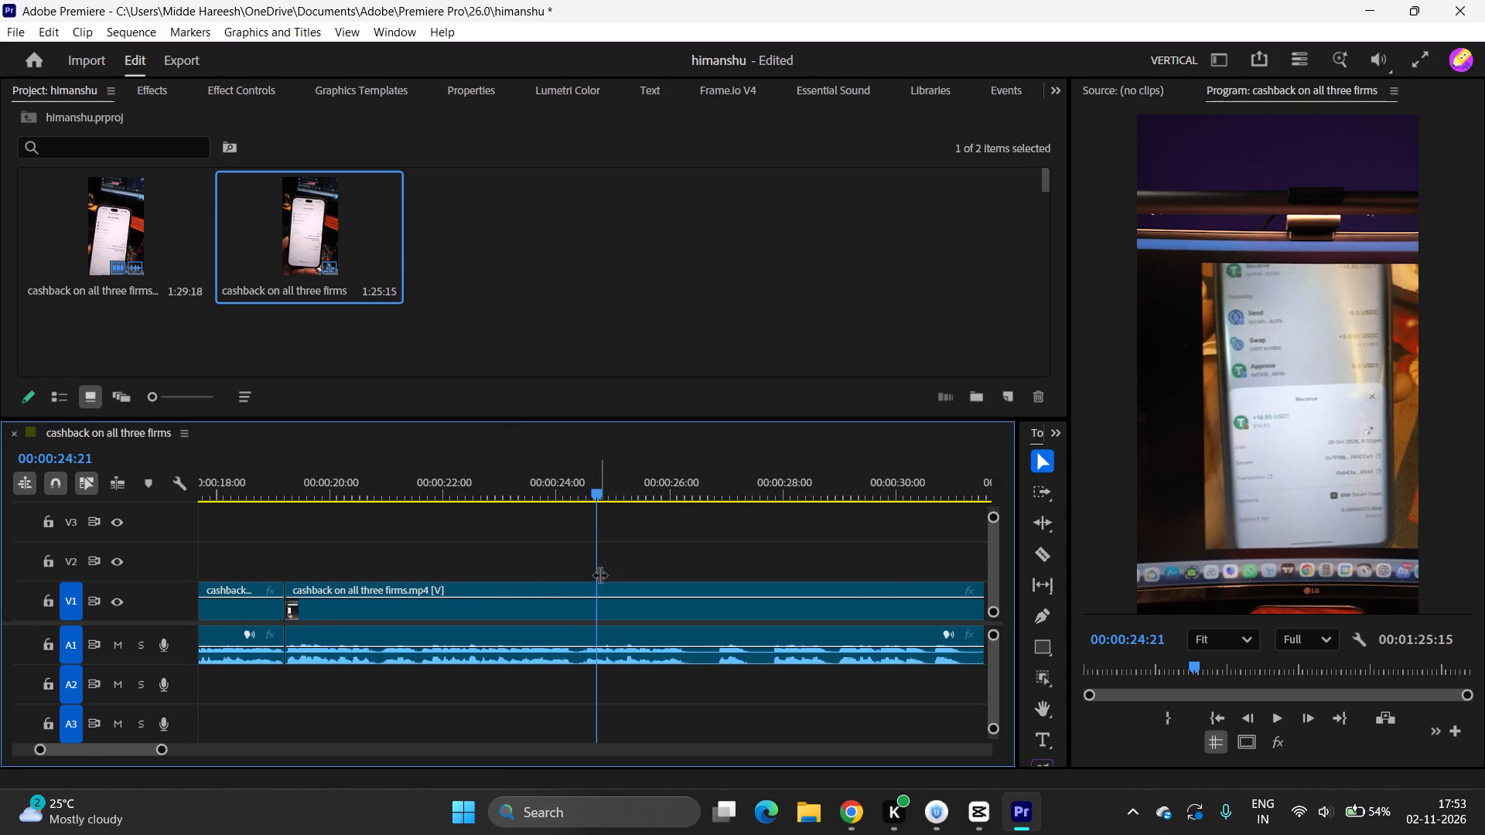
left_click_drag(599, 570, 442, 595)
key("space")
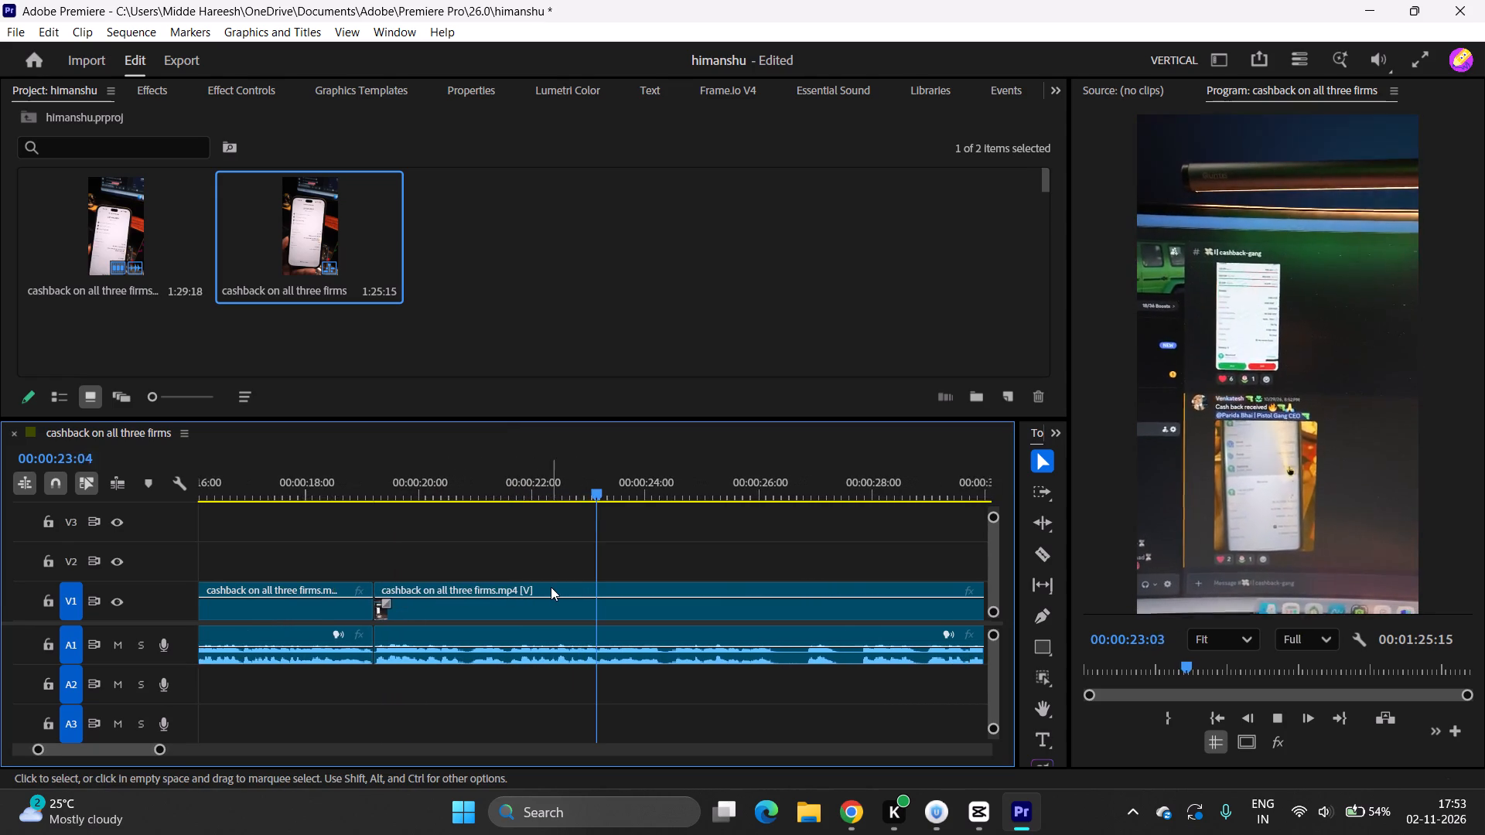
key("space")
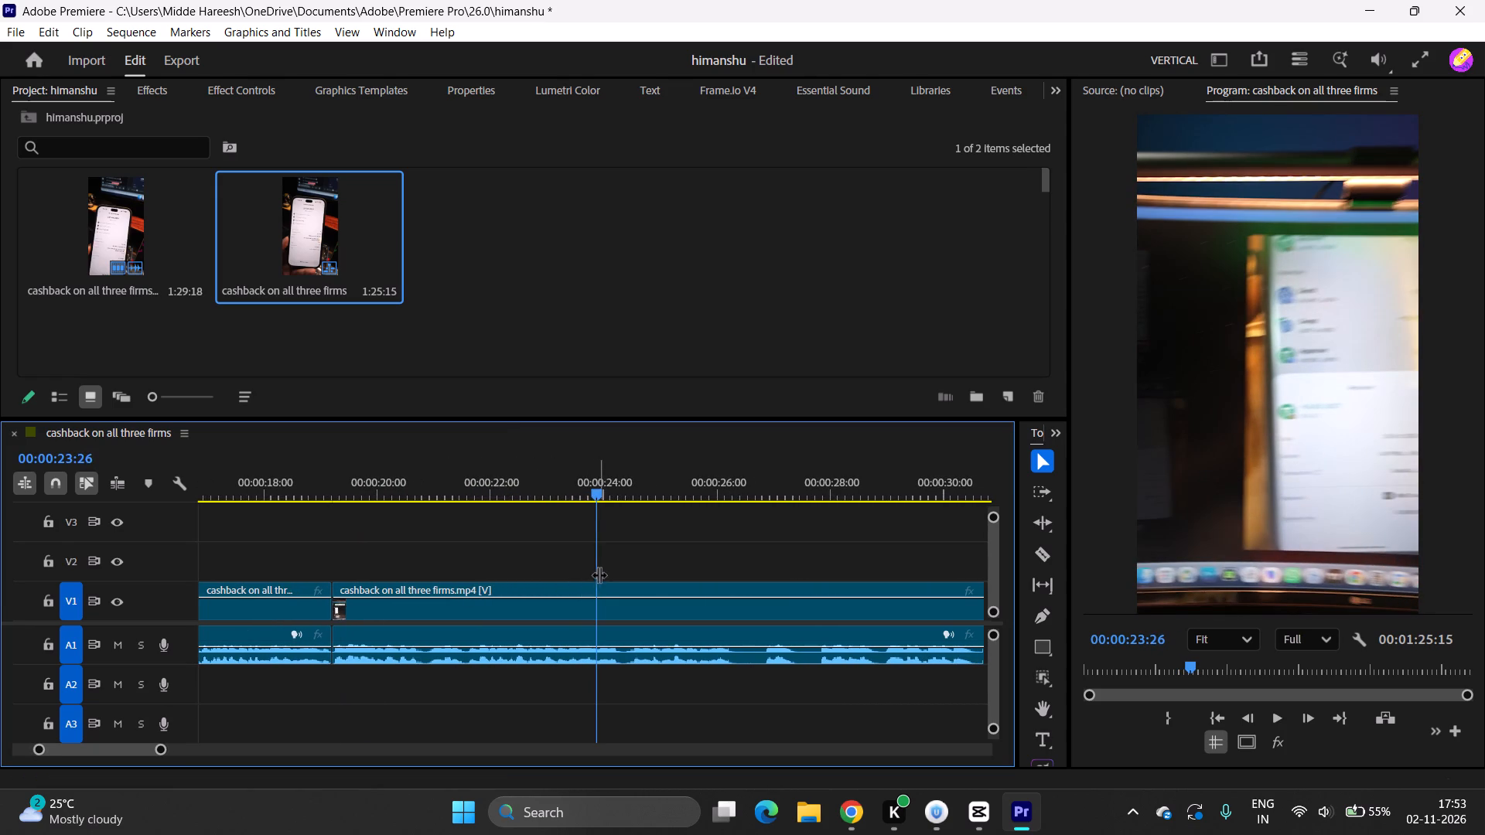
left_click_drag(601, 570, 576, 576)
left_click(576, 576)
key("space")
key("space")
key("space")
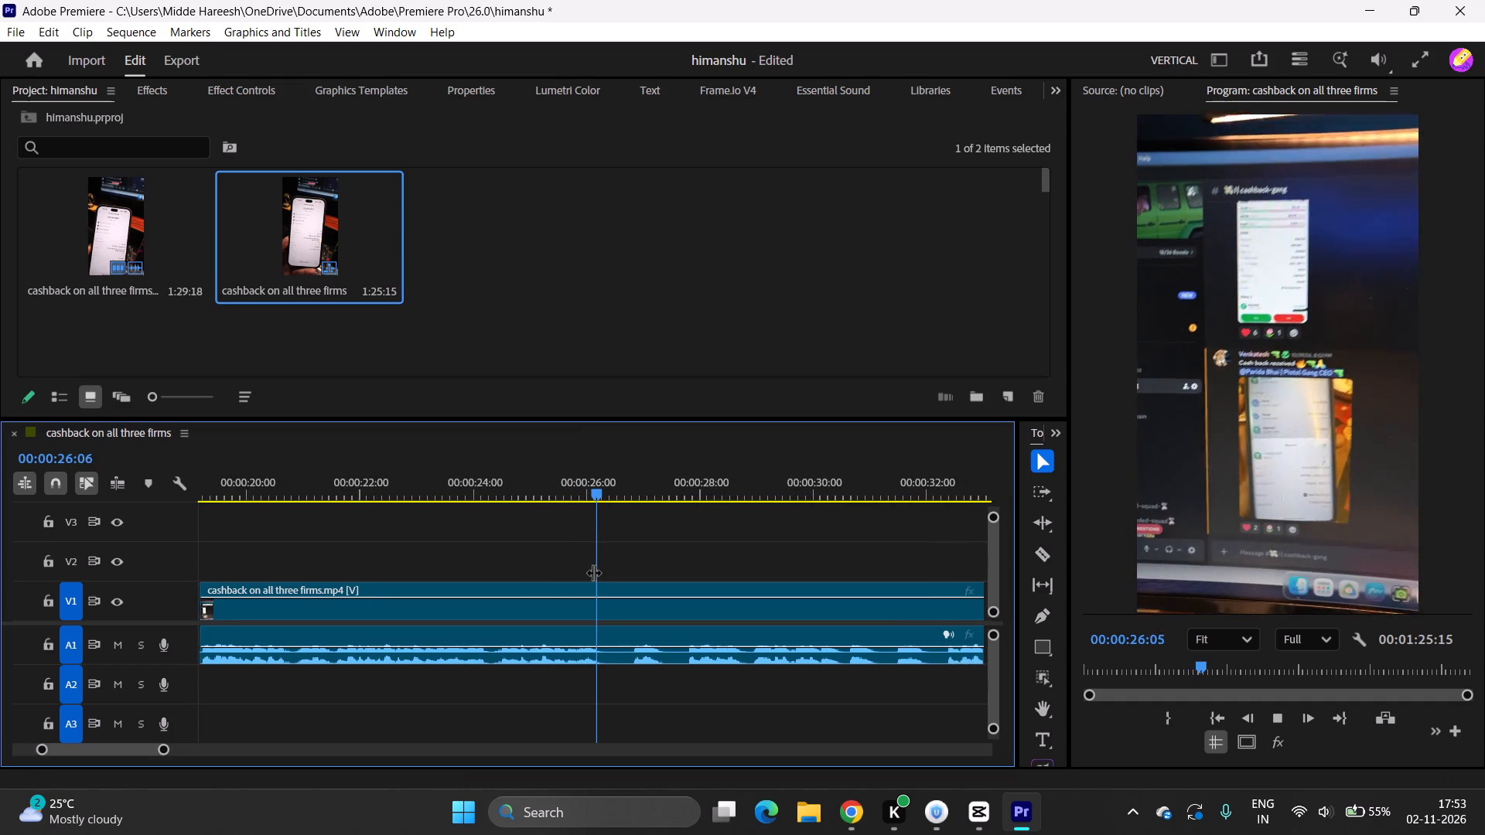
key("space")
key("space")
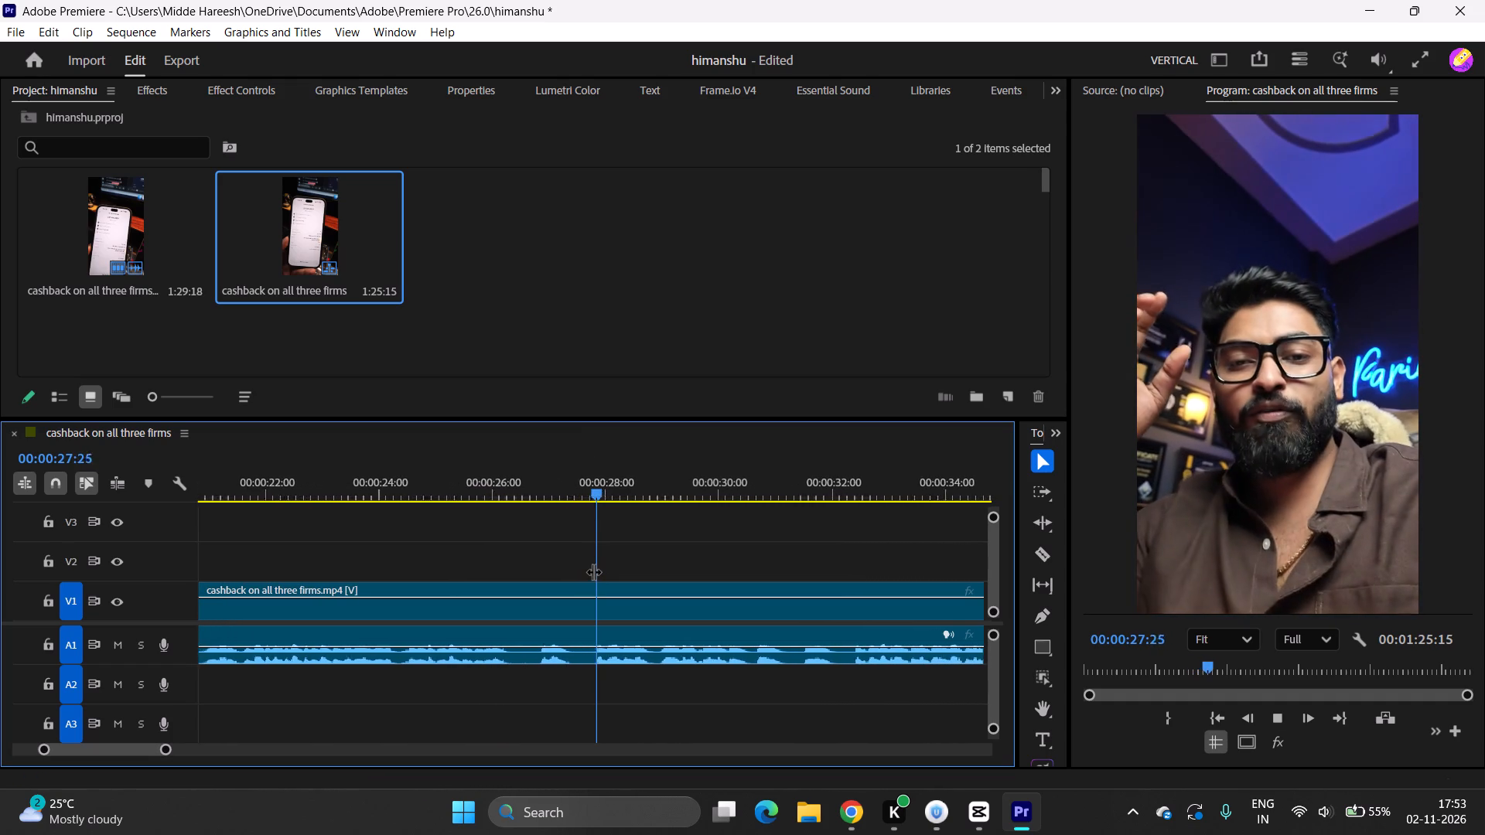
key("space")
Replay from about 25 seconds, cut out the section from about 26.3 to 27.8 seconds, and ripple delete the gap.
left_click_drag(599, 561, 439, 599)
key("space")
key("space")
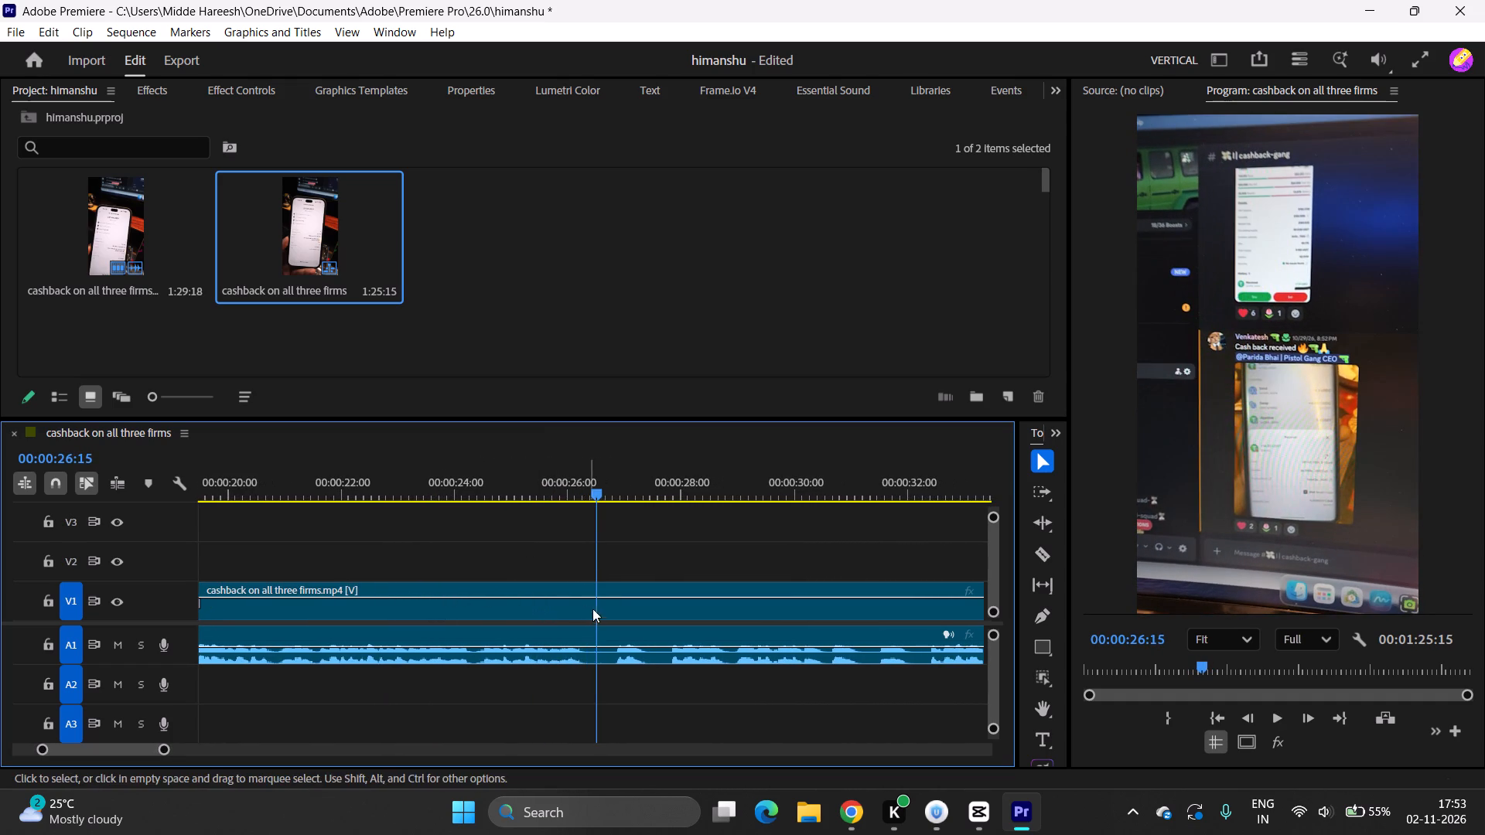
key("c")
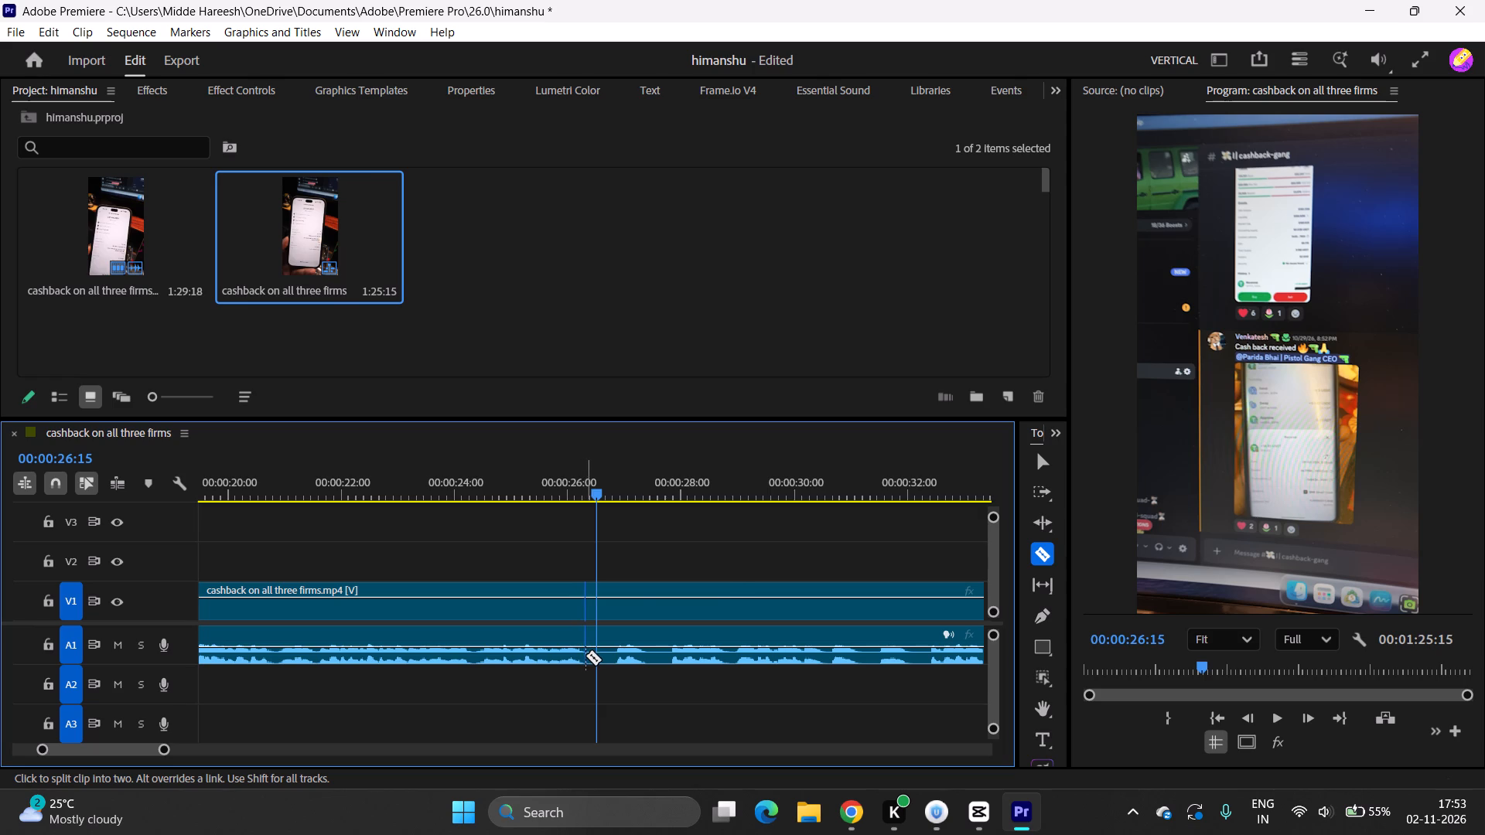
left_click(585, 656)
key("space")
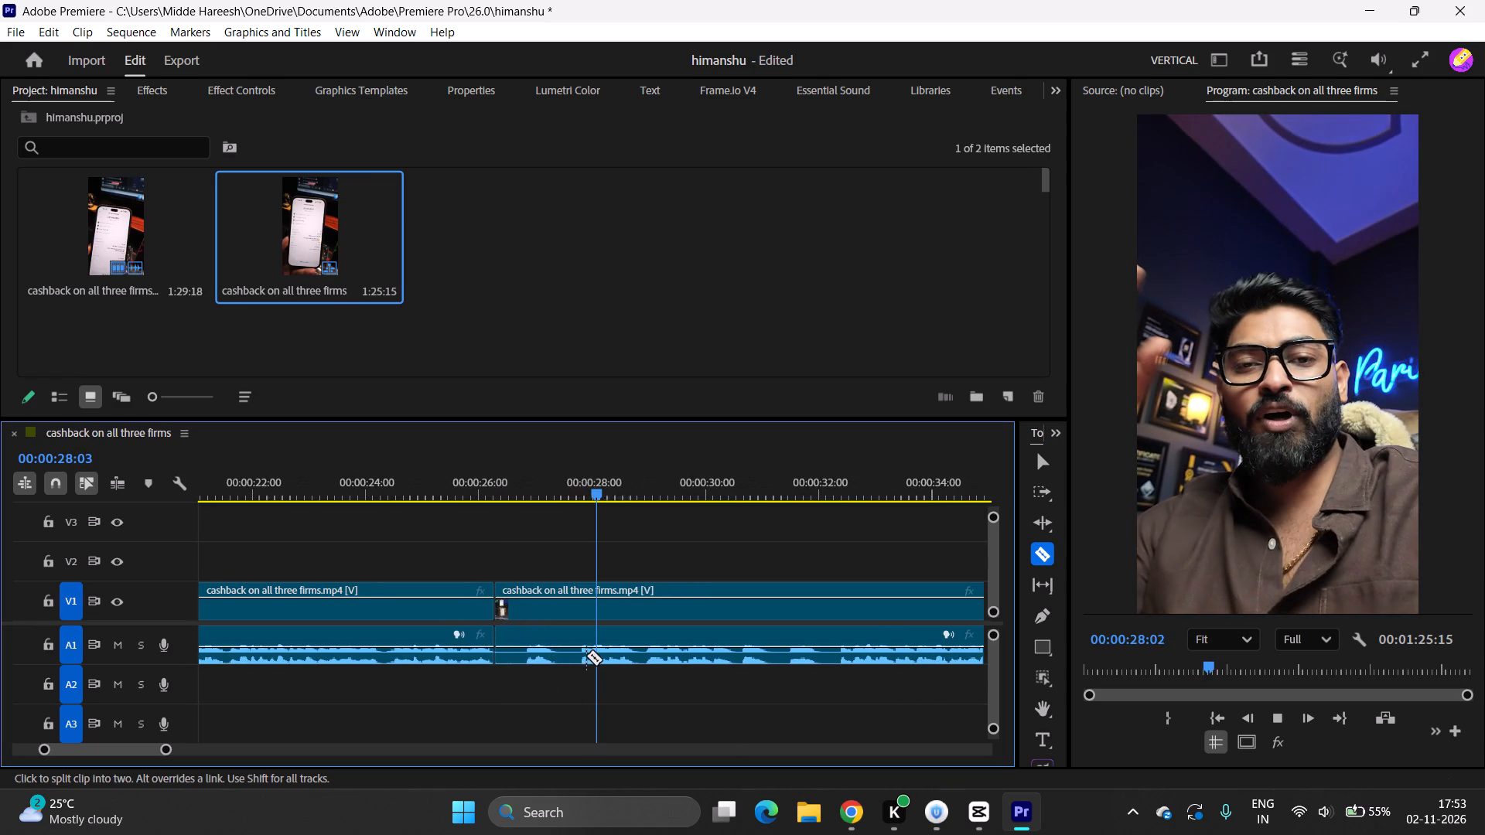
key("space")
left_click(581, 656)
key("v")
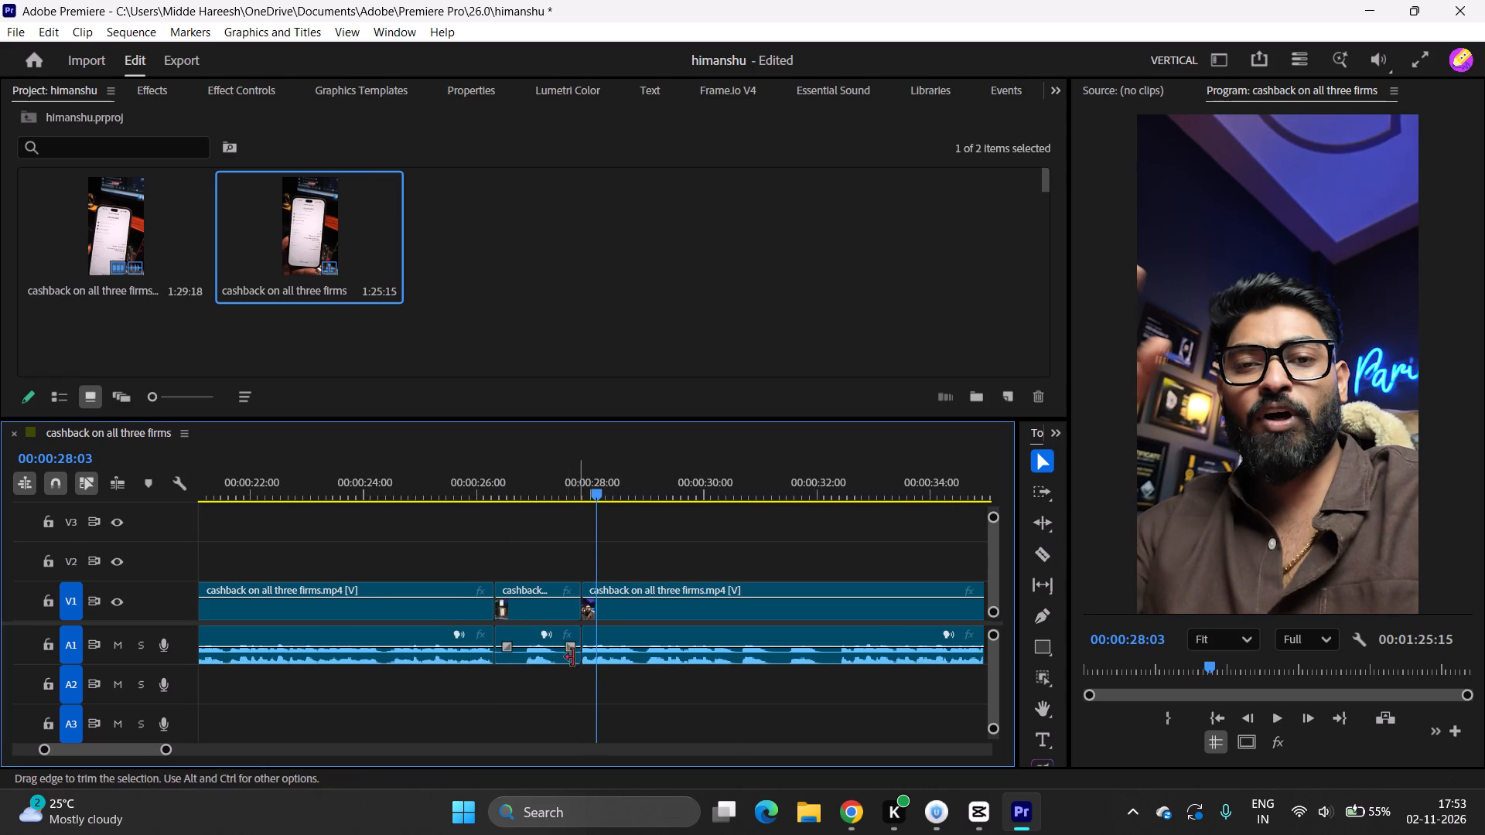
left_click(561, 656)
key("BackSpace")
right_click(560, 656)
right_click(560, 656)
left_click(579, 663)
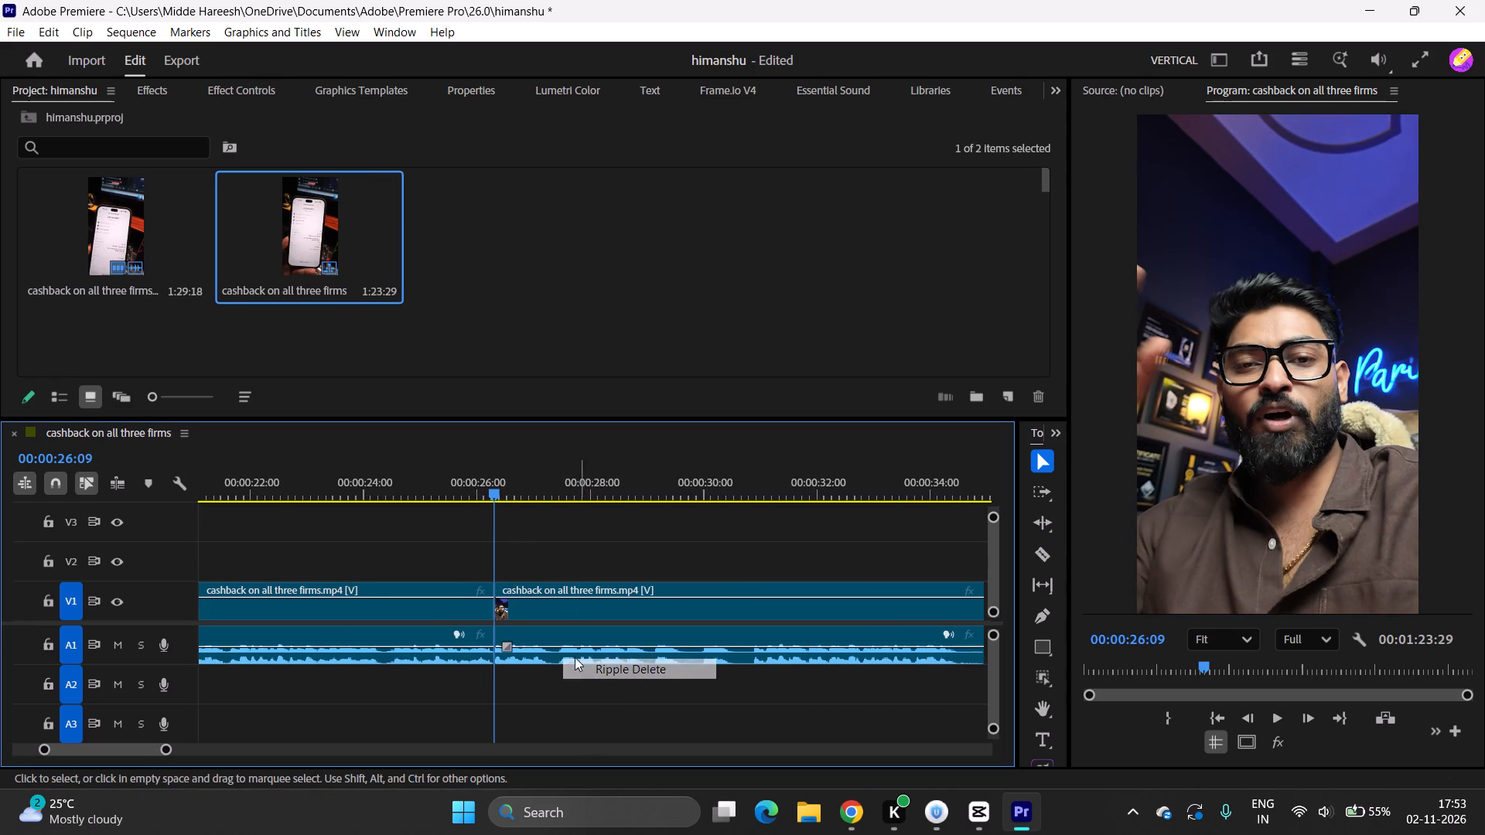
Play across the last cut, remove the section from about 29.6 to 30.8 seconds, and ripple delete the gap.
left_click_drag(492, 561, 445, 573)
key("space")
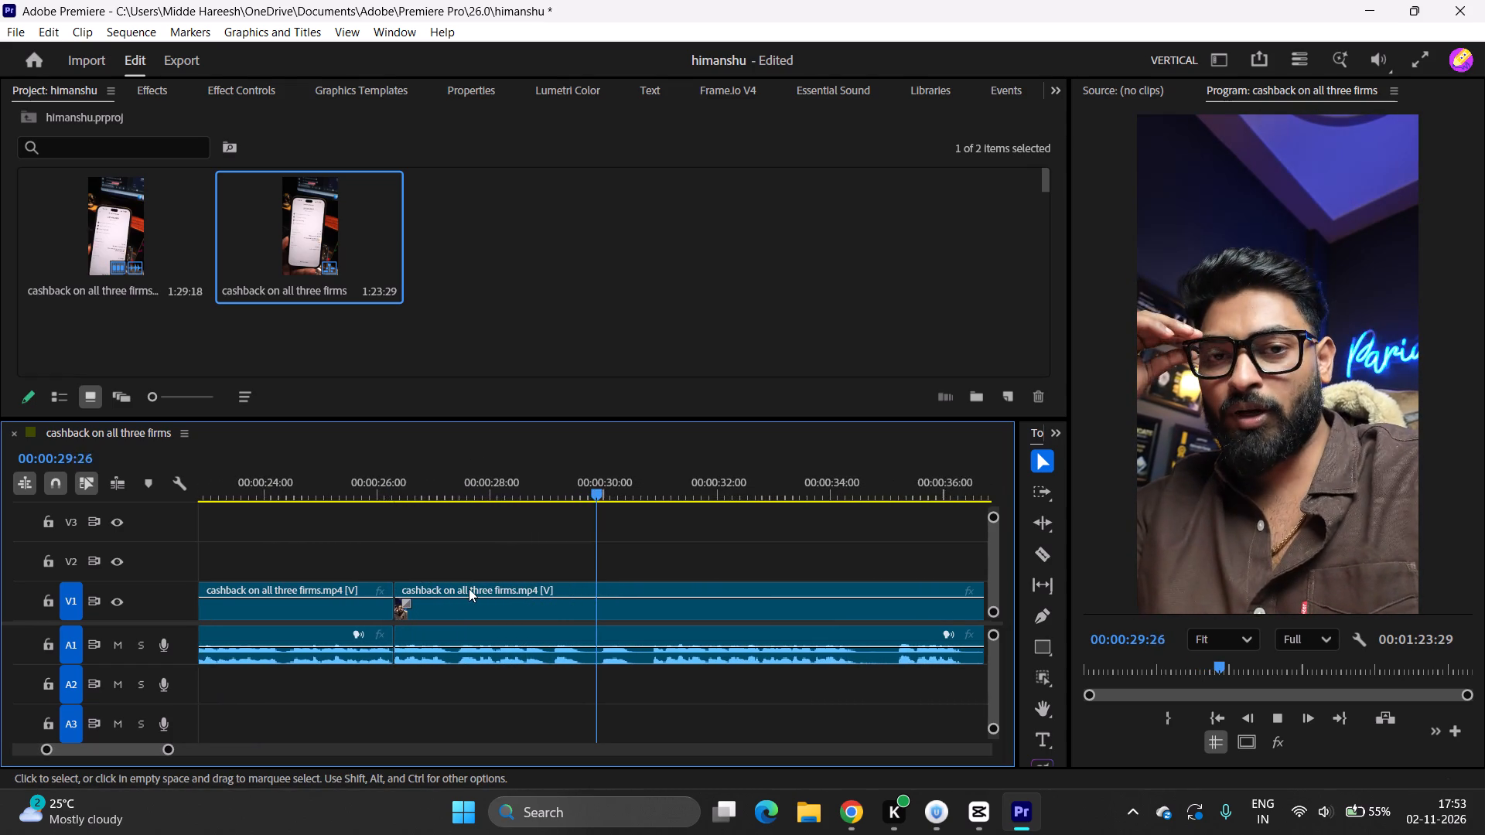
key("space")
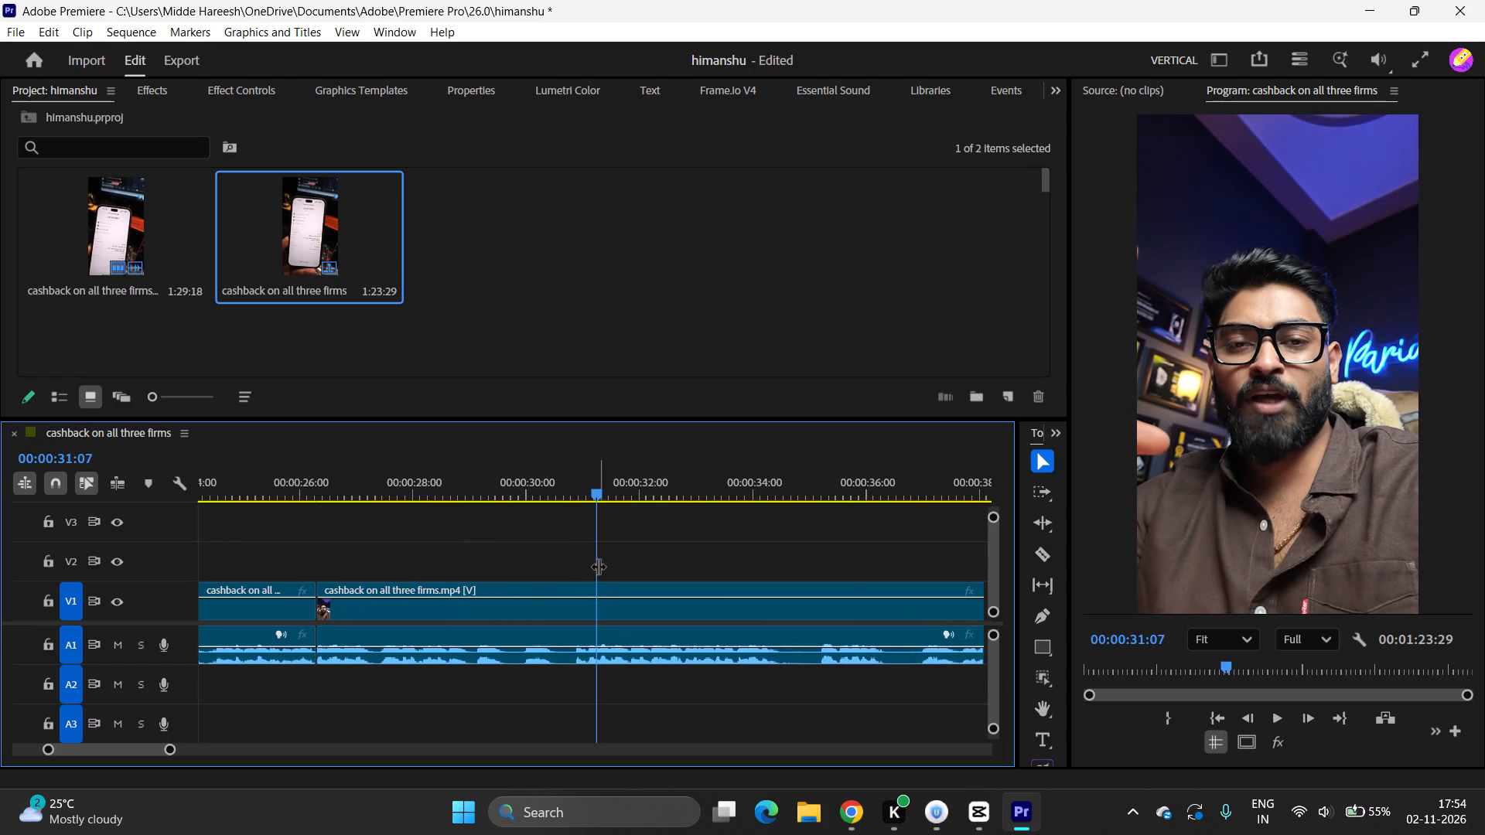
key("c")
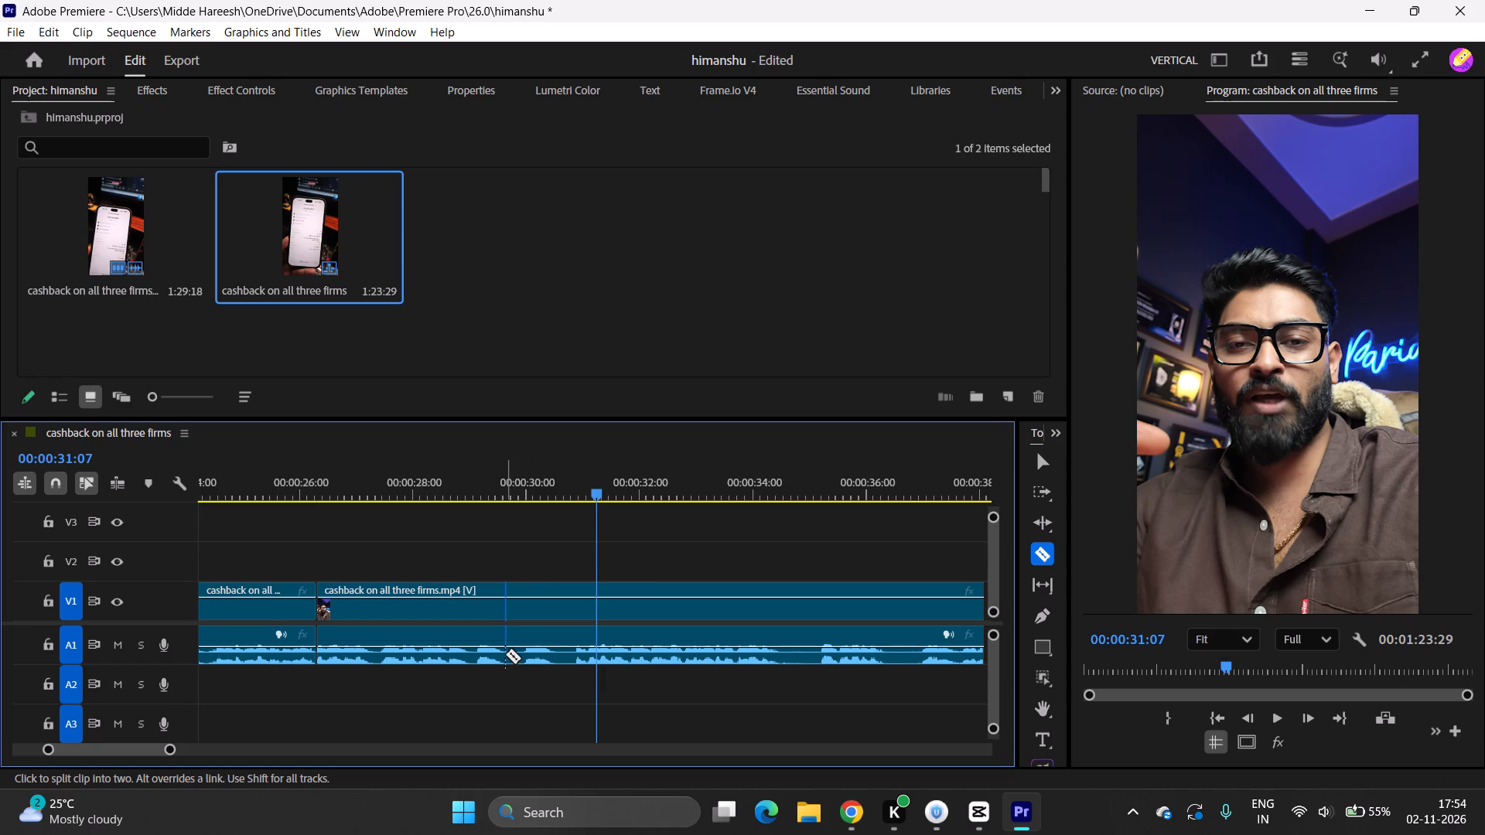
left_click(504, 653)
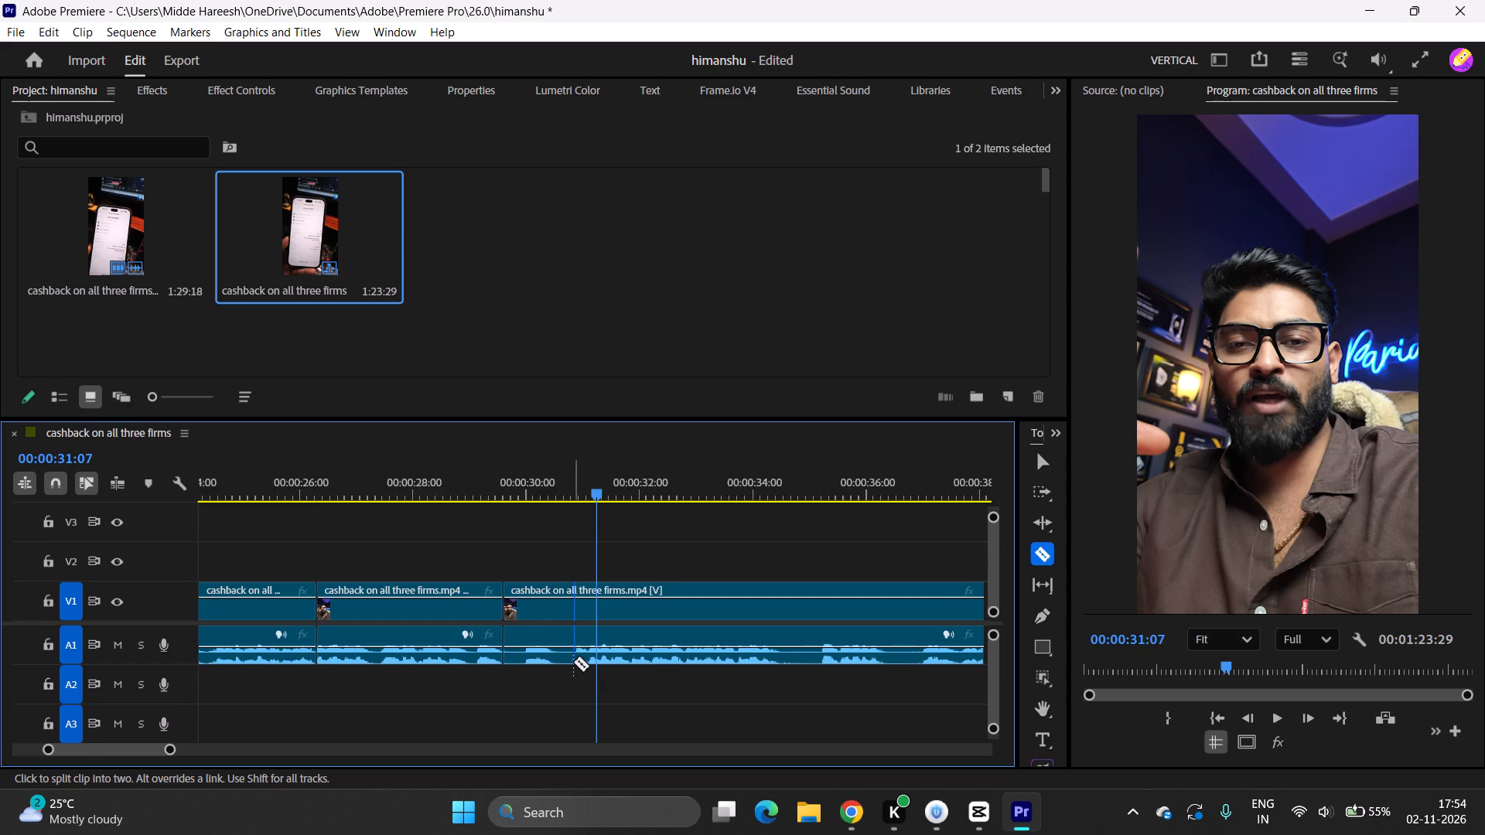
left_click(573, 662)
key("v")
left_click(560, 656)
key("BackSpace")
right_click(560, 656)
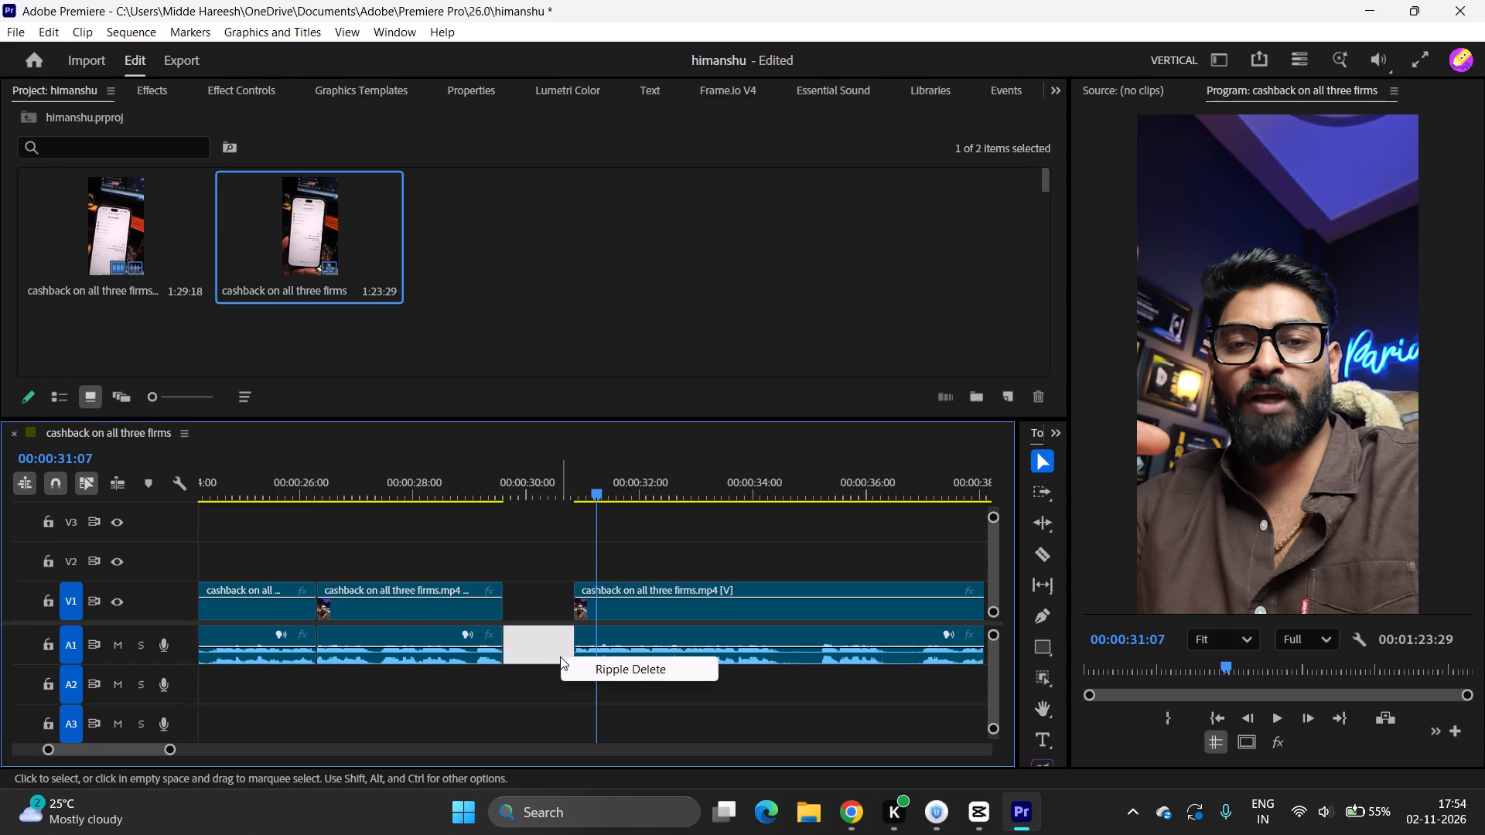
left_click(572, 671)
Play from just before the last cut to about 39.5 seconds, listening for pauses.
left_click_drag(500, 542, 417, 562)
key("space")
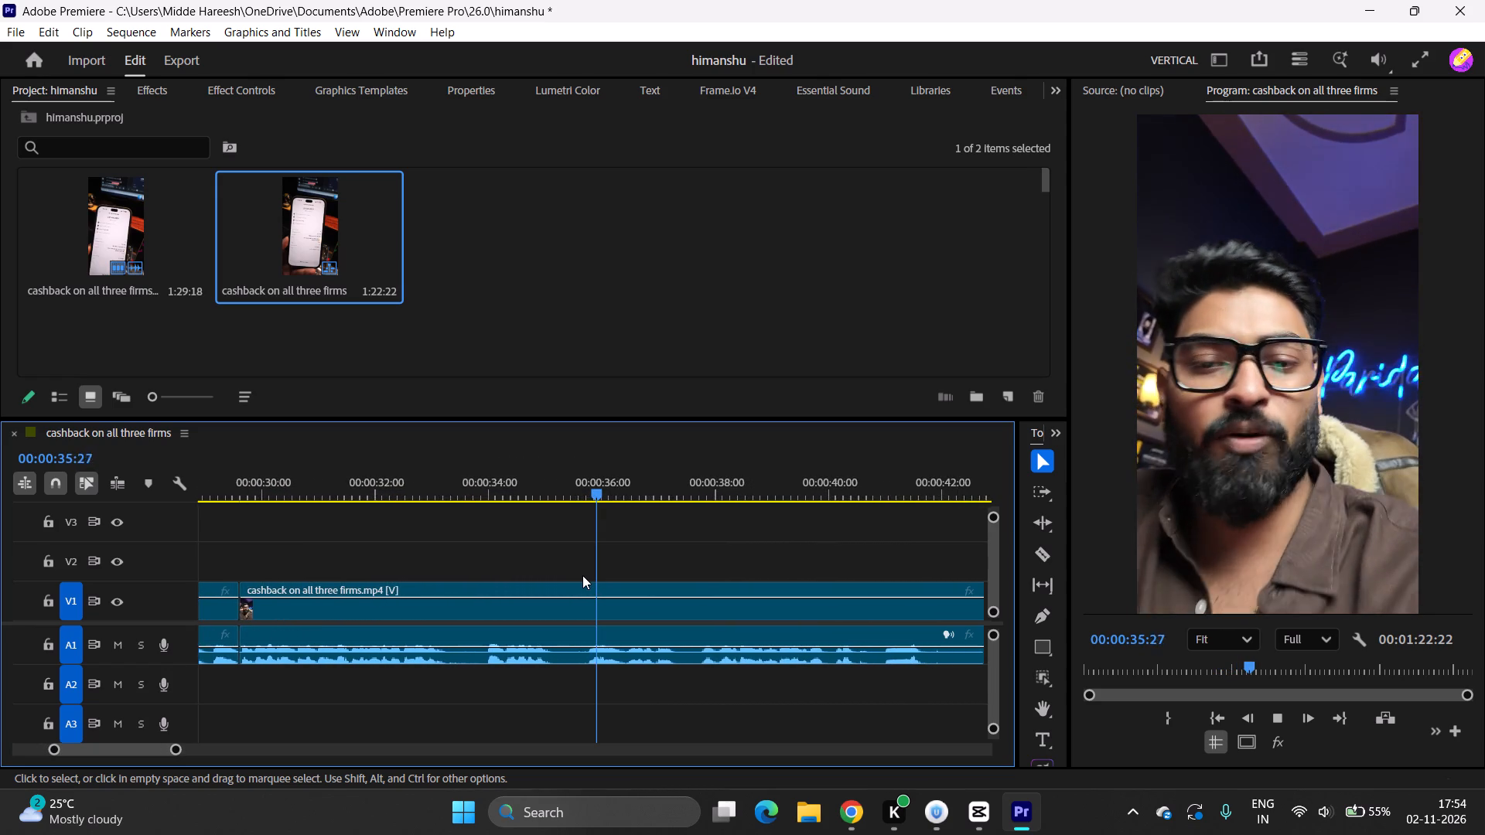
key("space")
type("c")
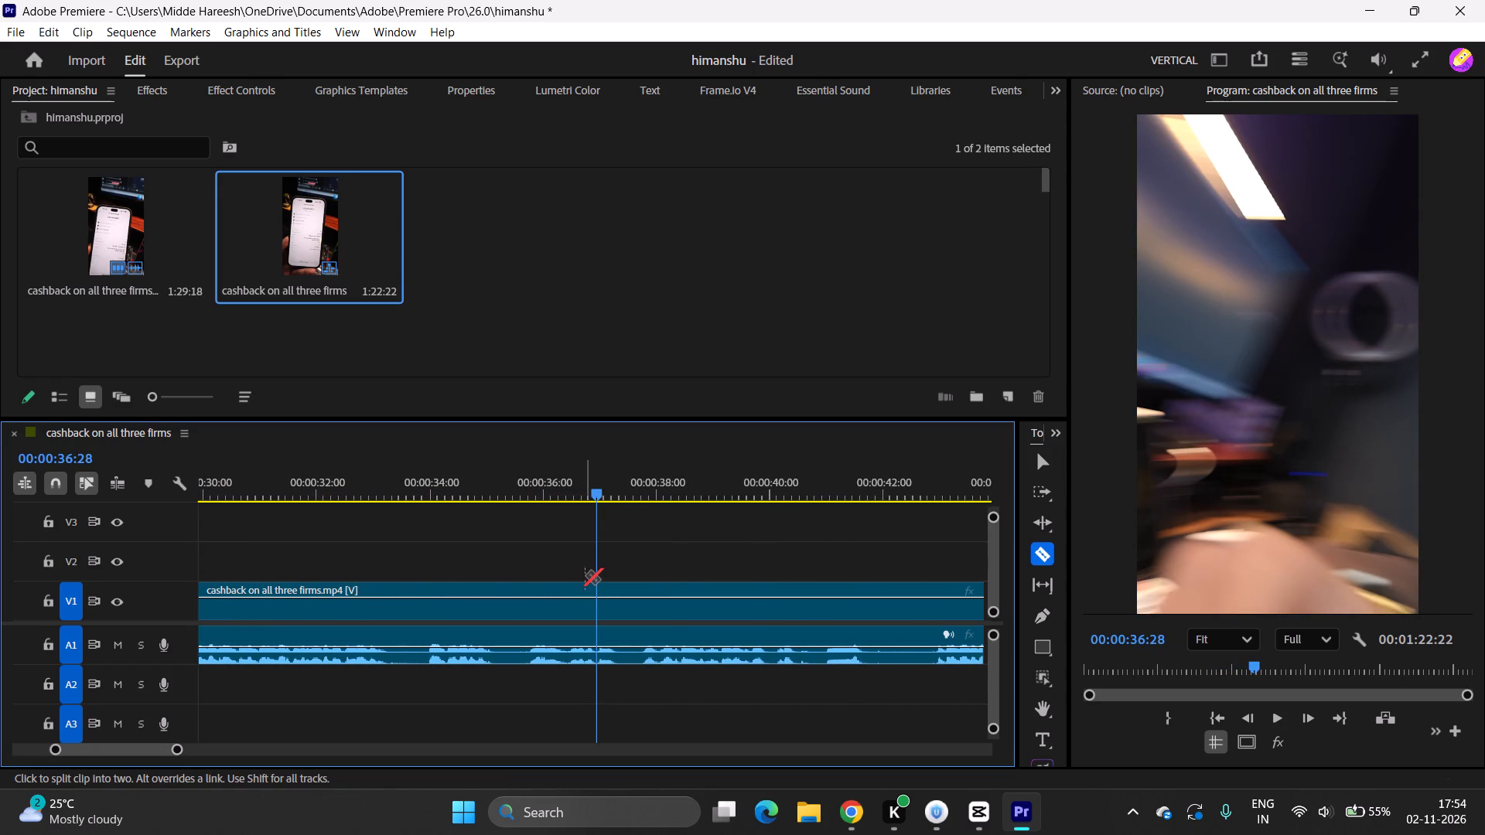
key("space")
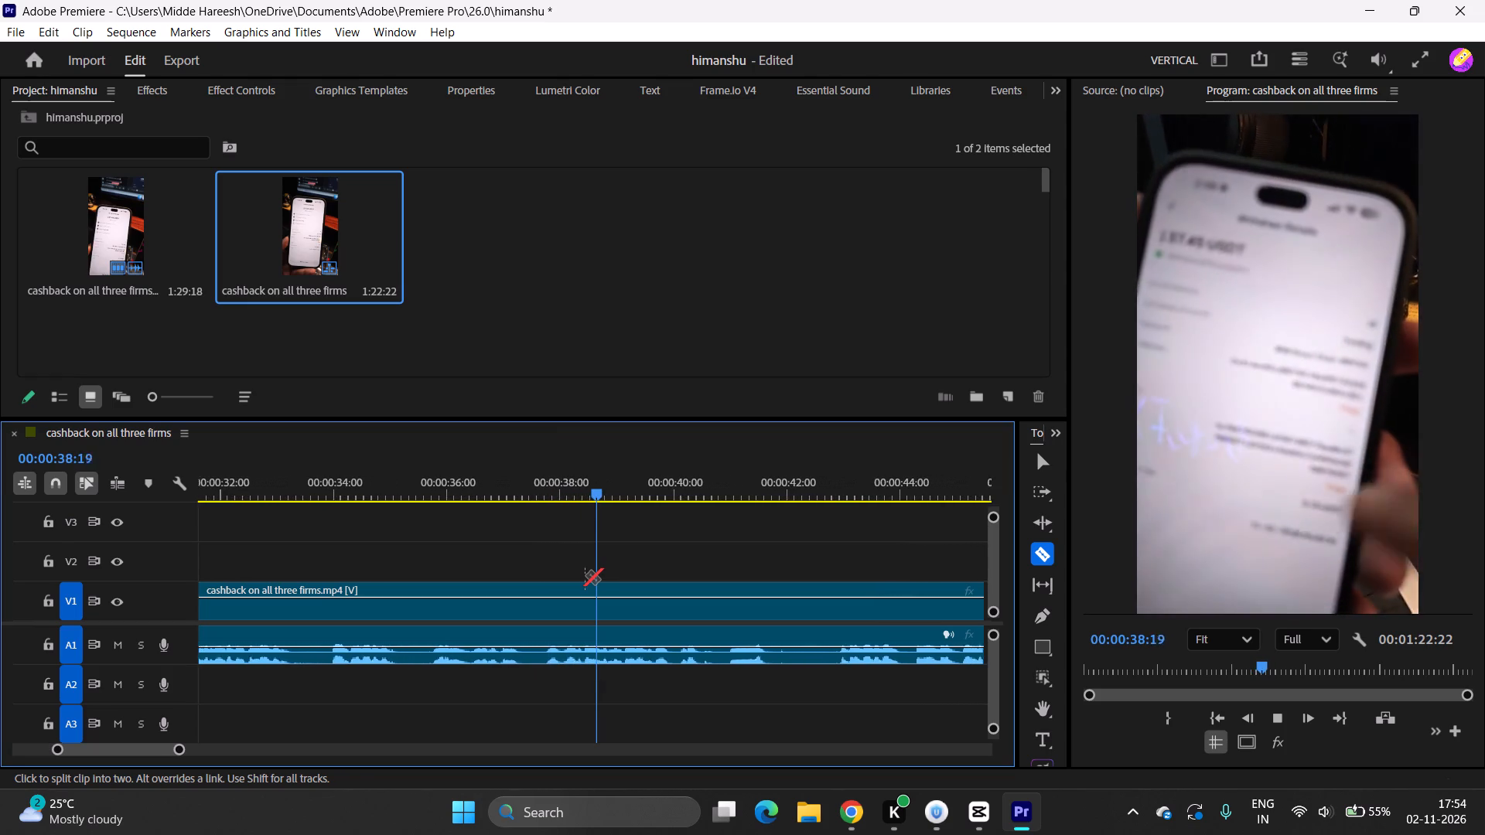
type("v")
key("space")
Replay from about 32.5 seconds, cut out the pause from about 33.3 to 34 seconds, and ripple delete the gap.
scroll(599, 578, "up", 6)
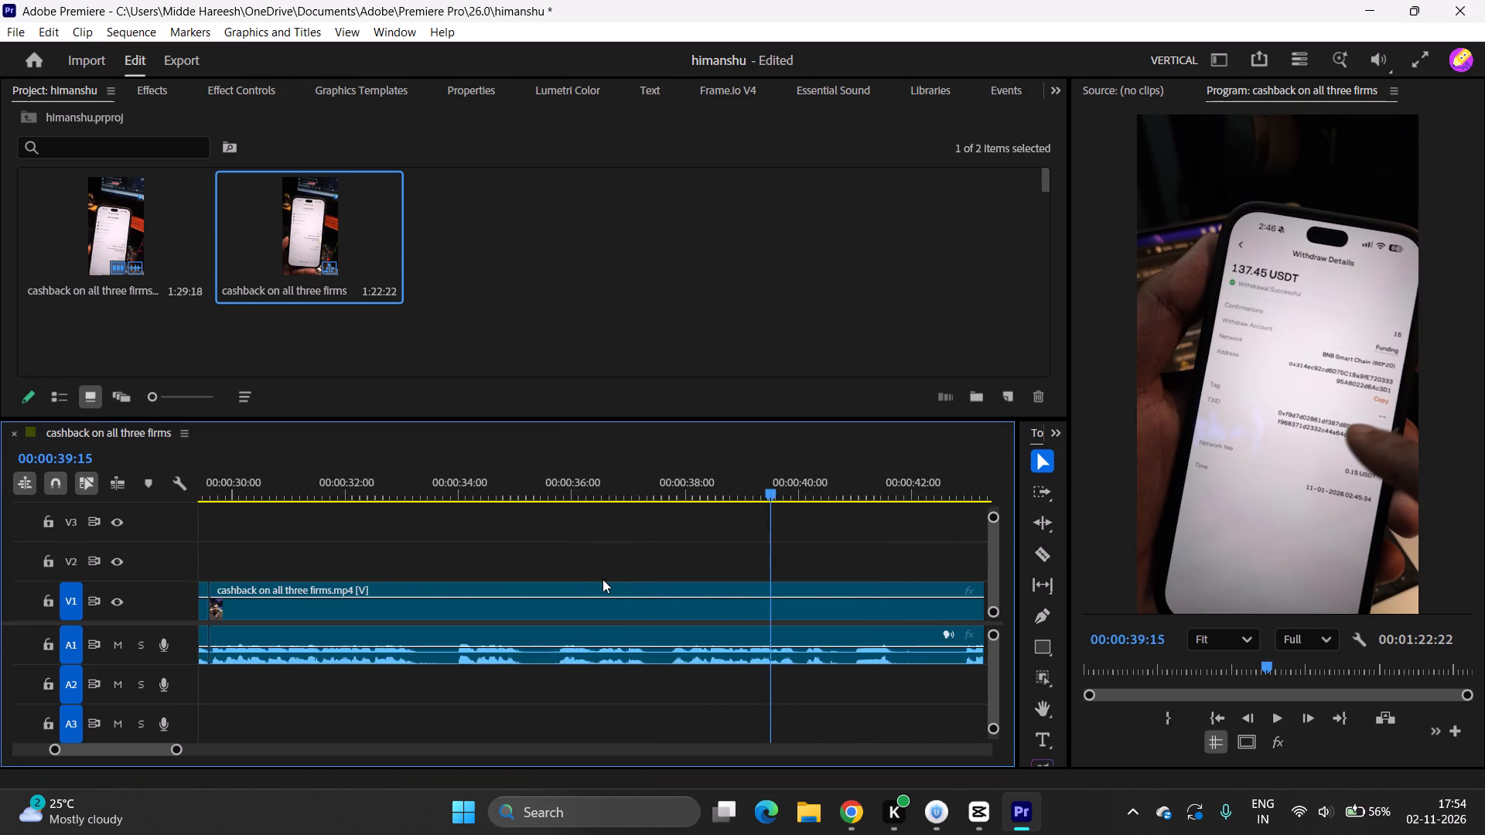
scroll(603, 579, "up", 4)
left_click_drag(579, 497, 521, 497)
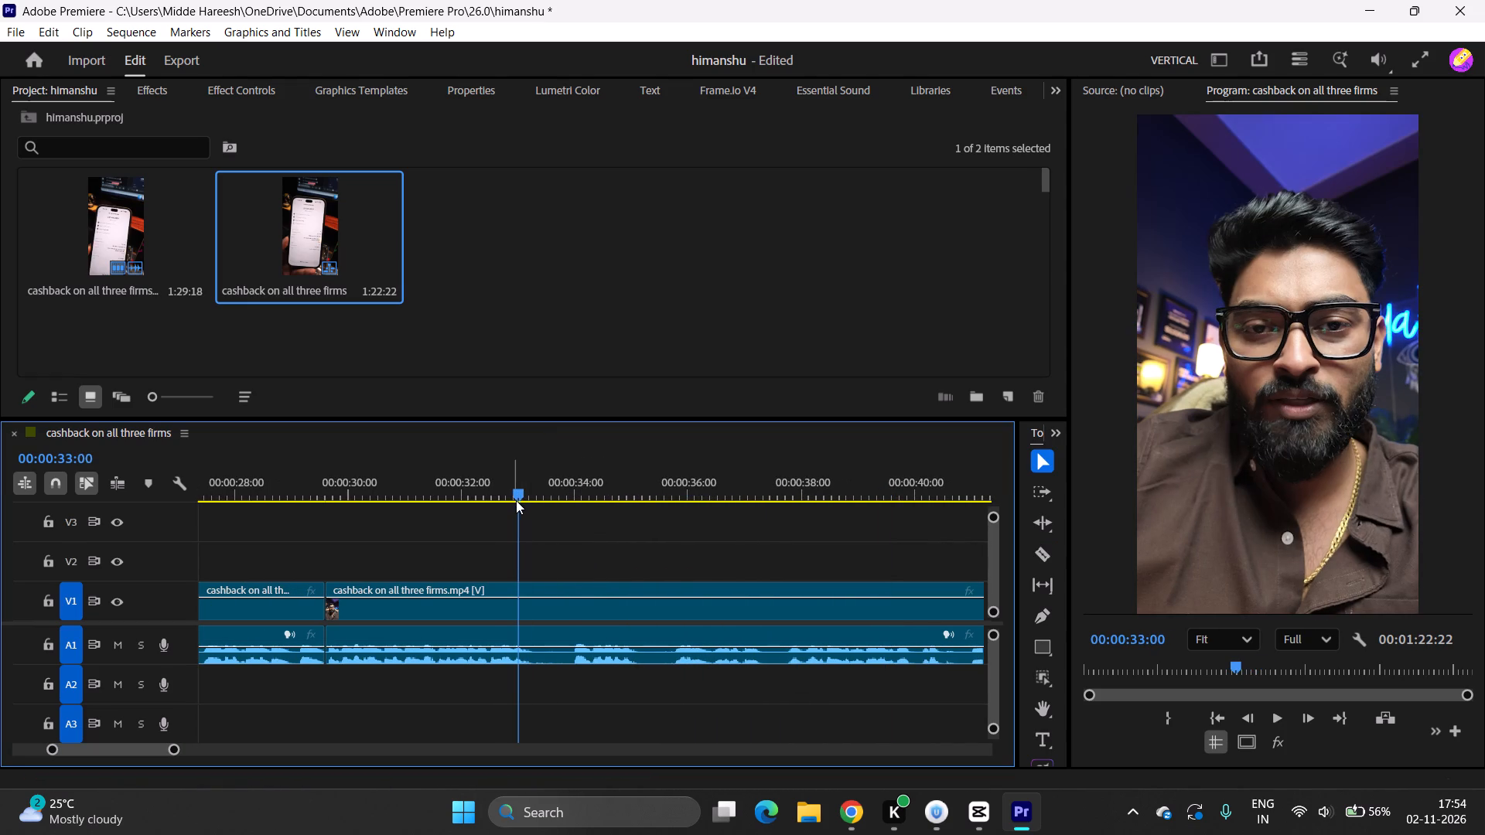
left_click_drag(516, 499, 490, 504)
key("space")
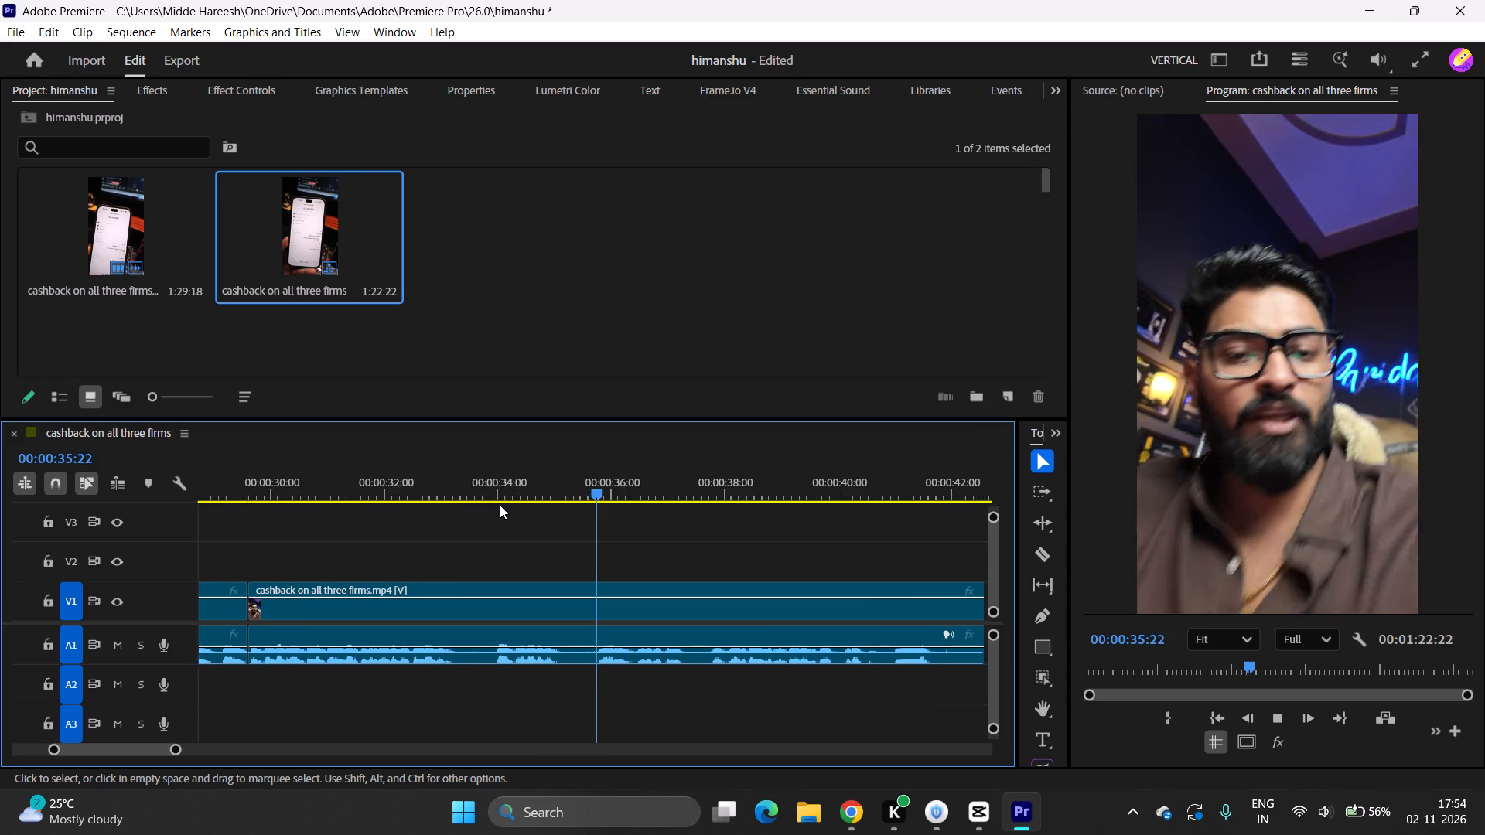
key("space")
key("c")
left_click(441, 659)
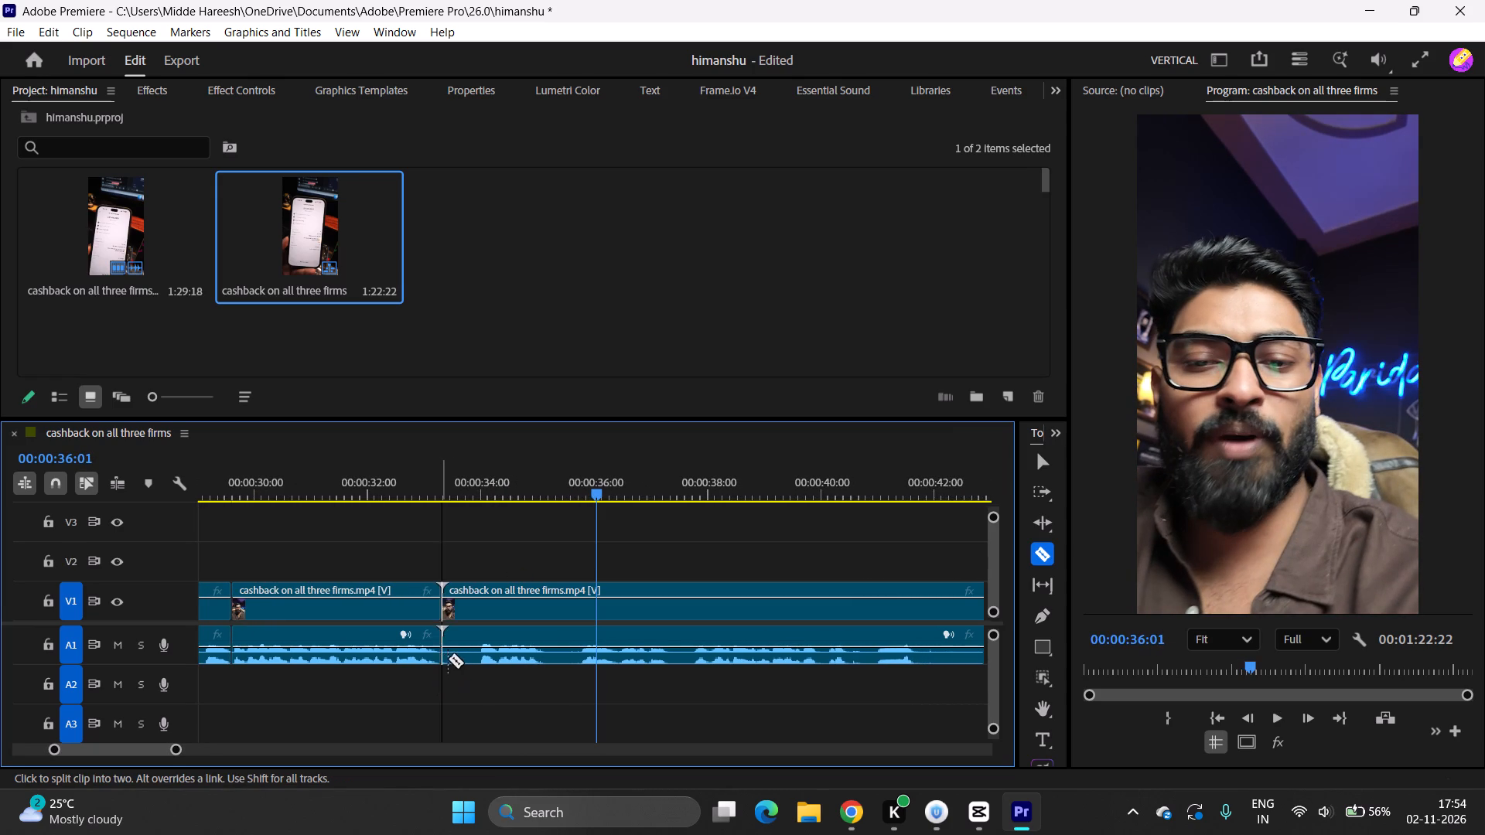
left_click(480, 661)
key("v")
left_click(467, 659)
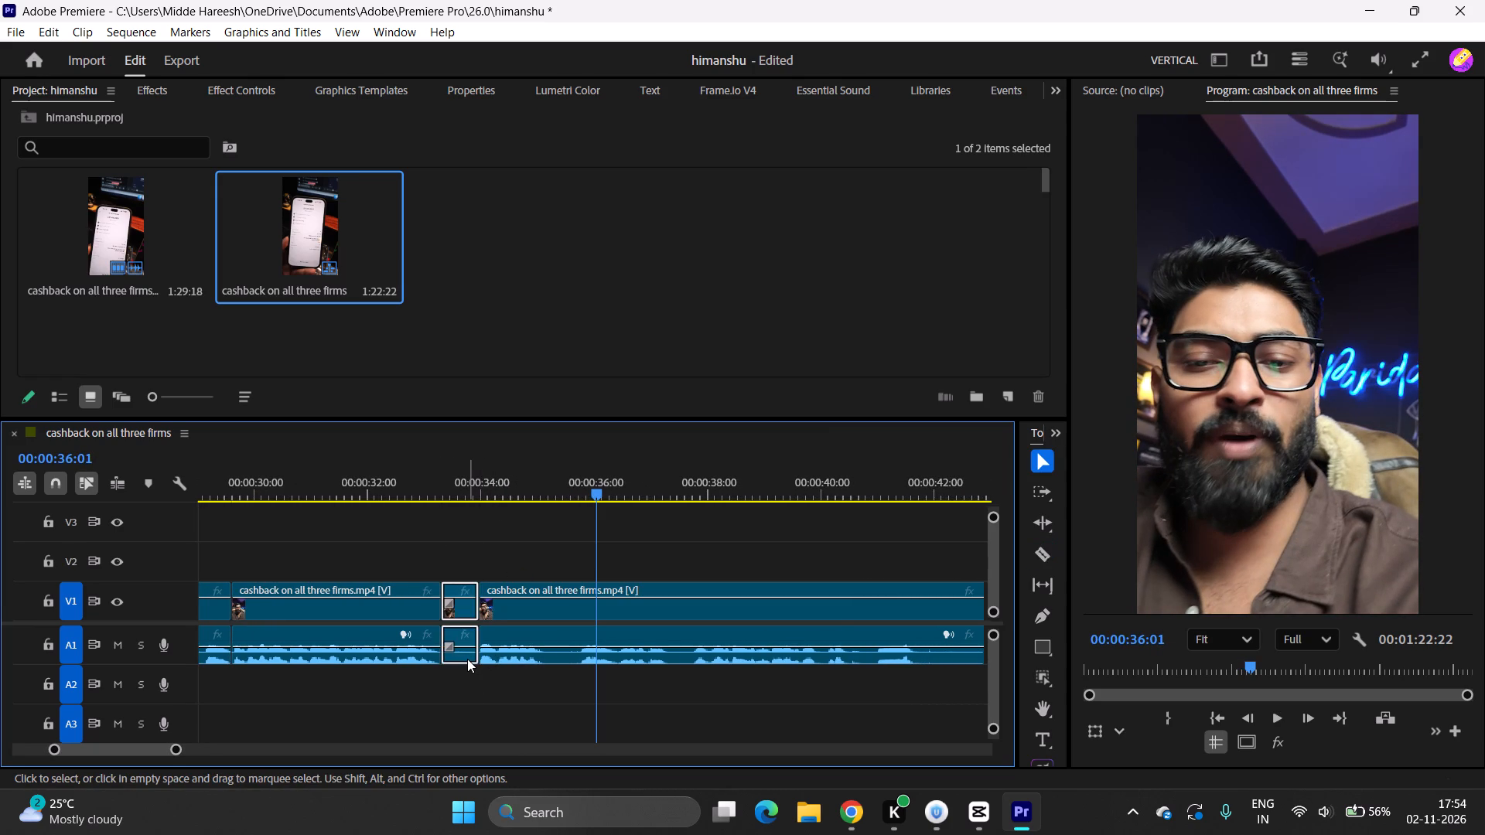
key("BackSpace")
right_click(470, 656)
left_click(413, 721)
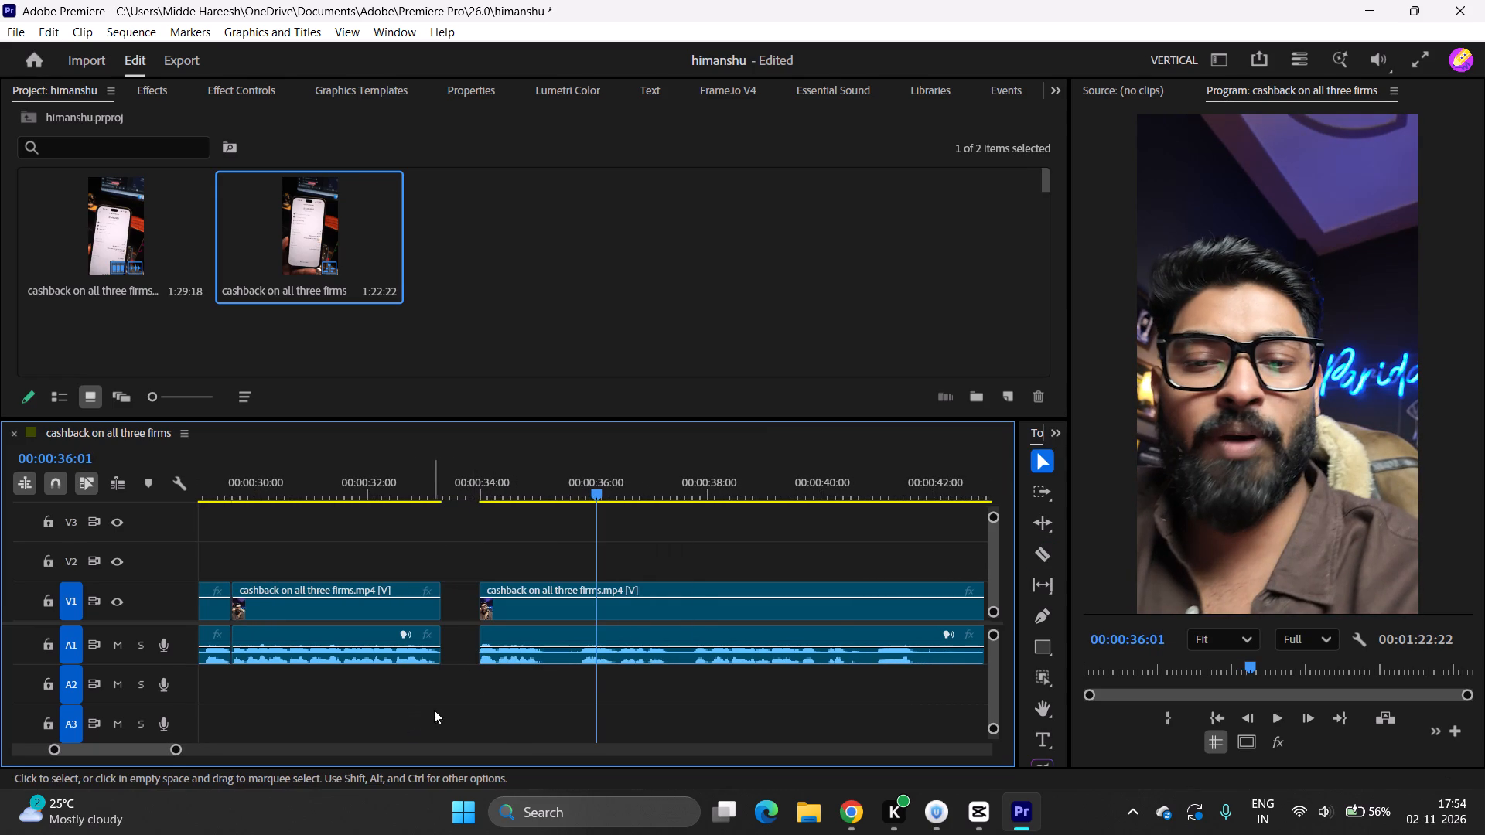
left_click(450, 646)
right_click(450, 646)
left_click(494, 656)
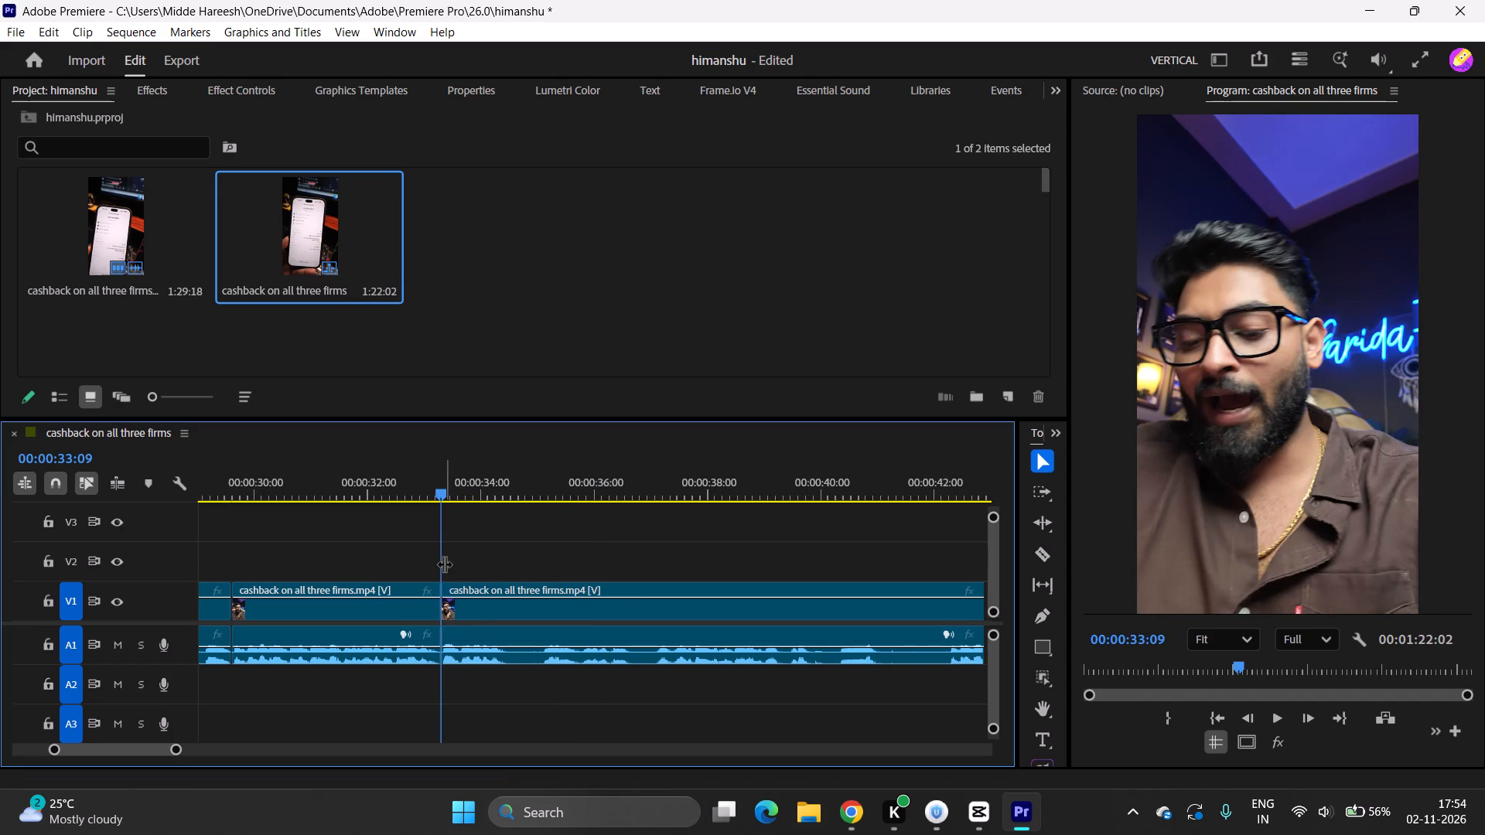
Play across the last cut, remove the pause from about 34.5 to 35 seconds, and ripple delete the gap.
left_click_drag(444, 564, 428, 562)
key("space")
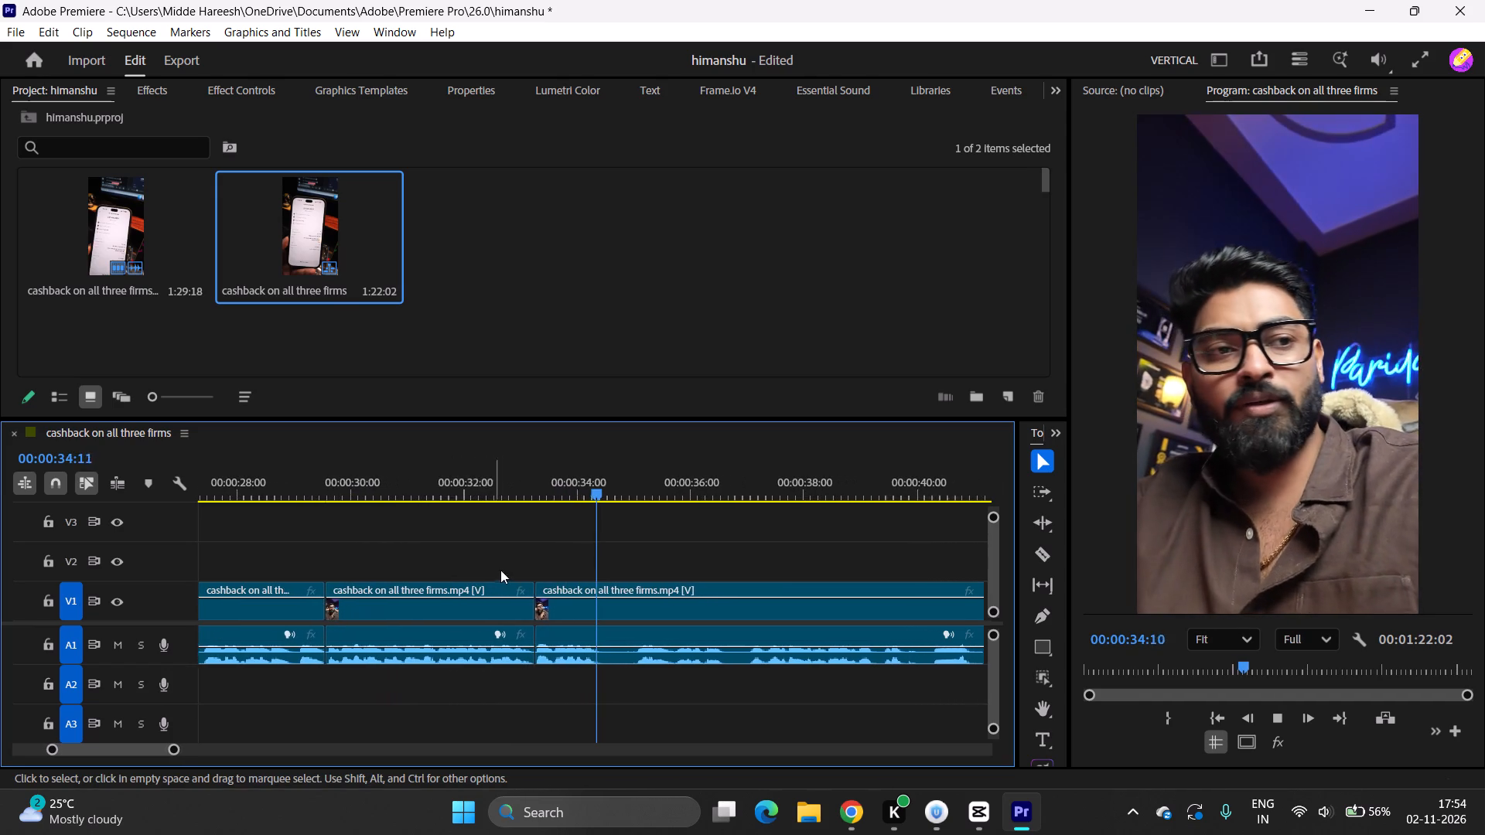
key("space")
key("c")
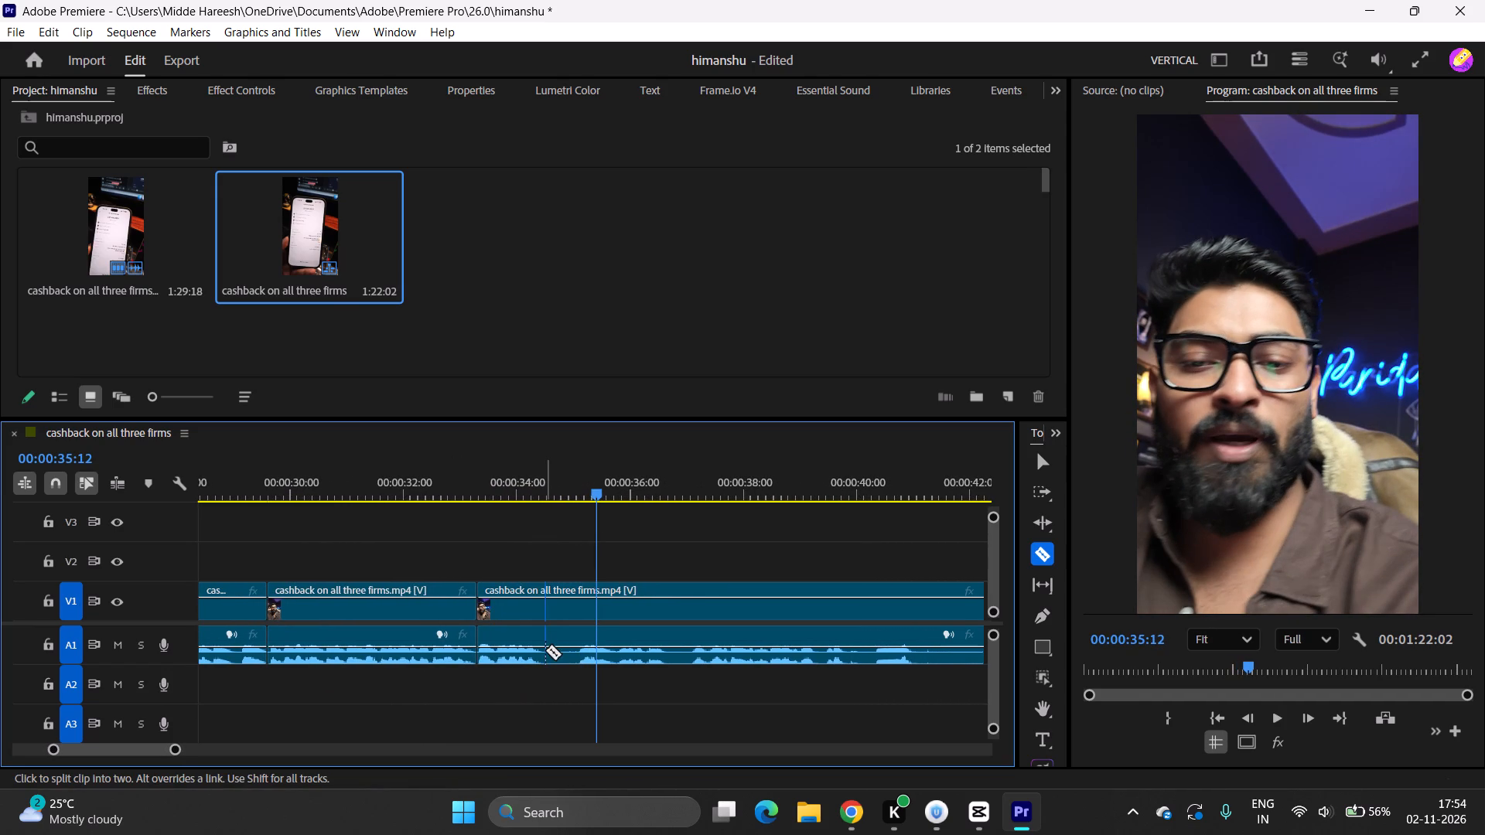
left_click(545, 650)
left_click(573, 659)
key("v")
left_click(564, 659)
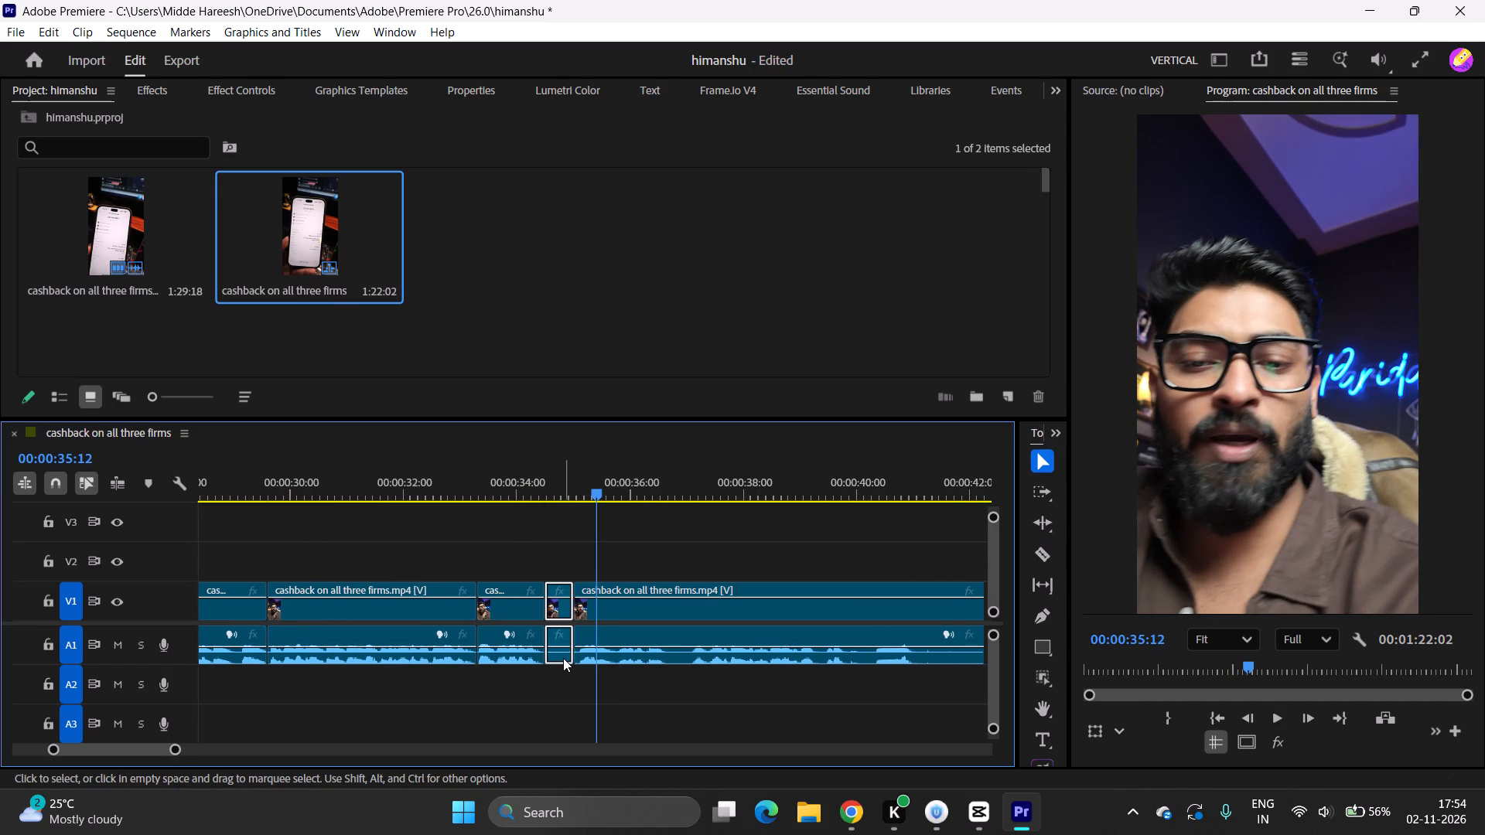
key("BackSpace")
scroll(563, 658, "up", 1)
right_click(563, 658)
right_click(584, 647)
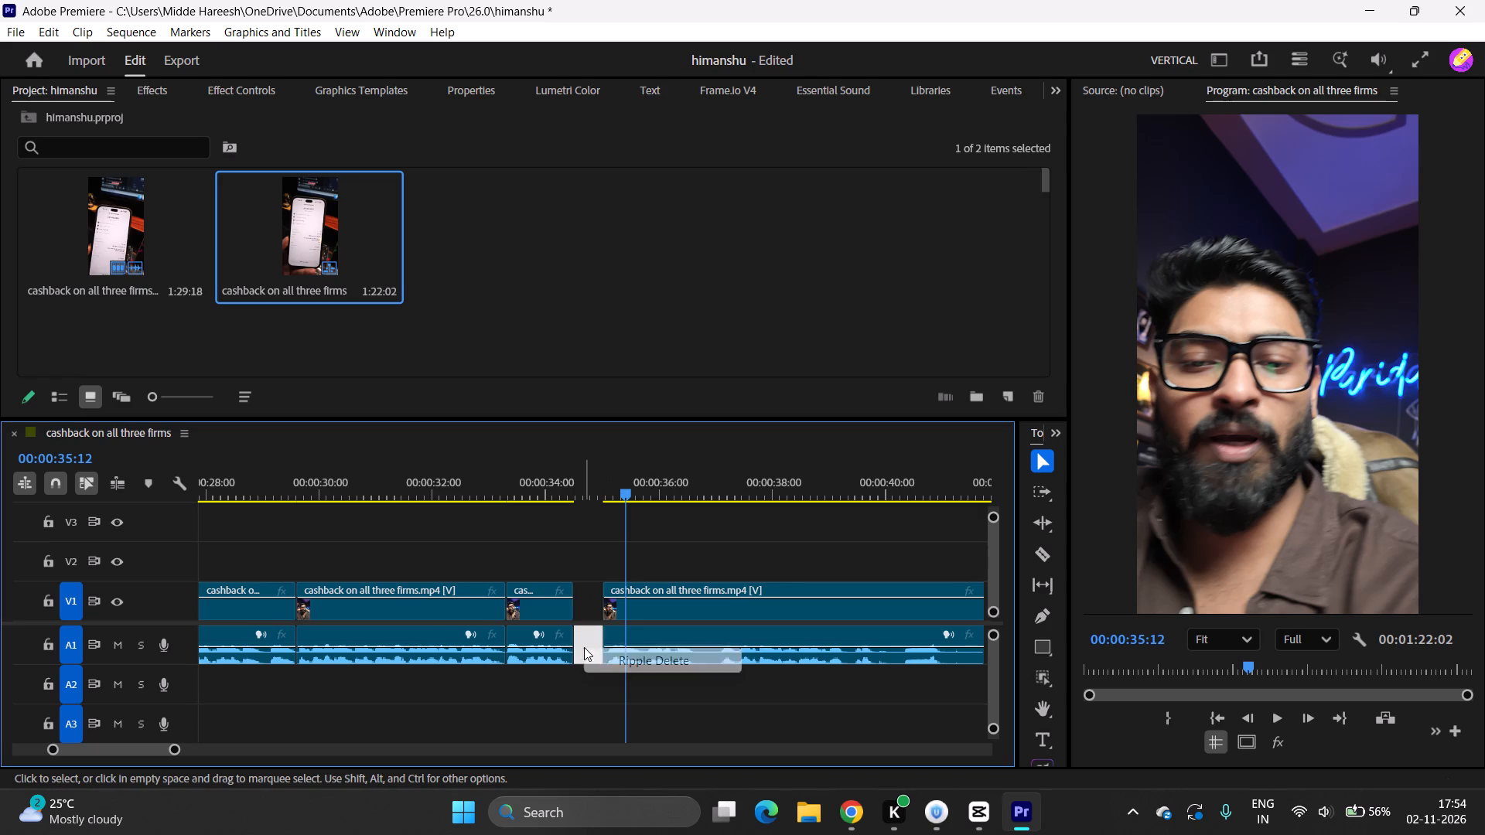
left_click(610, 661)
Play across the last cut, remove the pause from about 40.5 to 41.7 seconds, and ripple delete the gap.
left_click_drag(575, 561, 556, 564)
key("space")
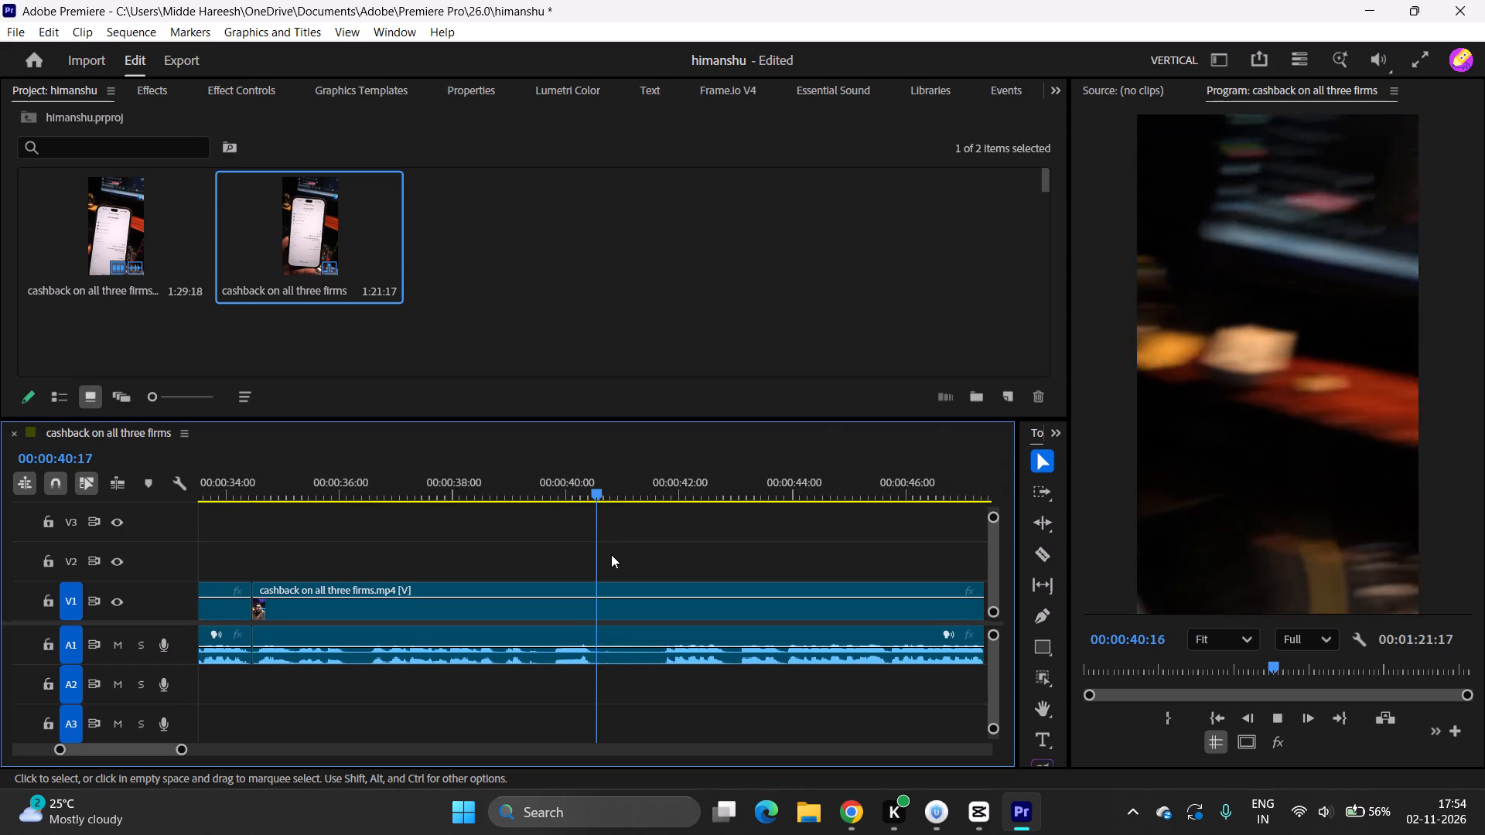
key("space")
key("c")
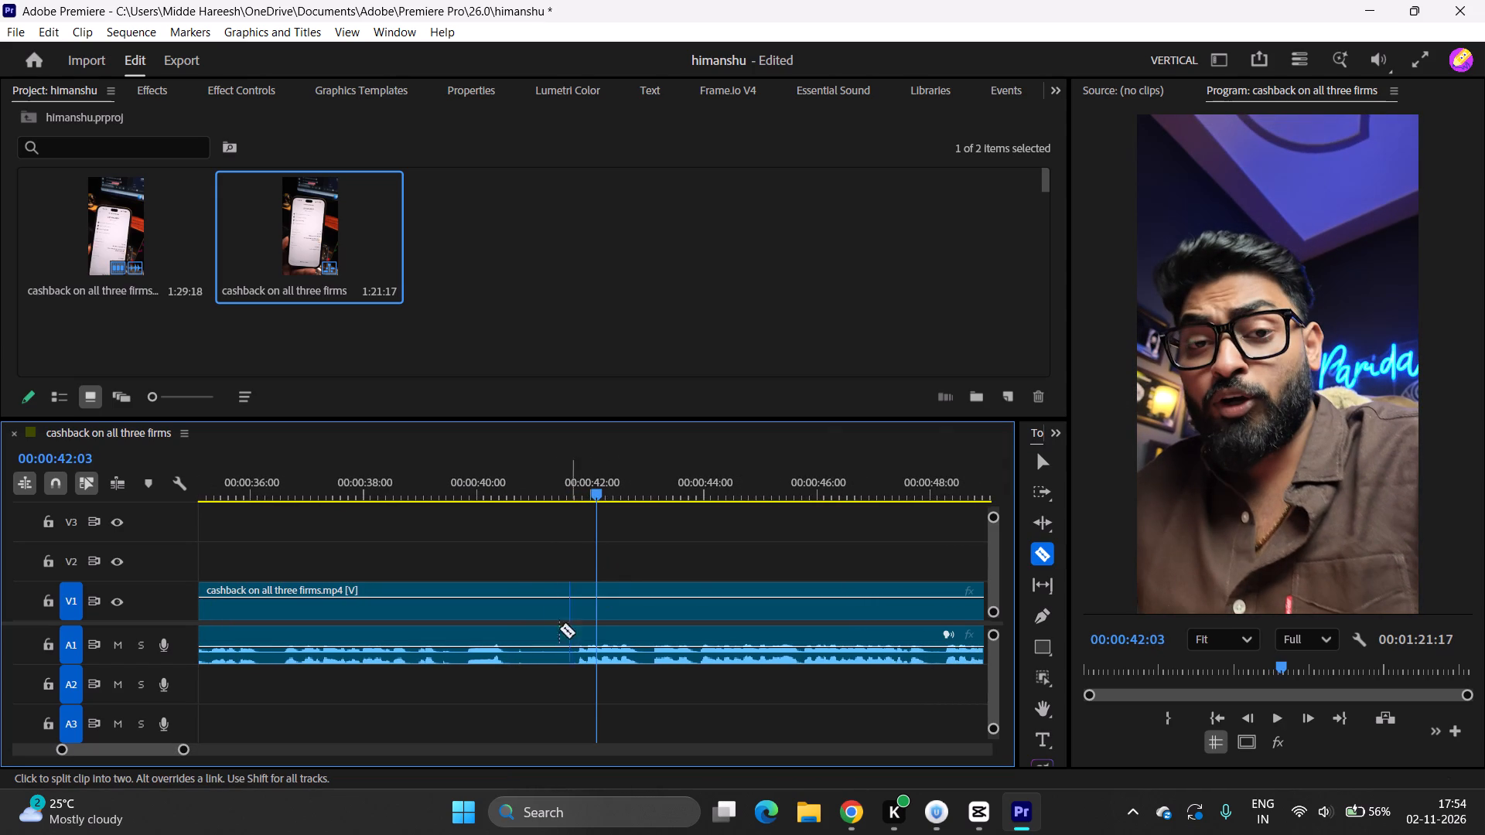
left_click(507, 663)
left_click(574, 652)
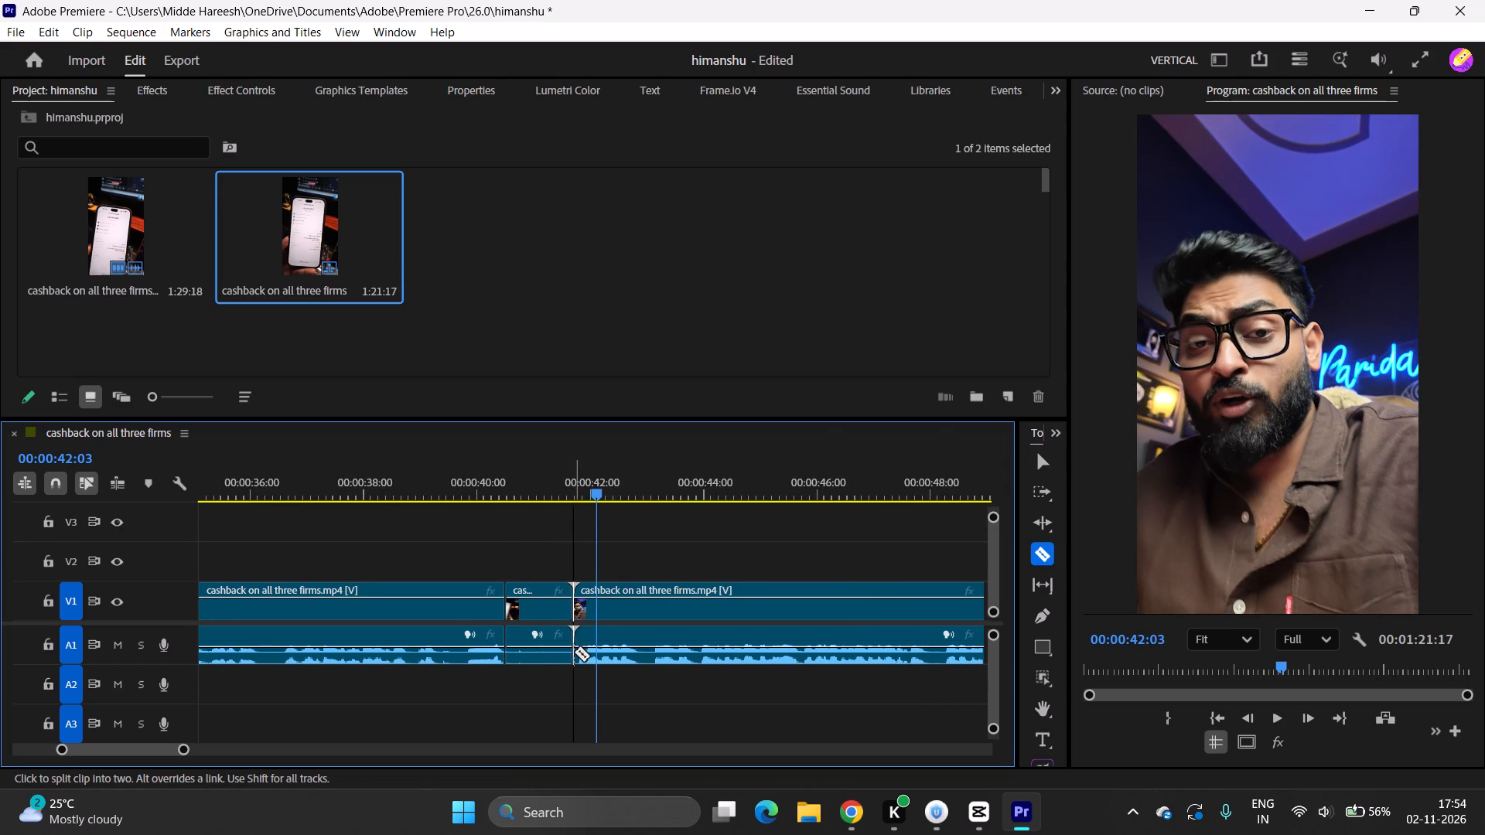
key("v")
left_click(552, 653)
key("BackSpace")
right_click(552, 653)
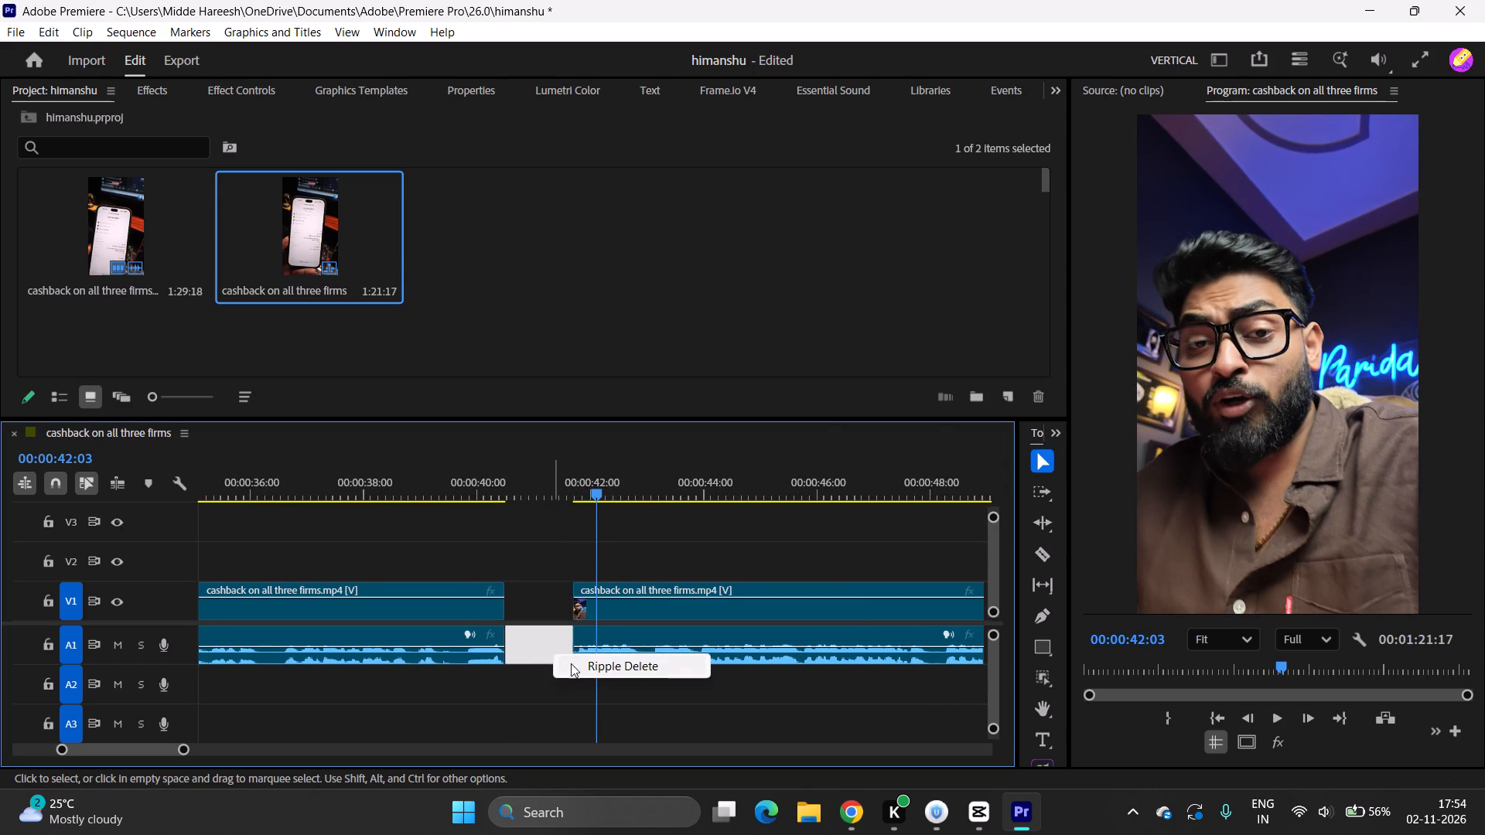
left_click(575, 666)
Play across the new cut to about 45 seconds, listening for pauses.
left_click_drag(507, 562, 474, 566)
key("space")
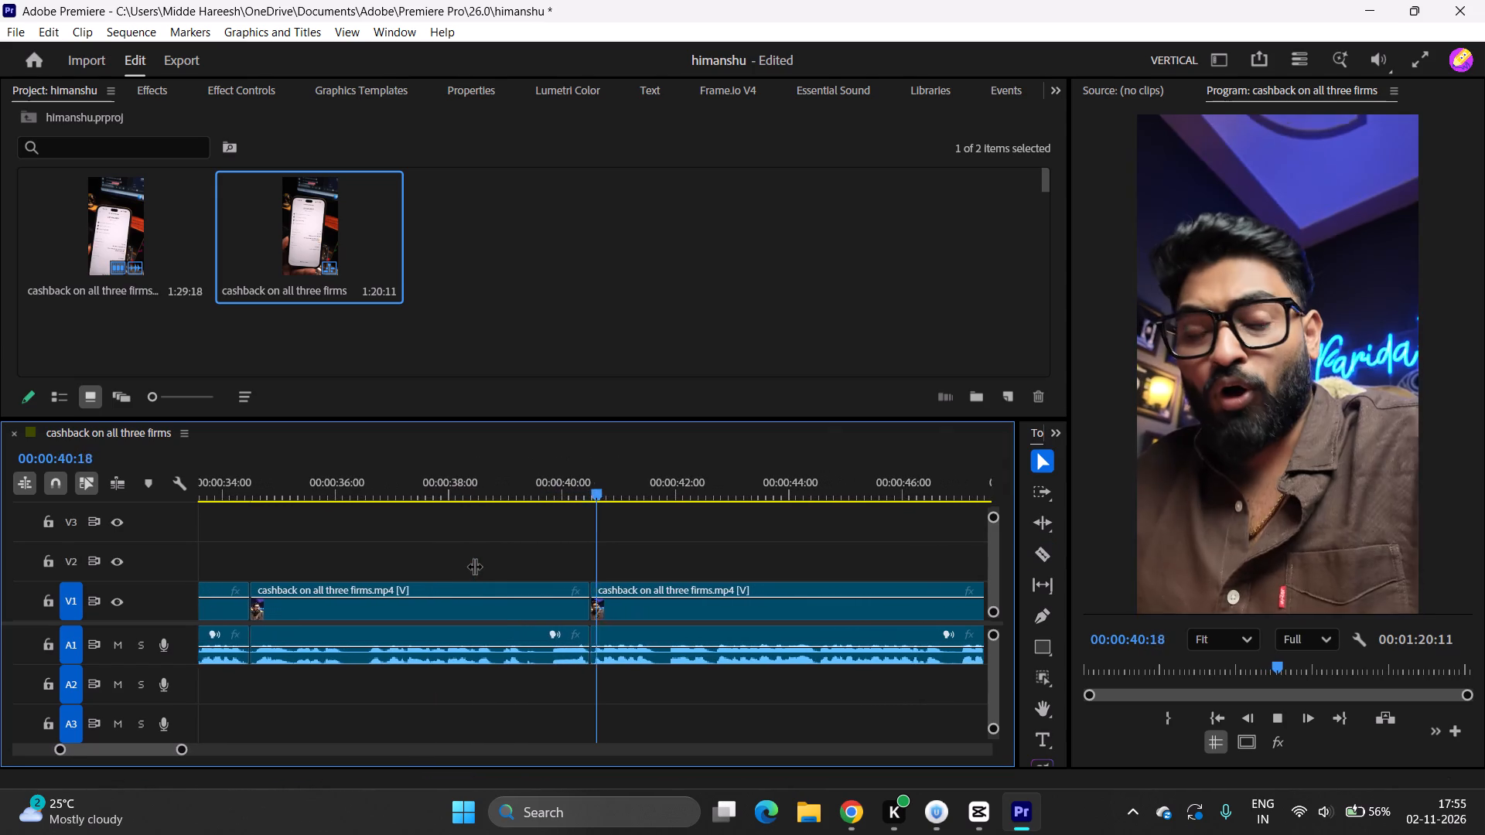
key("space")
left_click_drag(596, 547, 551, 559)
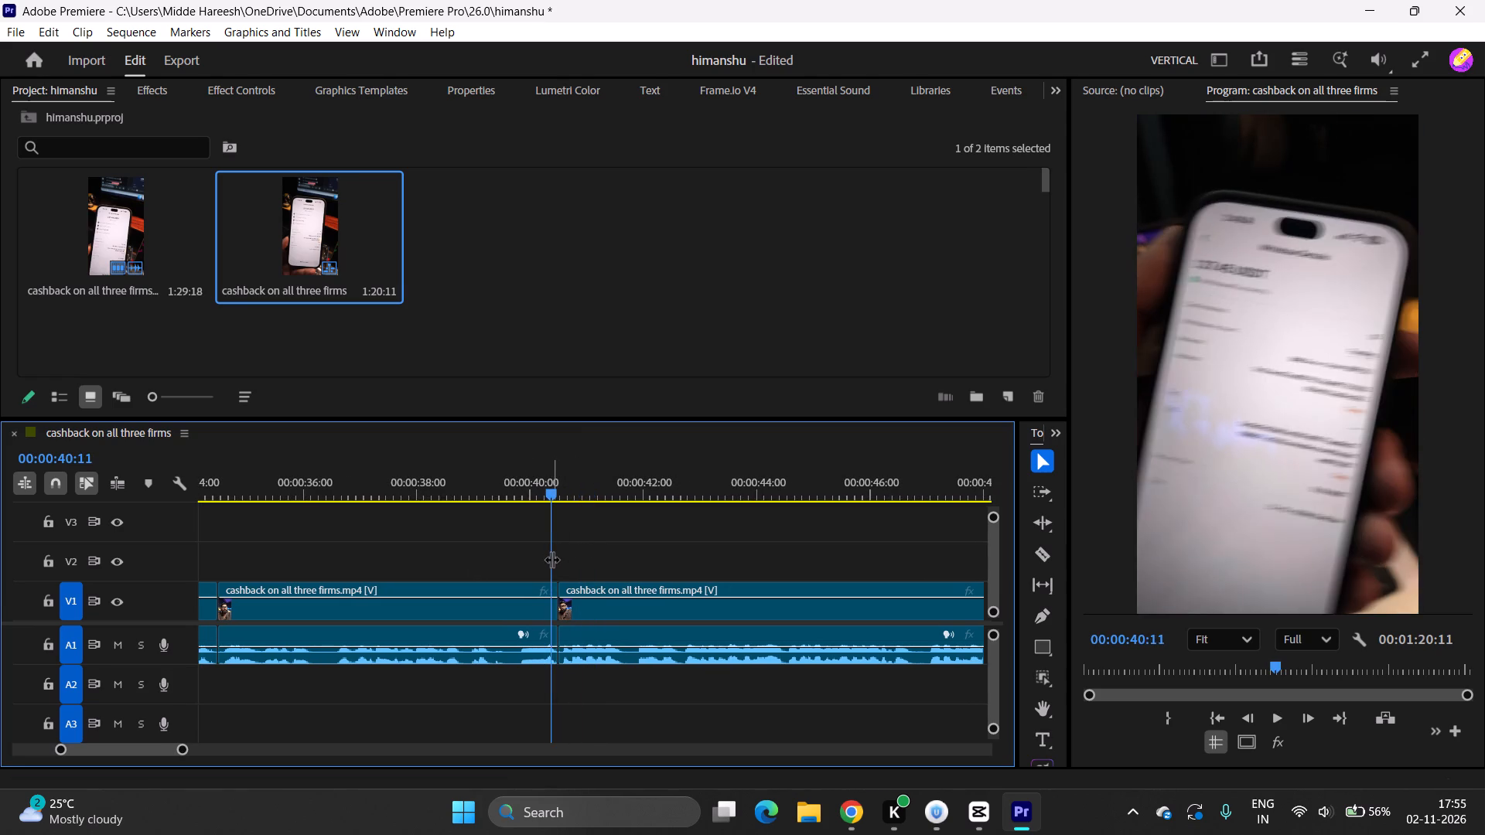
left_click_drag(551, 559, 547, 562)
key("space")
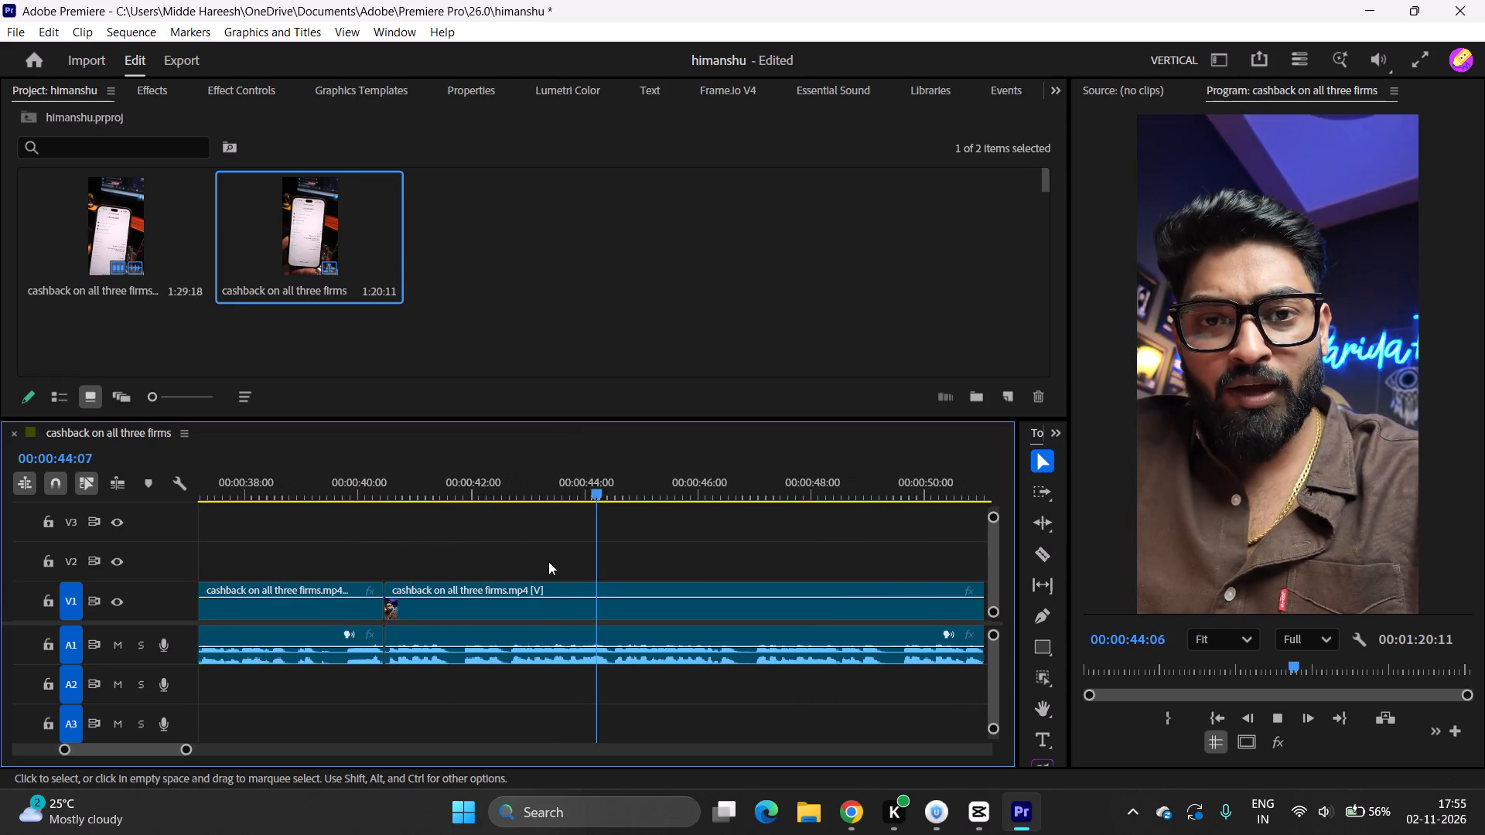
key("space")
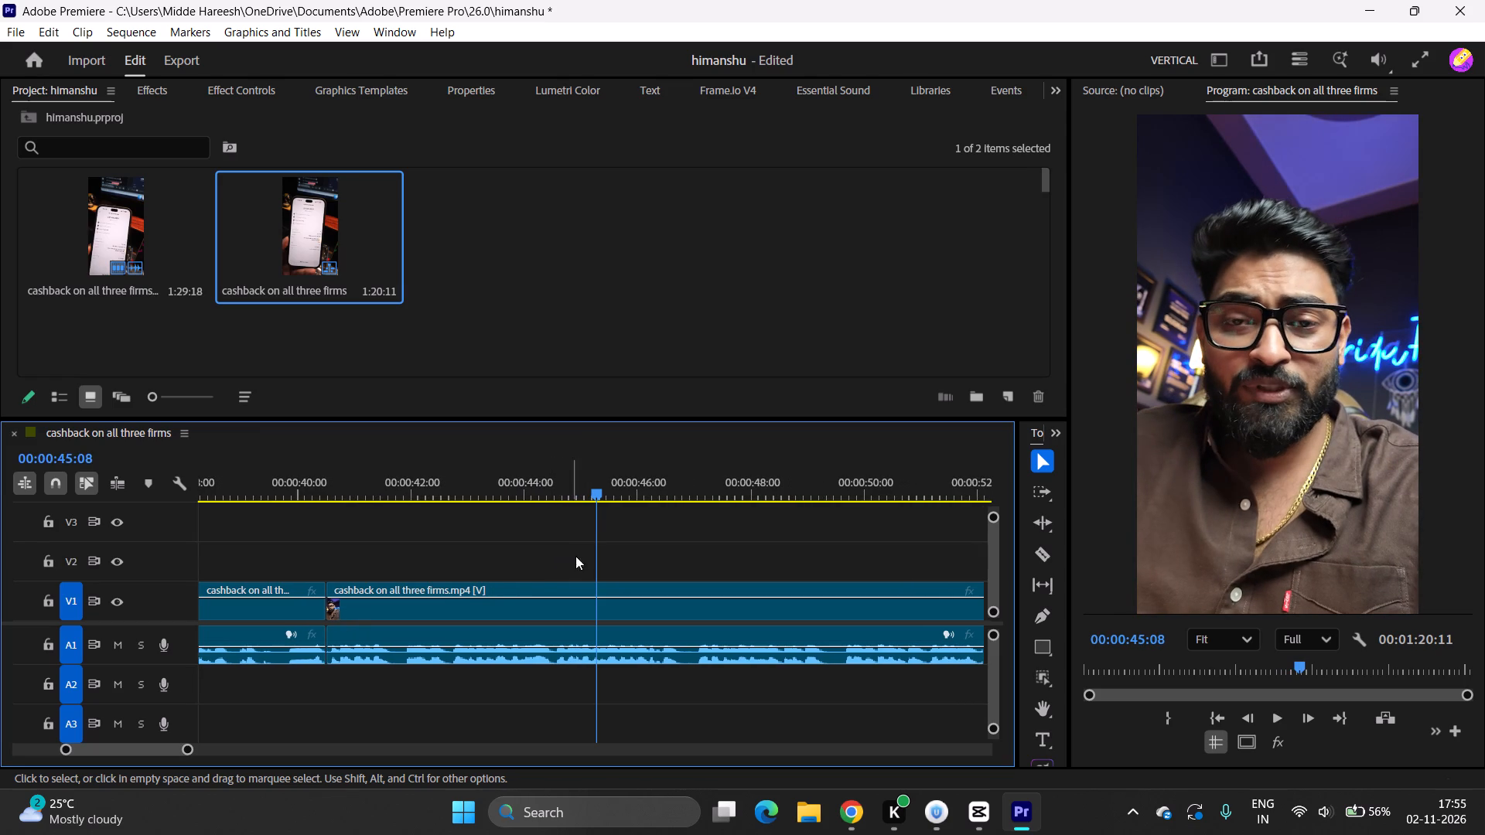
Replay the part after the last cut, remove the section from about 42.7 to 44.5 seconds, and ripple delete the gap.
left_click_drag(596, 550, 371, 612)
key("space")
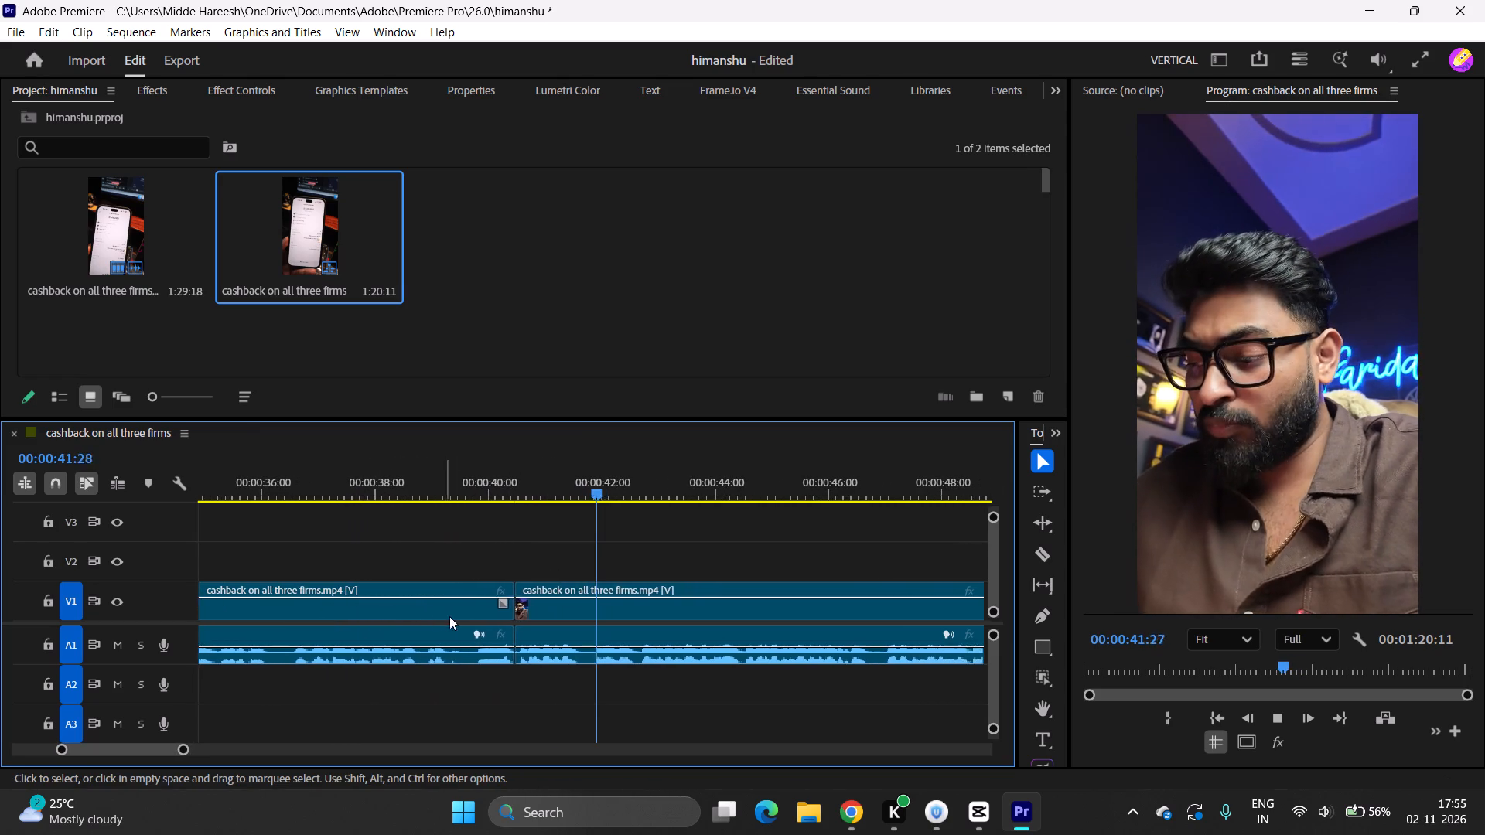
key("space")
key("c")
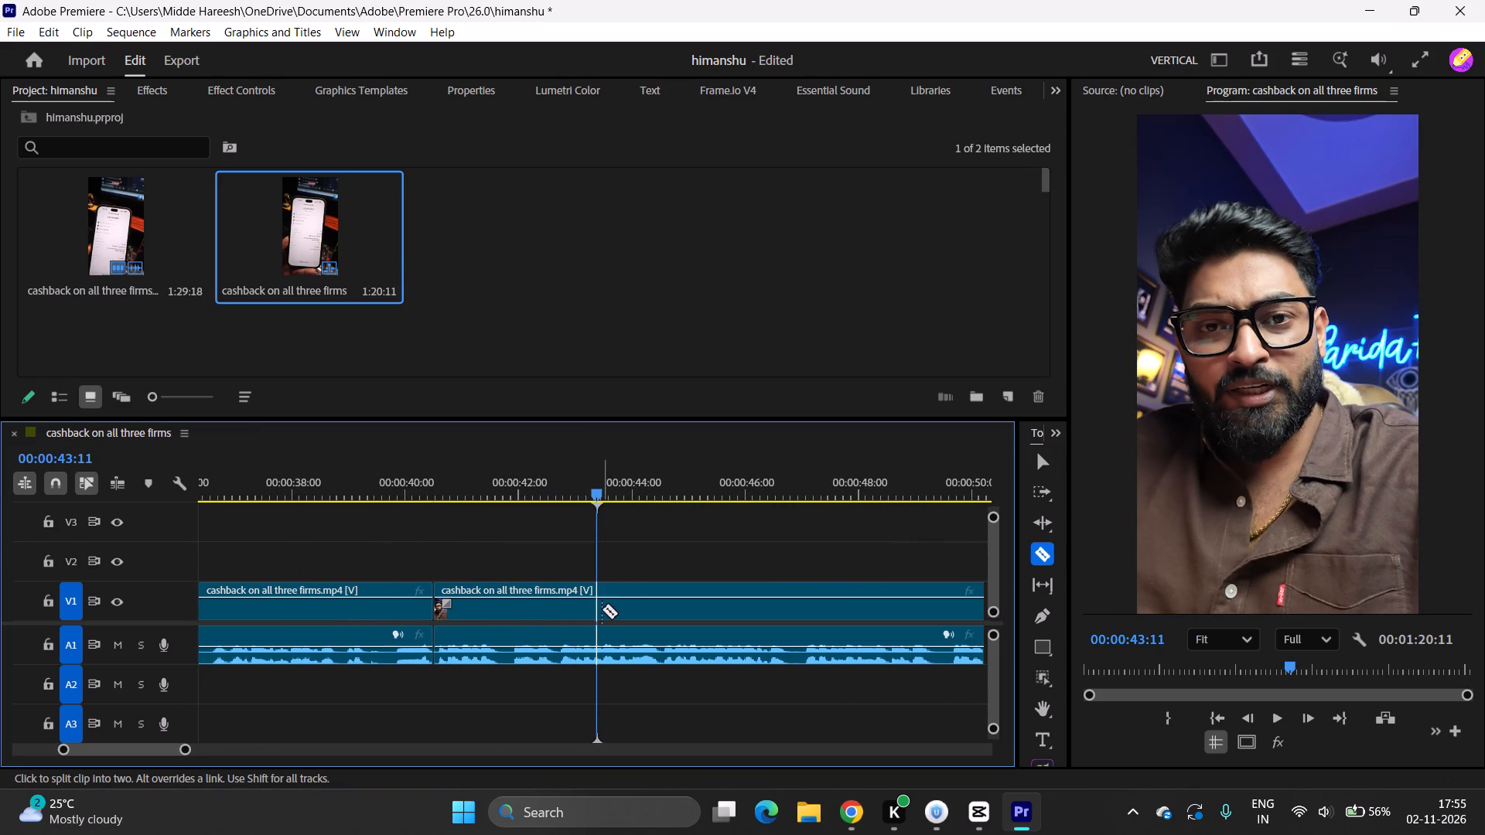
left_click(559, 661)
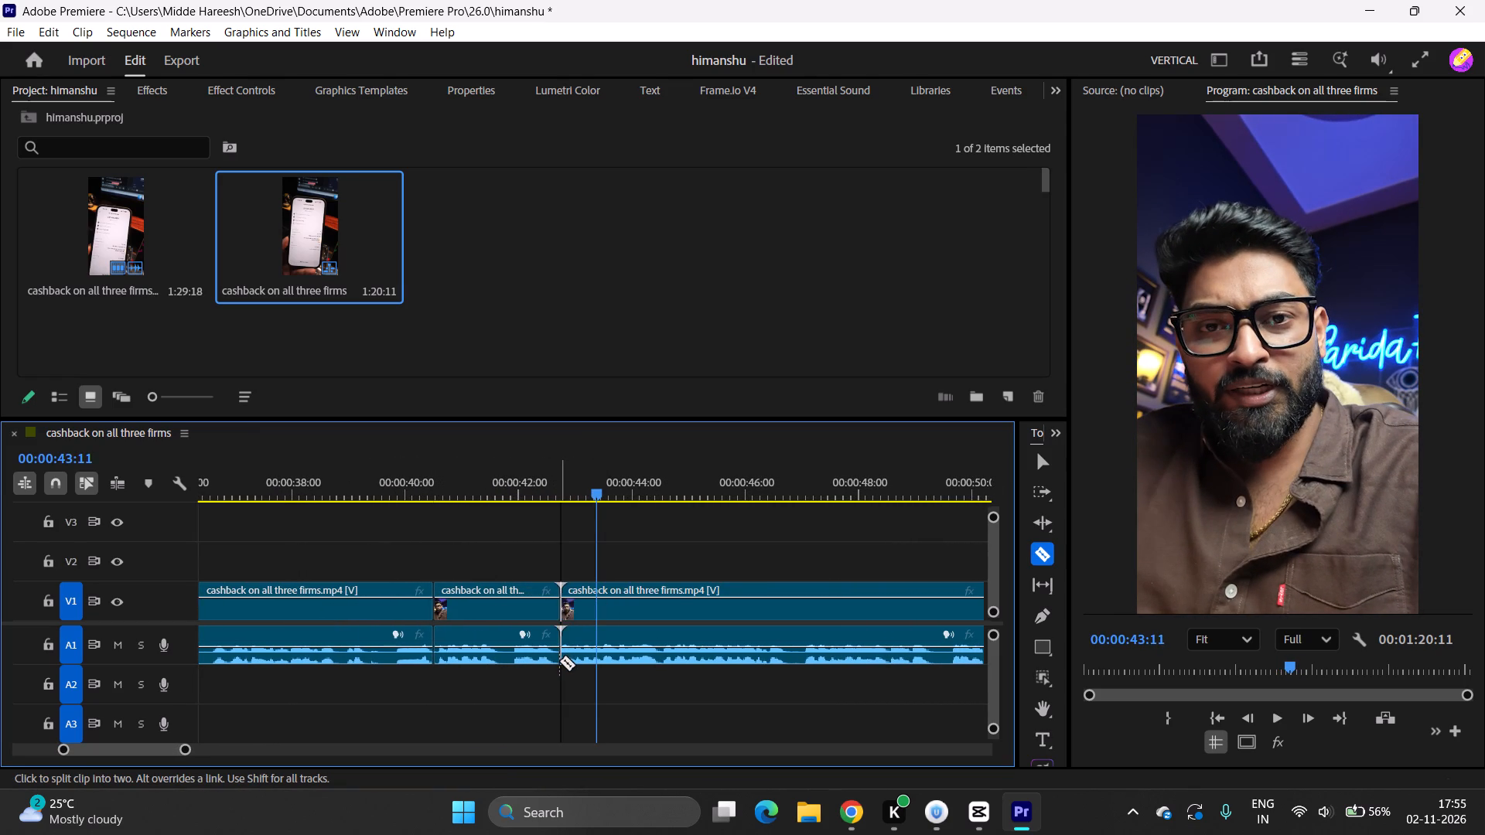
key("space")
key("space")
key("space")
key("space")
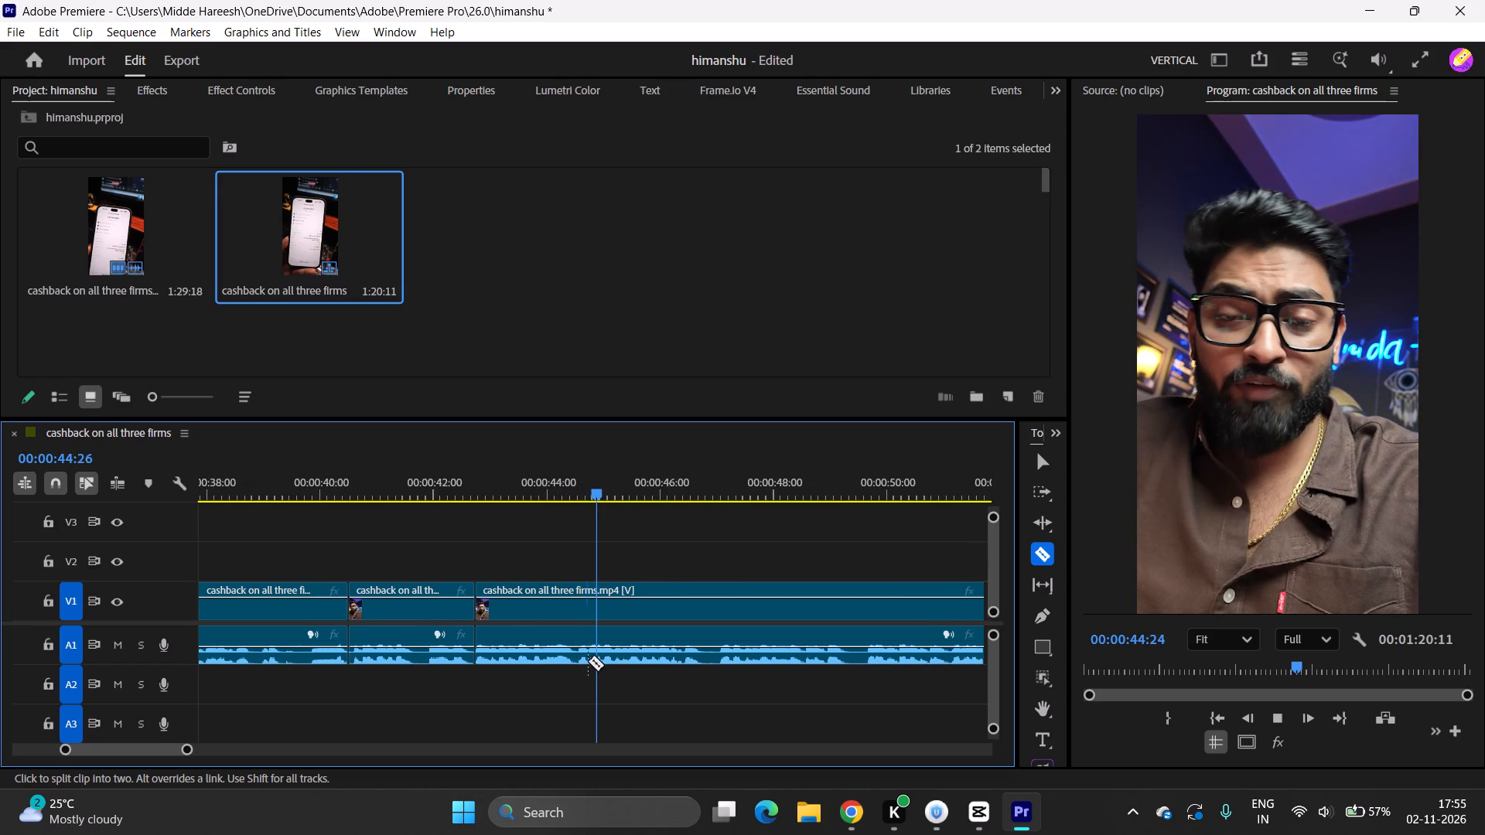
left_click(579, 662)
key("v")
left_click(563, 653)
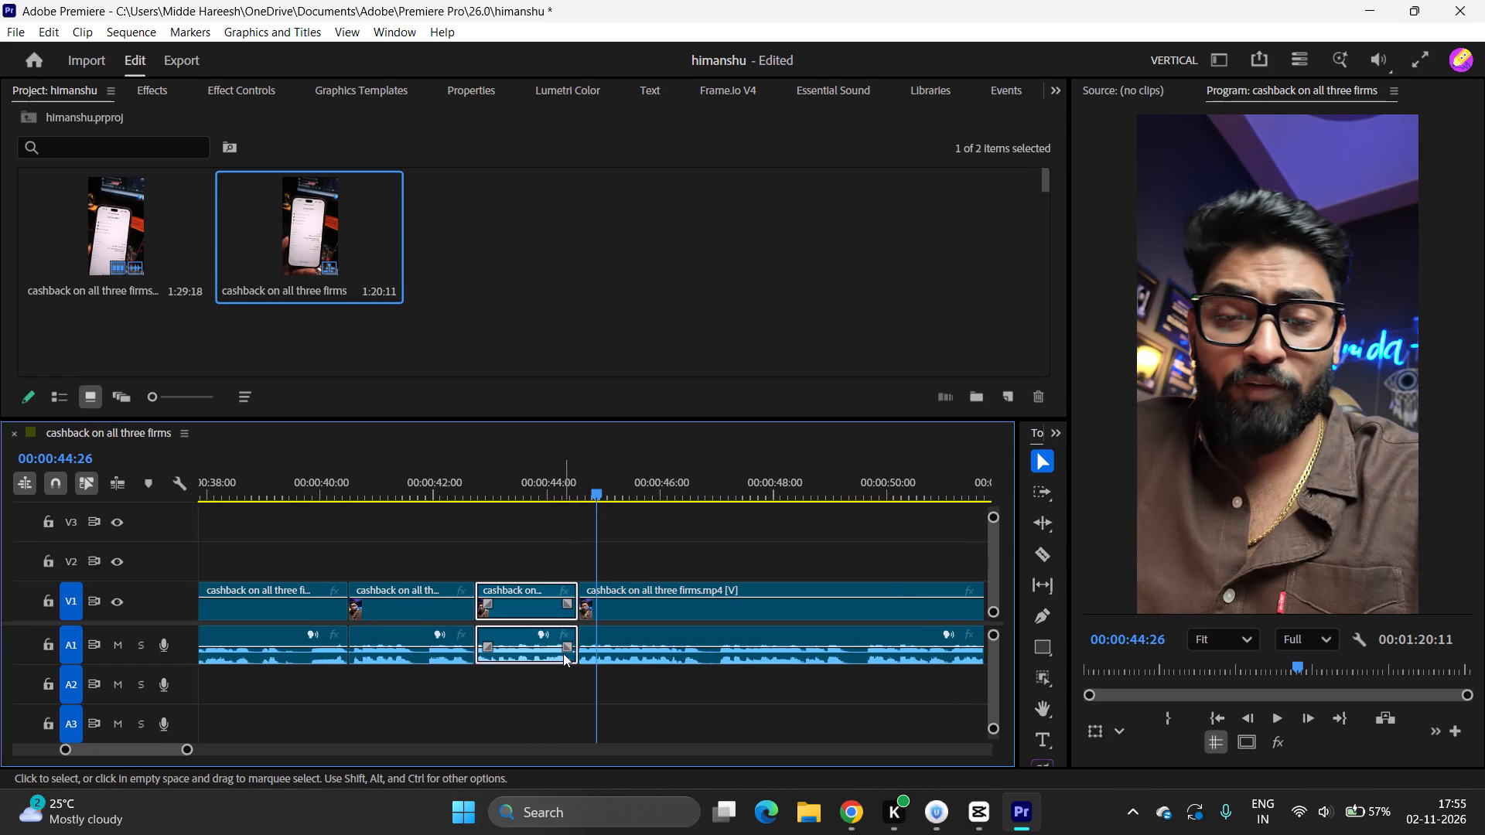
key("BackSpace")
right_click(563, 653)
left_click(600, 669)
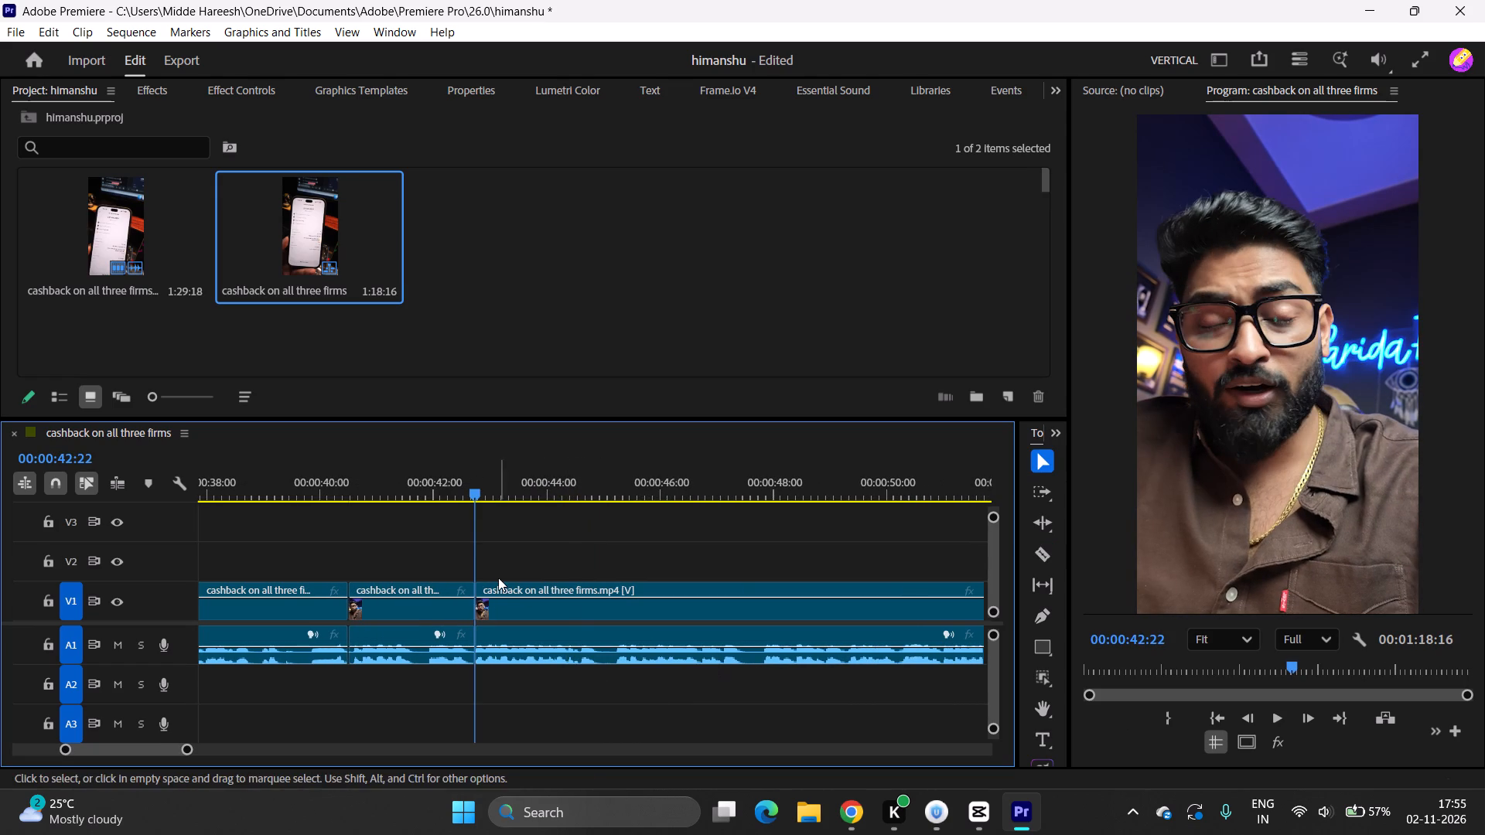
Replay the cut at about 42.7 seconds, trim the end of the clip before it by about 5 frames, and ripple delete the gap.
left_click_drag(478, 561, 428, 560)
key("space")
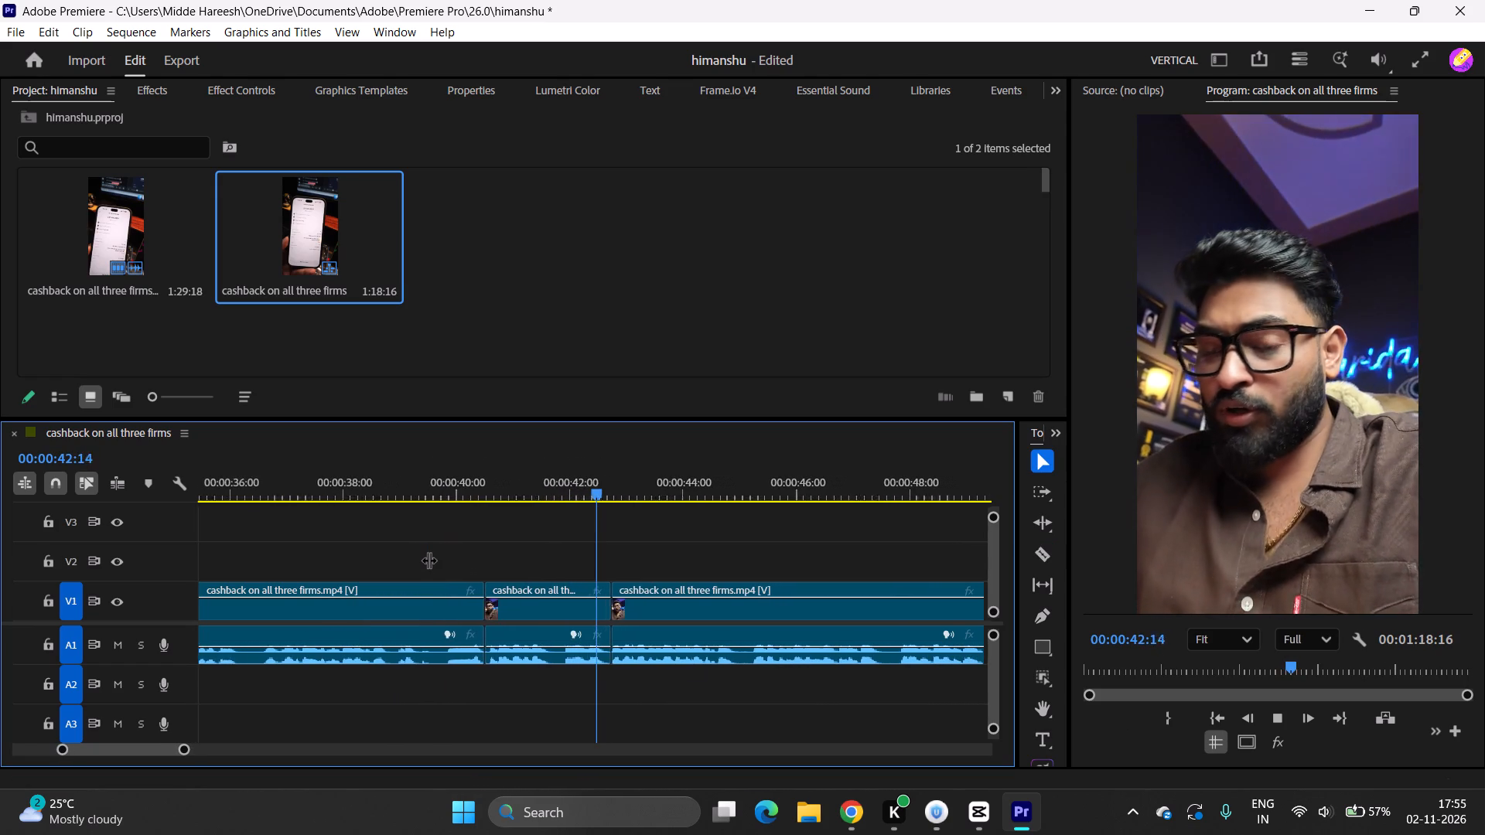
key("space")
left_click_drag(597, 552, 528, 567)
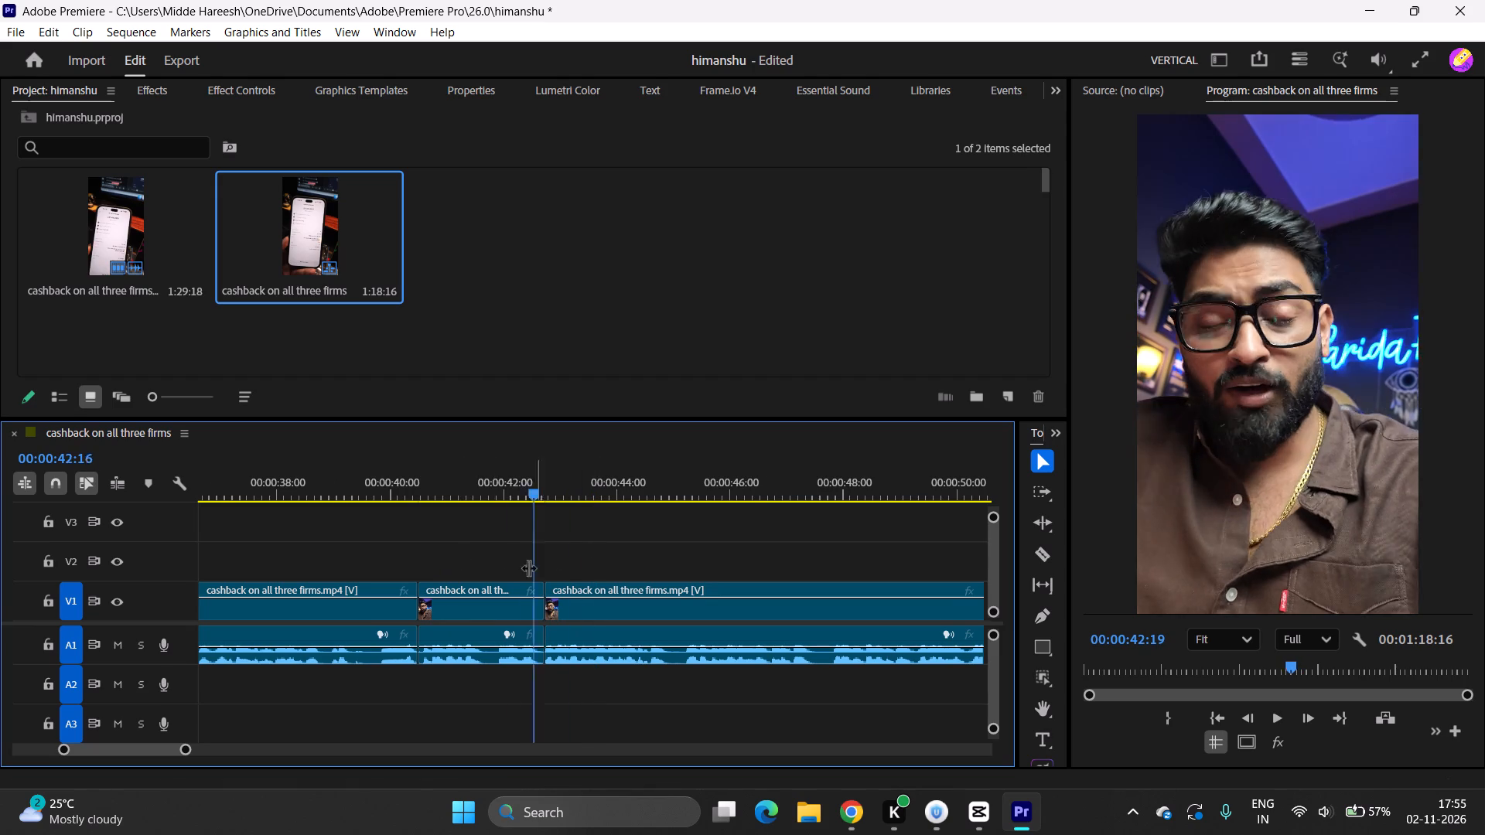
left_click_drag(528, 567, 497, 575)
key("space")
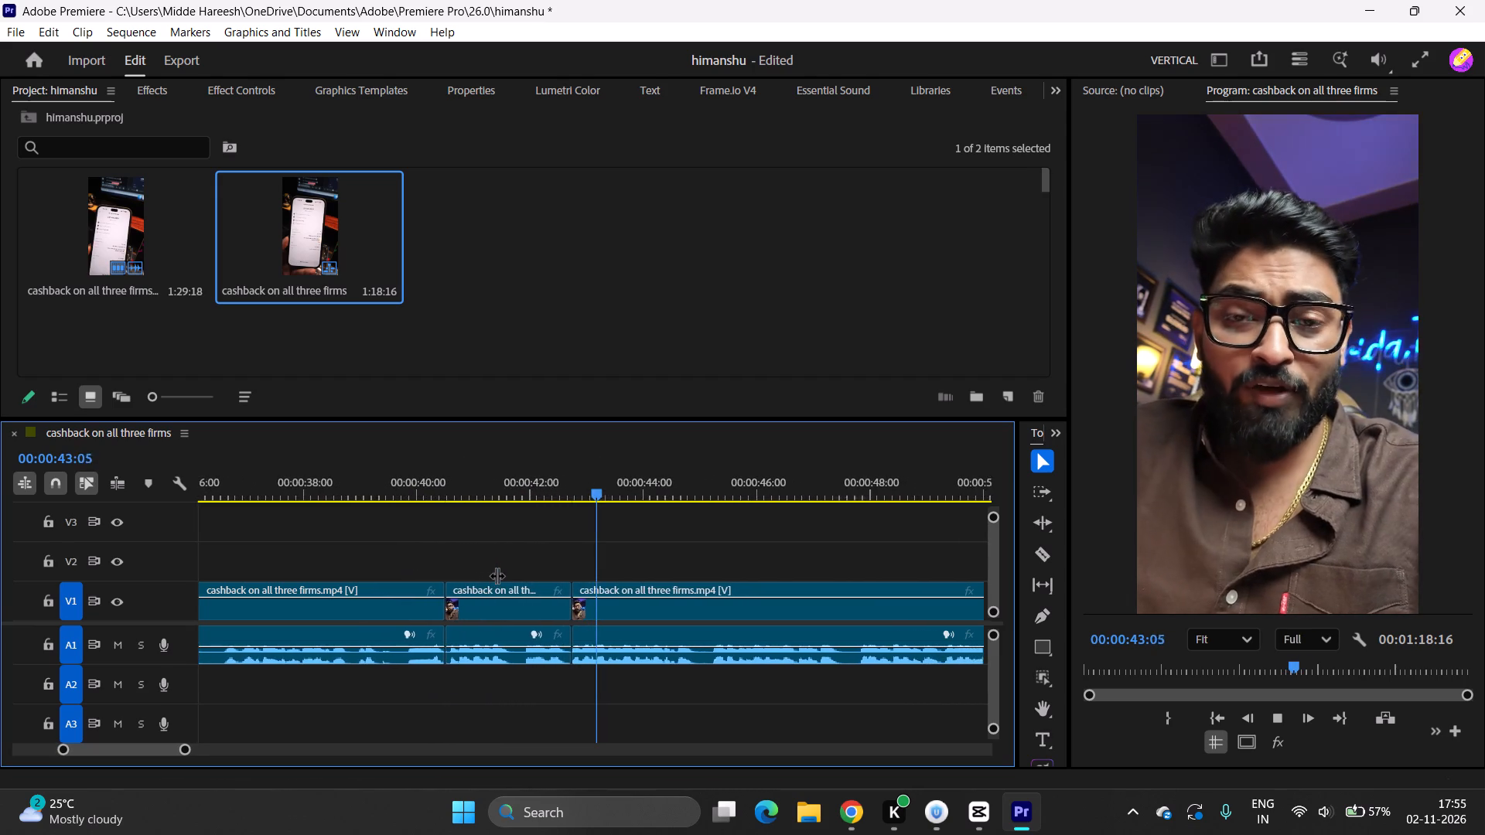
key("space")
left_click_drag(597, 567, 537, 581)
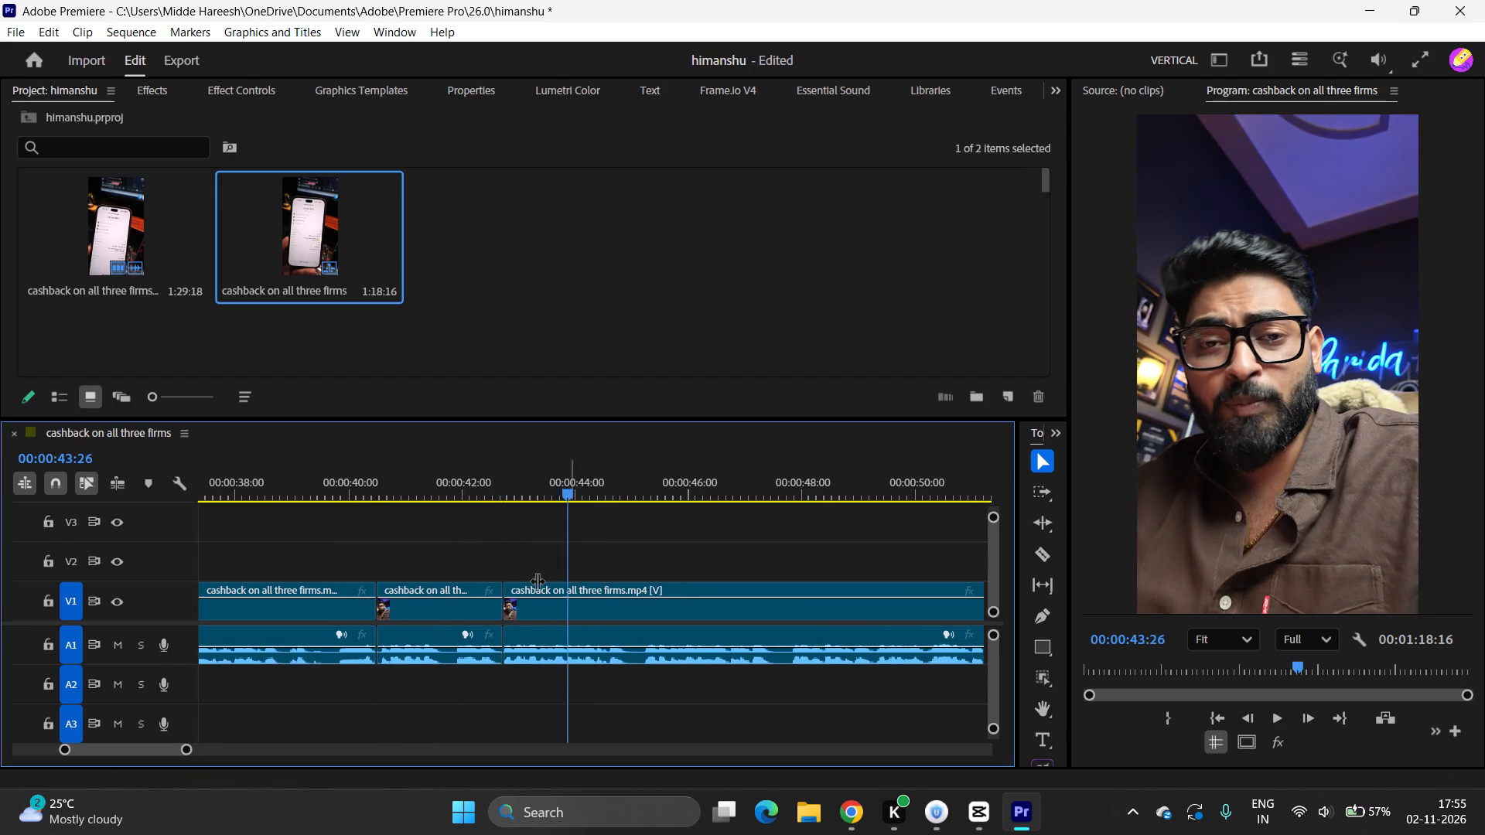
left_click_drag(537, 581, 459, 596)
key("space")
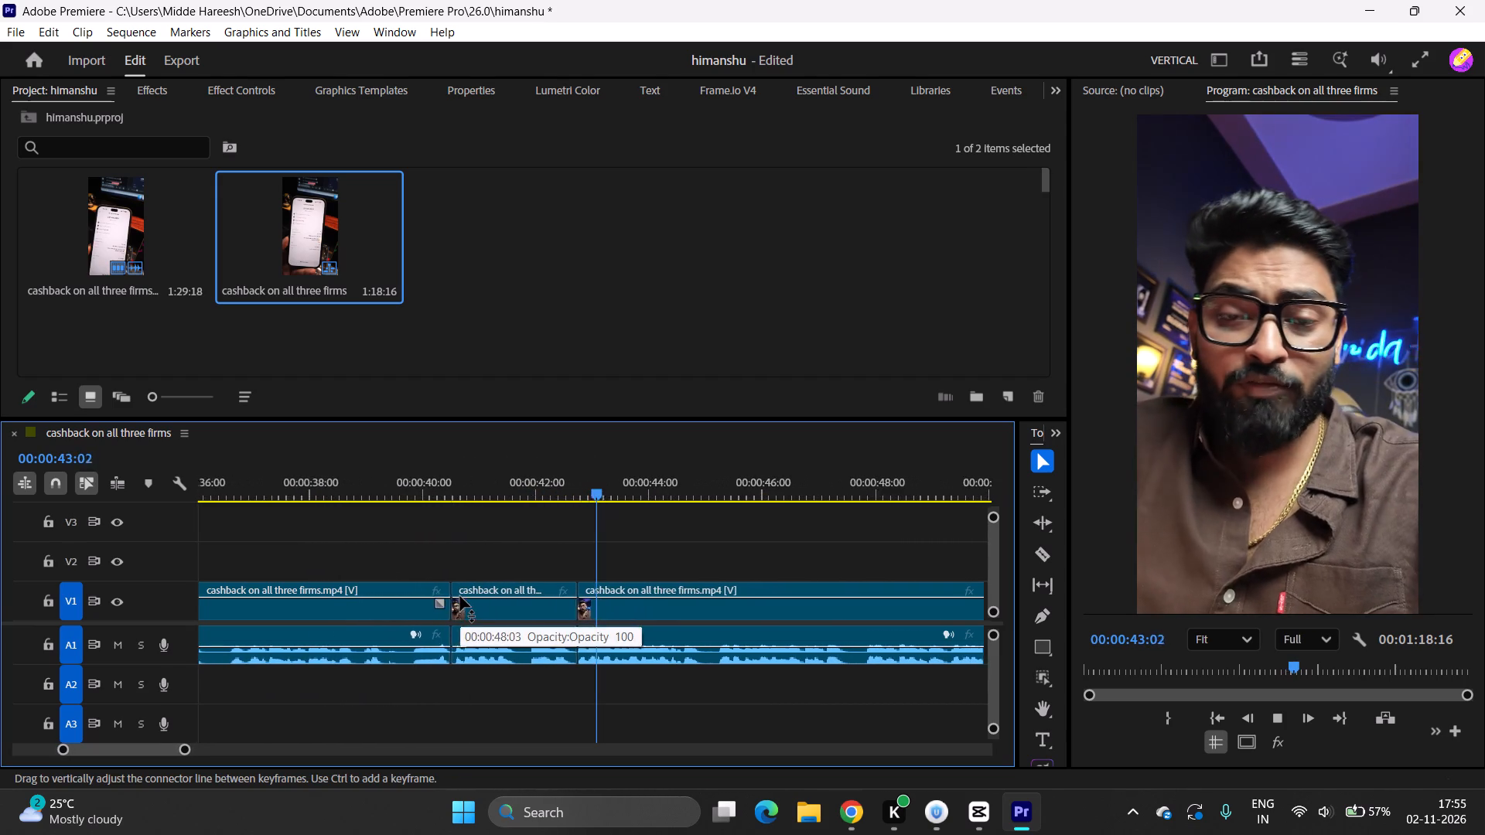
key("space")
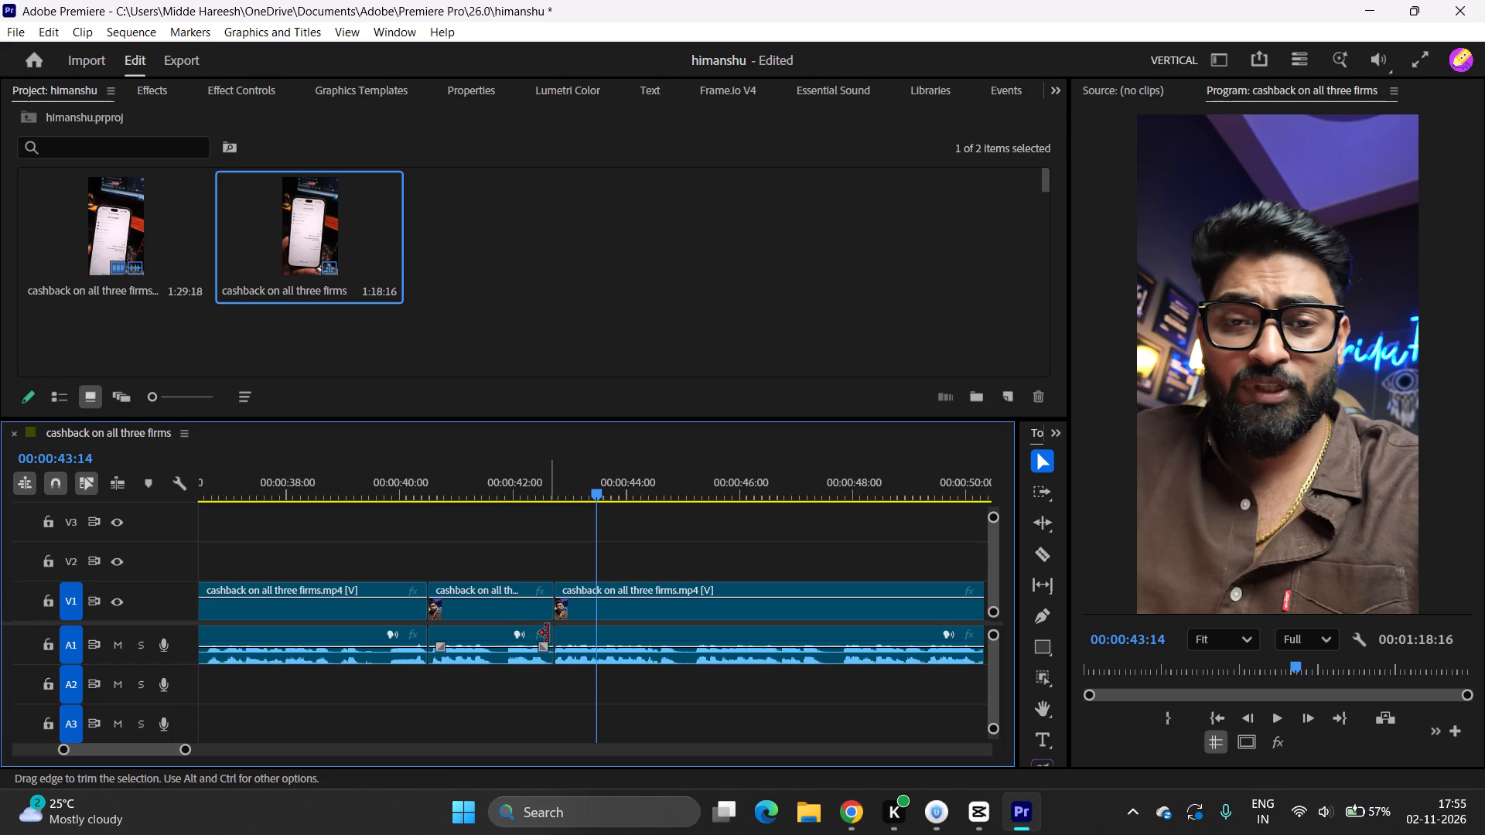
left_click_drag(549, 633, 539, 636)
left_click(549, 643)
right_click(549, 643)
left_click(569, 653)
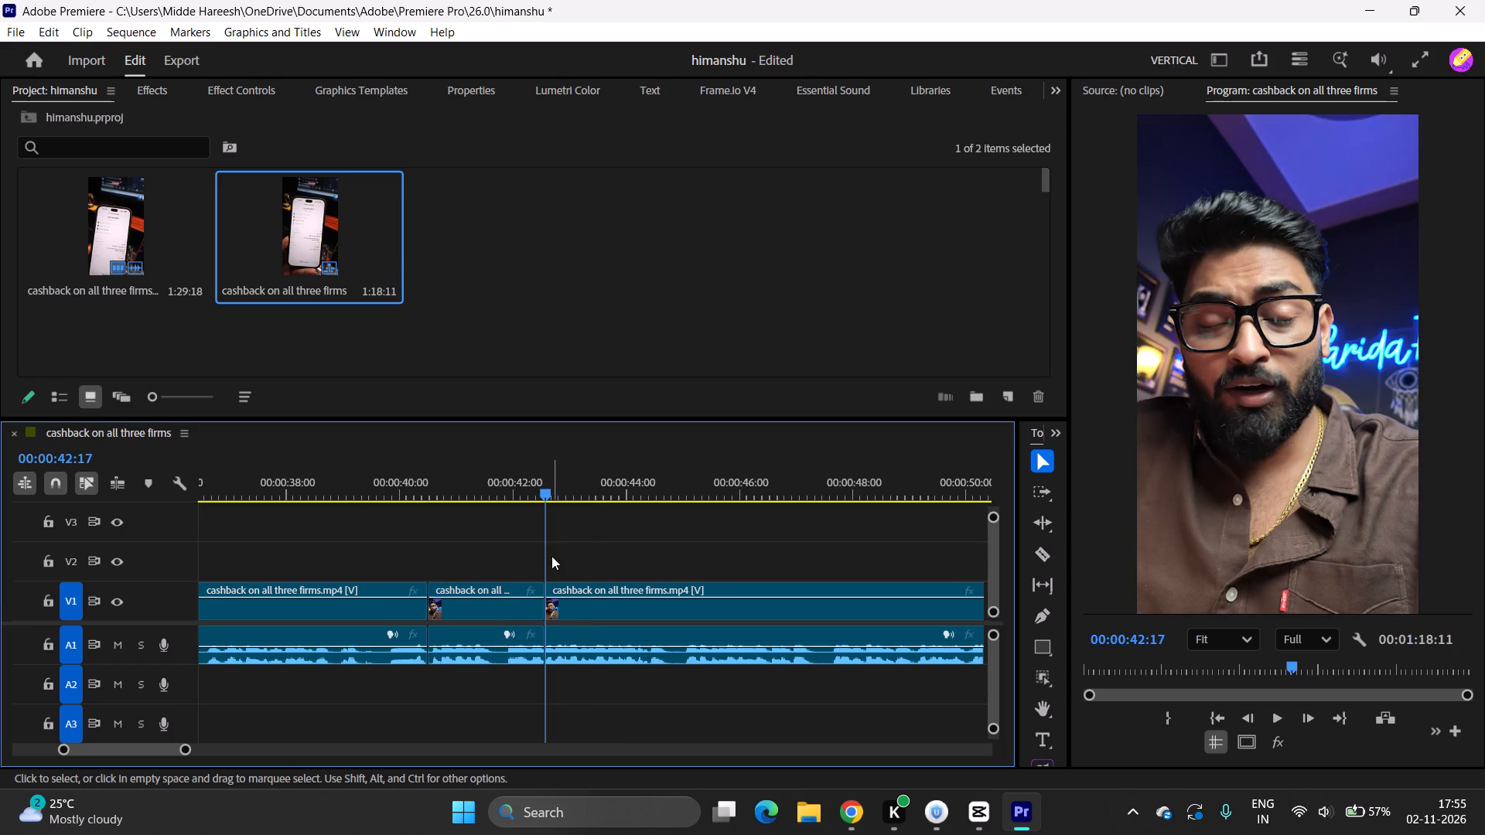
Play from just before the last cut to about 53 seconds, remove the pause from about 51.7 to 52.7 seconds, and ripple delete the gap.
left_click_drag(538, 556, 517, 560)
left_click_drag(544, 551, 497, 563)
key("space")
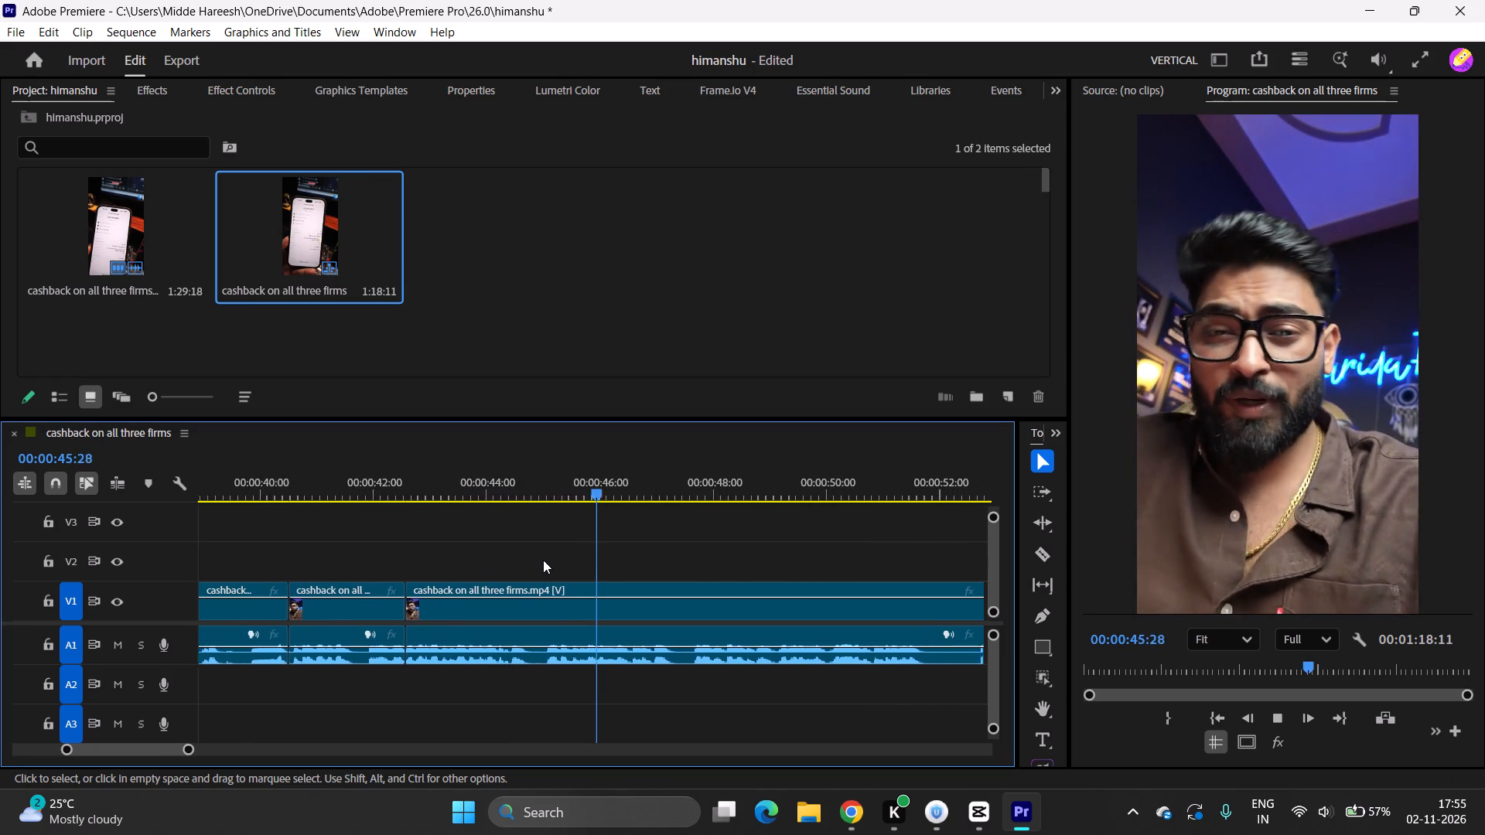
key("space")
key("space")
key("space")
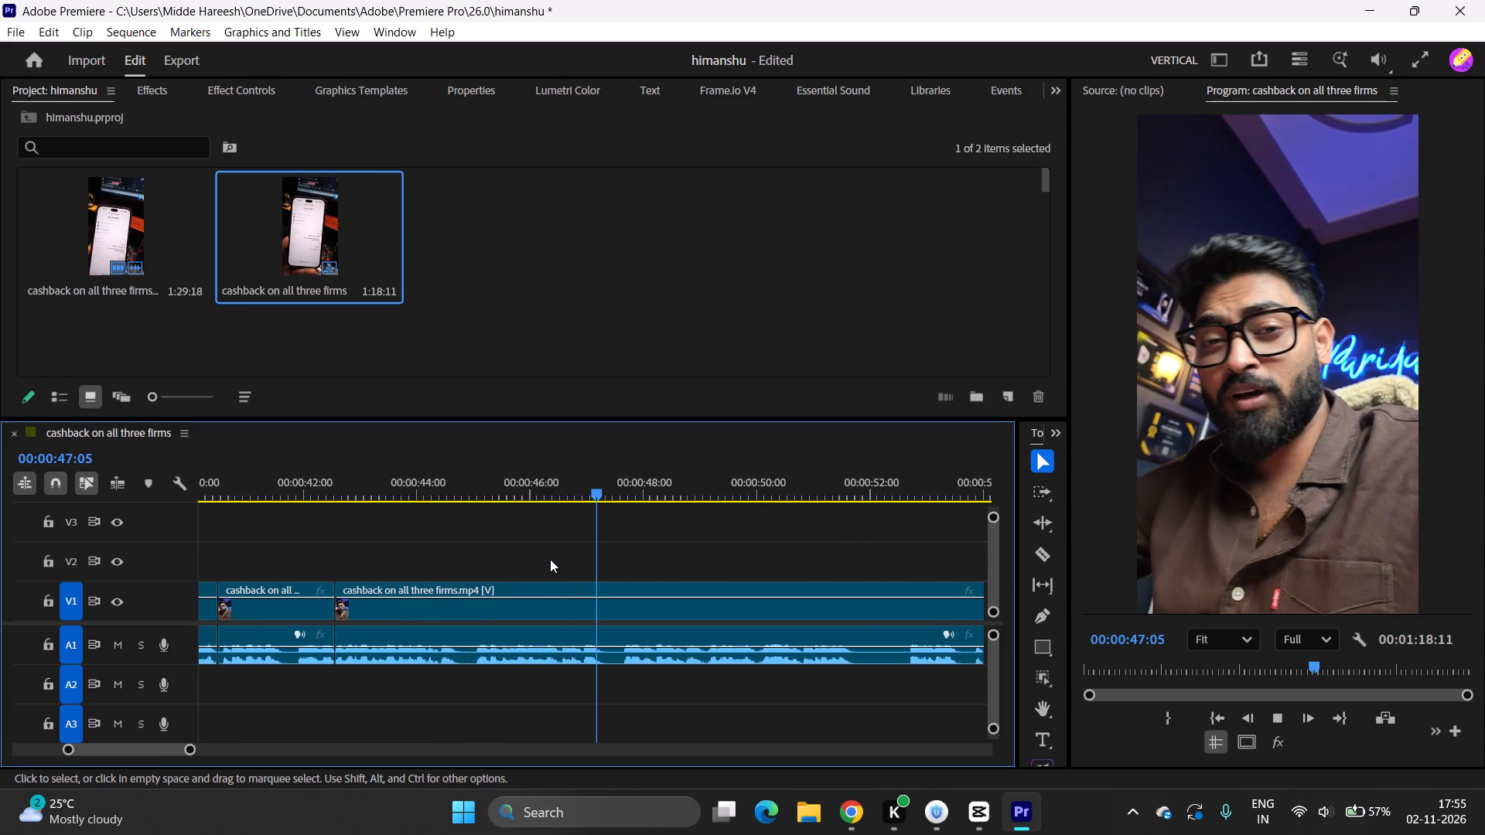
key("space")
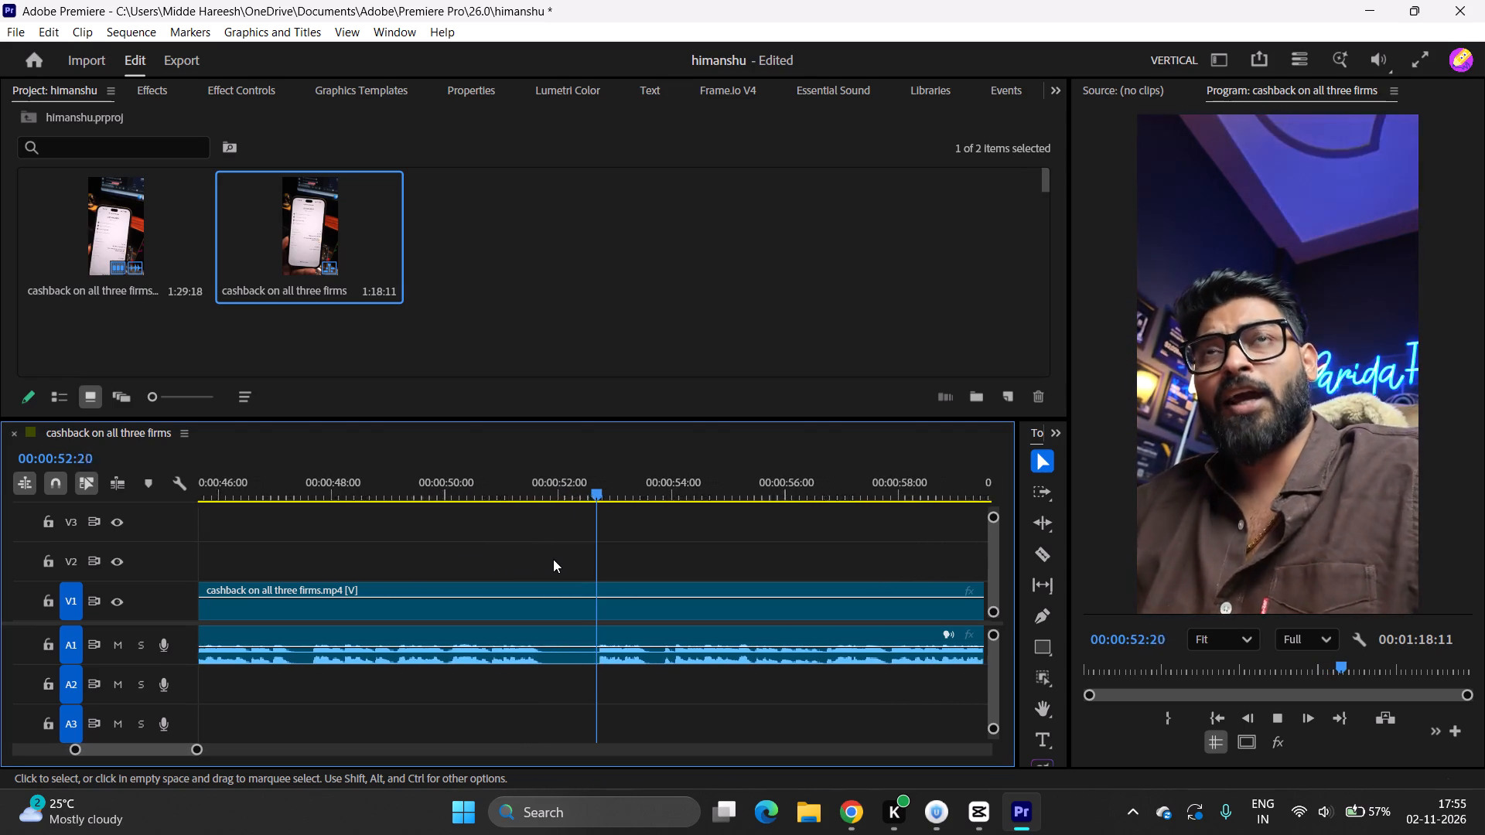
key("space")
key("c")
left_click(506, 662)
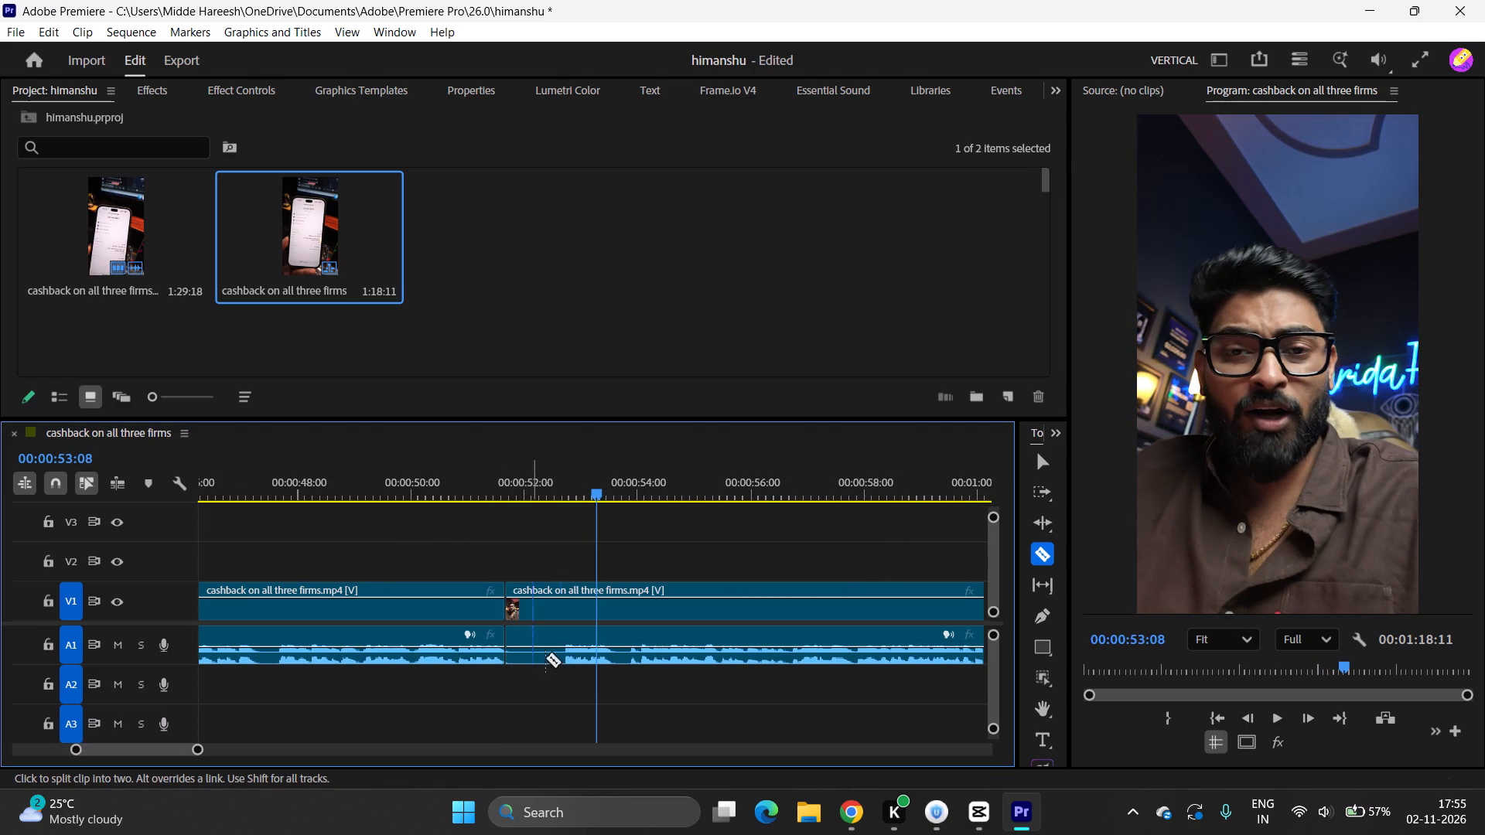
left_click(562, 661)
key("v")
left_click(547, 653)
key("BackSpace")
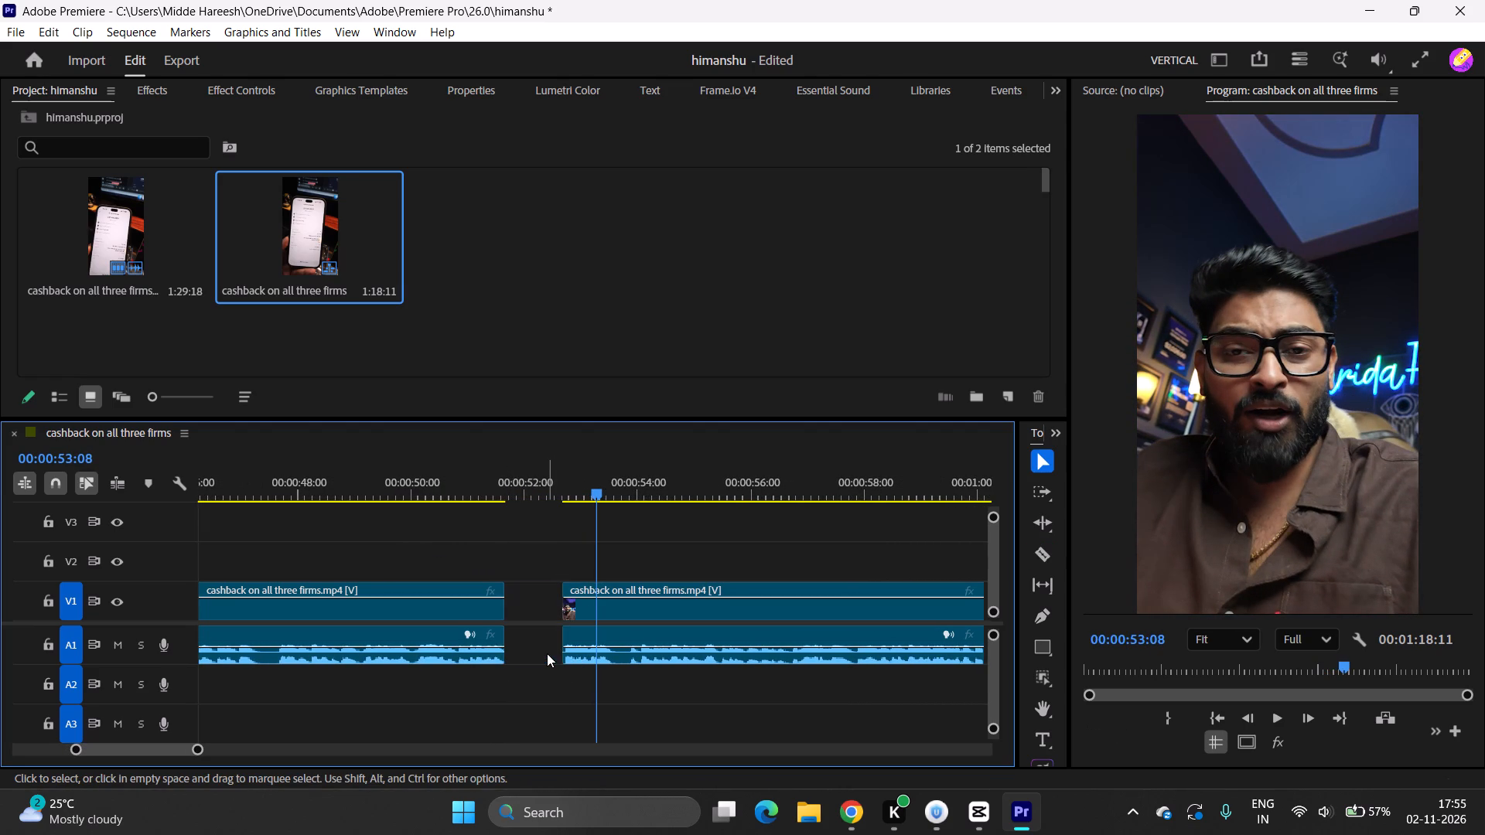
right_click(547, 653)
left_click(606, 669)
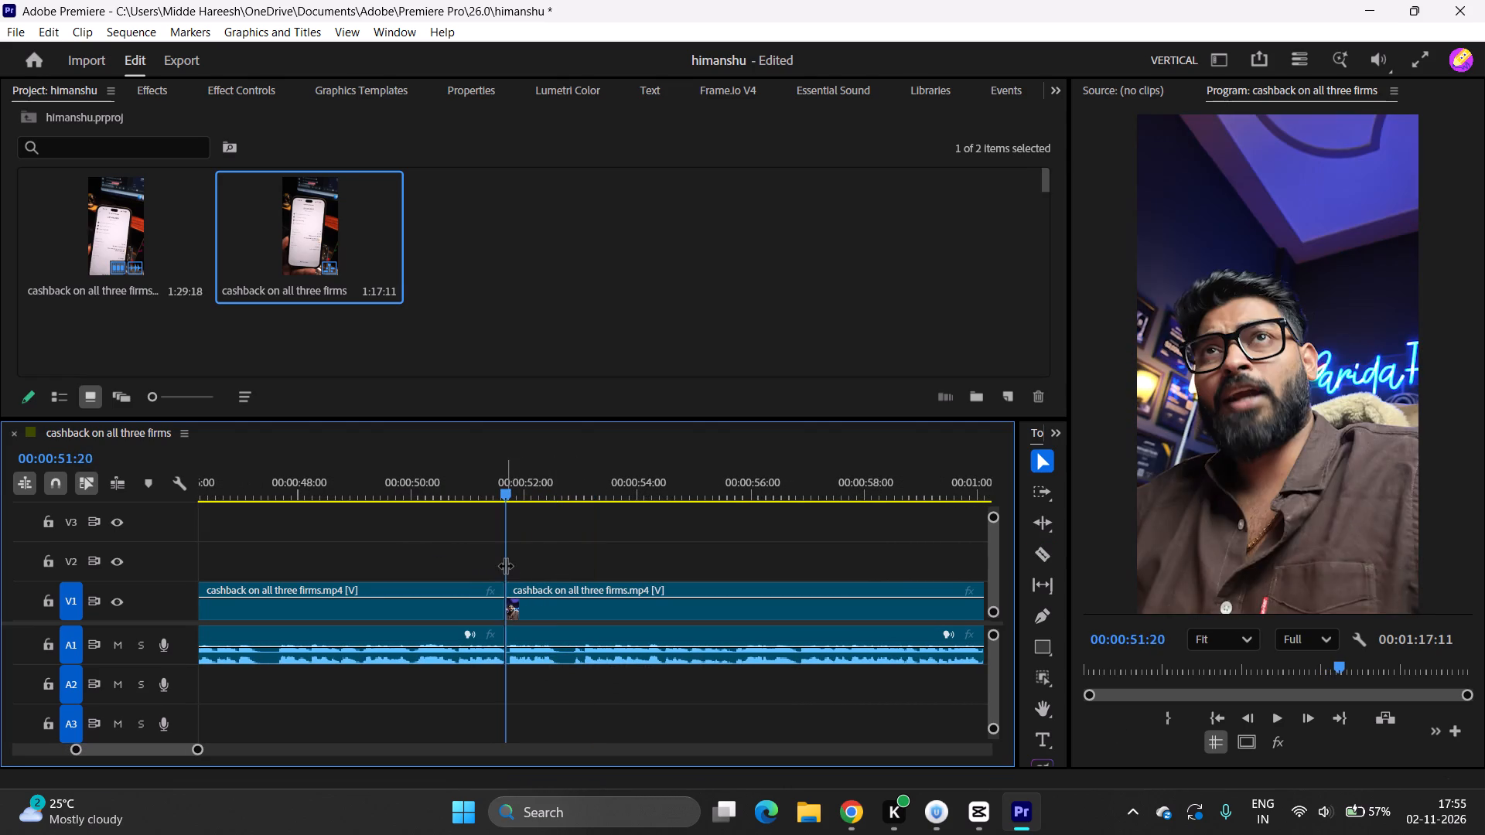
Play from just before the last cut through the rest of the sequence, replaying the closing seconds to find where the speech ends.
left_click_drag(505, 563, 490, 561)
key("space")
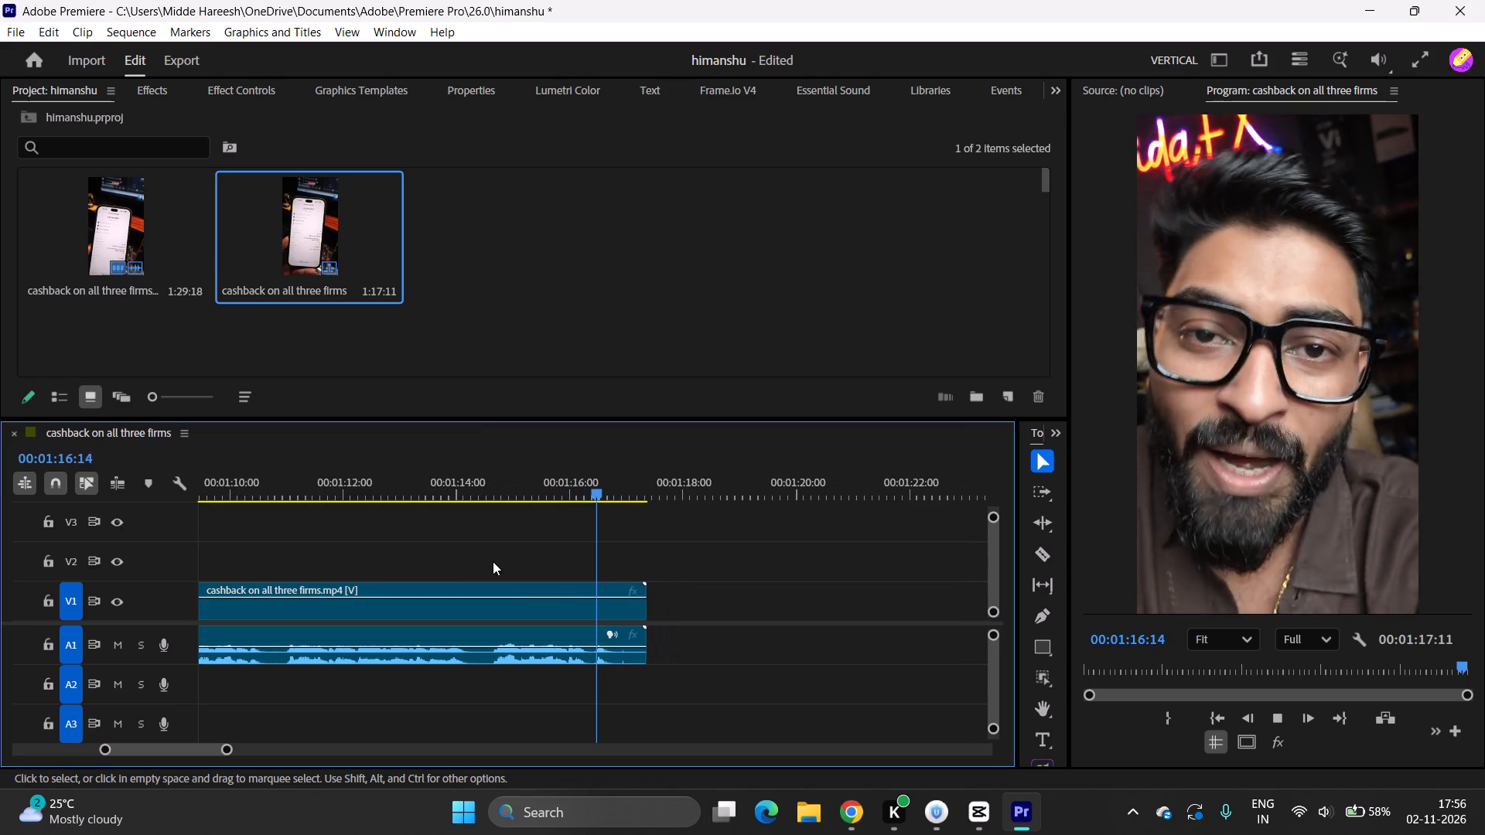
key("space")
left_click_drag(593, 554, 560, 561)
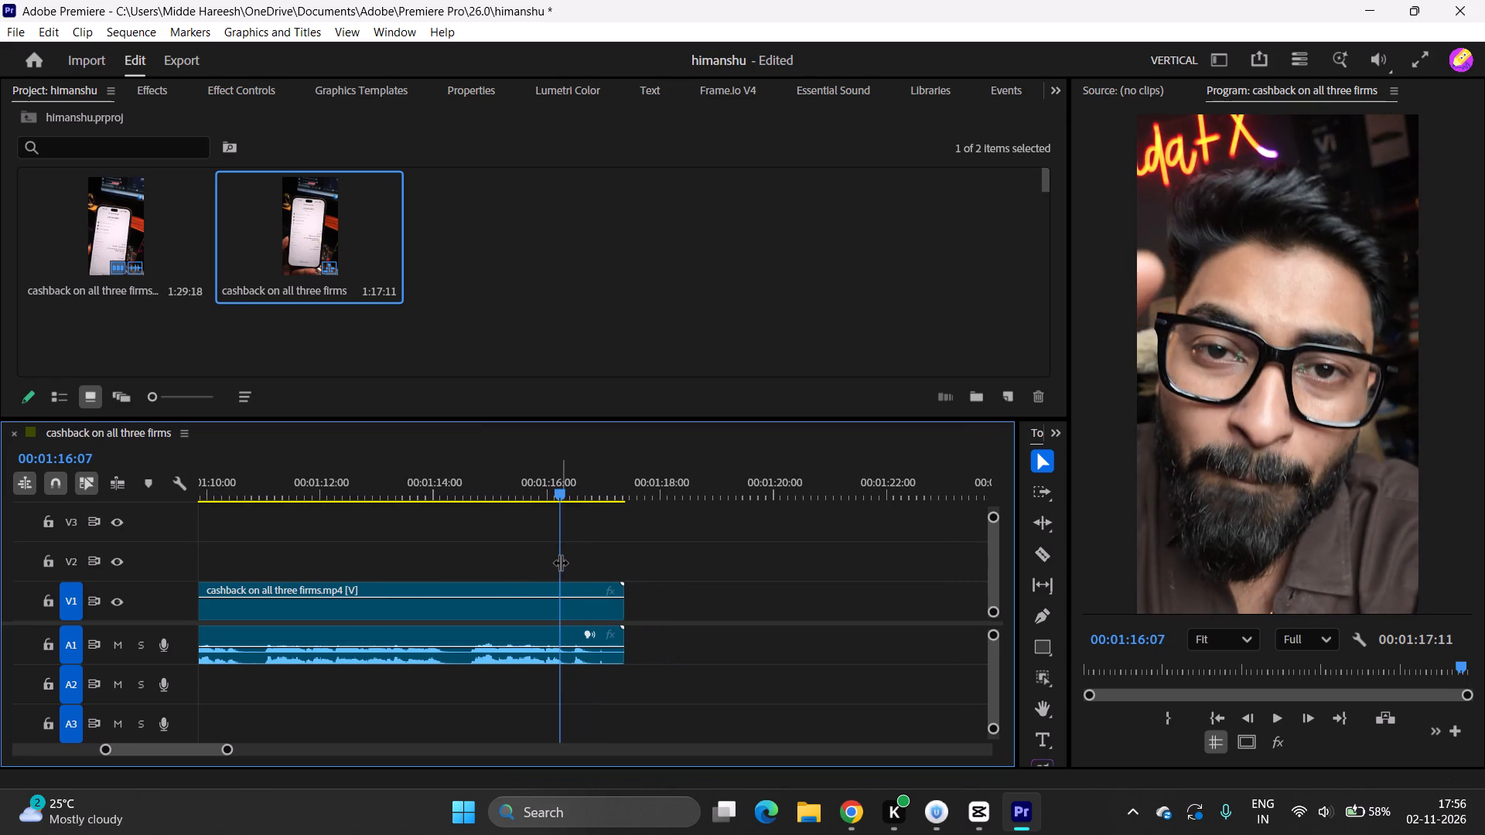
key("space")
key("space")
left_click_drag(592, 551, 538, 564)
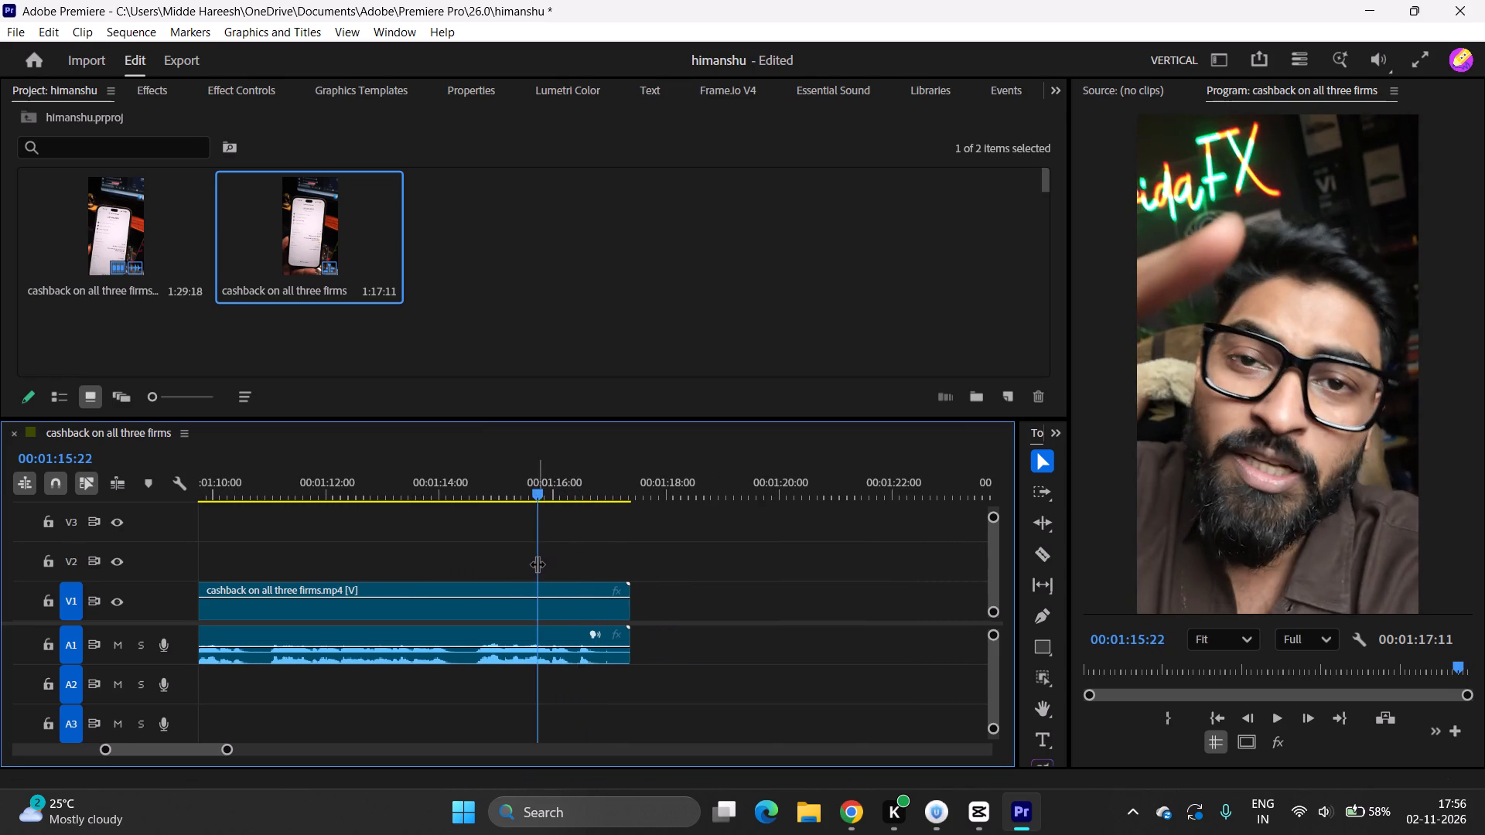
key("space")
key("space")
key("space")
key("space")
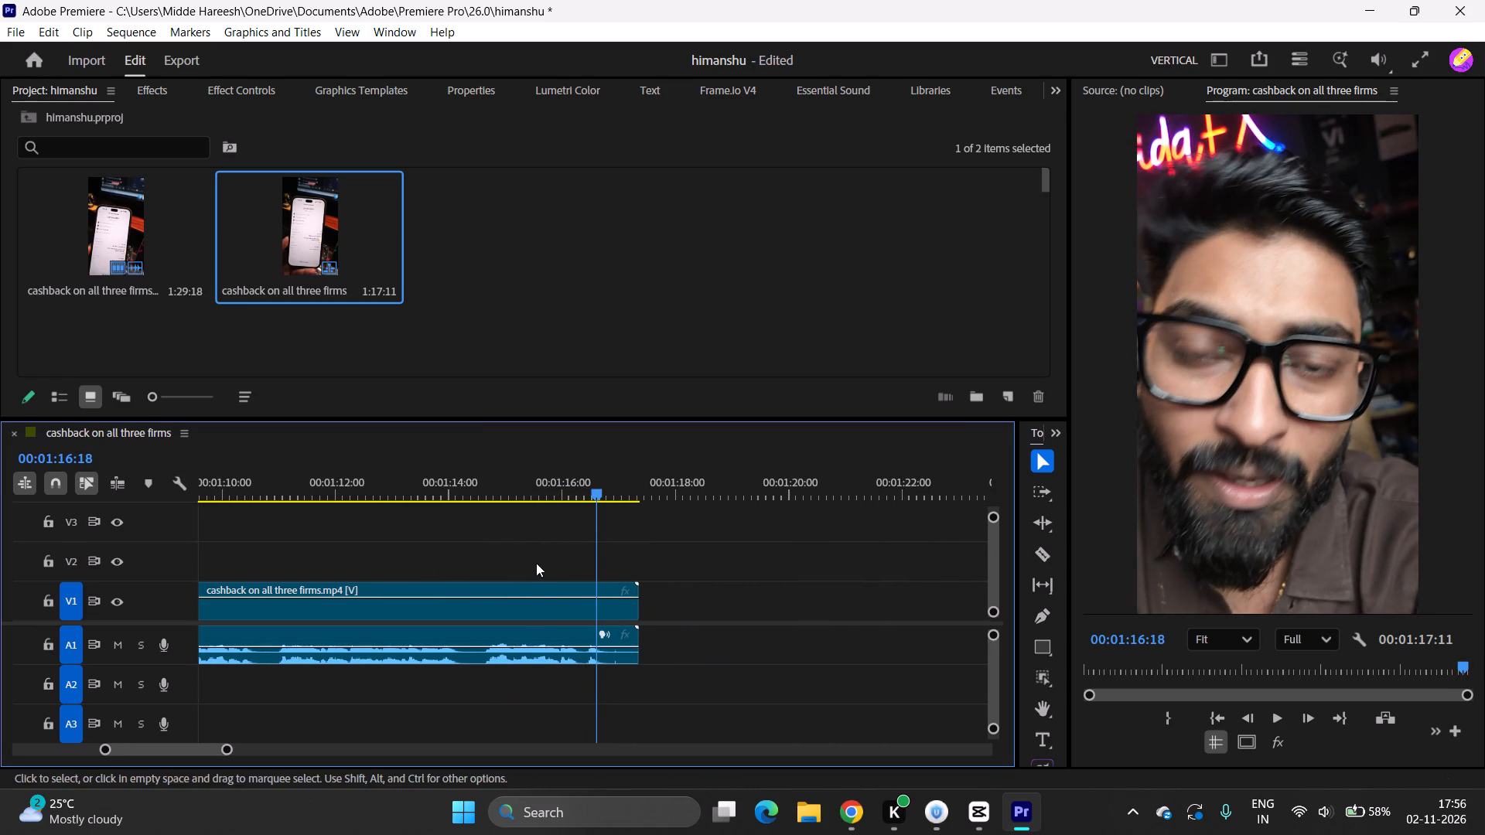
key("space")
Split the last clip at about 00:01:16:23, just after the speech ends, and delete the leftover tail.
type("c")
key("space")
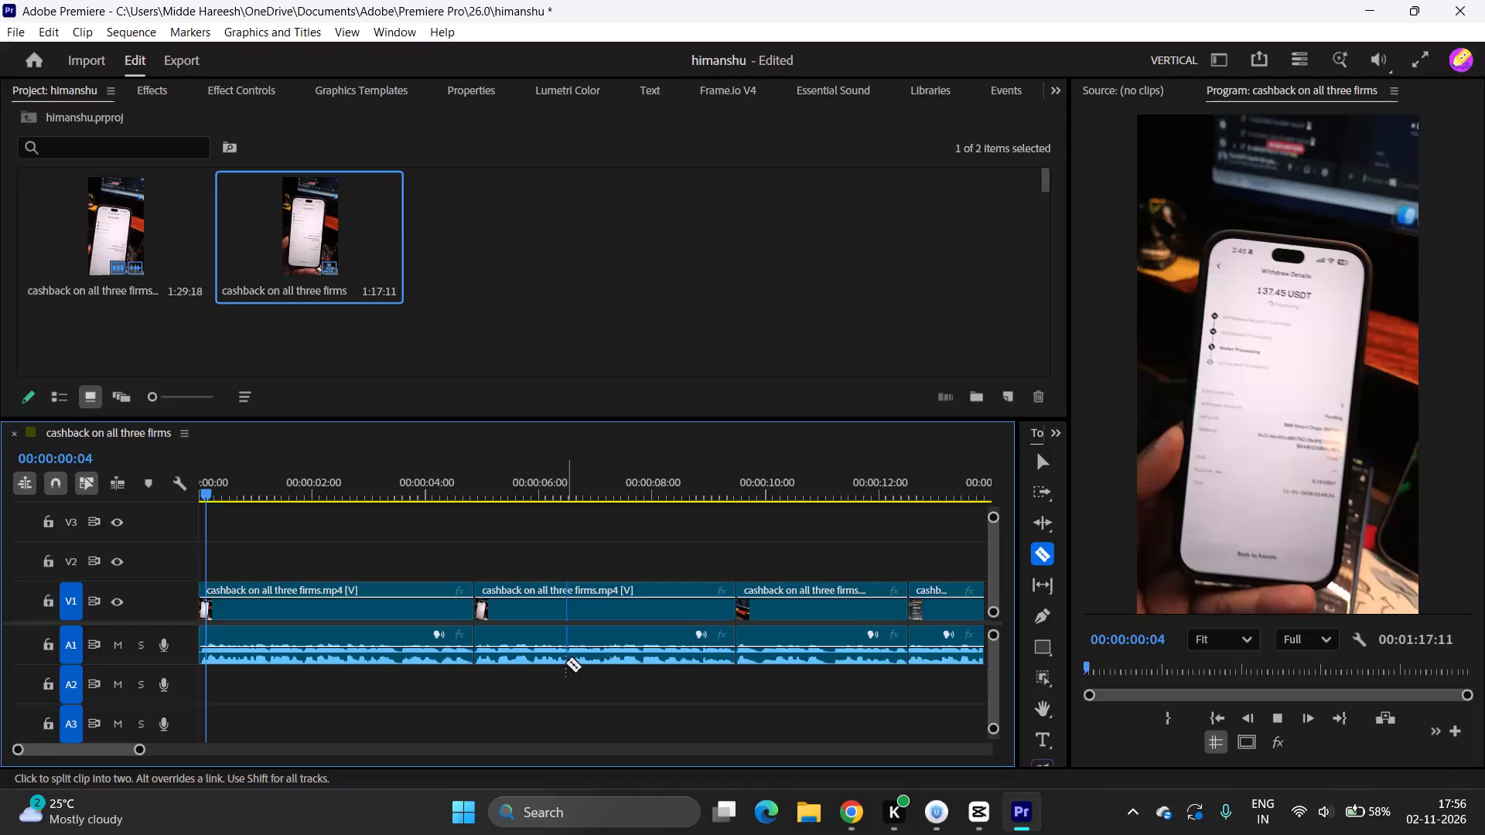
key("space")
key("Up")
key("Up")
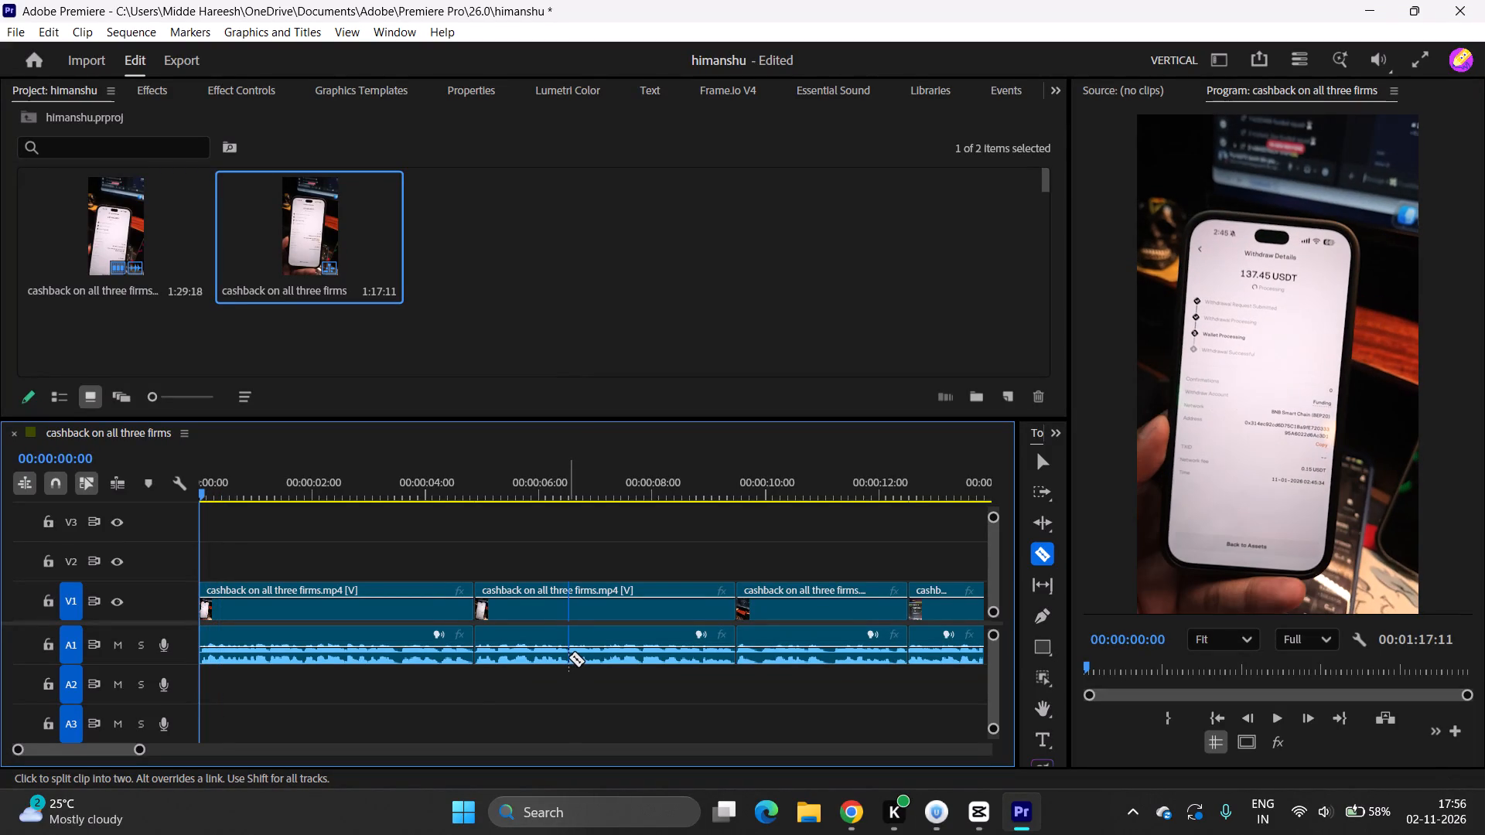
key("Down")
key("Up")
key("Up")
key("Up")
key("Up")
key("Down")
key("Down")
key("Down")
key("Down")
key("Down")
key("Down")
key("Down")
key("Down")
key("Down")
key("Down")
key("Down")
key("Down")
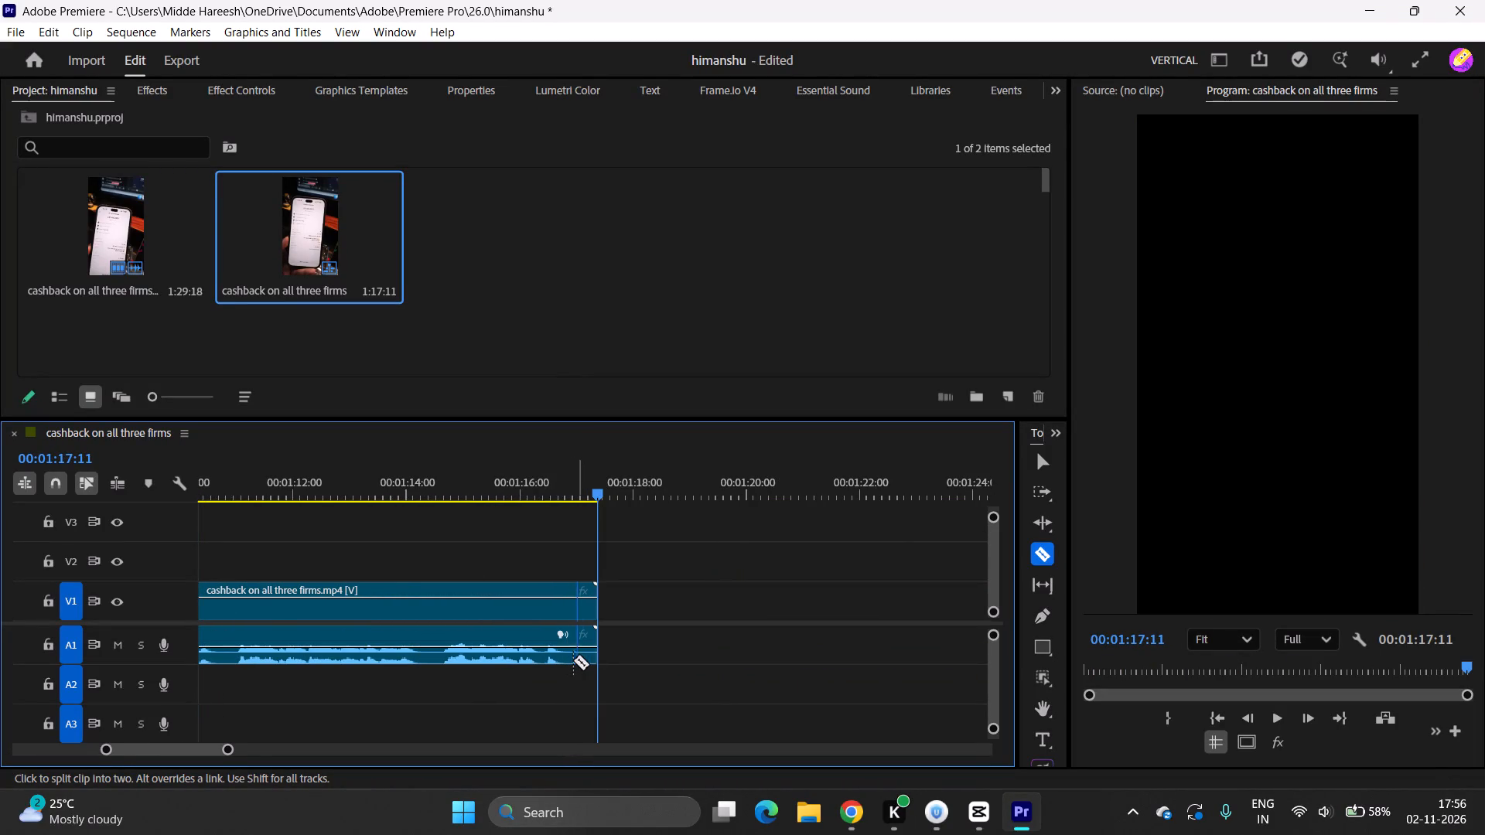
left_click(565, 658)
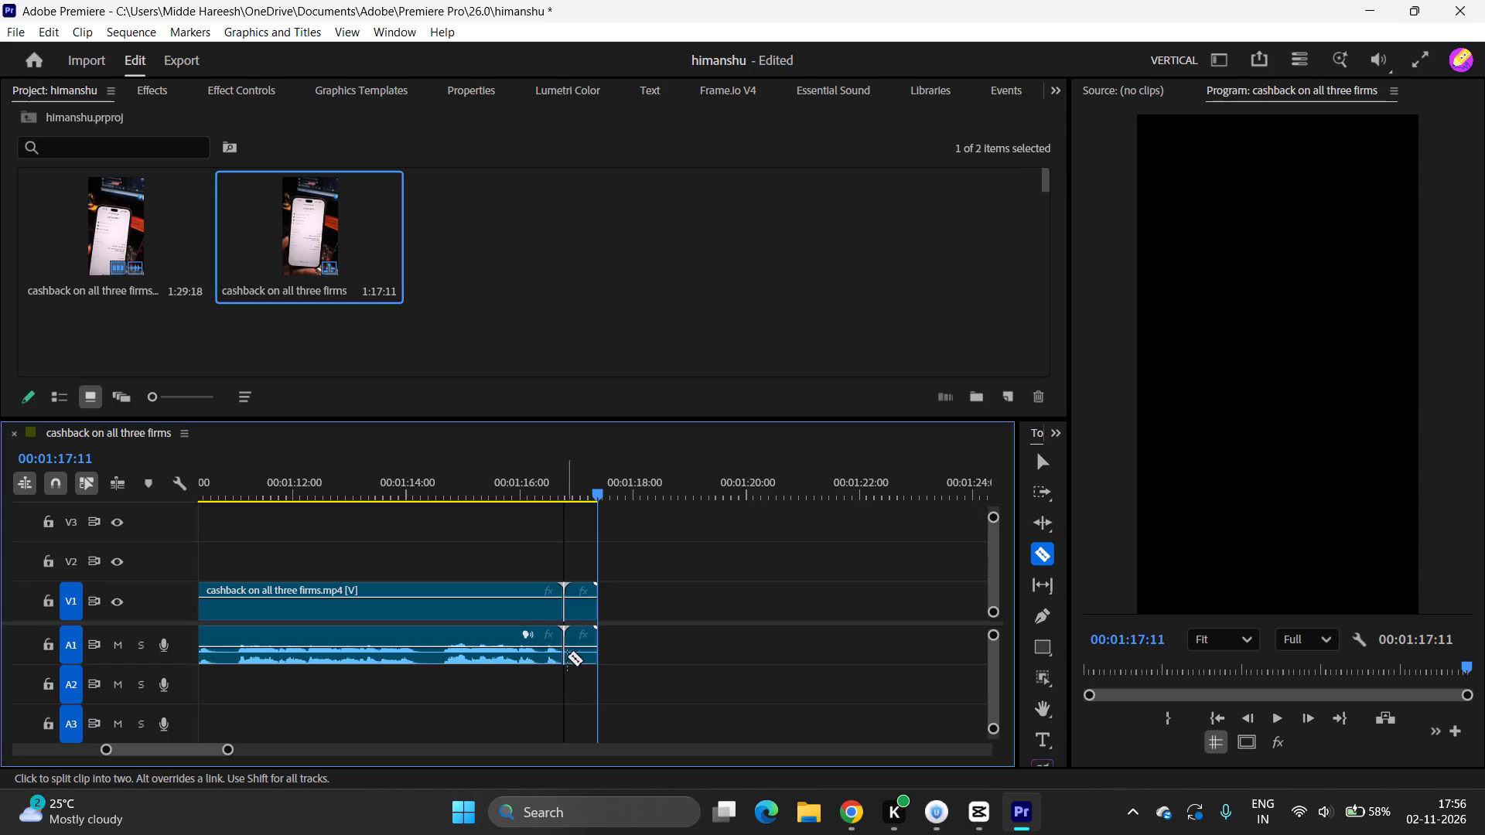
key("v")
left_click(585, 646)
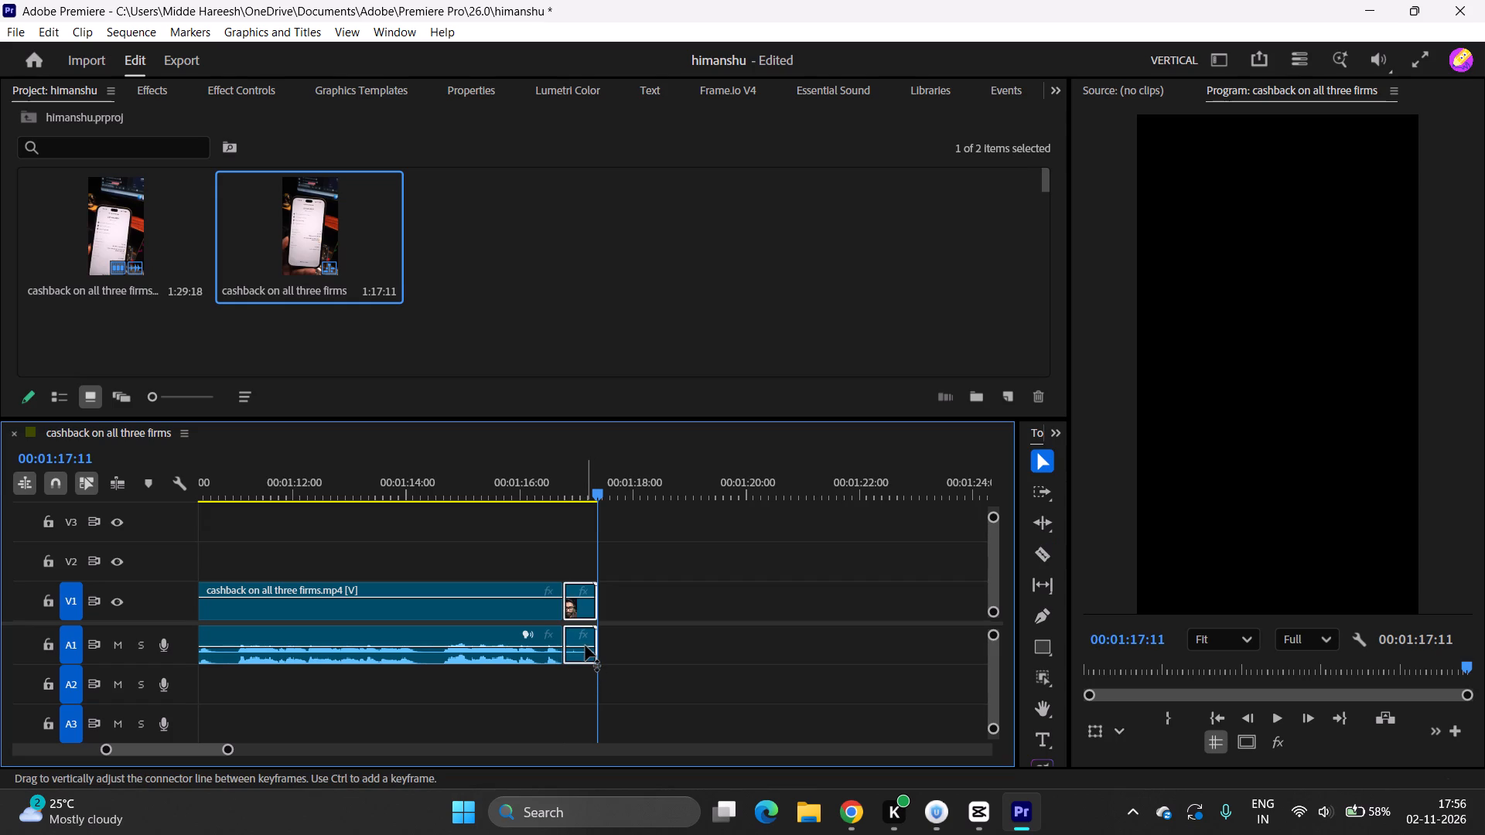
key("BackSpace")
Replay the sequence's ending from about 00:01:15:20, and play the opening from the start to about 10 seconds to review the cuts.
left_click_drag(596, 533, 502, 552)
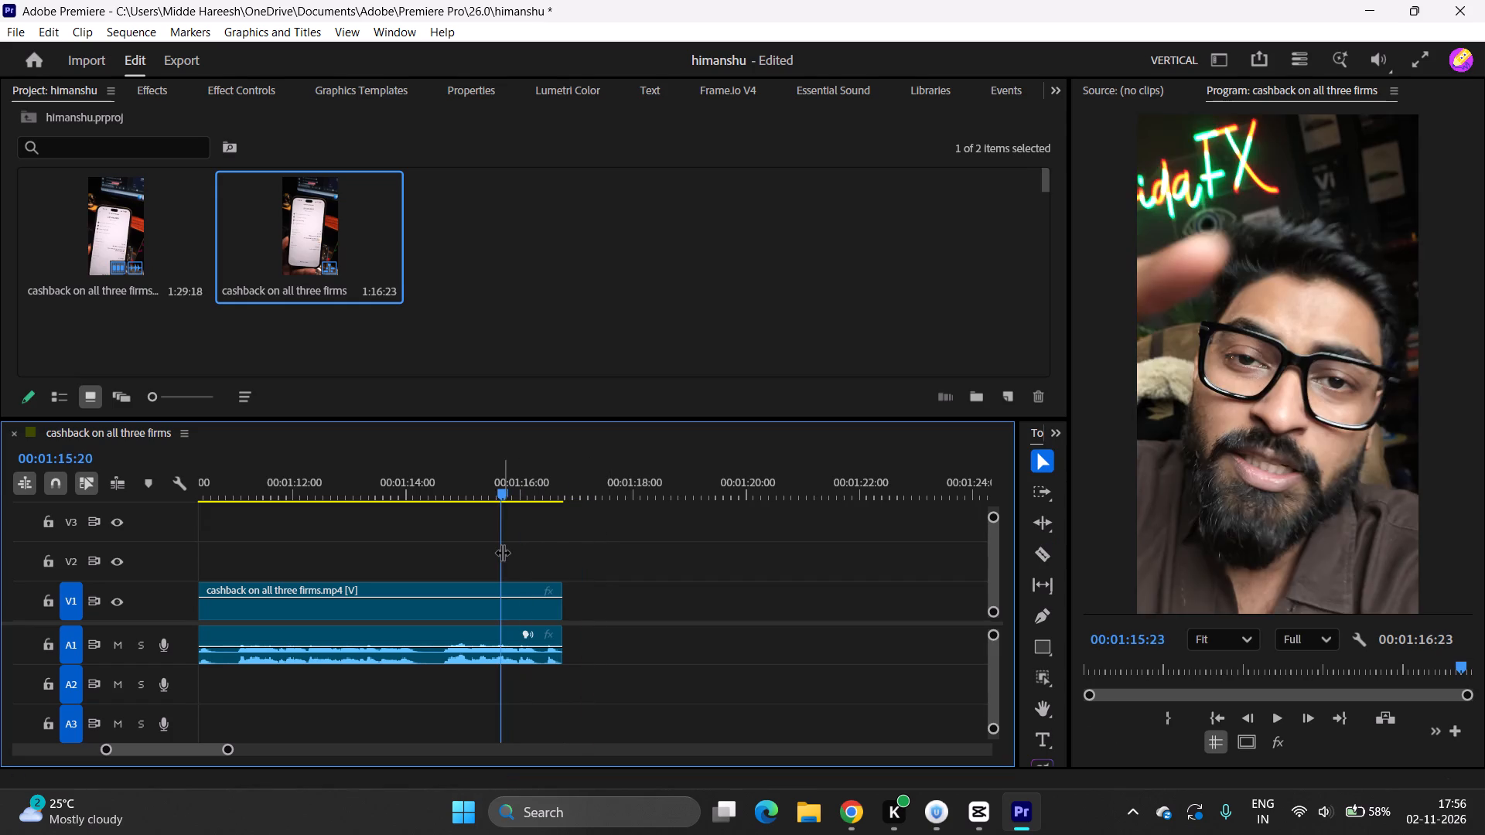
left_click_drag(502, 552, 501, 552)
key("space")
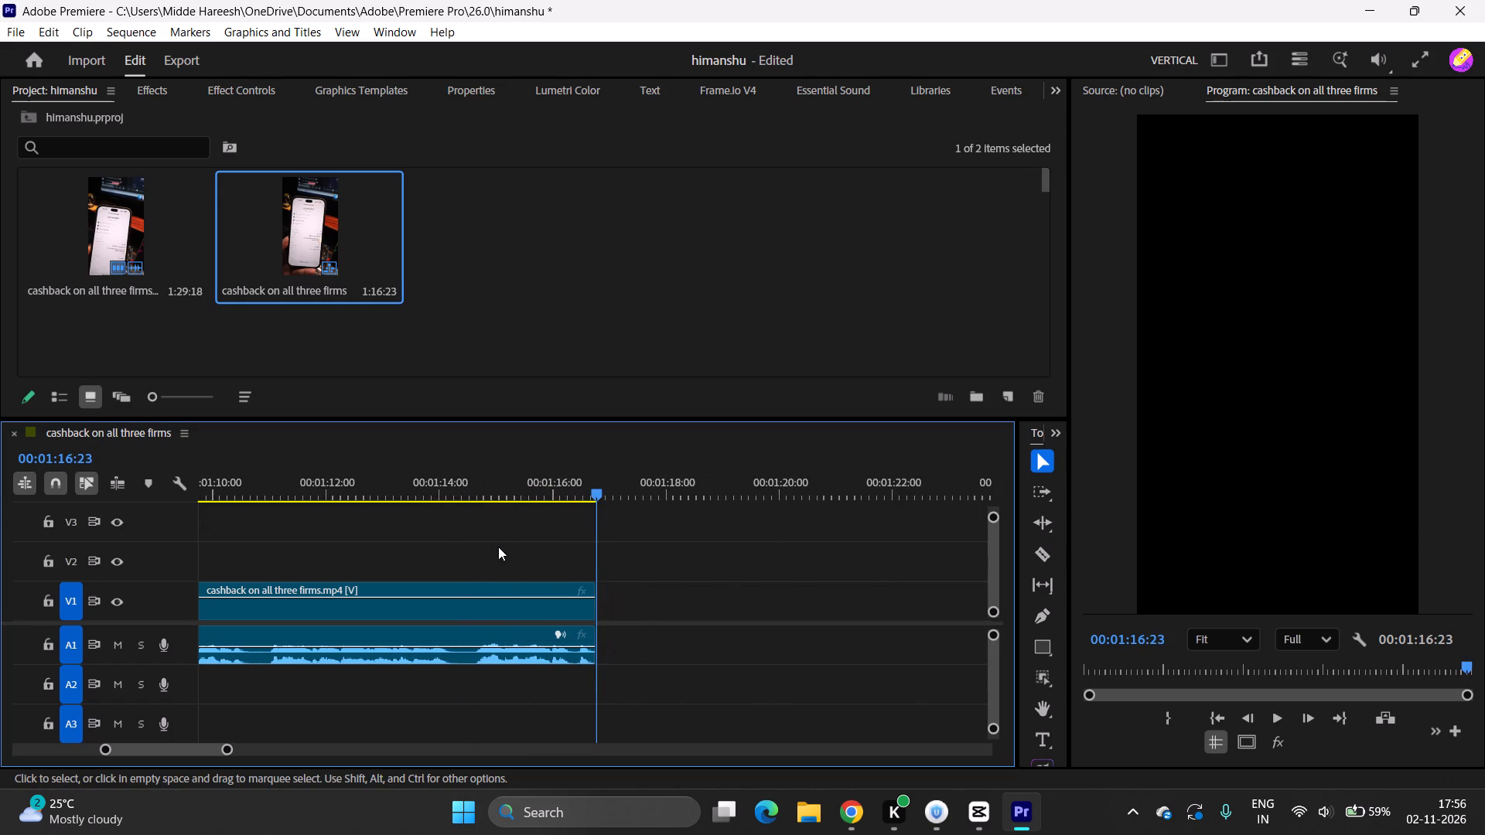
key("space")
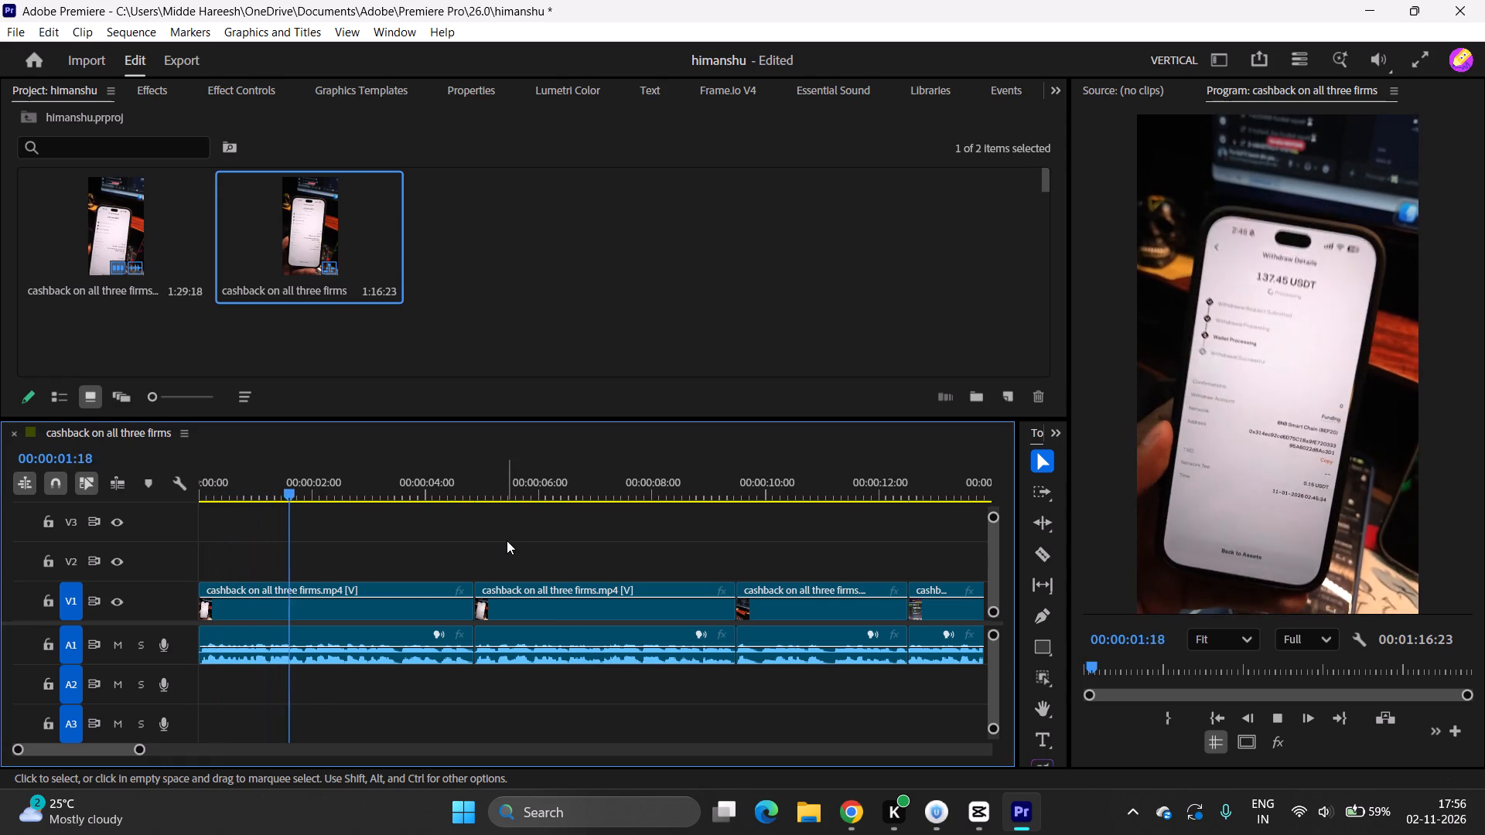
key("space")
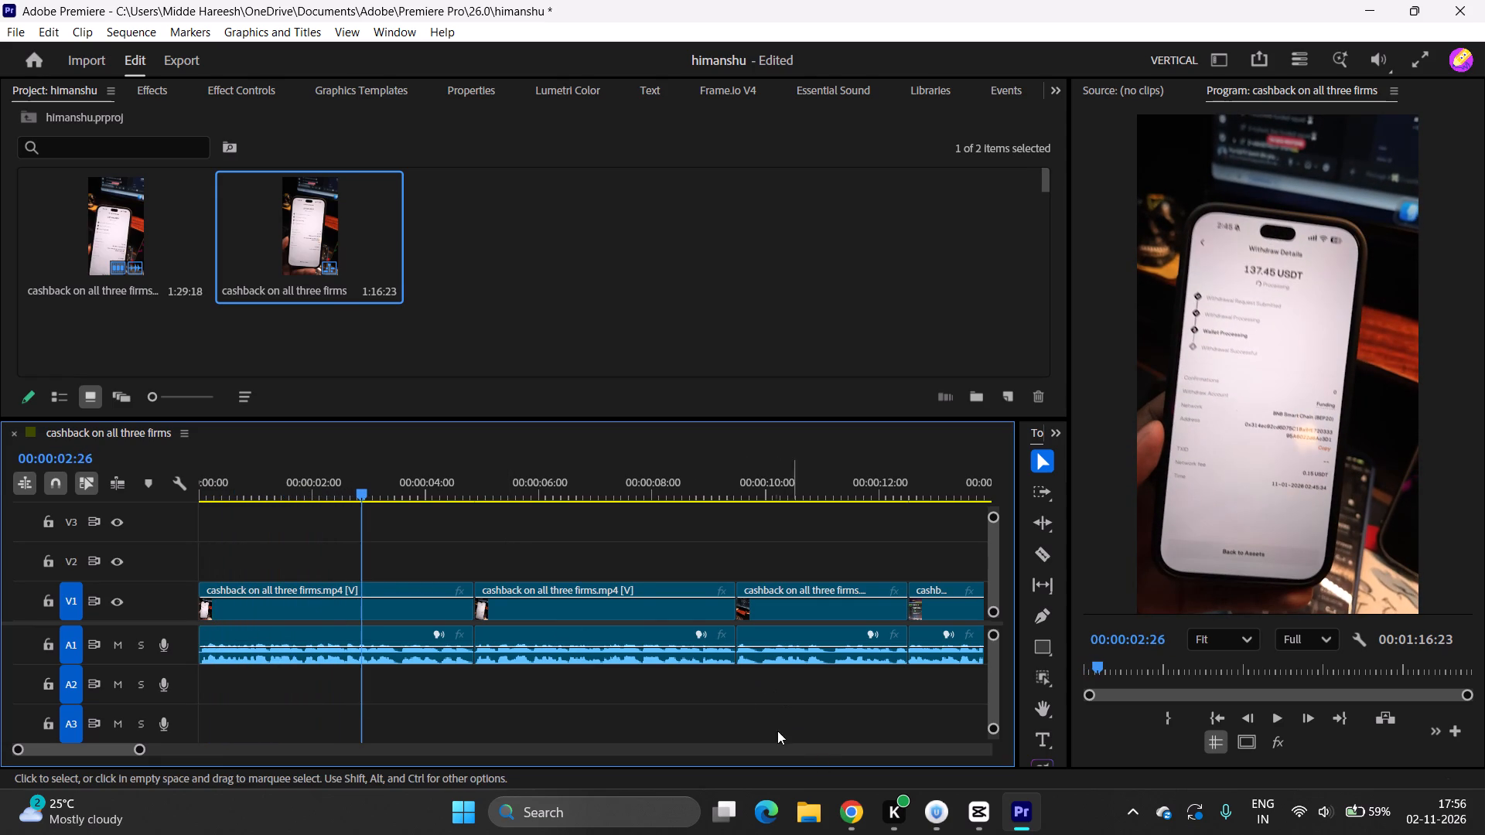
key("space")
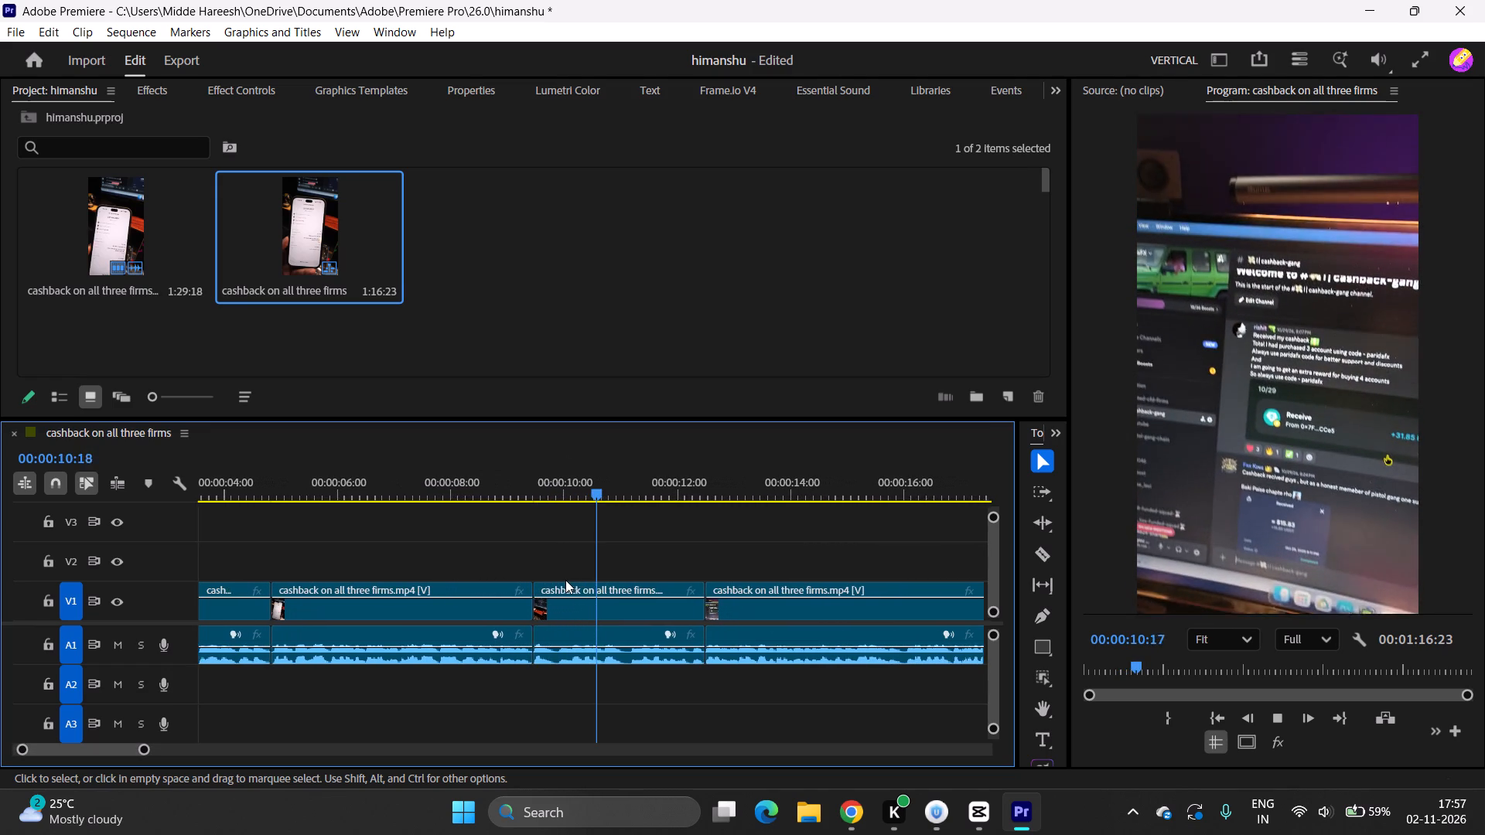
key("space")
Switch to the Chrome browser window.
left_click(841, 806)
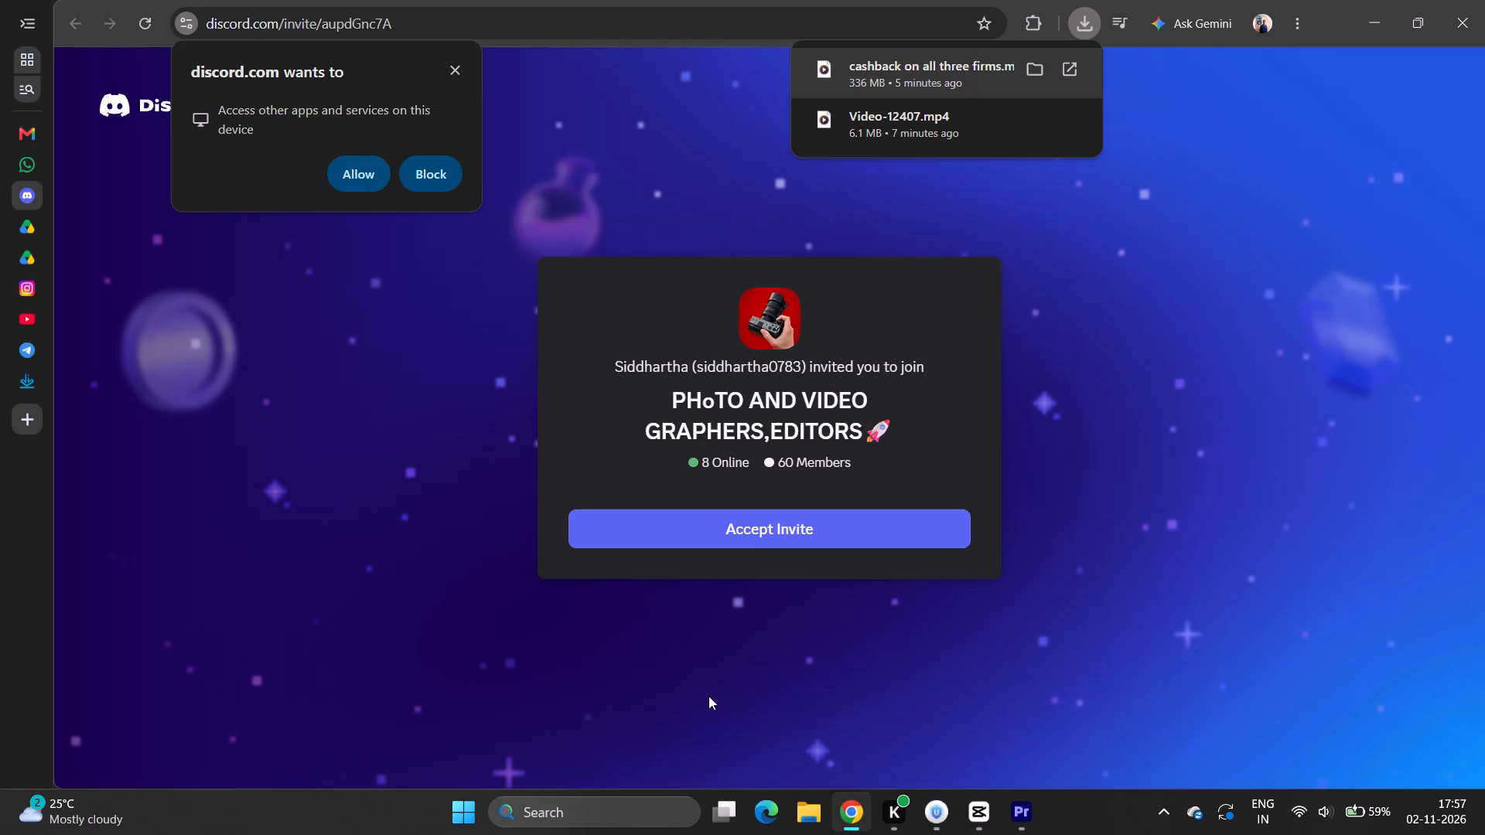
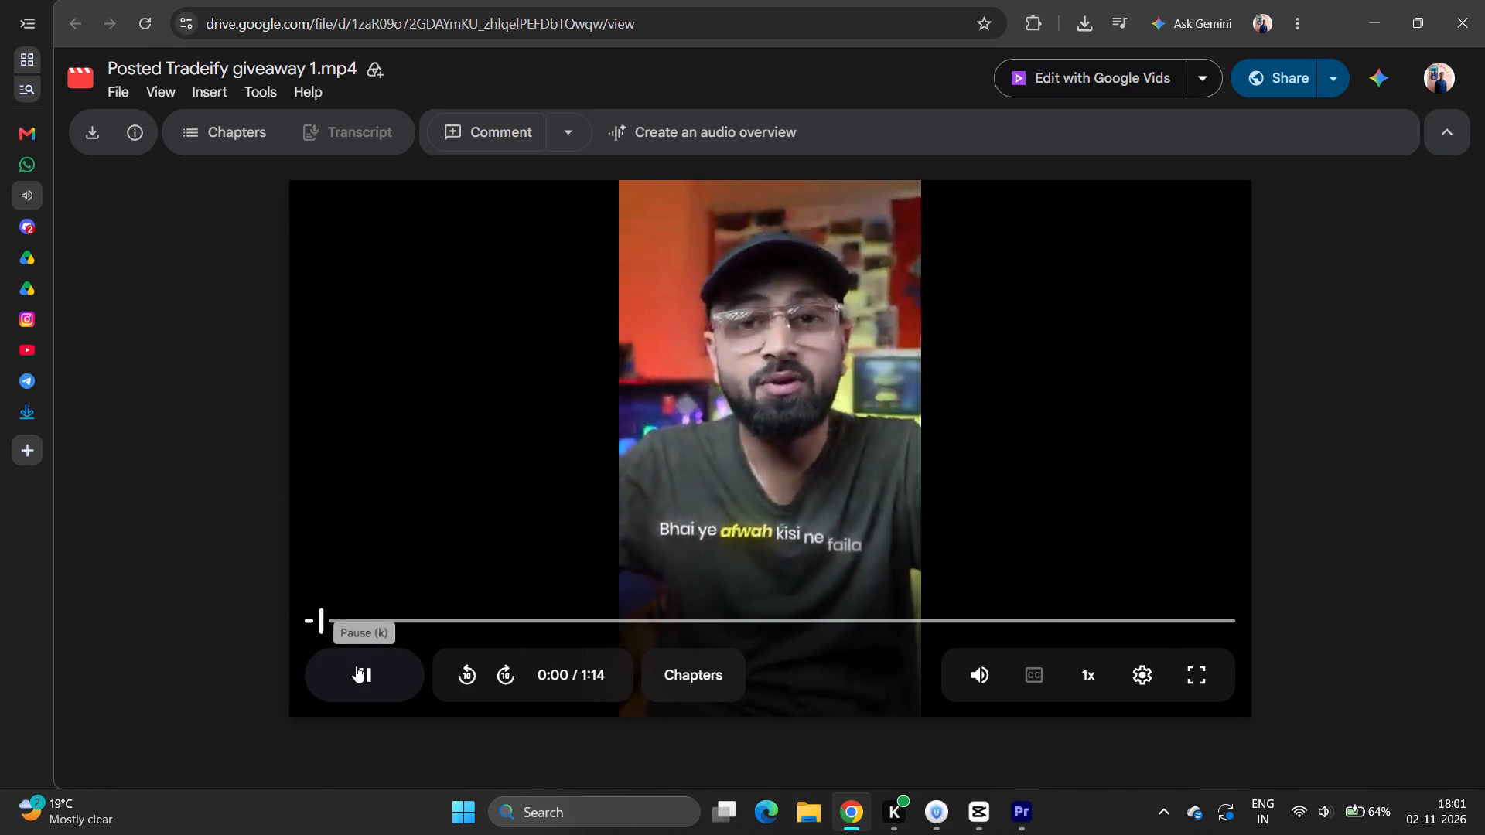
Play the reference video Posted Tradeify giveaway 1.mp4 to about 0:08, pausing repeatedly to study its captions and graphics.
left_click(355, 667)
left_click(355, 667)
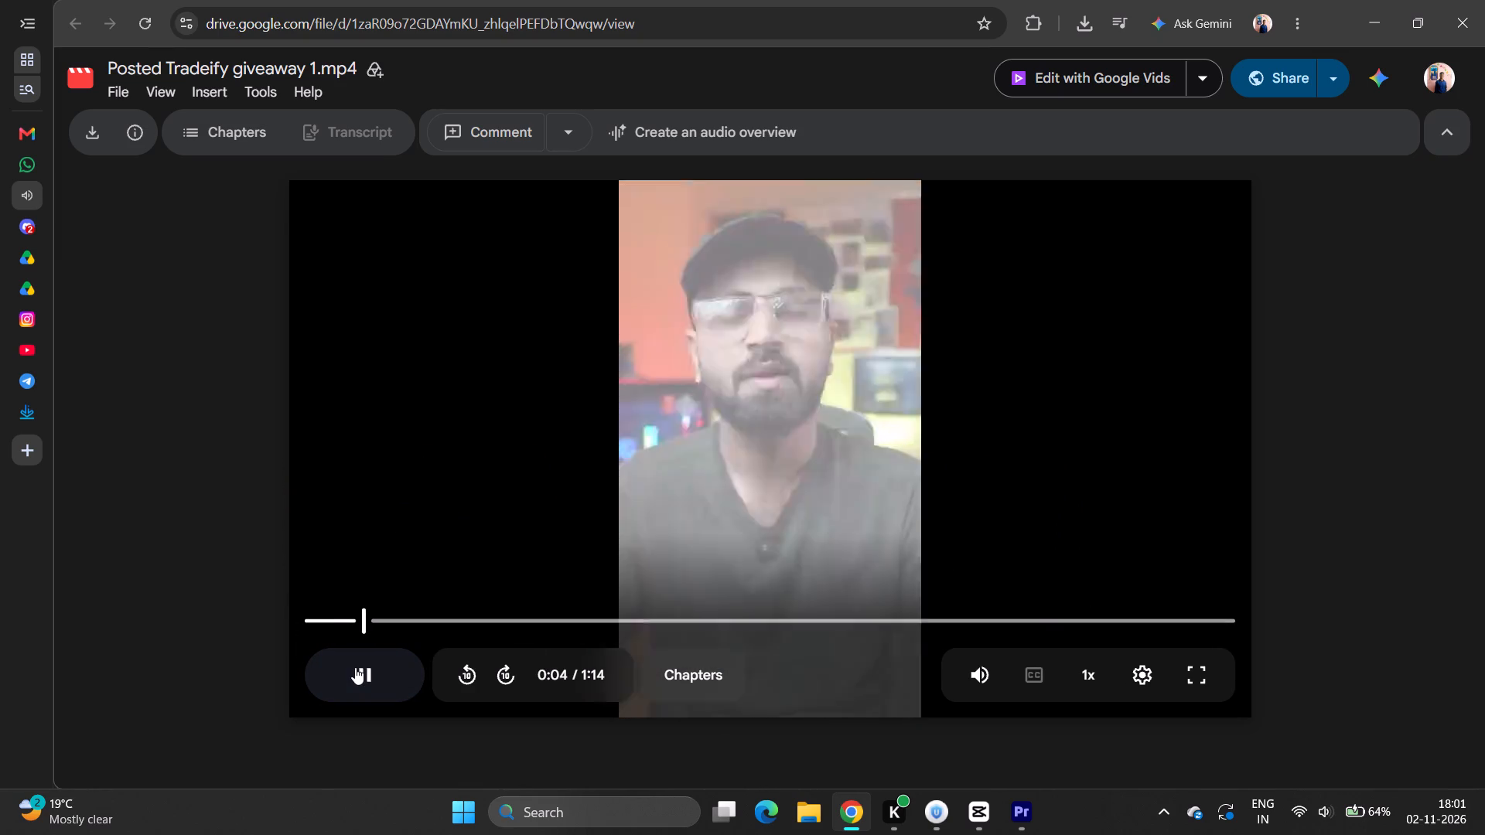
left_click(355, 667)
left_click(355, 667)
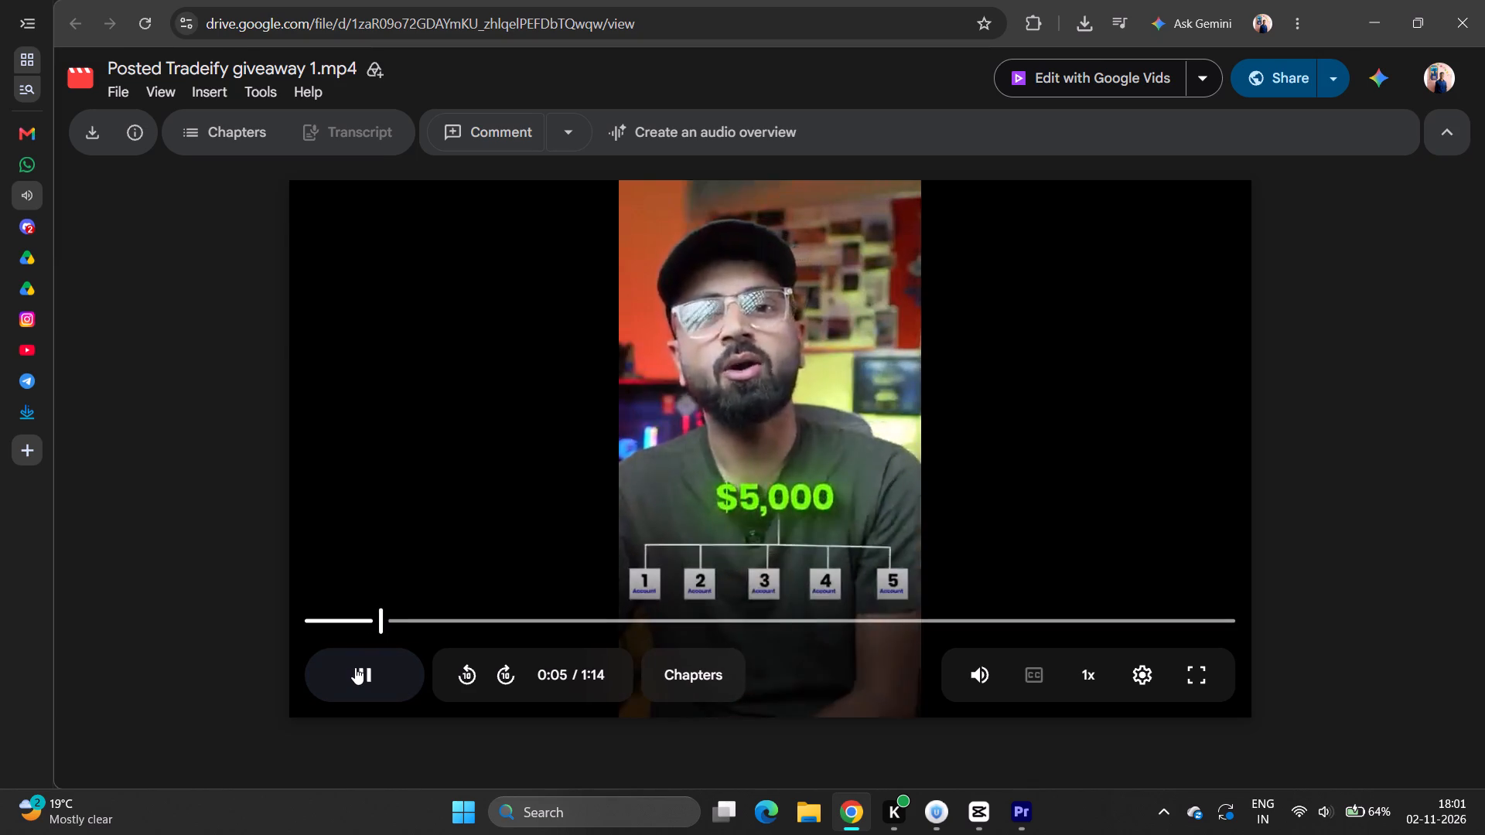
left_click(355, 667)
left_click(355, 667)
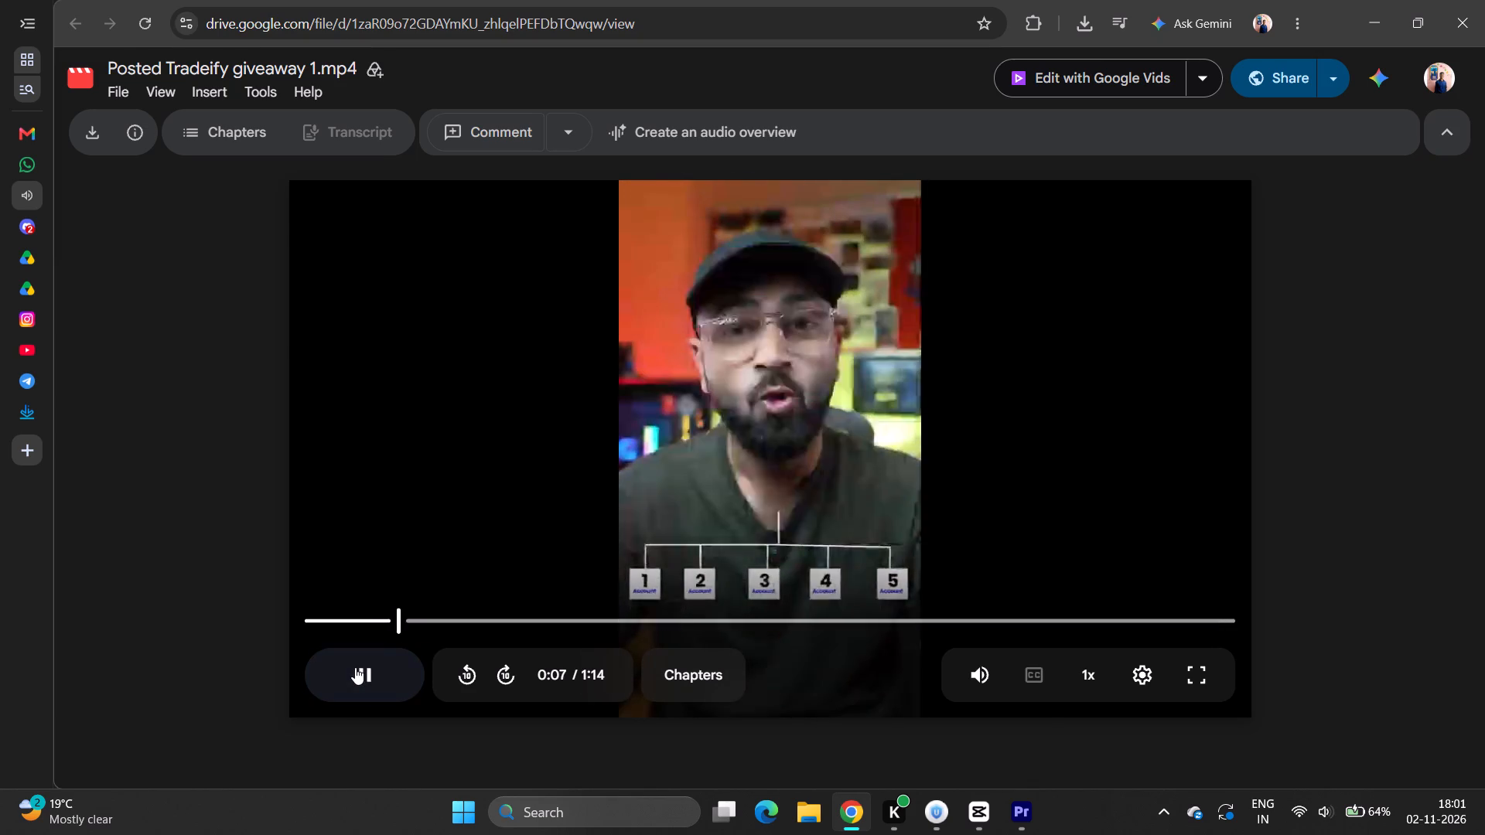
left_click(355, 667)
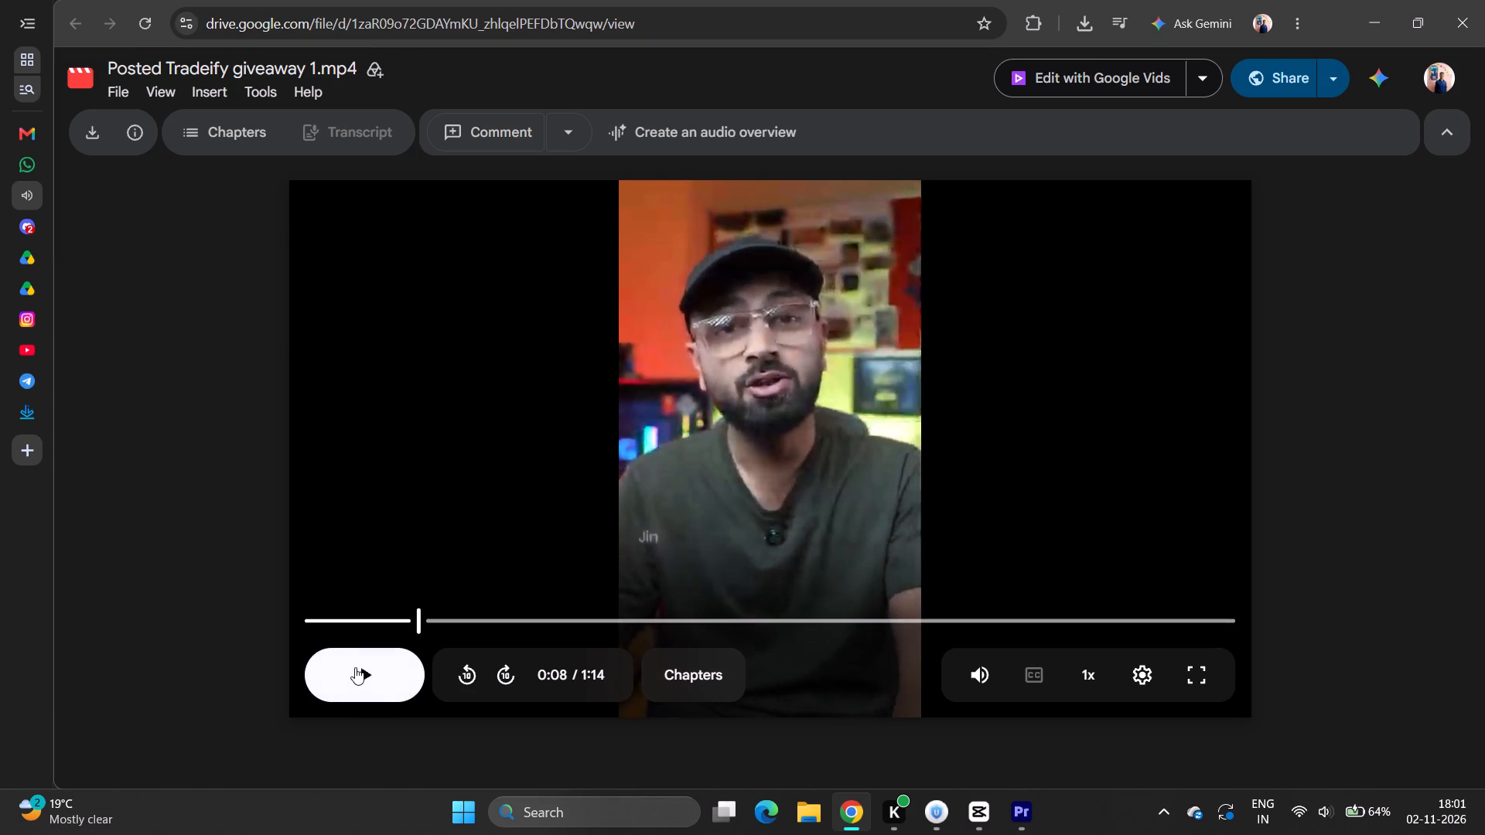
Switch to Premiere Pro, play the sequence from the start to about 15 seconds, replay the first 7 seconds and return to the start.
left_click(1022, 823)
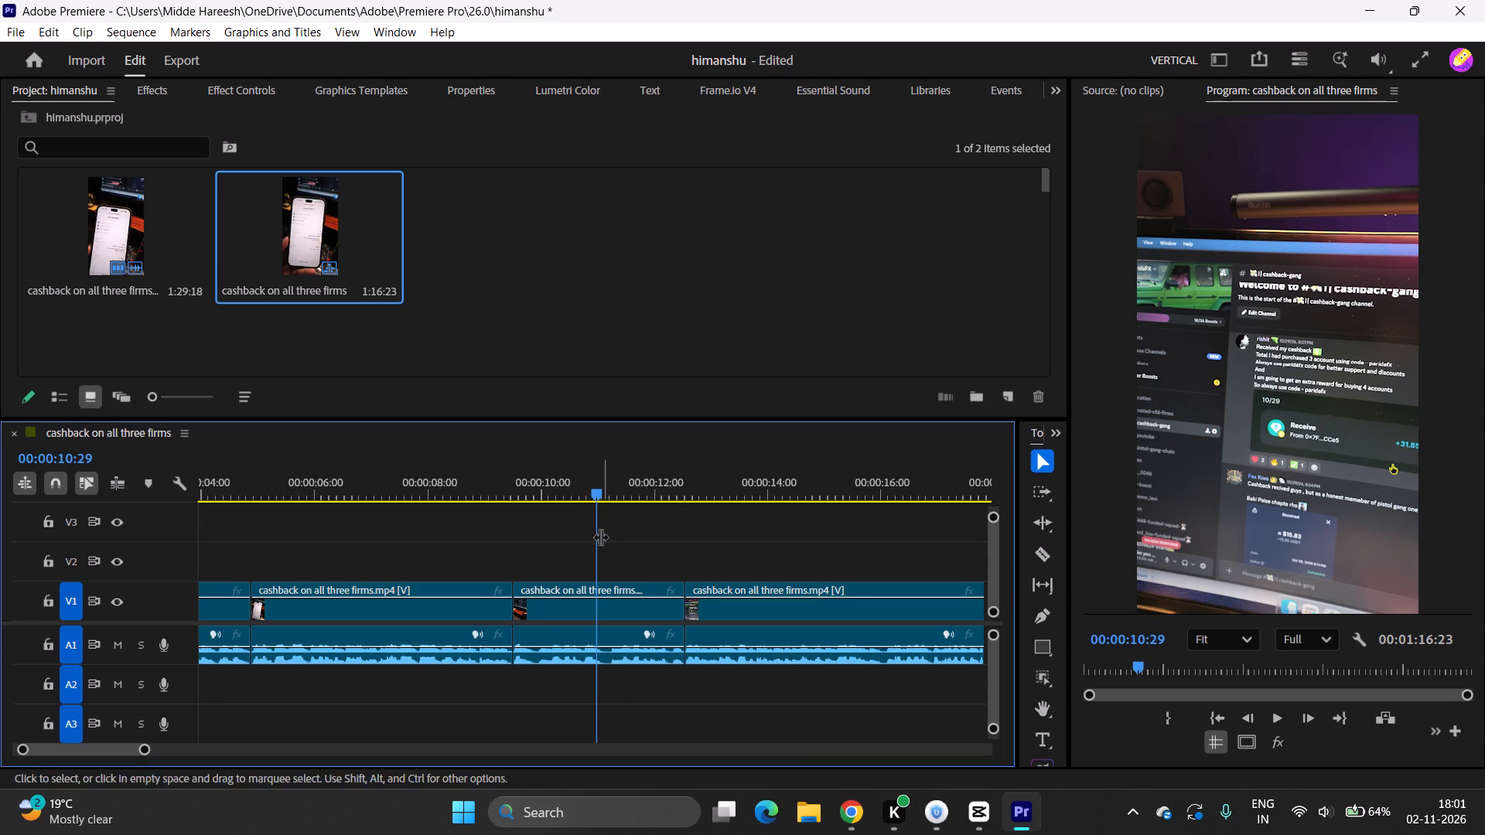
left_click_drag(599, 535, 0, 631)
key("space")
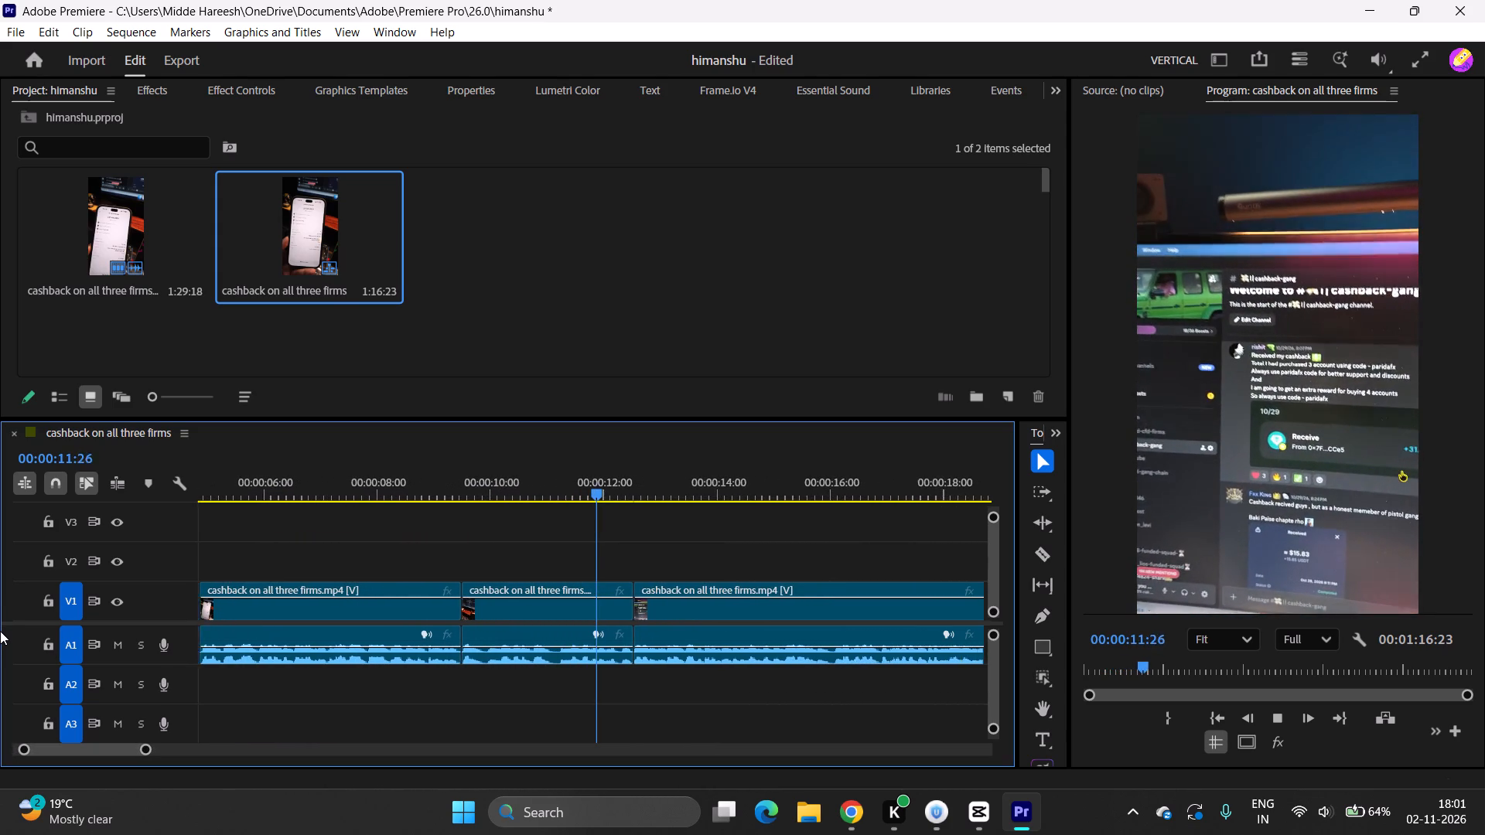
left_click(1285, 712)
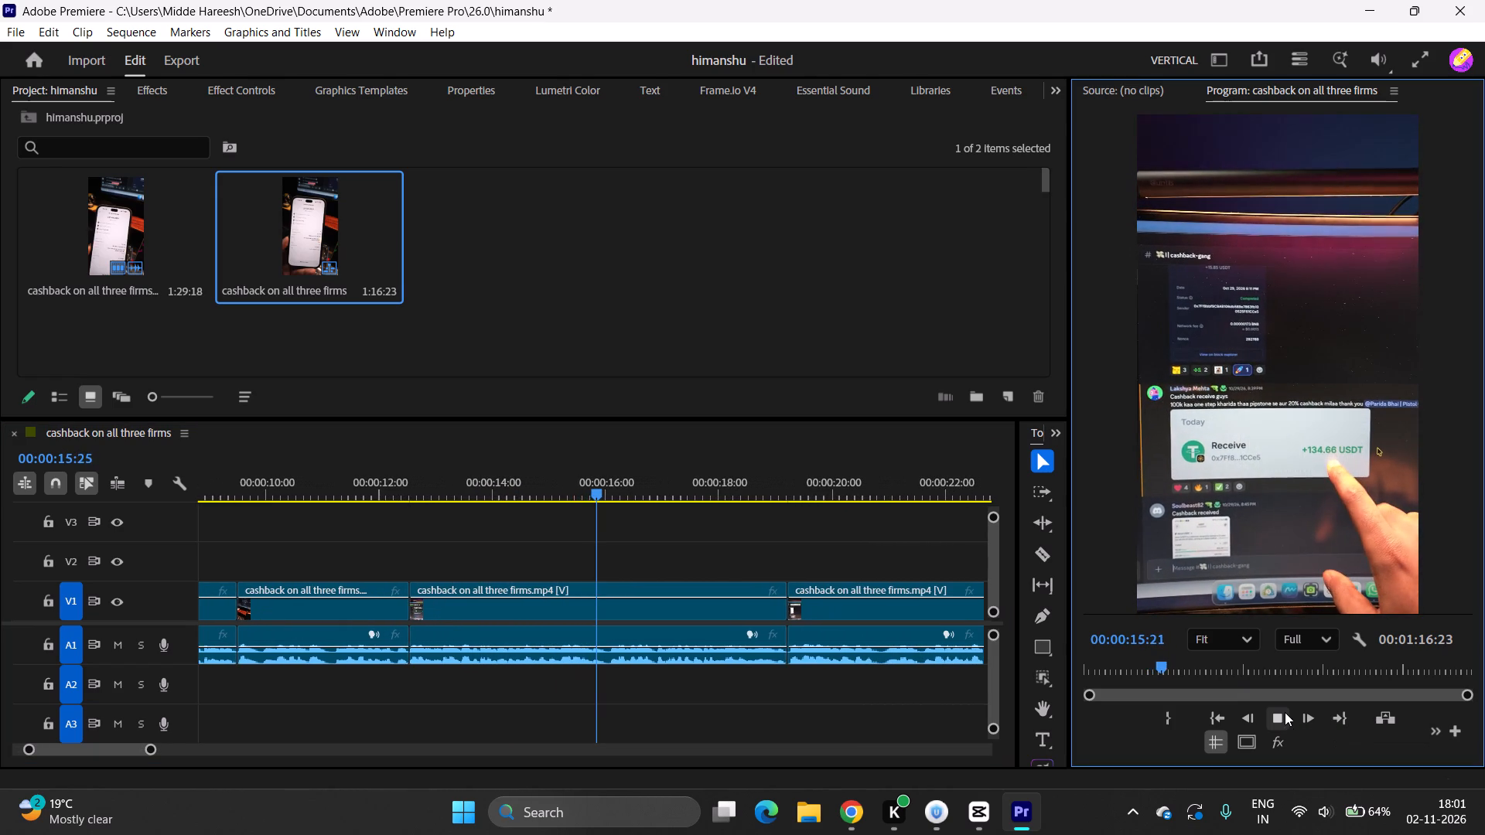
left_click_drag(596, 486, 0, 603)
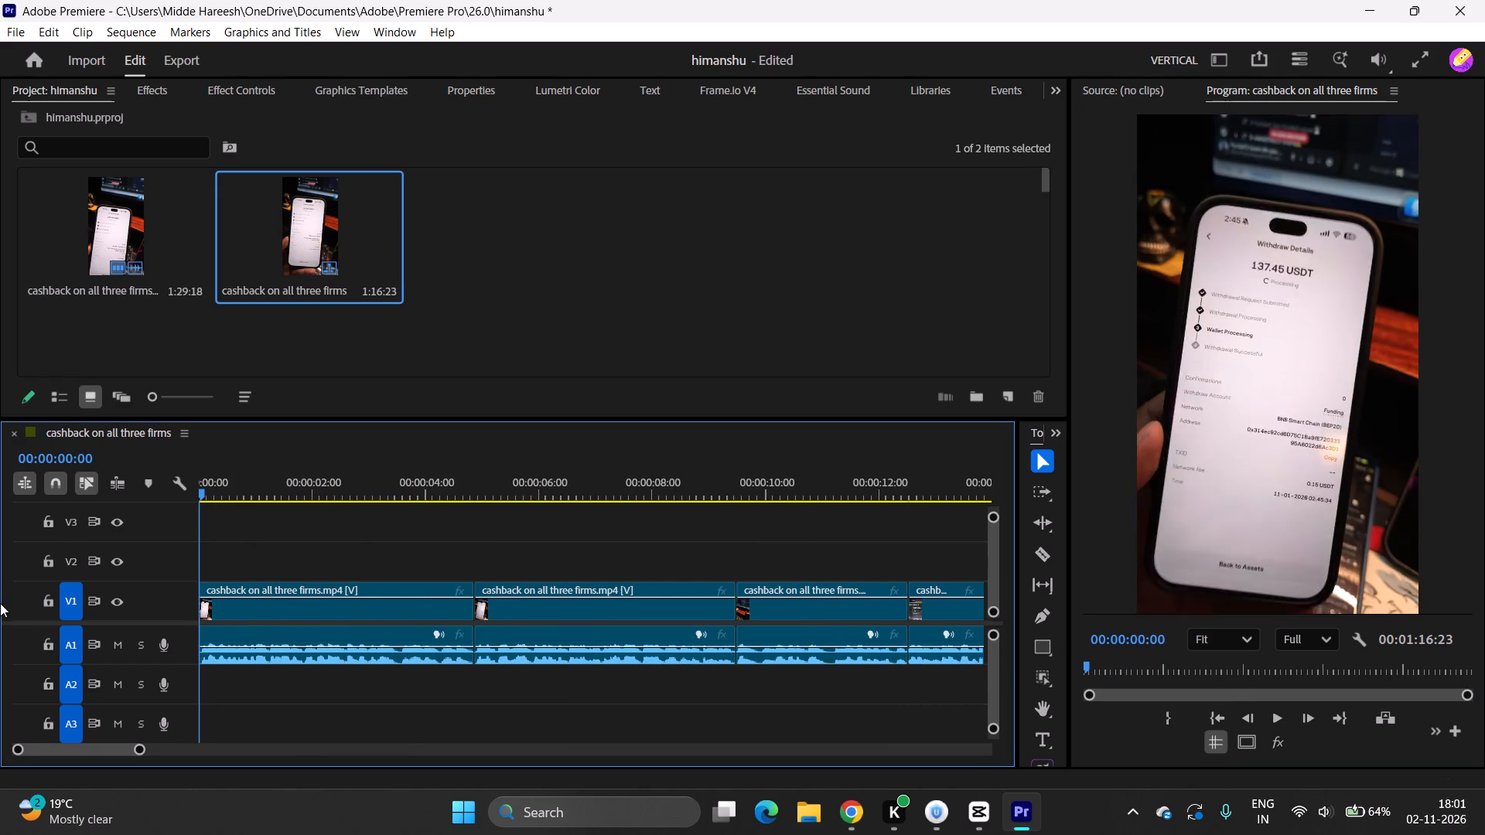
left_click_drag(0, 603, 0, 605)
key("space")
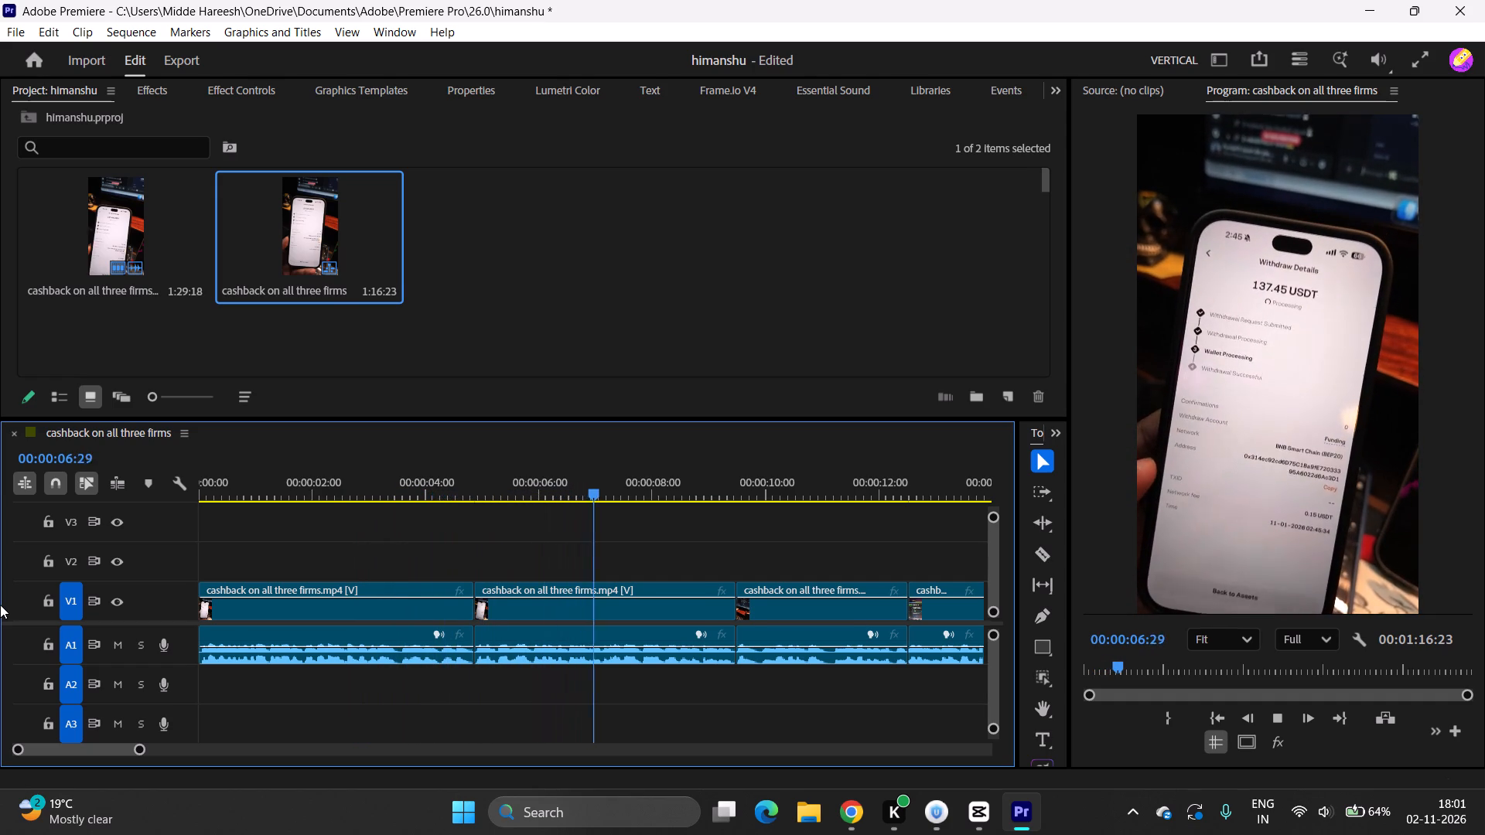
key("space")
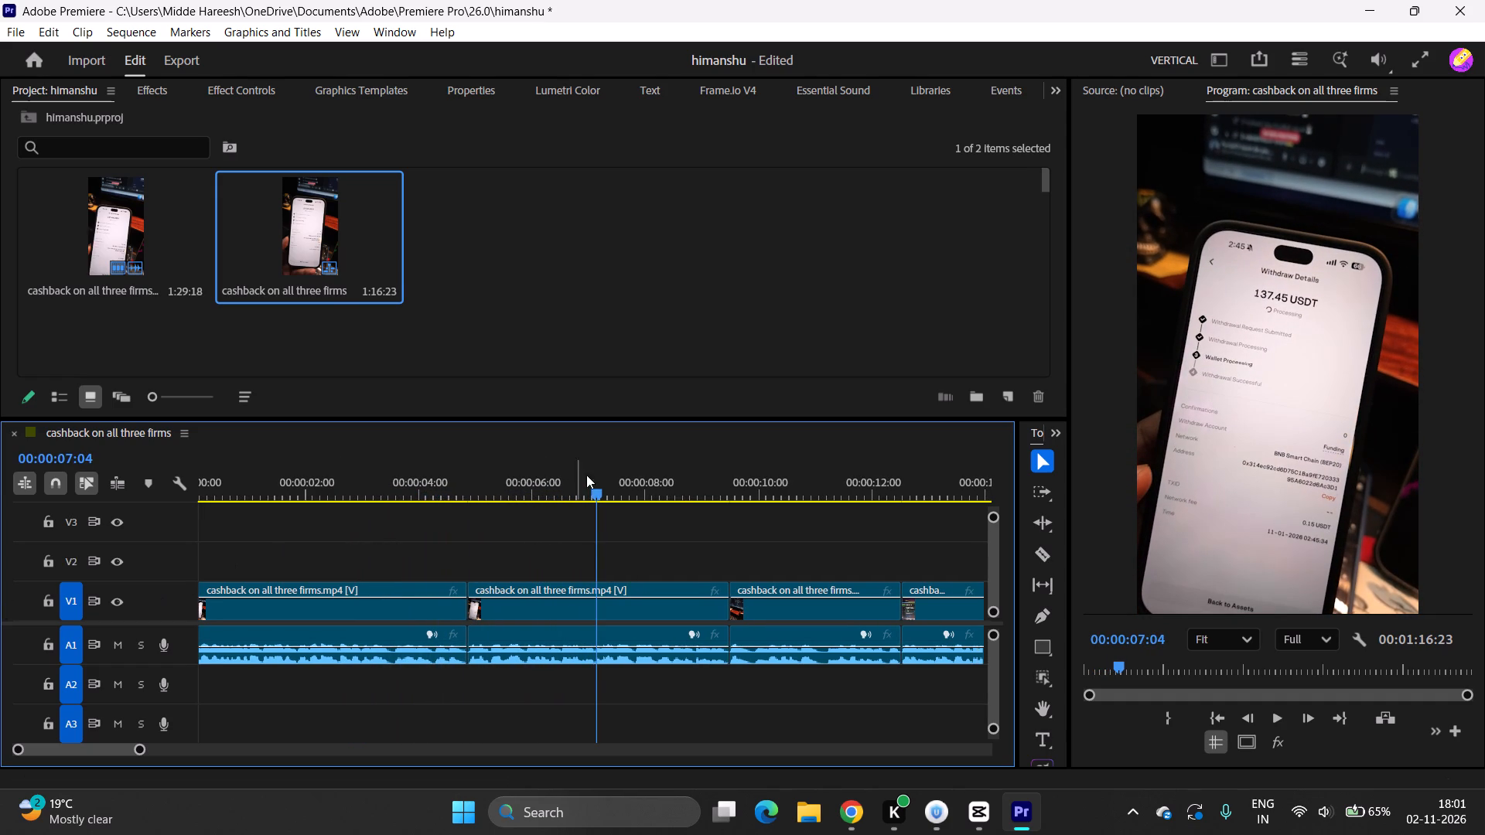
left_click_drag(596, 488, 143, 530)
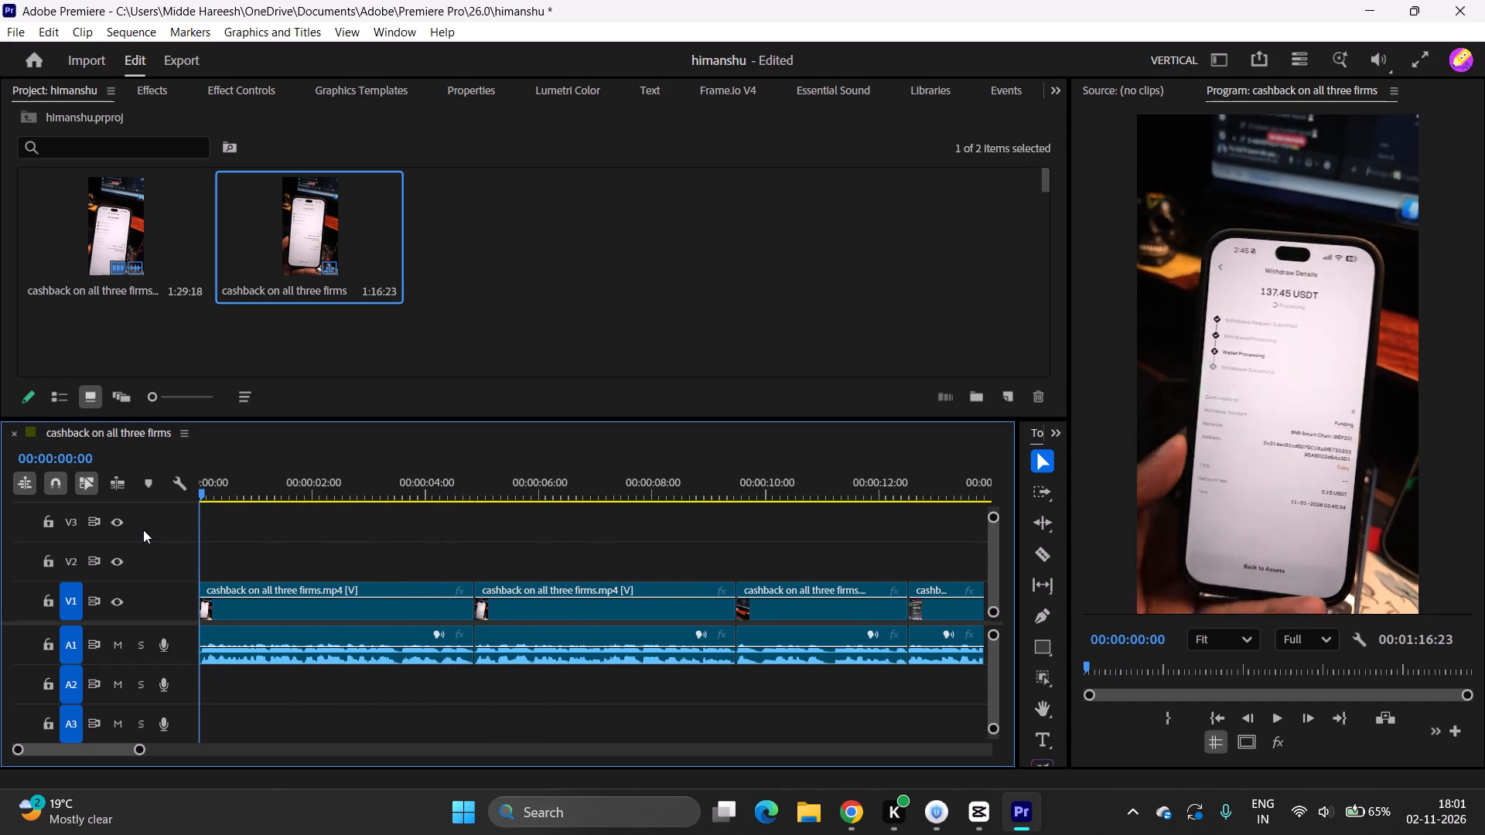
left_click_drag(143, 530, 141, 530)
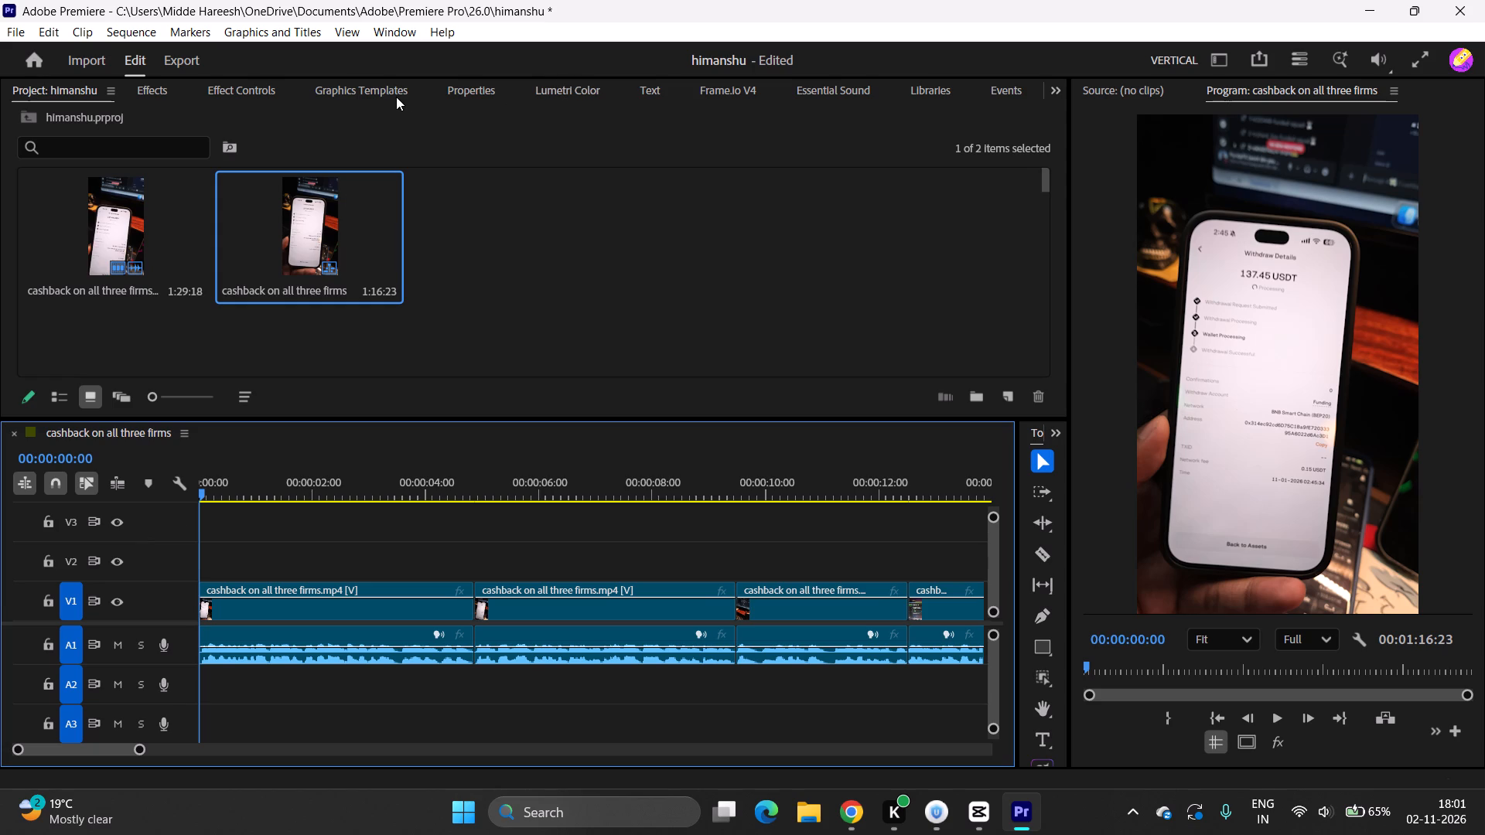
Browse the local graphics templates from the title effects through the Reels Text Animation set to the Text Presets.
left_click(392, 97)
scroll(389, 261, "down", 7)
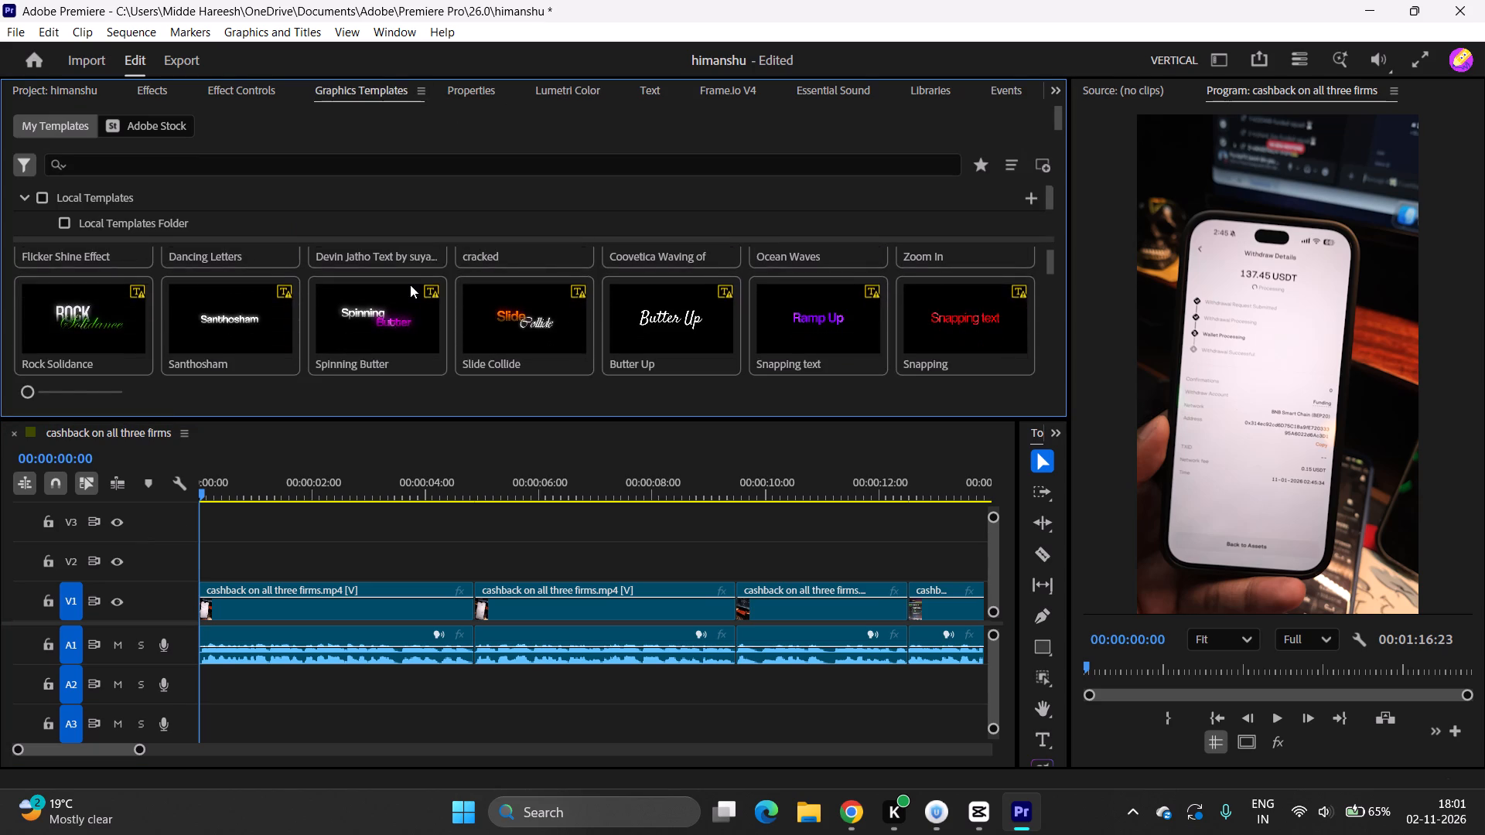
scroll(410, 285, "down", 14)
scroll(415, 298, "down", 14)
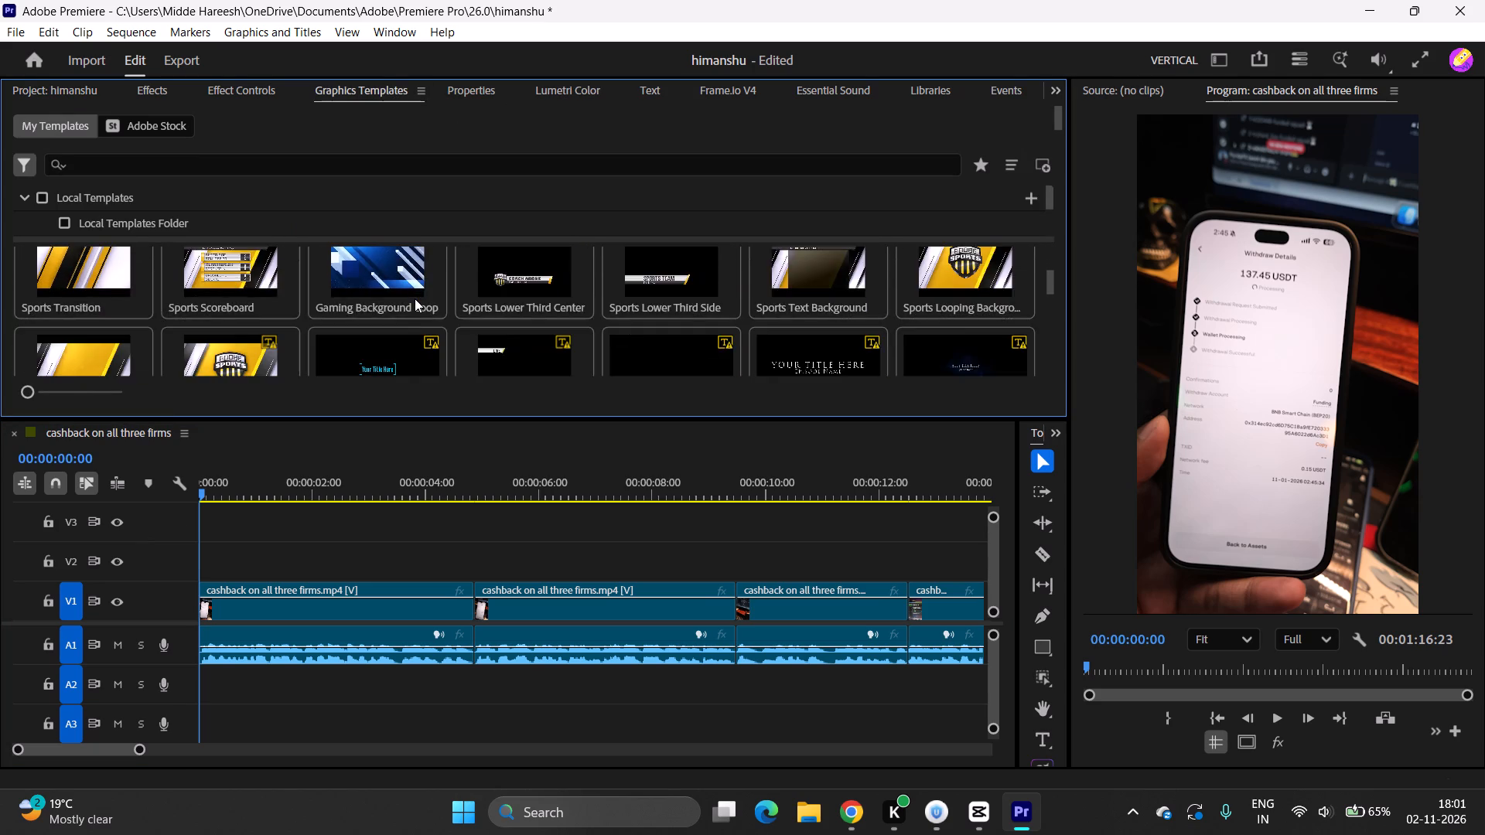
scroll(415, 298, "down", 20)
scroll(415, 298, "down", 15)
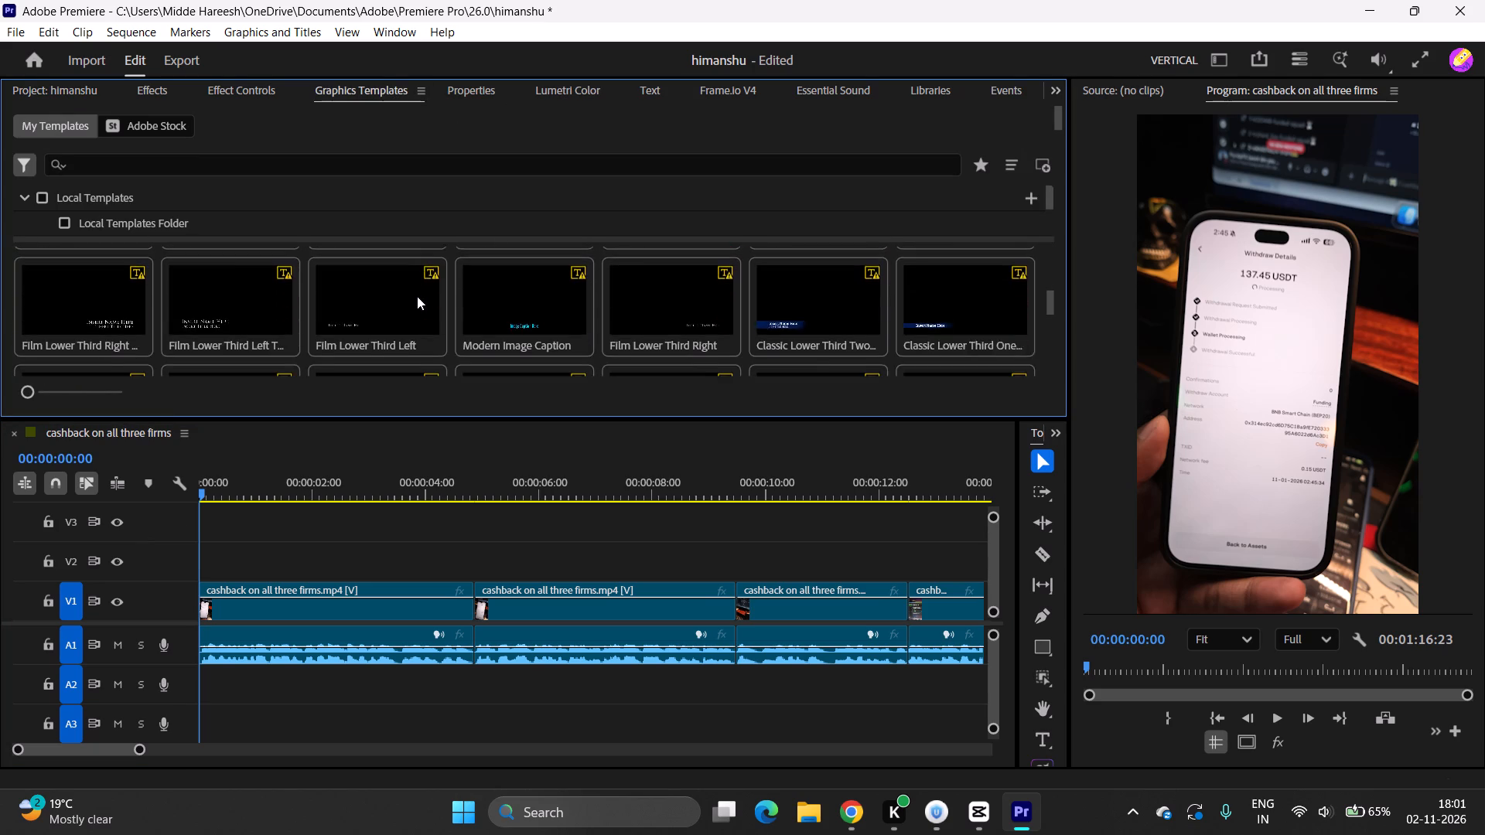
scroll(417, 296, "down", 20)
scroll(417, 296, "down", 15)
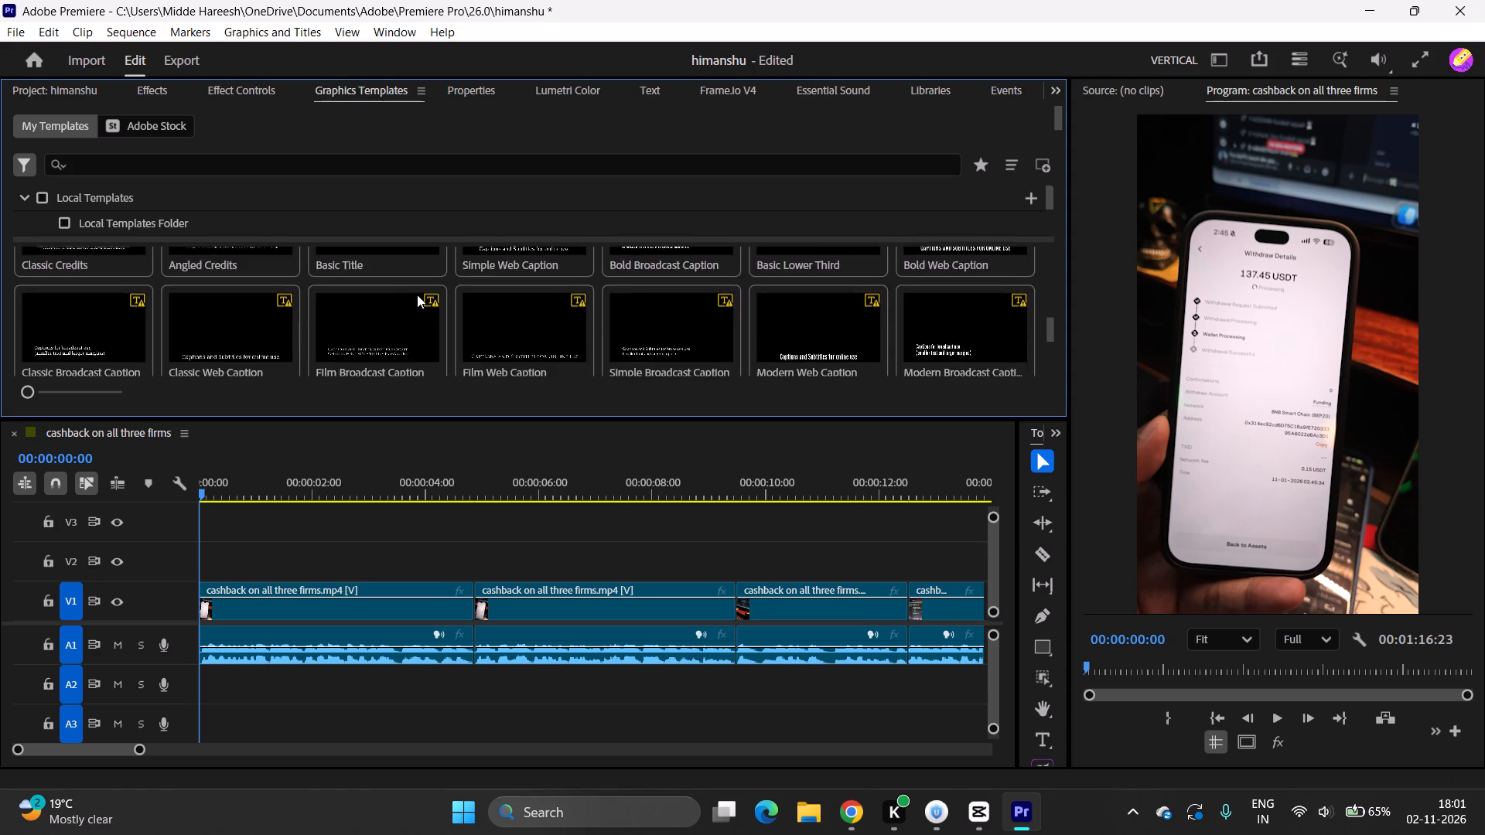
scroll(417, 295, "down", 10)
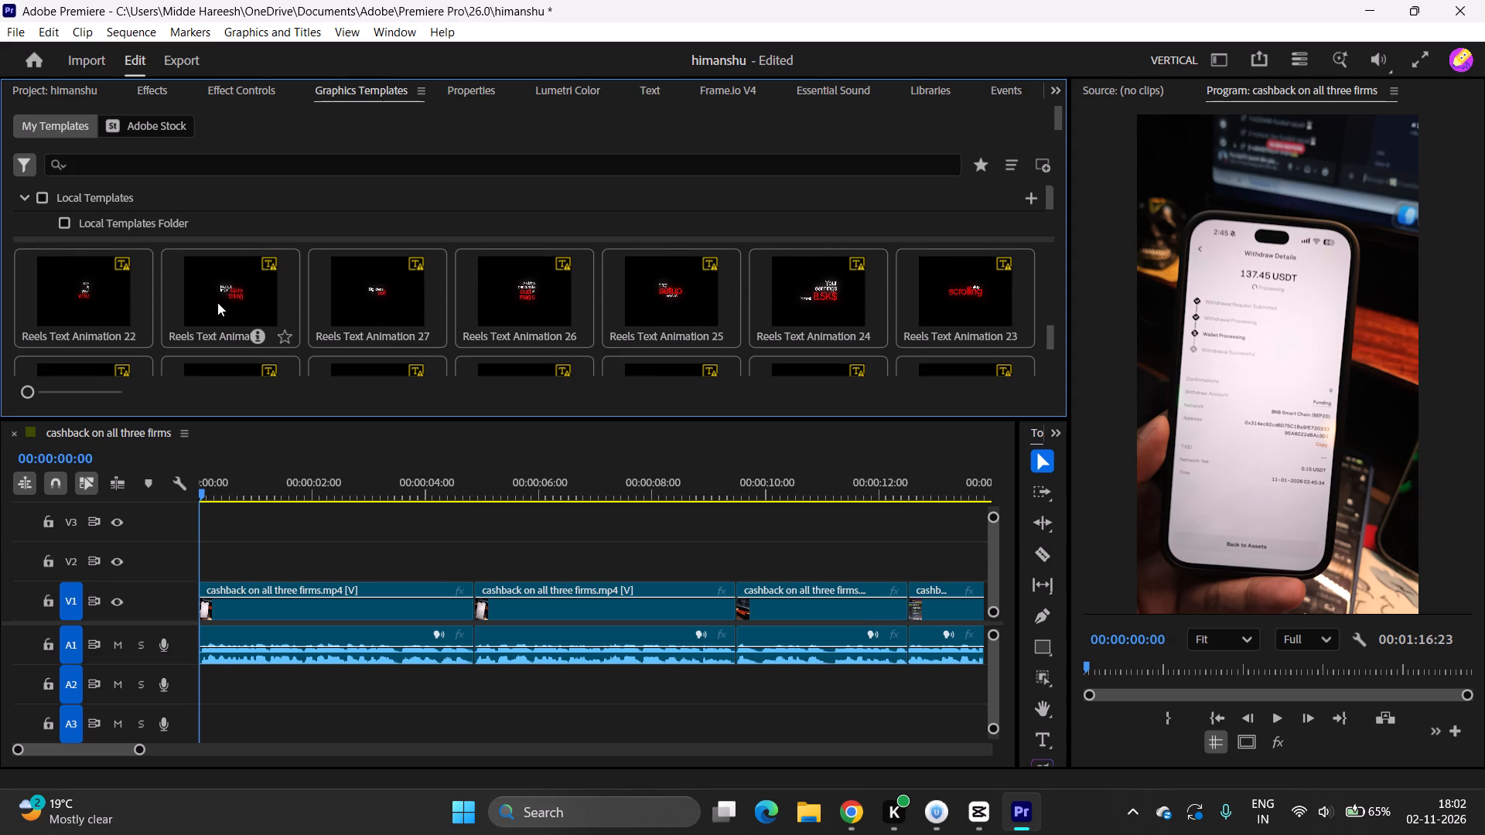
scroll(316, 336, "down", 6)
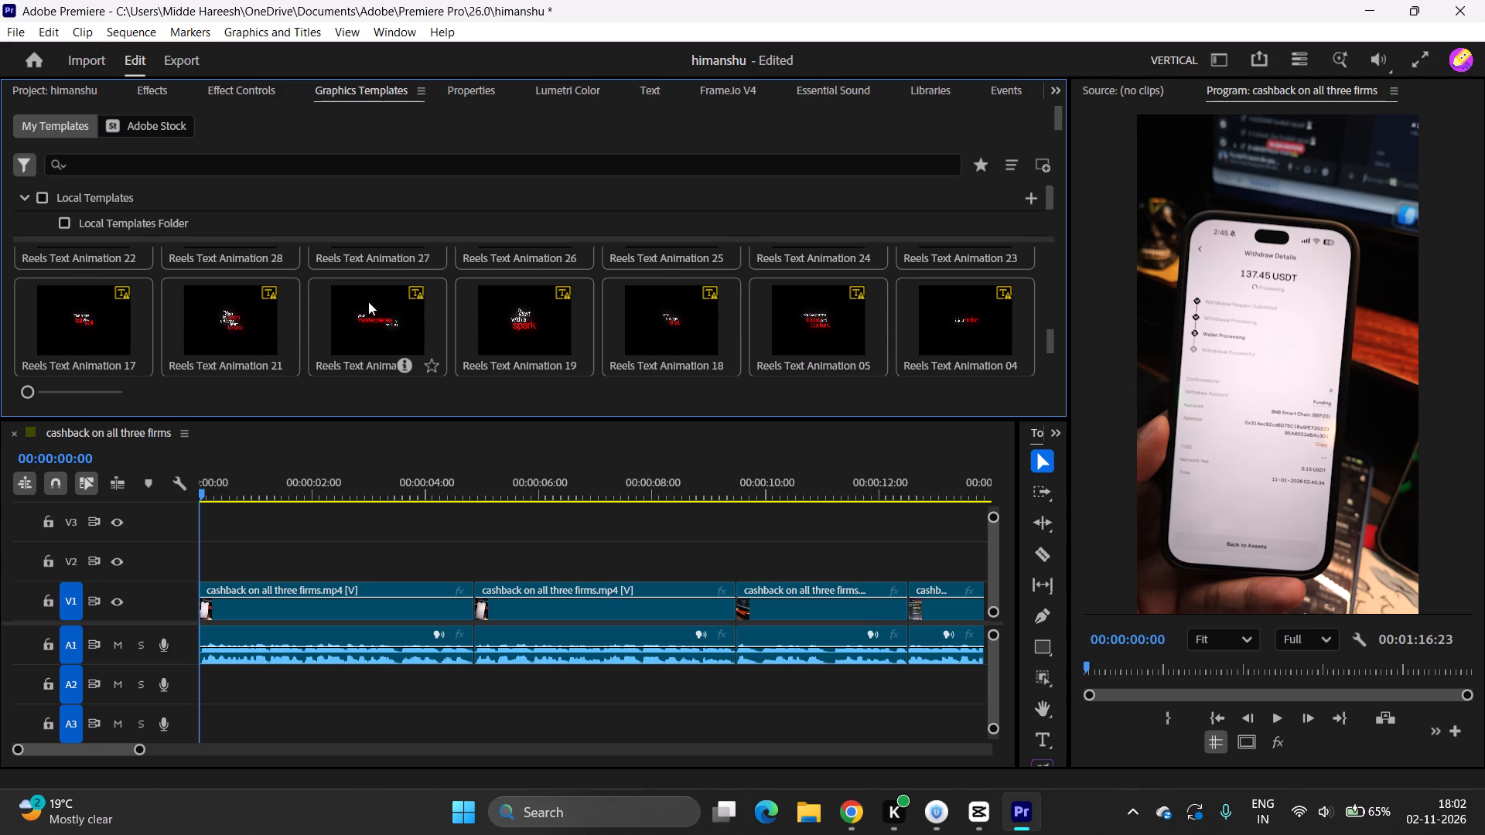
scroll(368, 302, "down", 10)
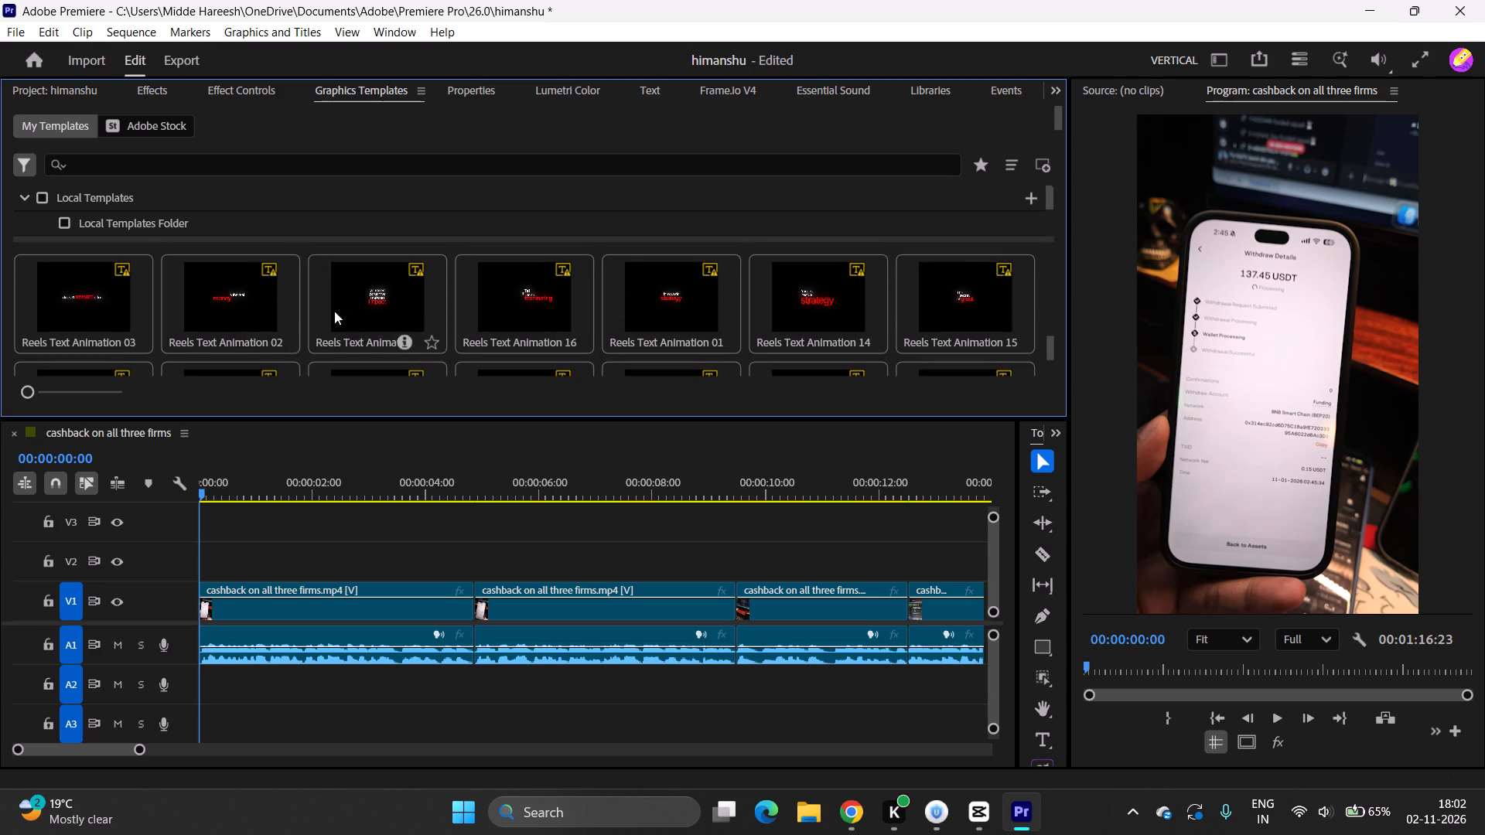
scroll(97, 305, "down", 3)
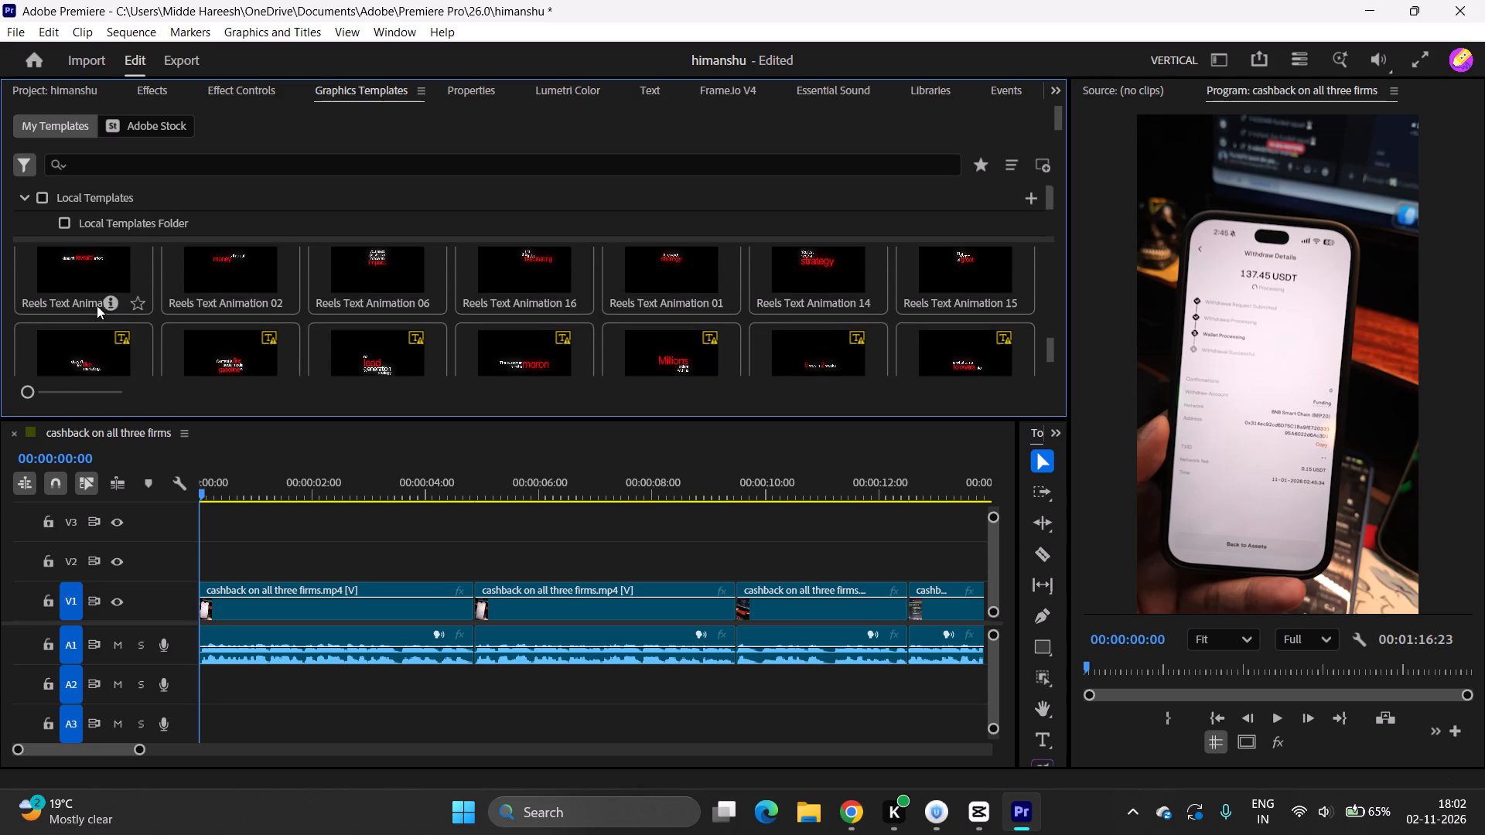
scroll(97, 305, "down", 4)
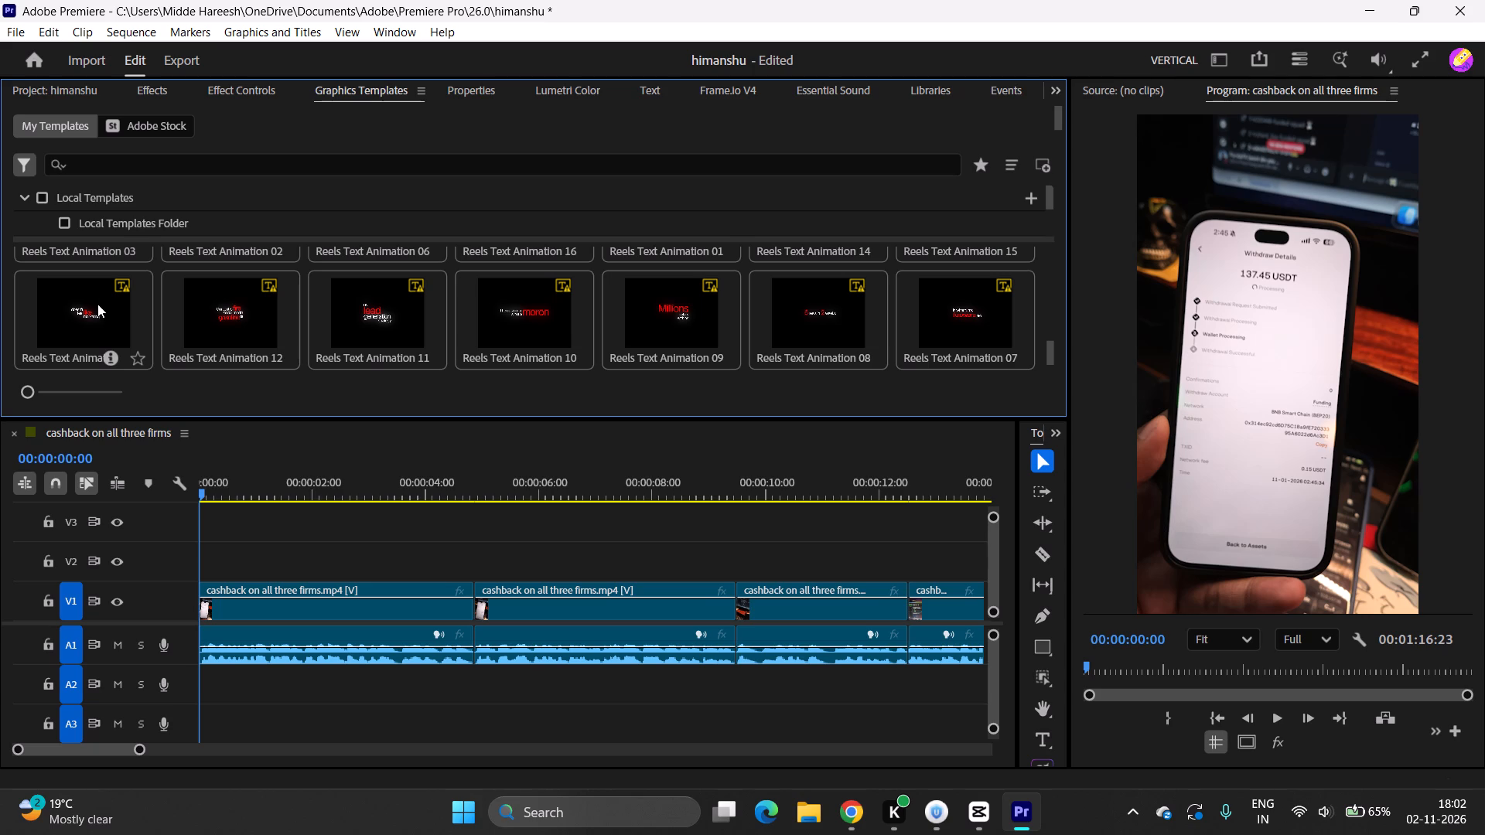
scroll(124, 298, "down", 7)
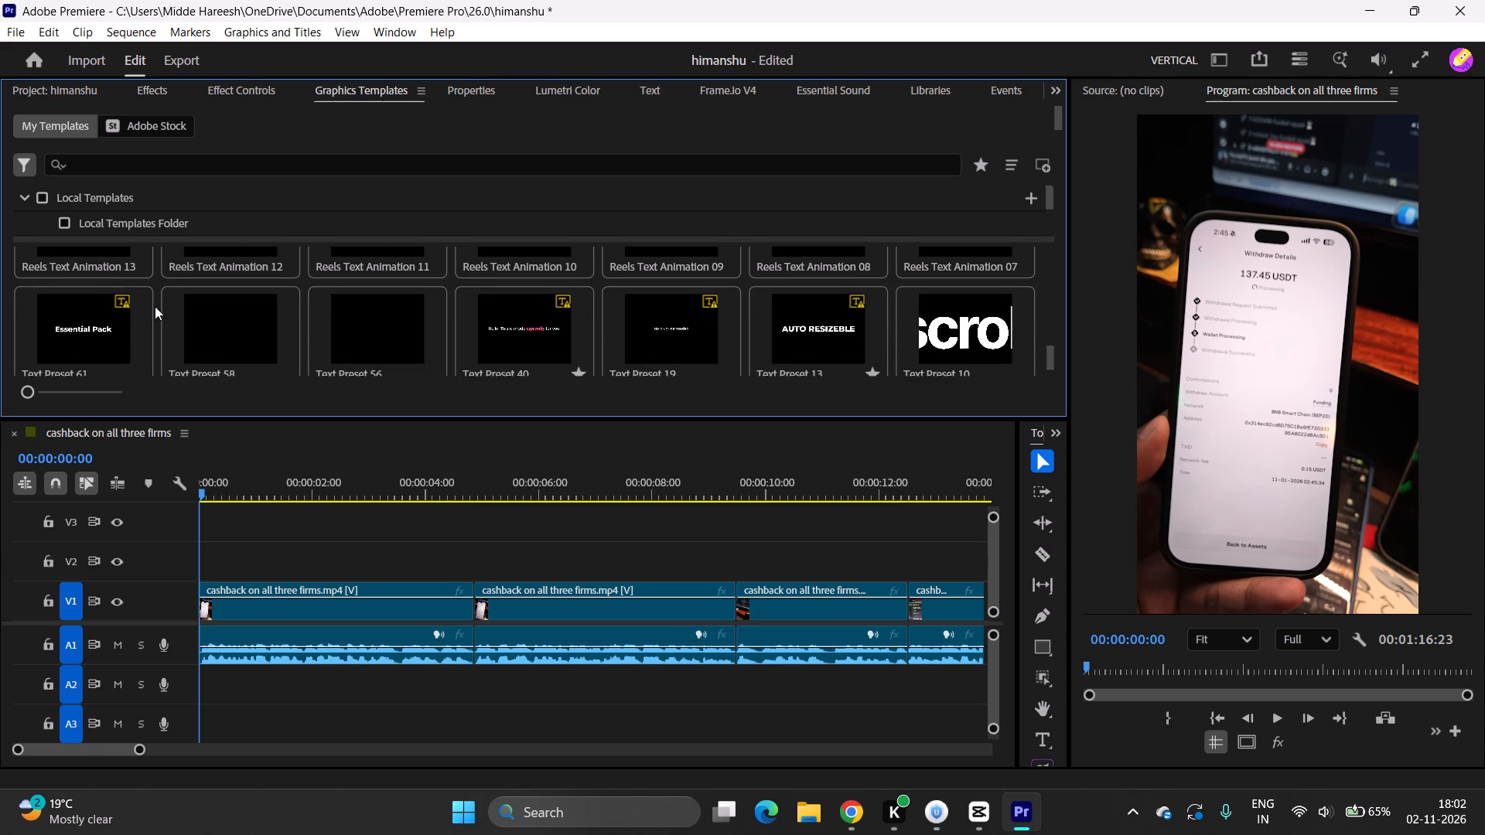
Browse the Reels Text Animation templates back and forth, comparing their thumbnails for a style that matches the reference video.
scroll(155, 306, "up", 13)
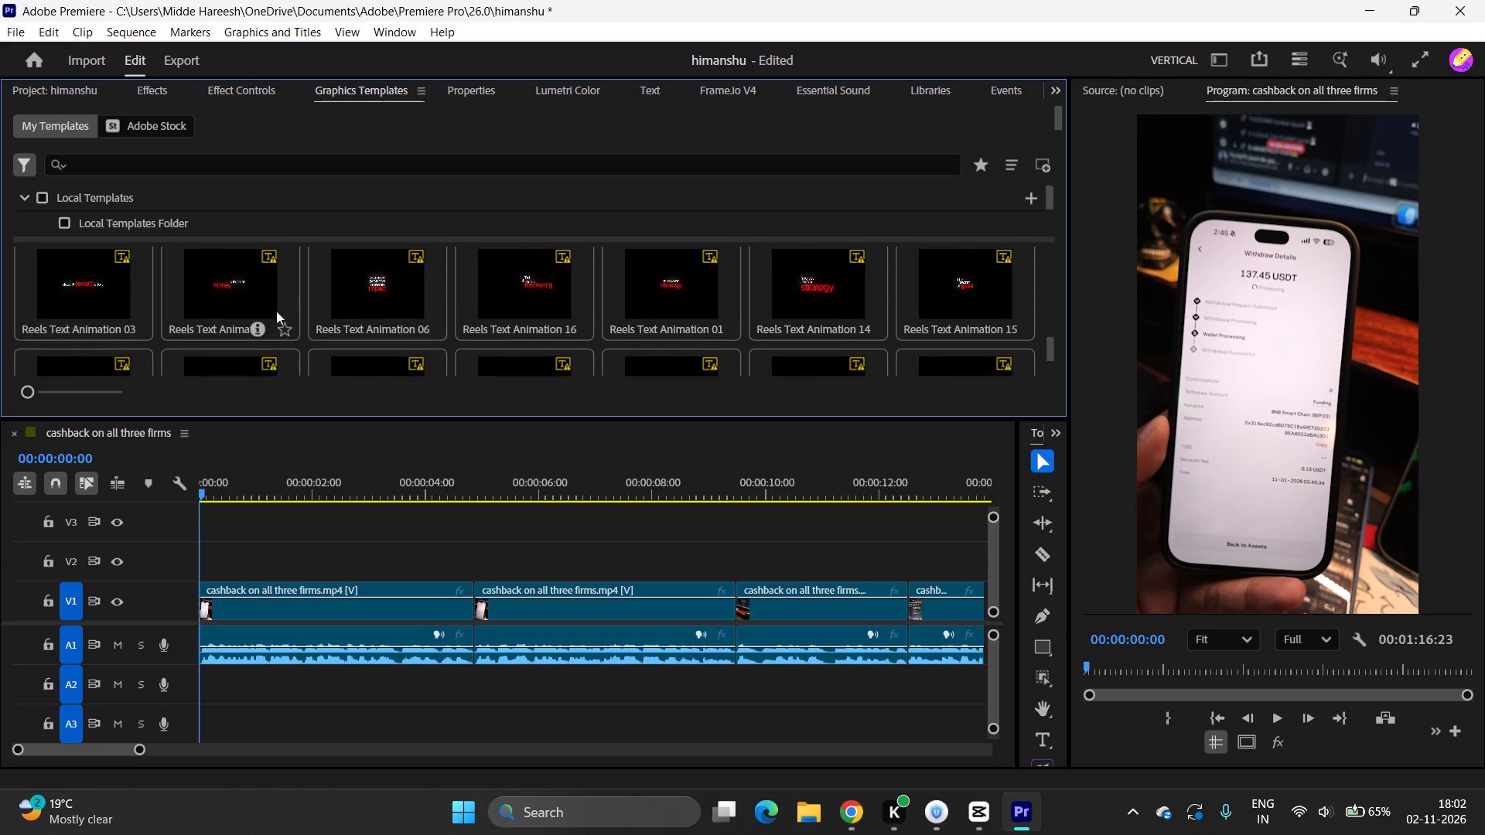
scroll(389, 329, "up", 10)
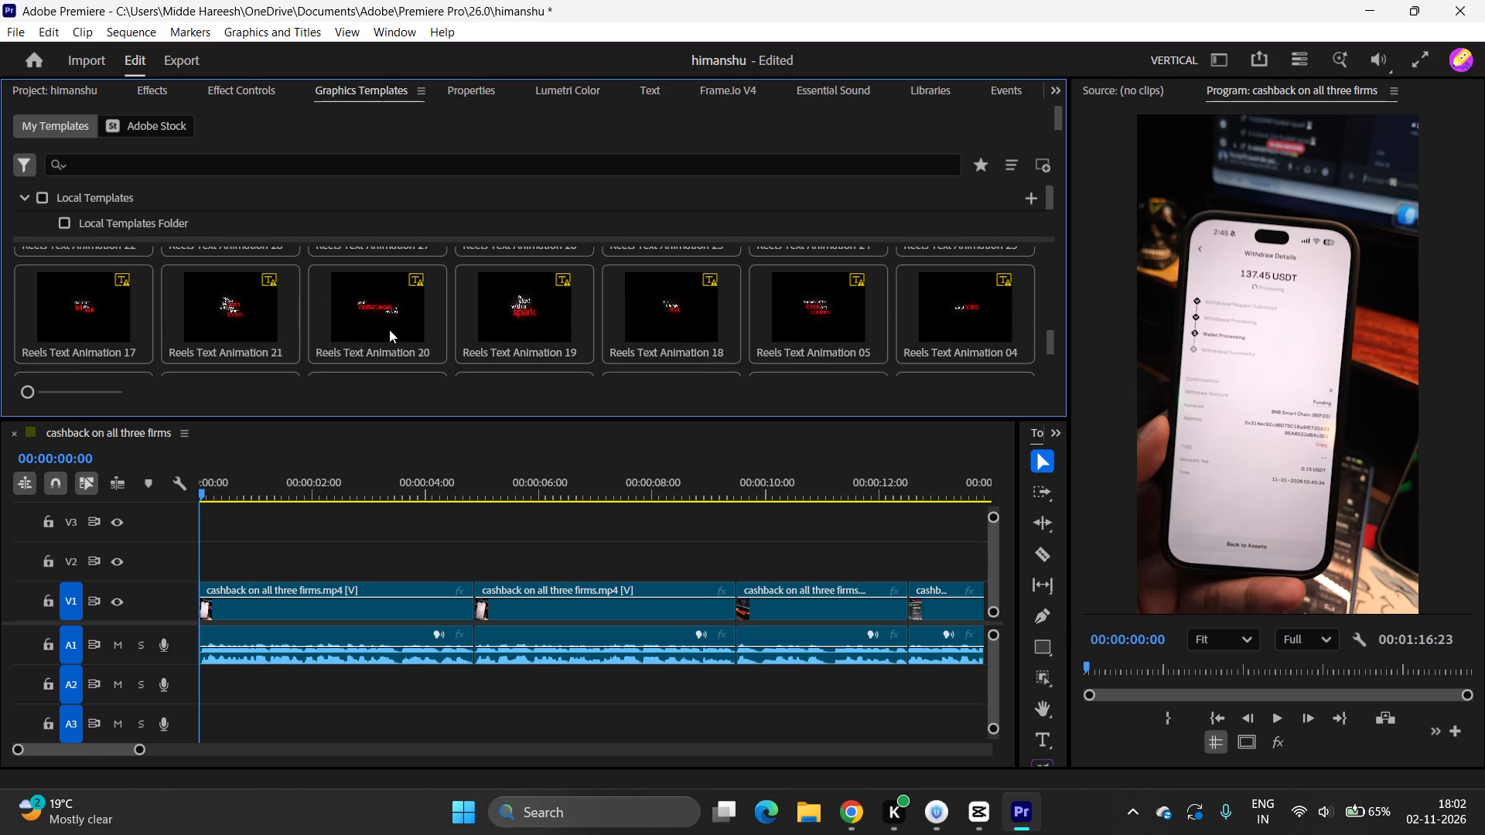
scroll(534, 319, "up", 3)
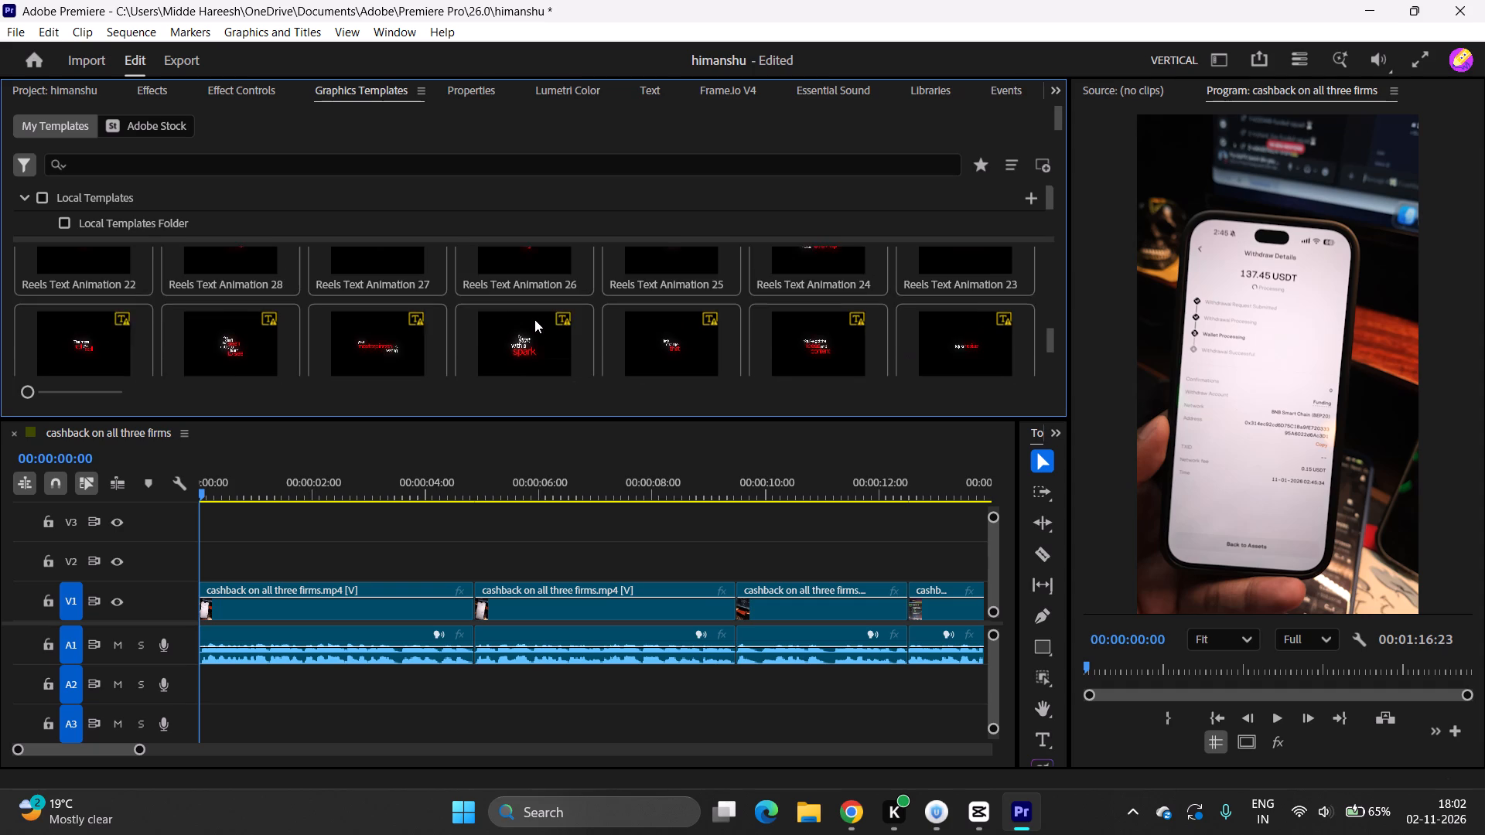
scroll(534, 319, "up", 3)
scroll(314, 312, "up", 3)
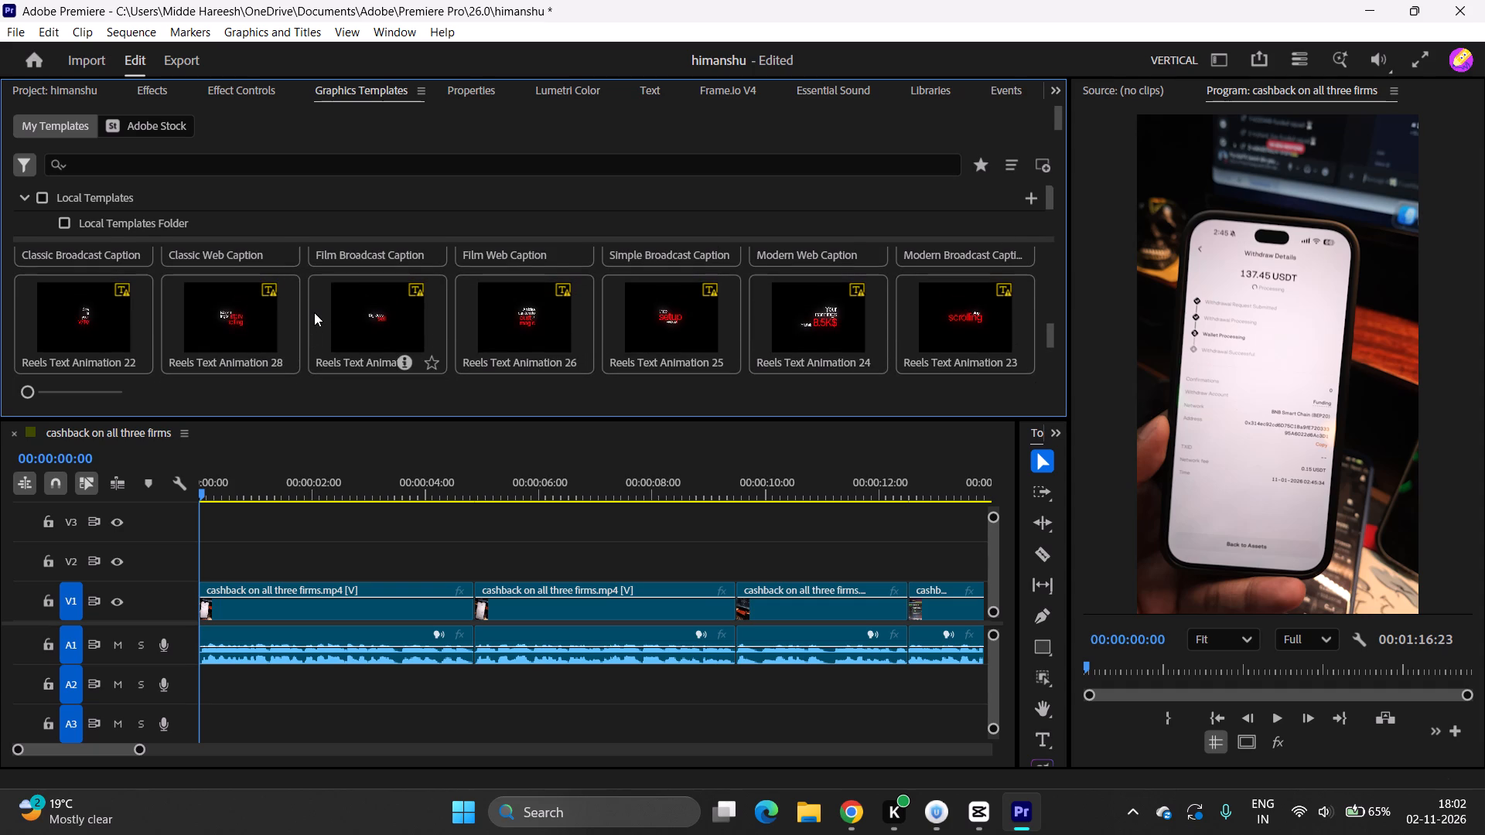
scroll(314, 312, "up", 6)
scroll(314, 312, "down", 3)
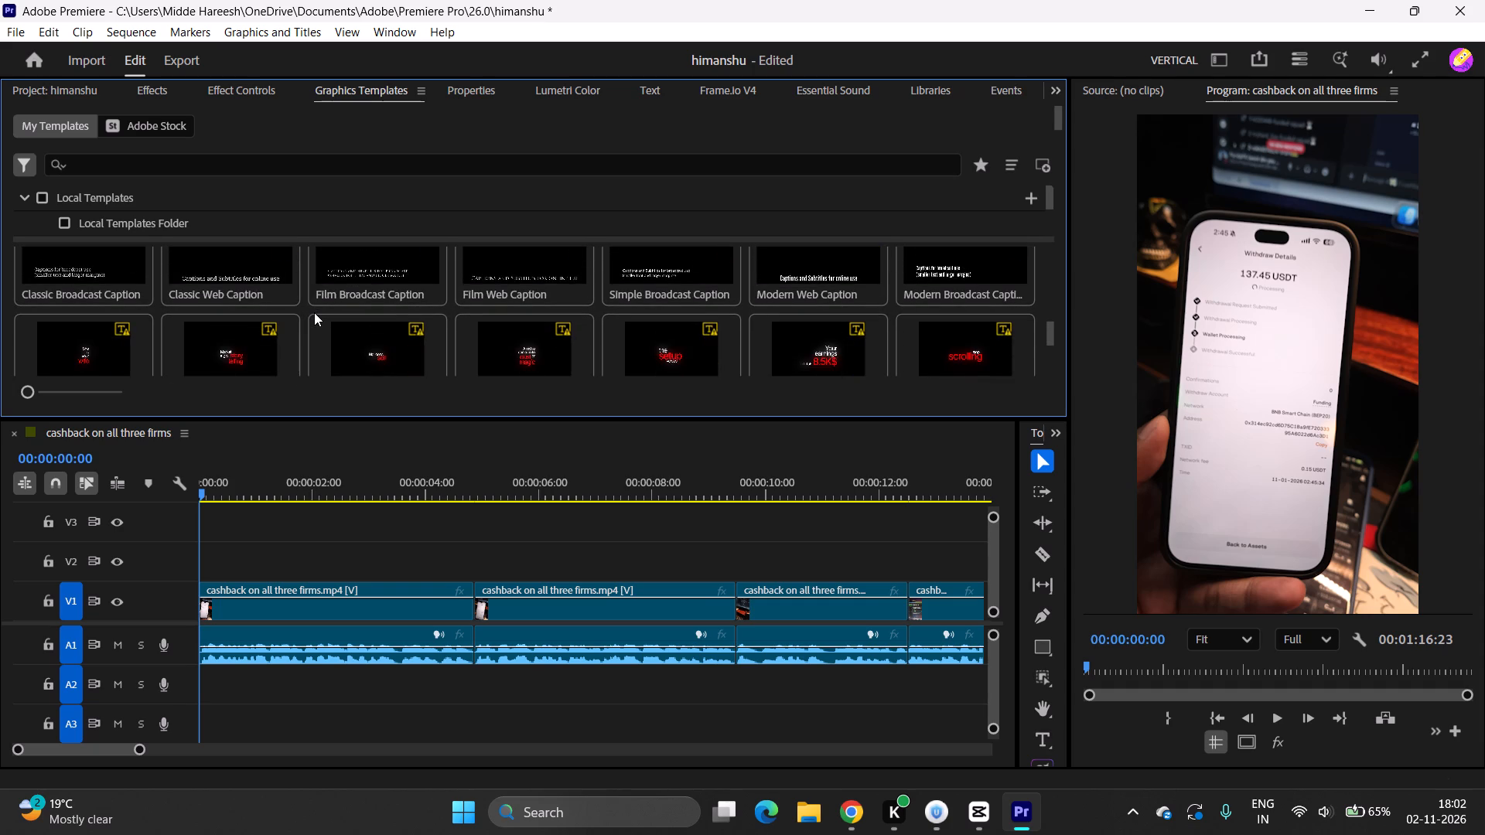
scroll(314, 312, "down", 4)
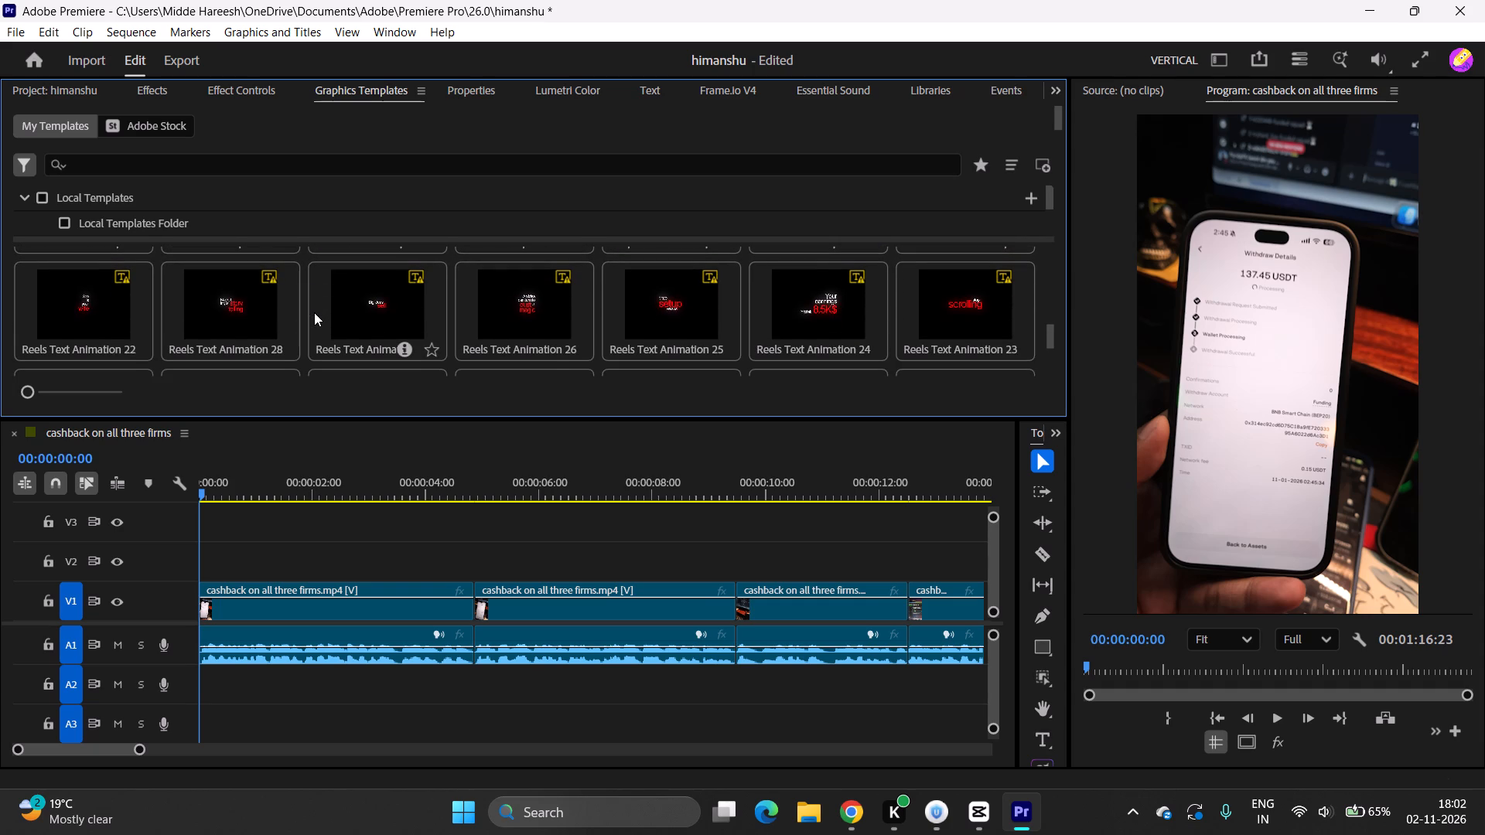
scroll(314, 312, "down", 6)
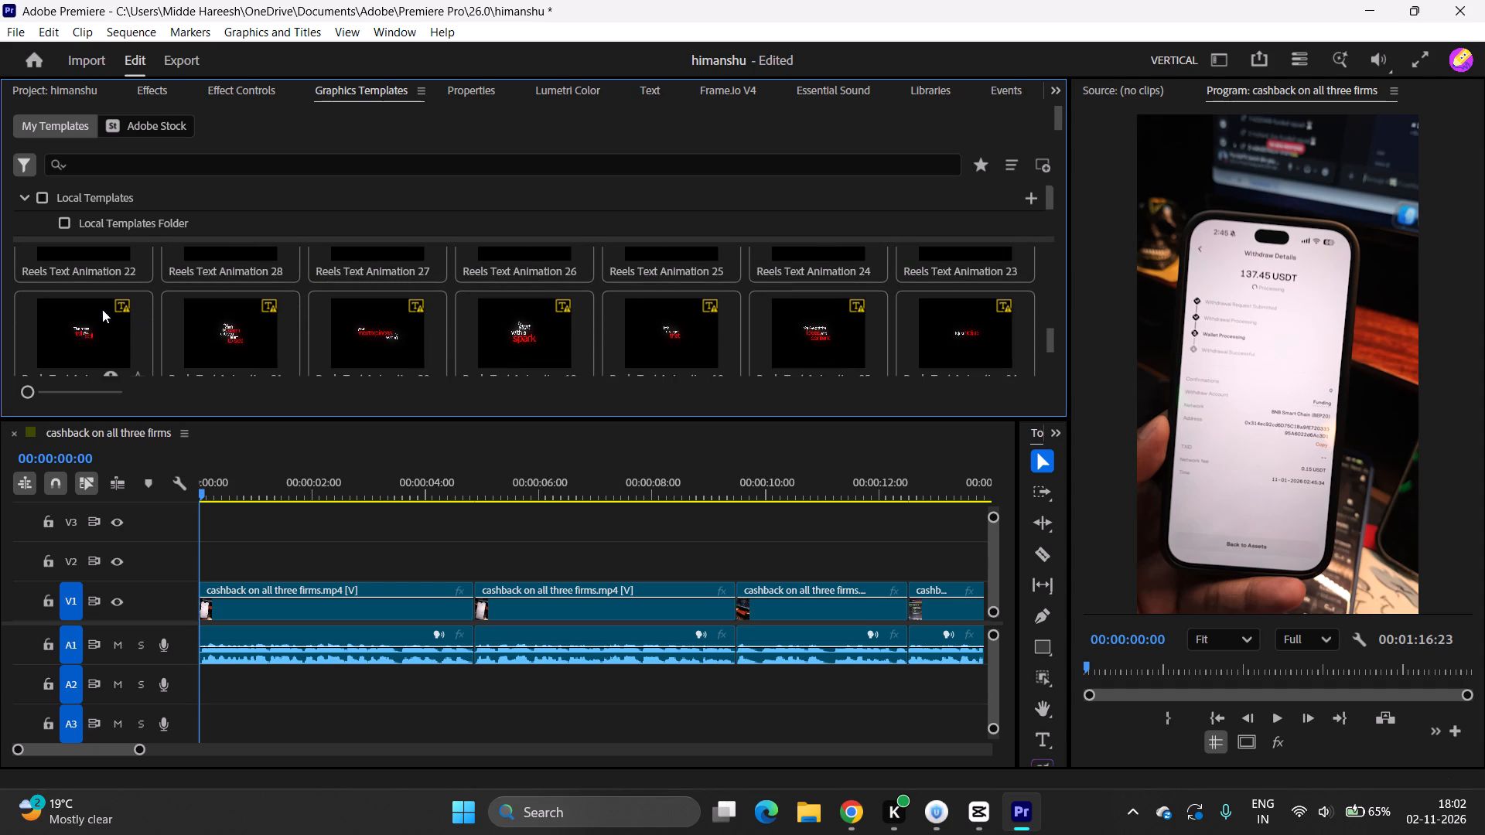
scroll(296, 305, "down", 9)
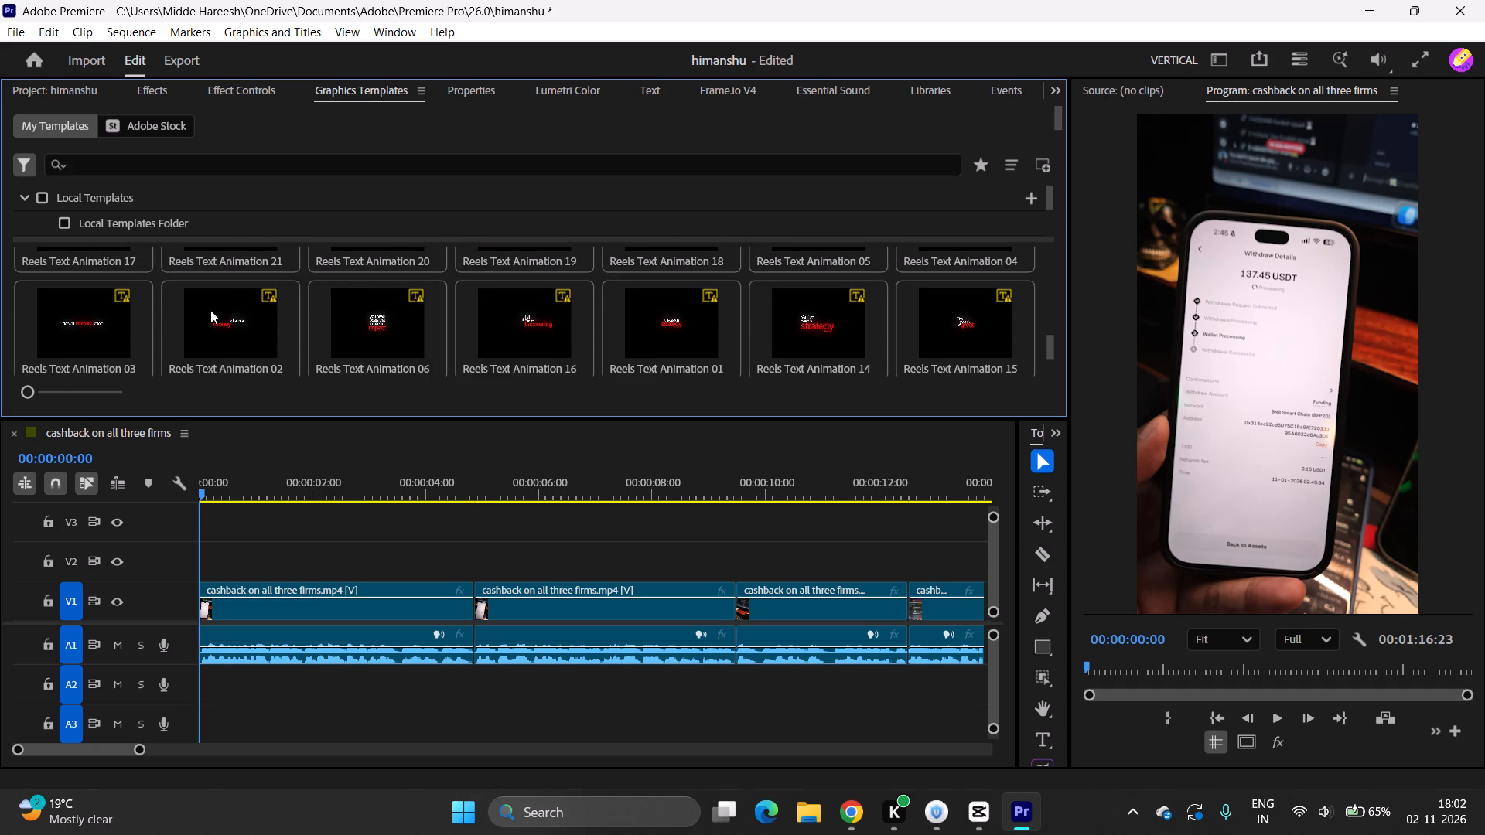
scroll(321, 276, "down", 3)
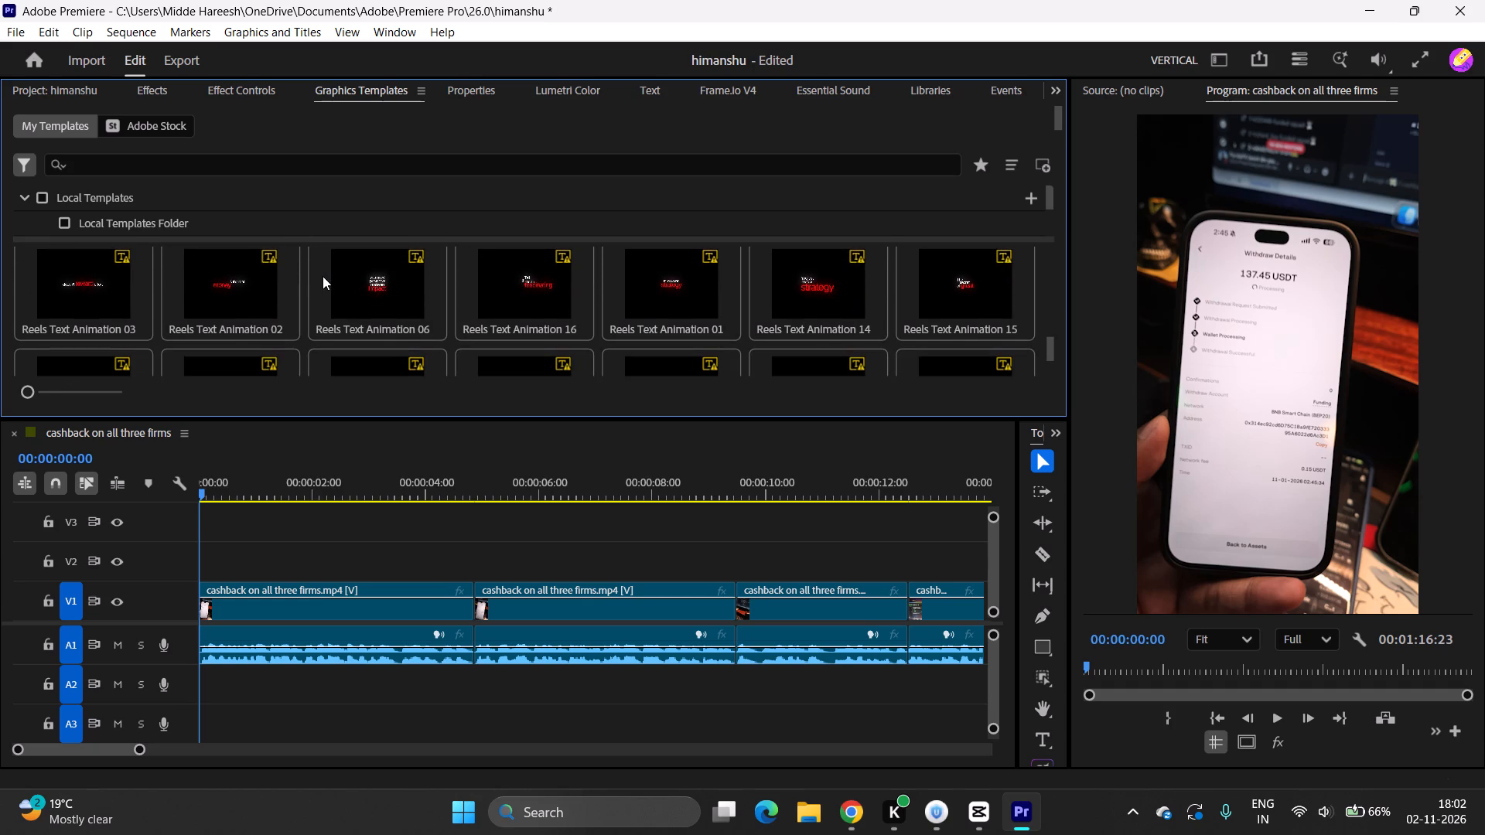
scroll(323, 276, "down", 12)
scroll(335, 312, "up", 4)
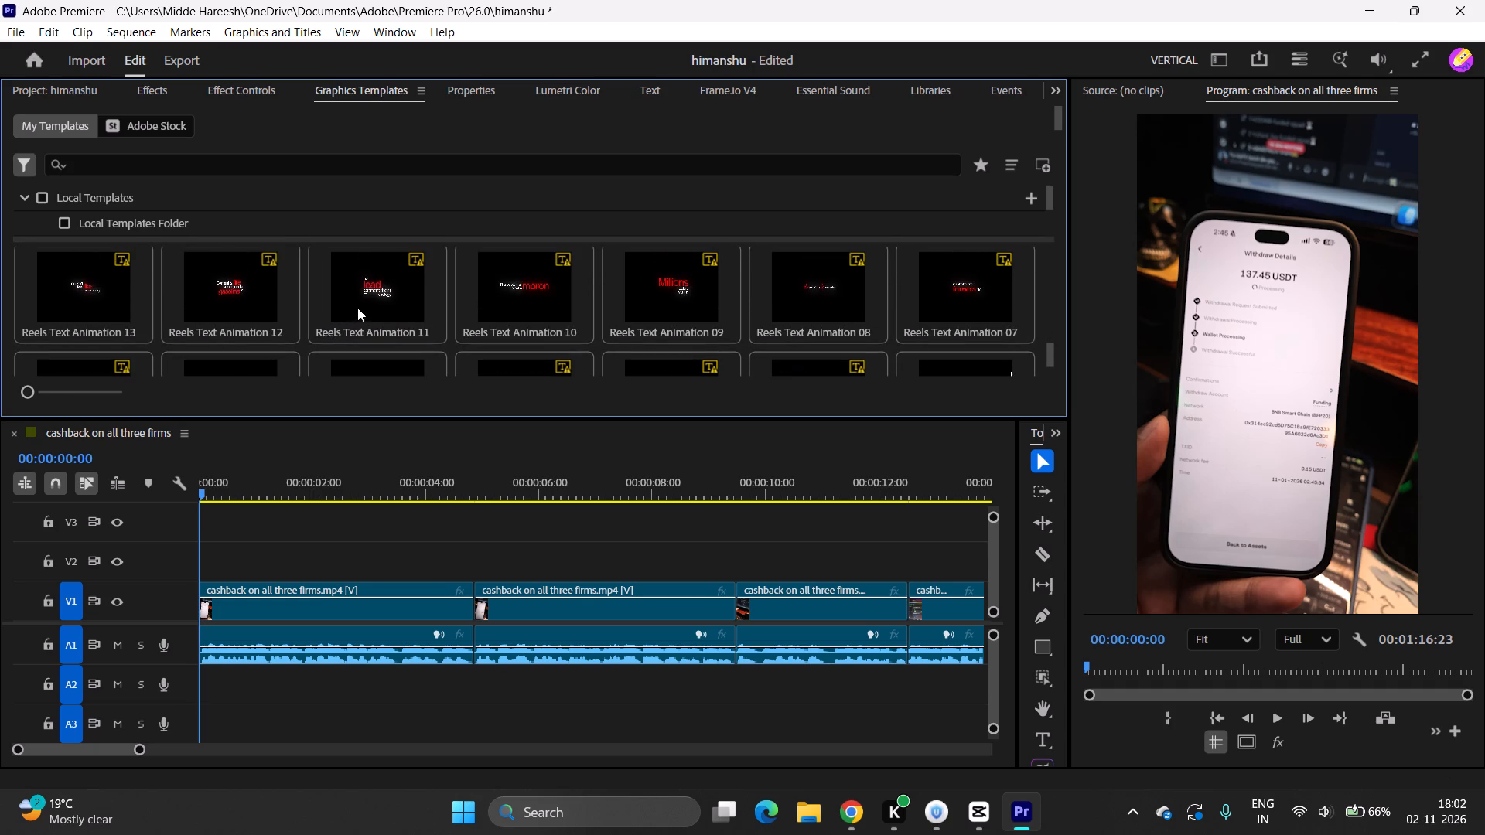
scroll(537, 280, "up", 4)
scroll(297, 341, "up", 6)
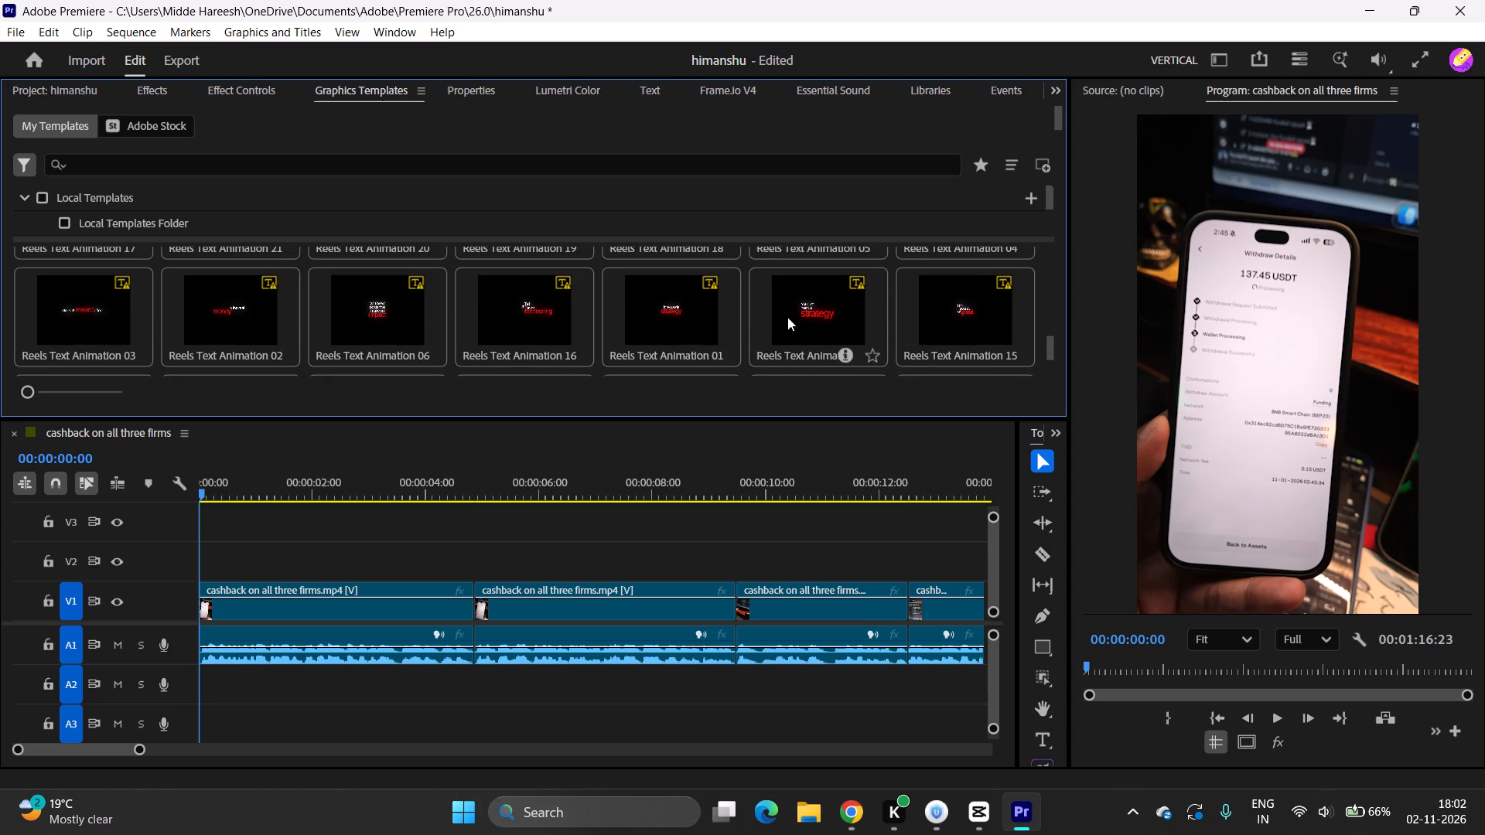
scroll(166, 324, "up", 13)
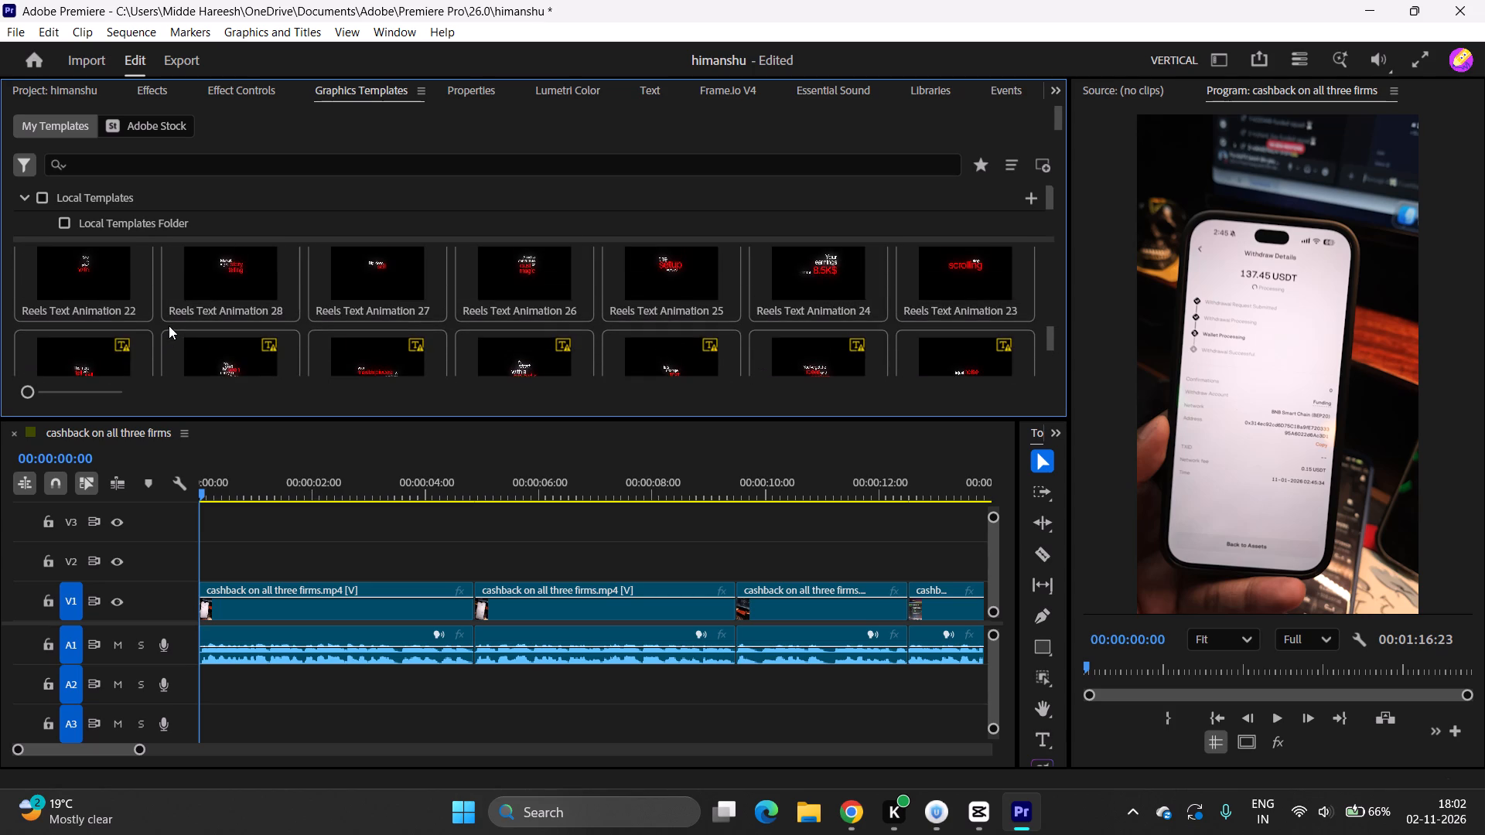
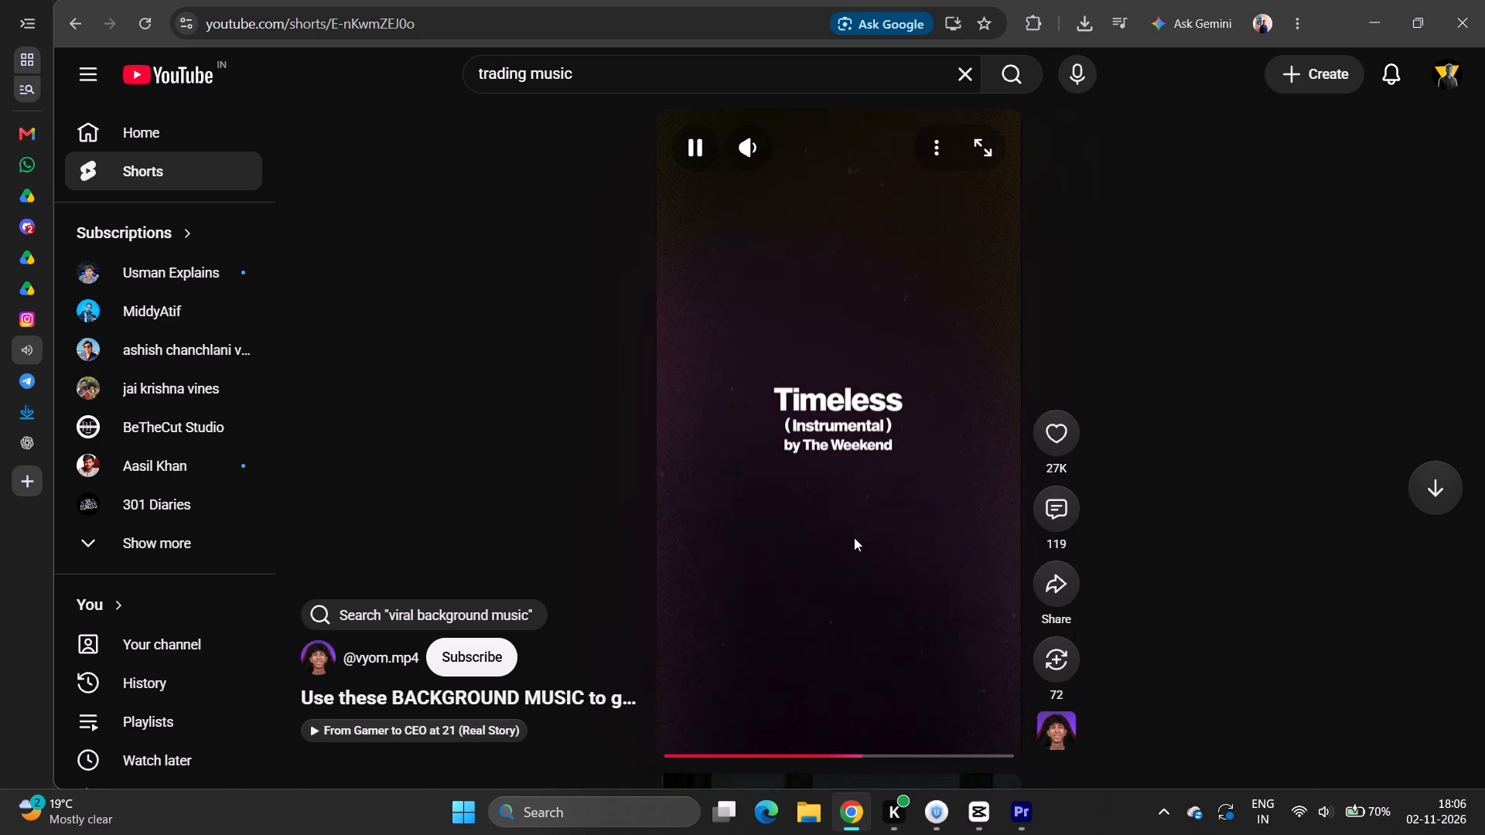
left_click(854, 537)
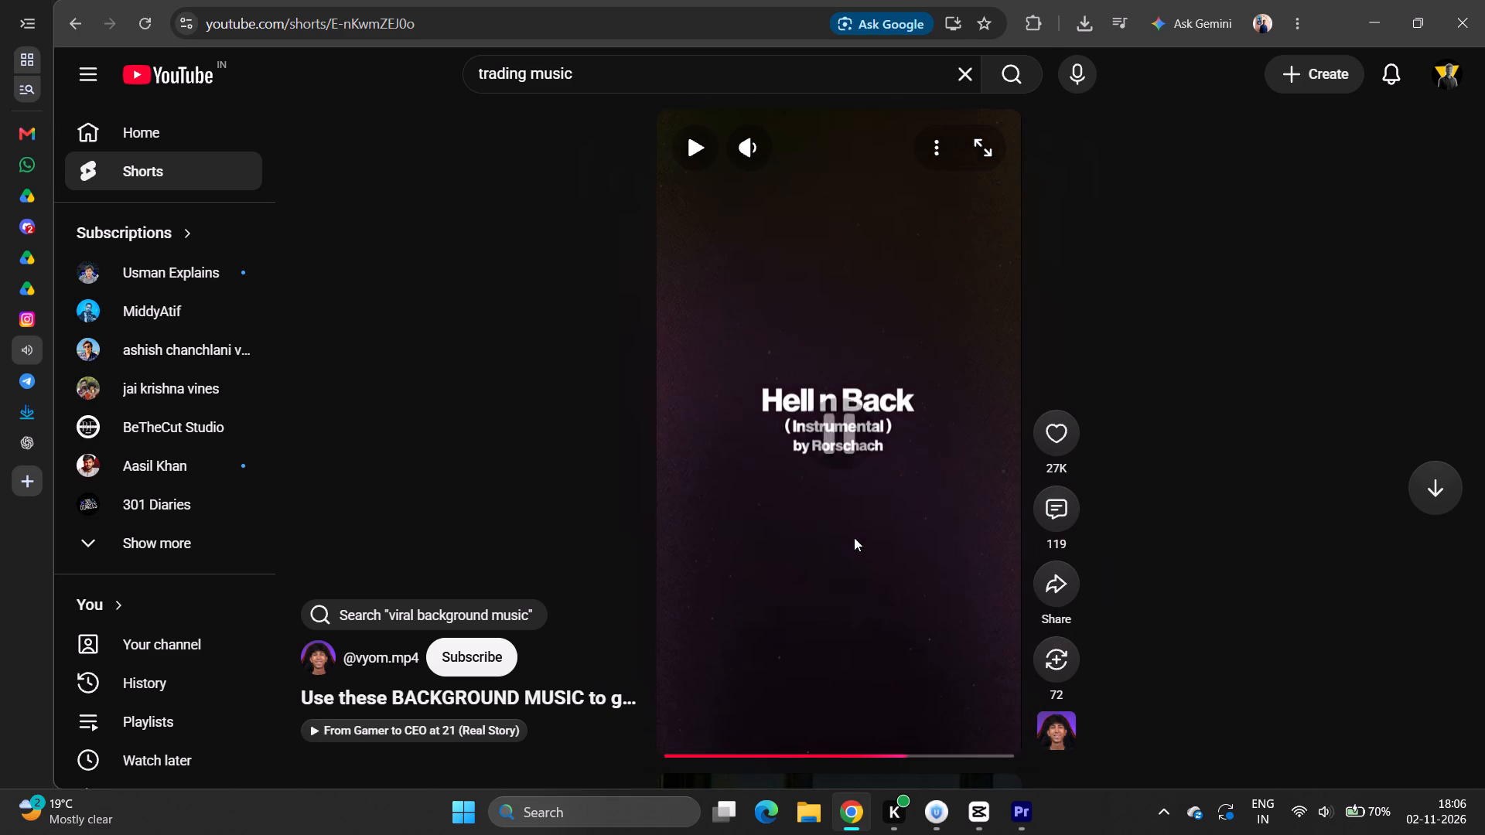
left_click_drag(906, 752, 863, 766)
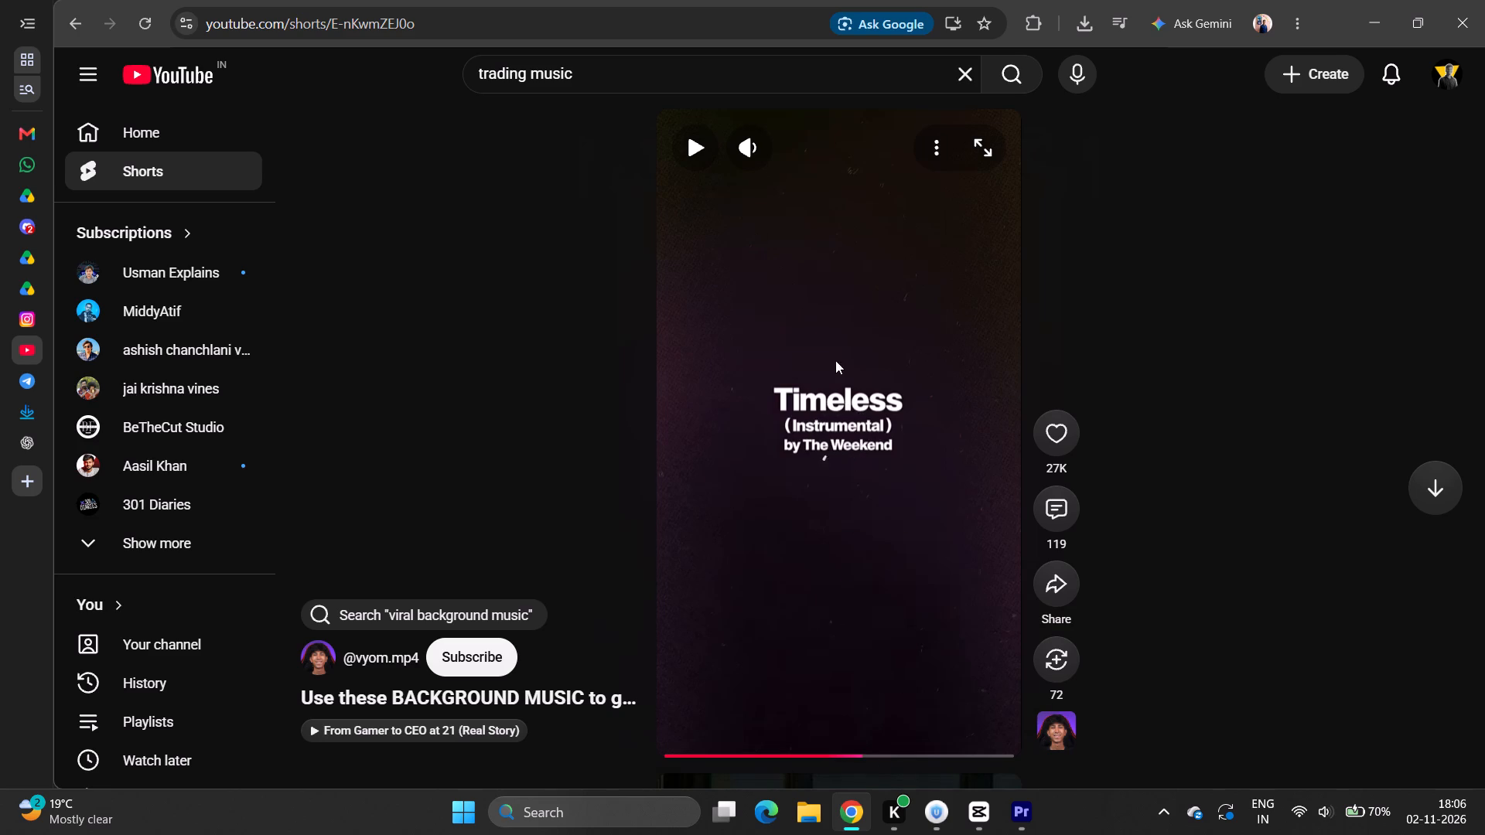
Search YouTube for "timeless music".
left_click(960, 79)
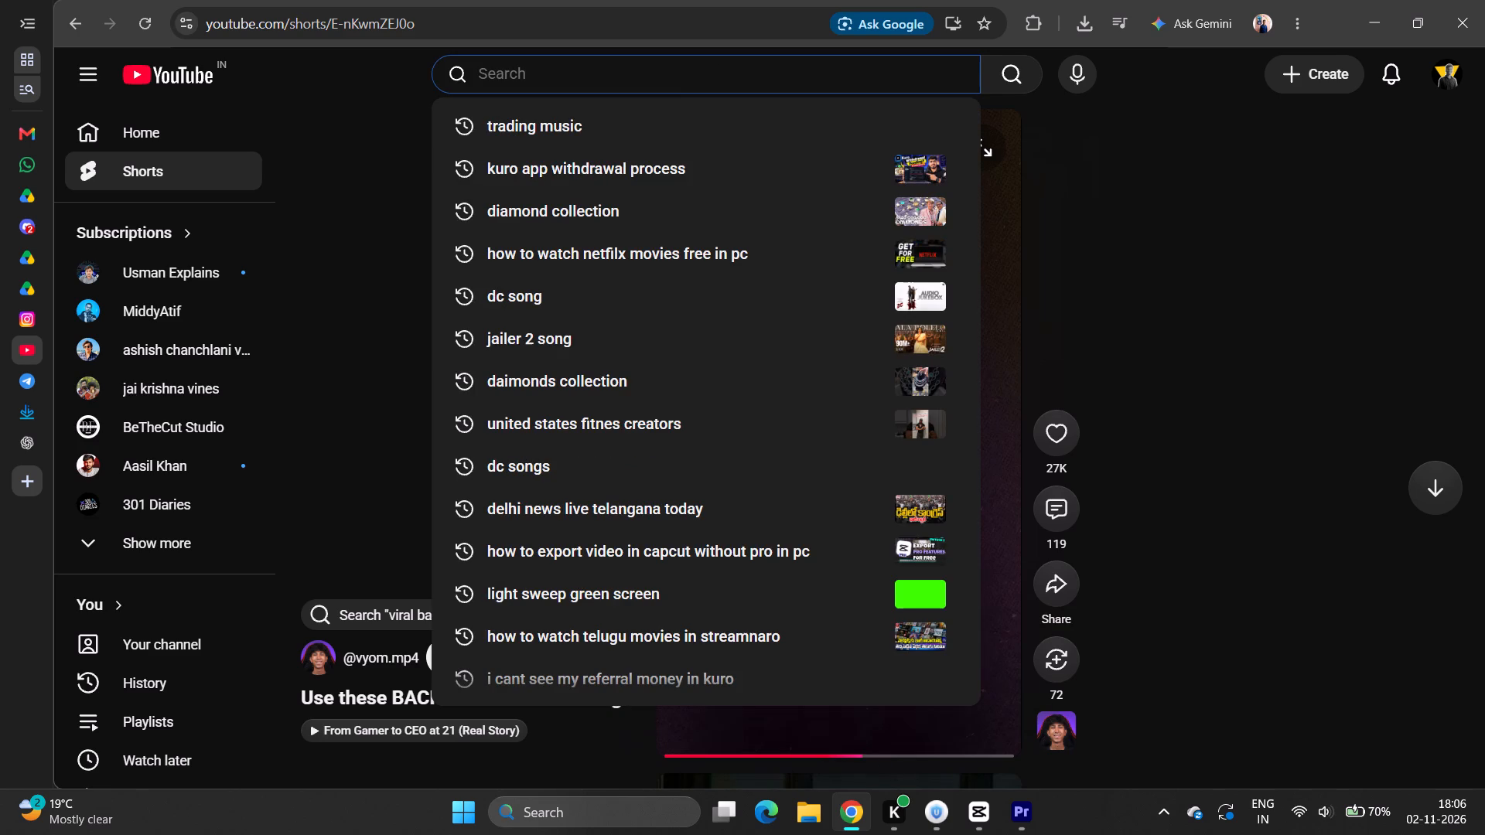
type("timele")
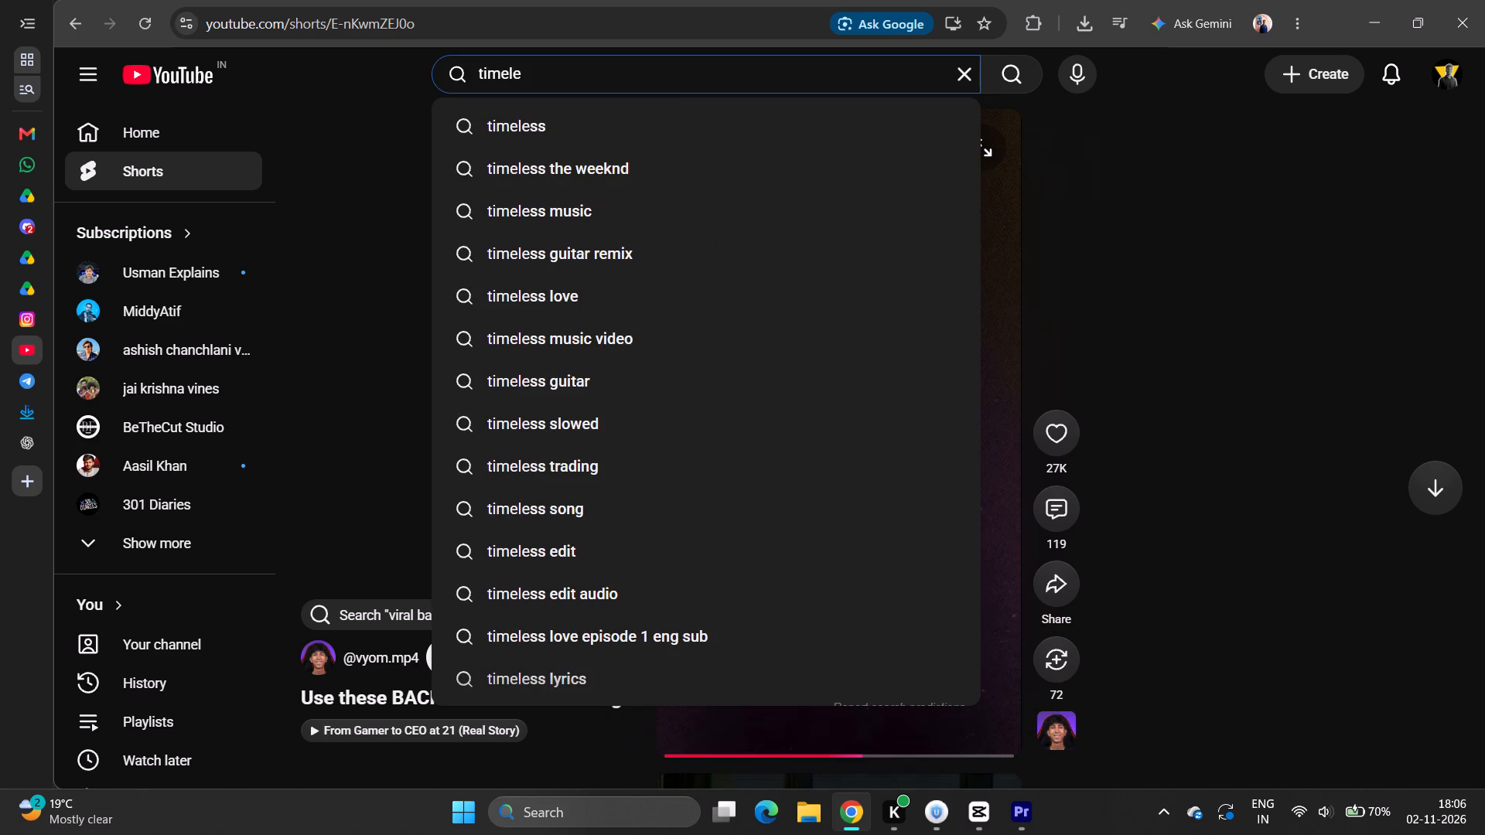
key("Down")
key("Down")
key("Down")
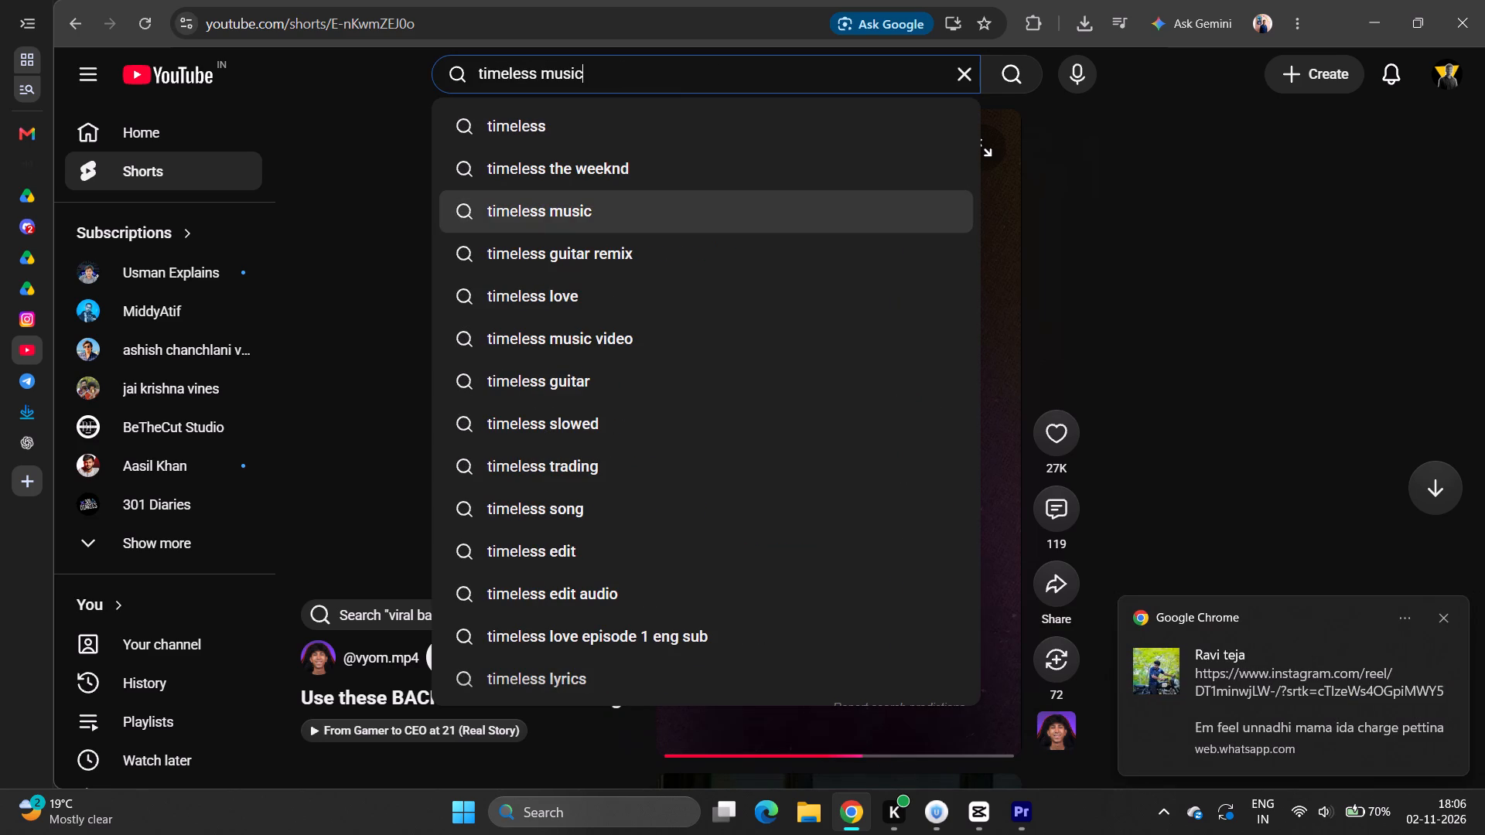
key("space")
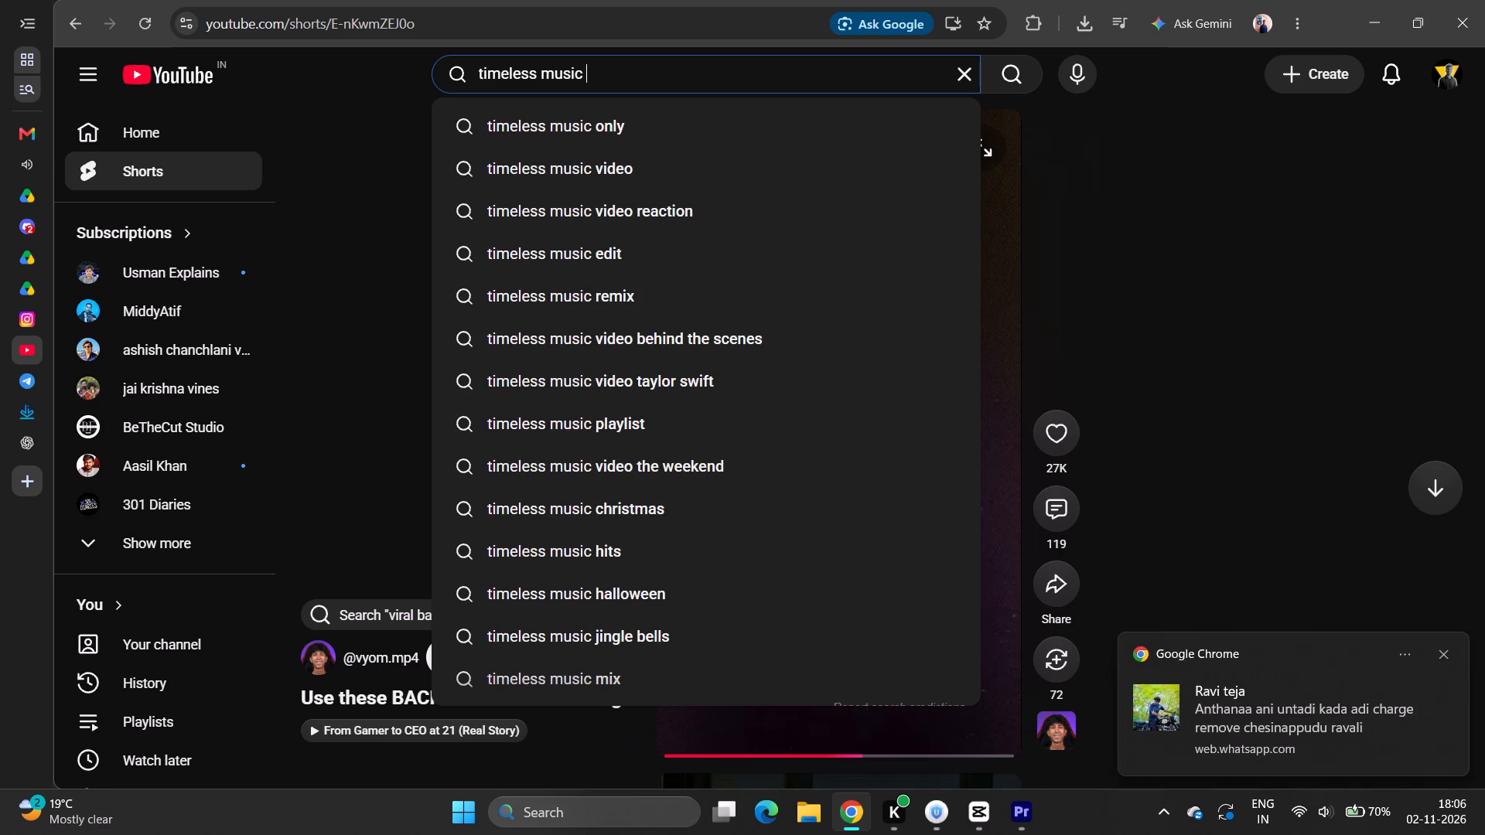
key("Return")
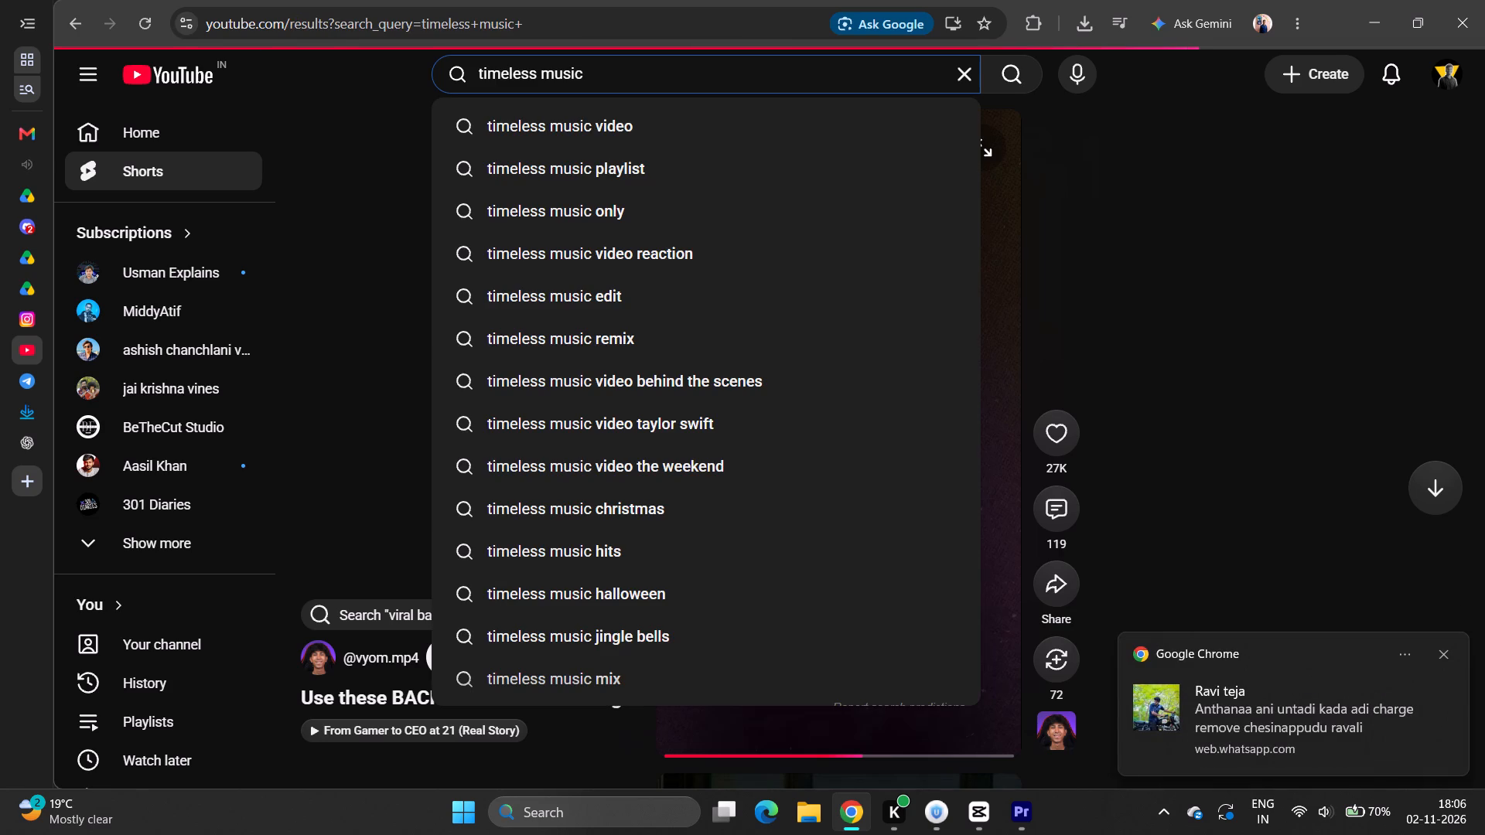
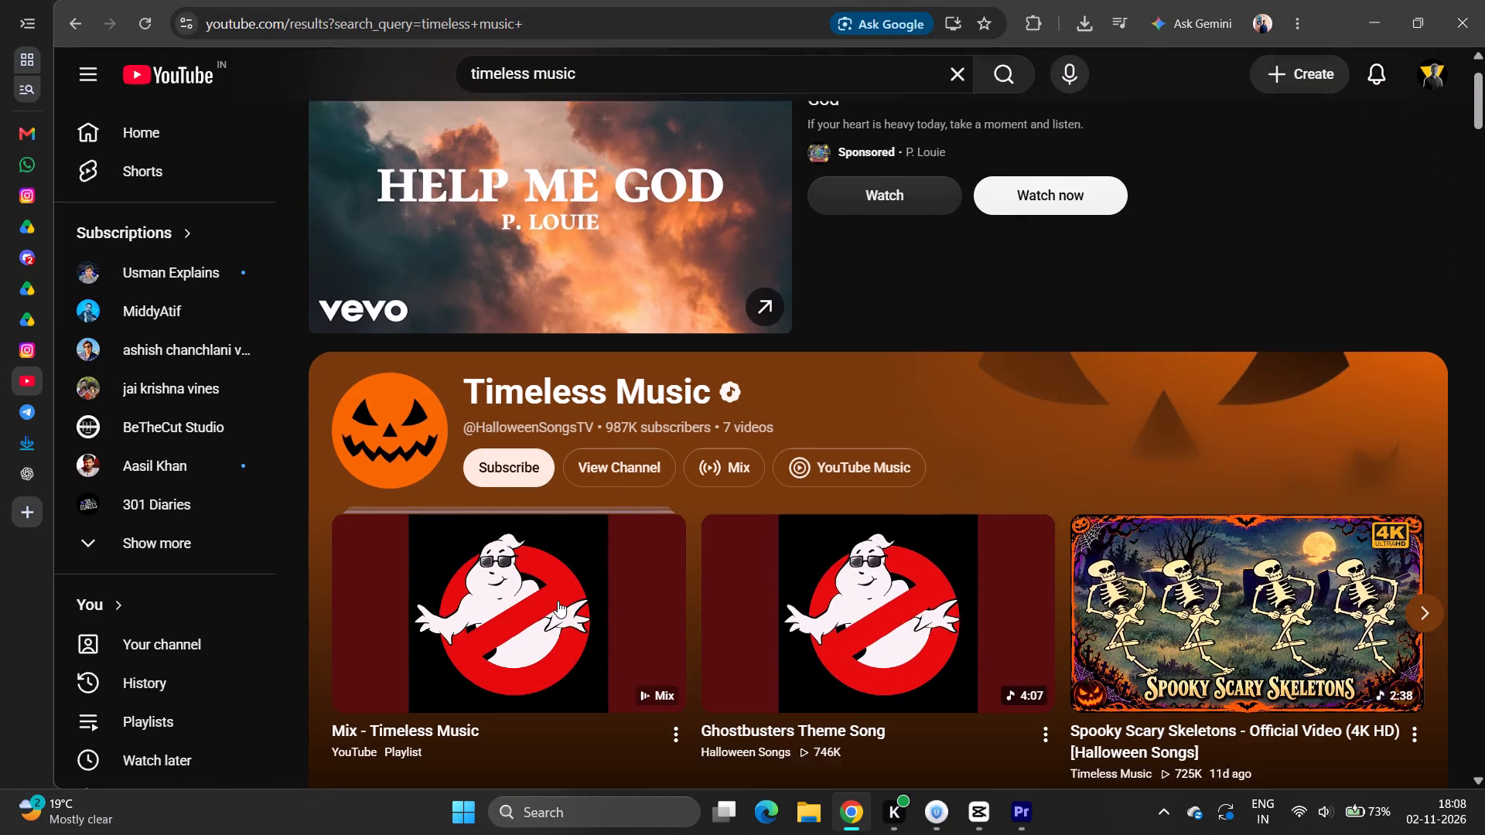
Search YouTube for "timeless the weeknd music only" and open The Weeknd's Timeless (Instrumental) video.
left_click(660, 72)
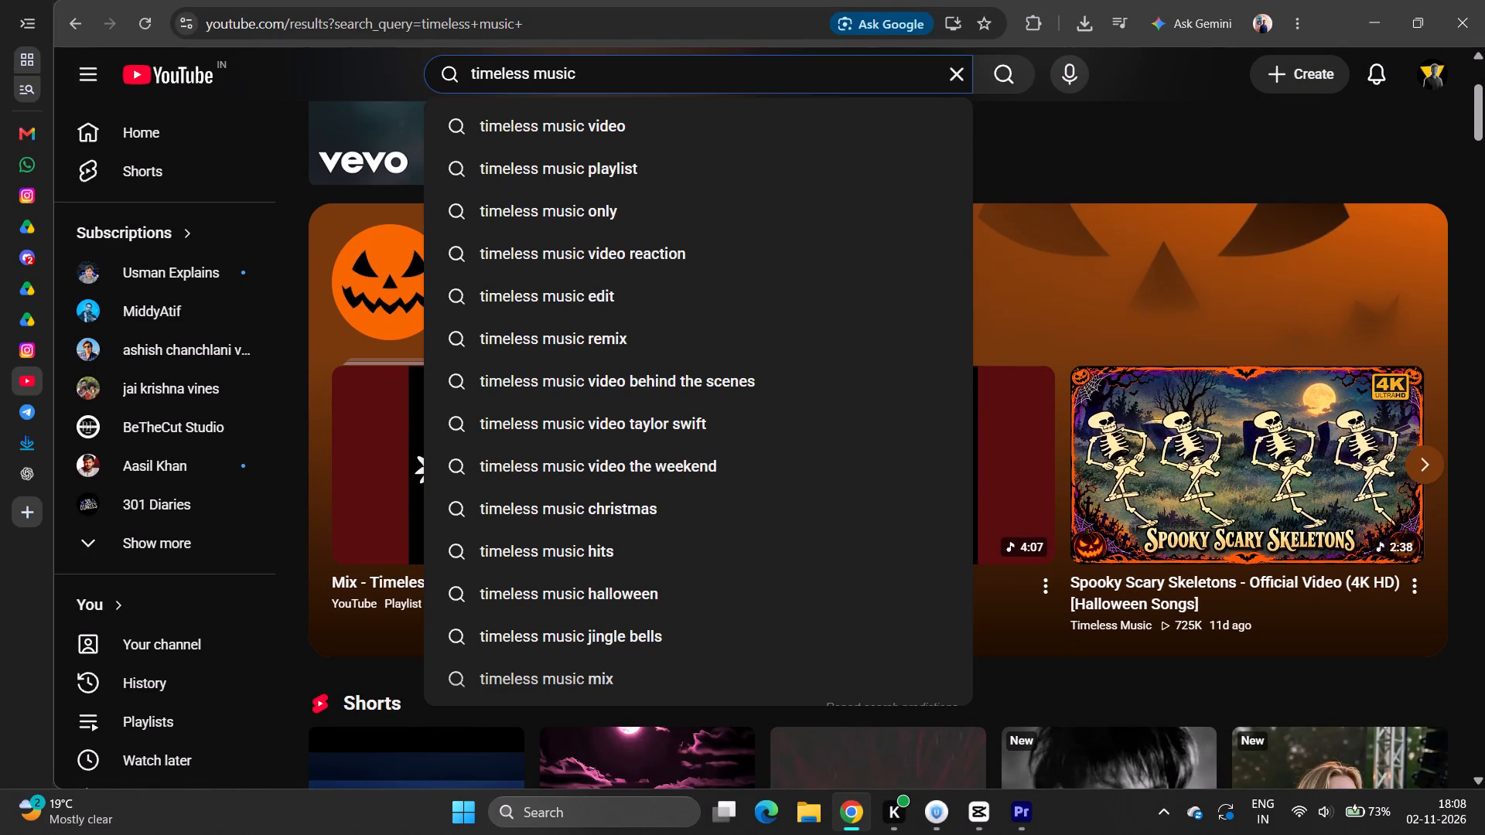
type("we")
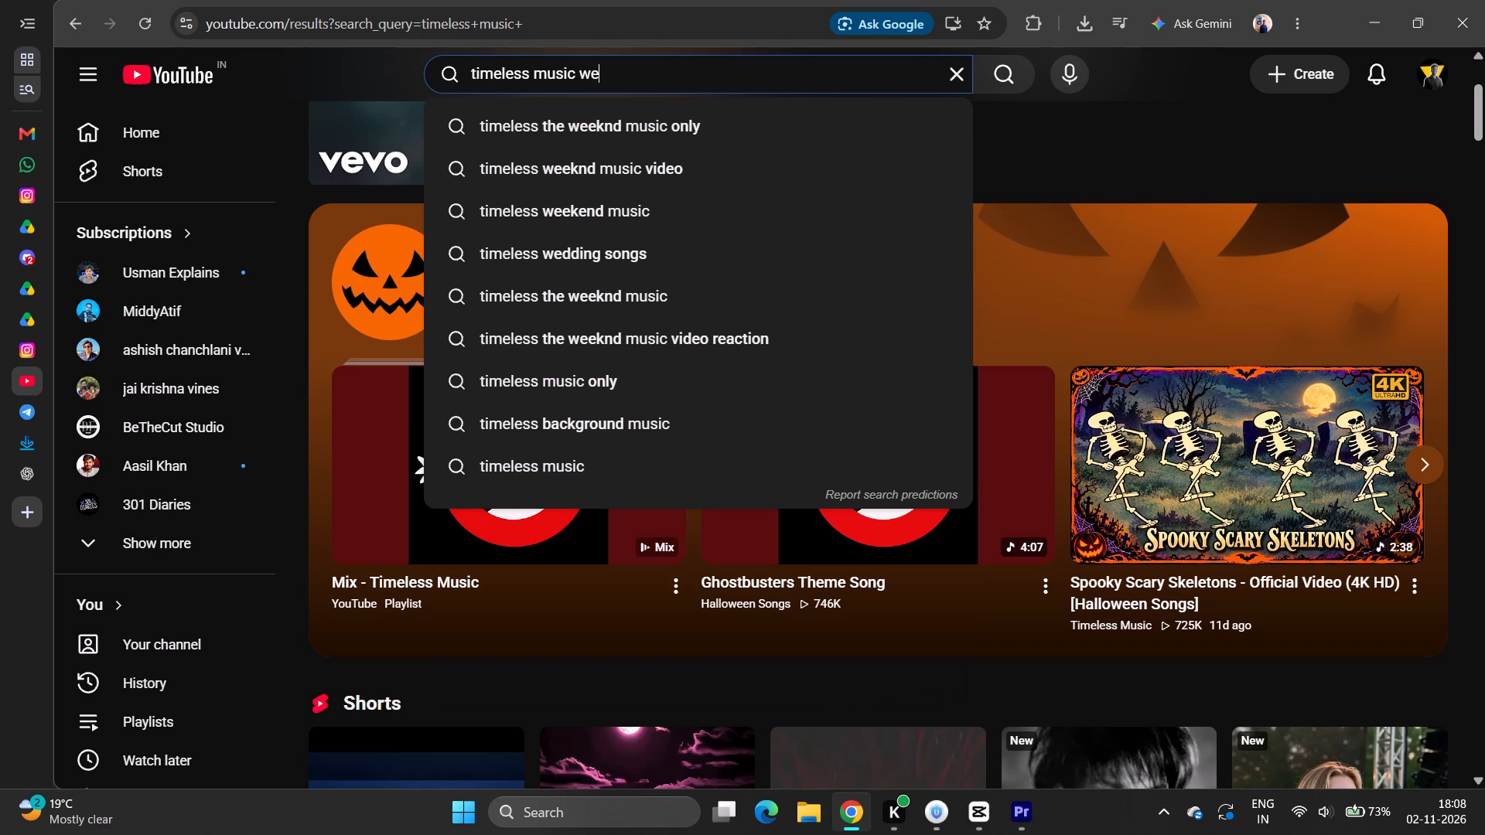
key("Down")
key("Return")
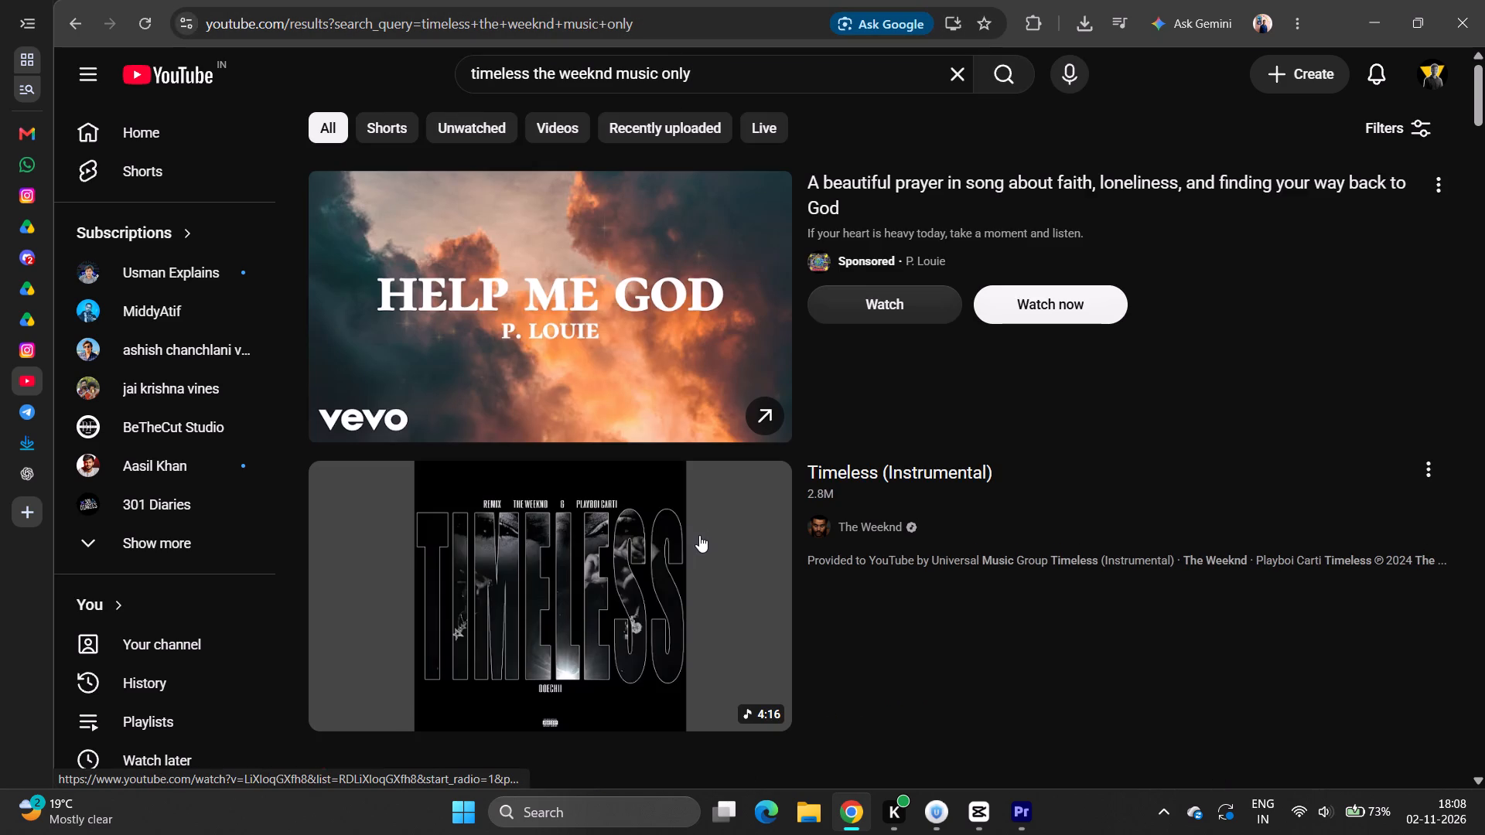
left_click(699, 537)
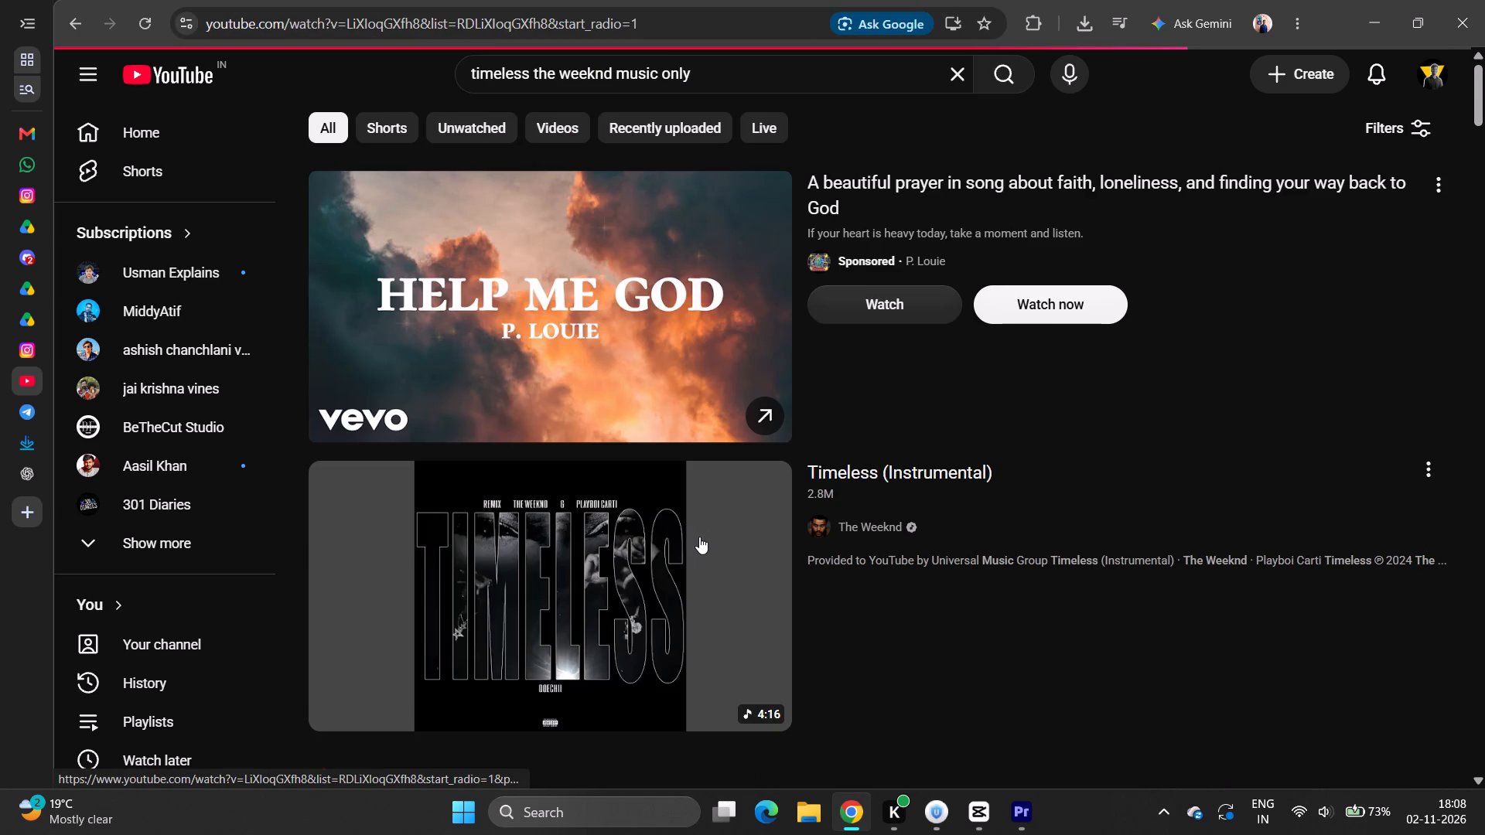
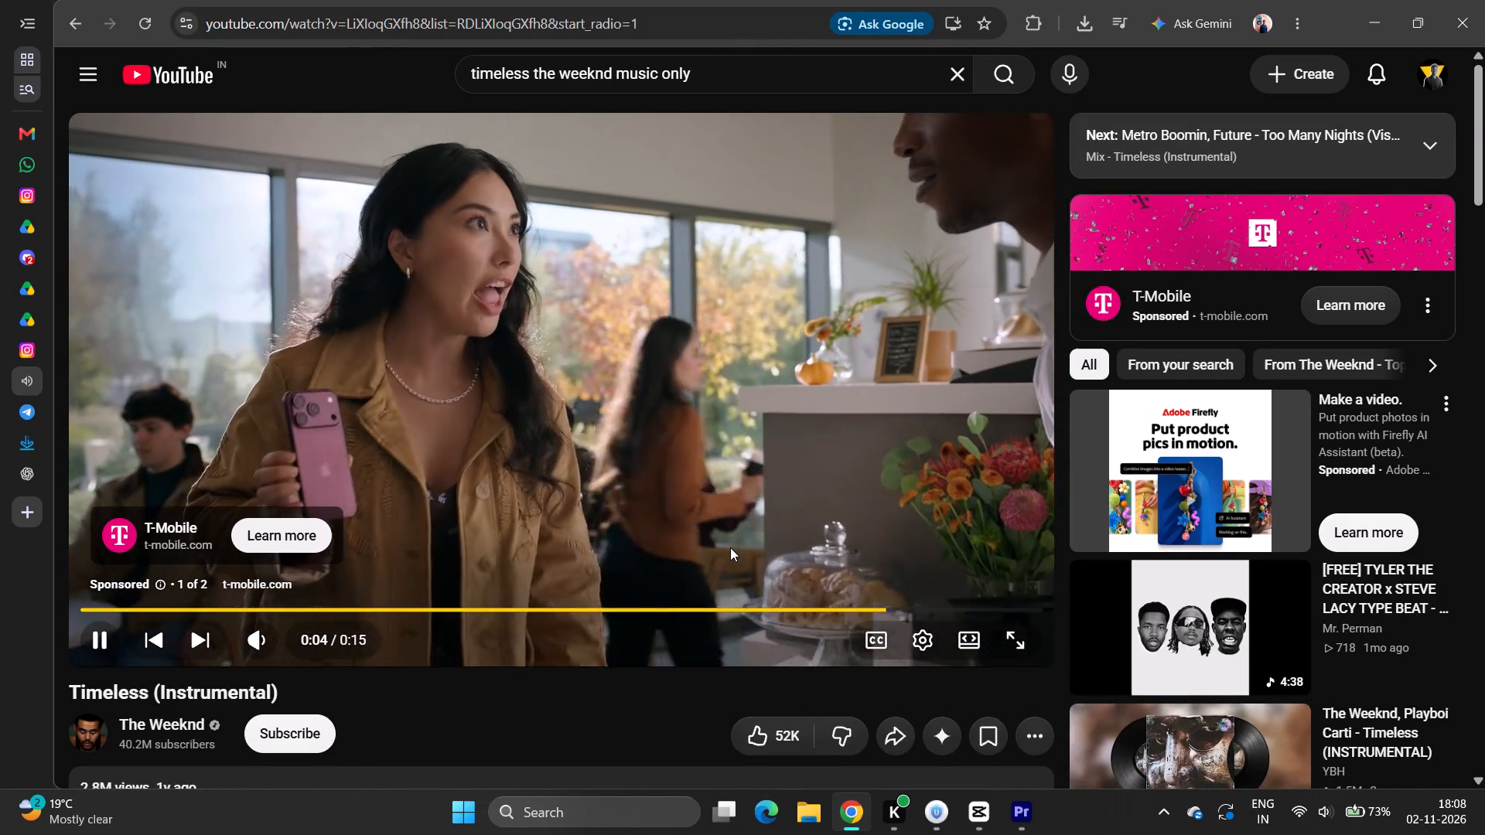
Skip the ad before the Timeless (Instrumental) video and expand its description to check the track's details.
left_click(997, 569)
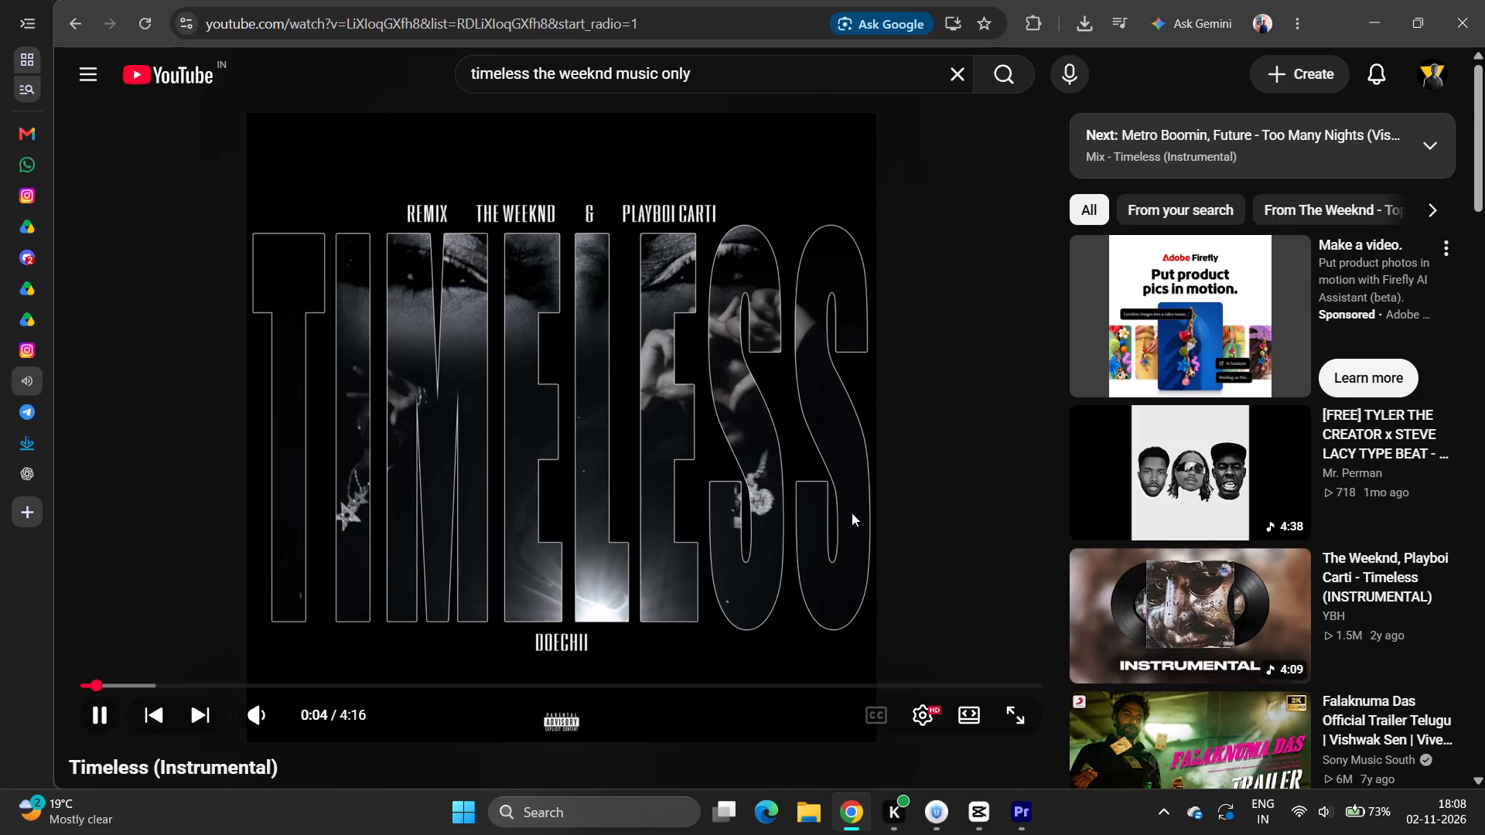
scroll(852, 513, "down", 1)
left_click(426, 659)
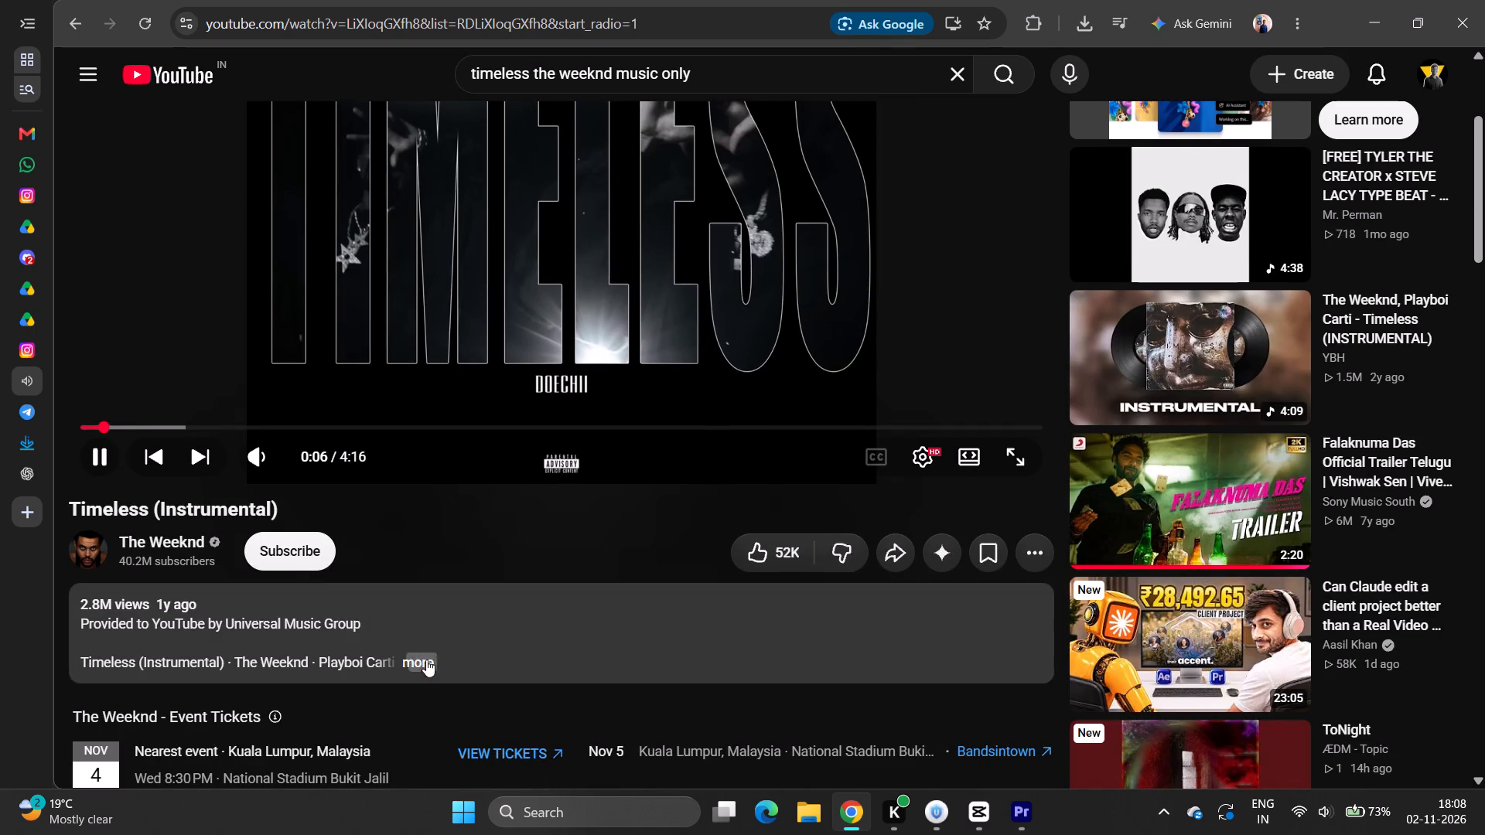
scroll(592, 477, "up", 1)
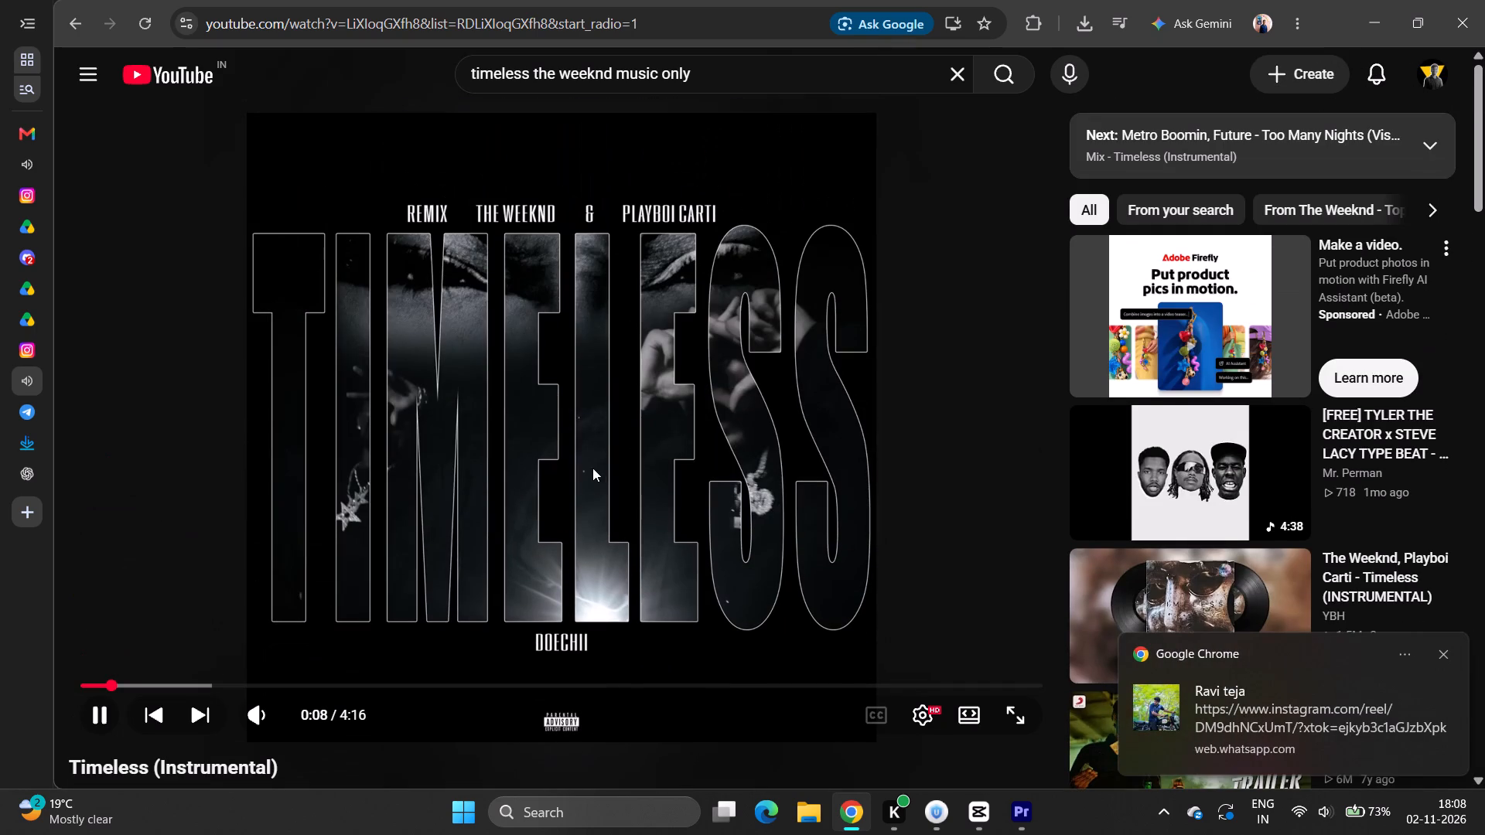
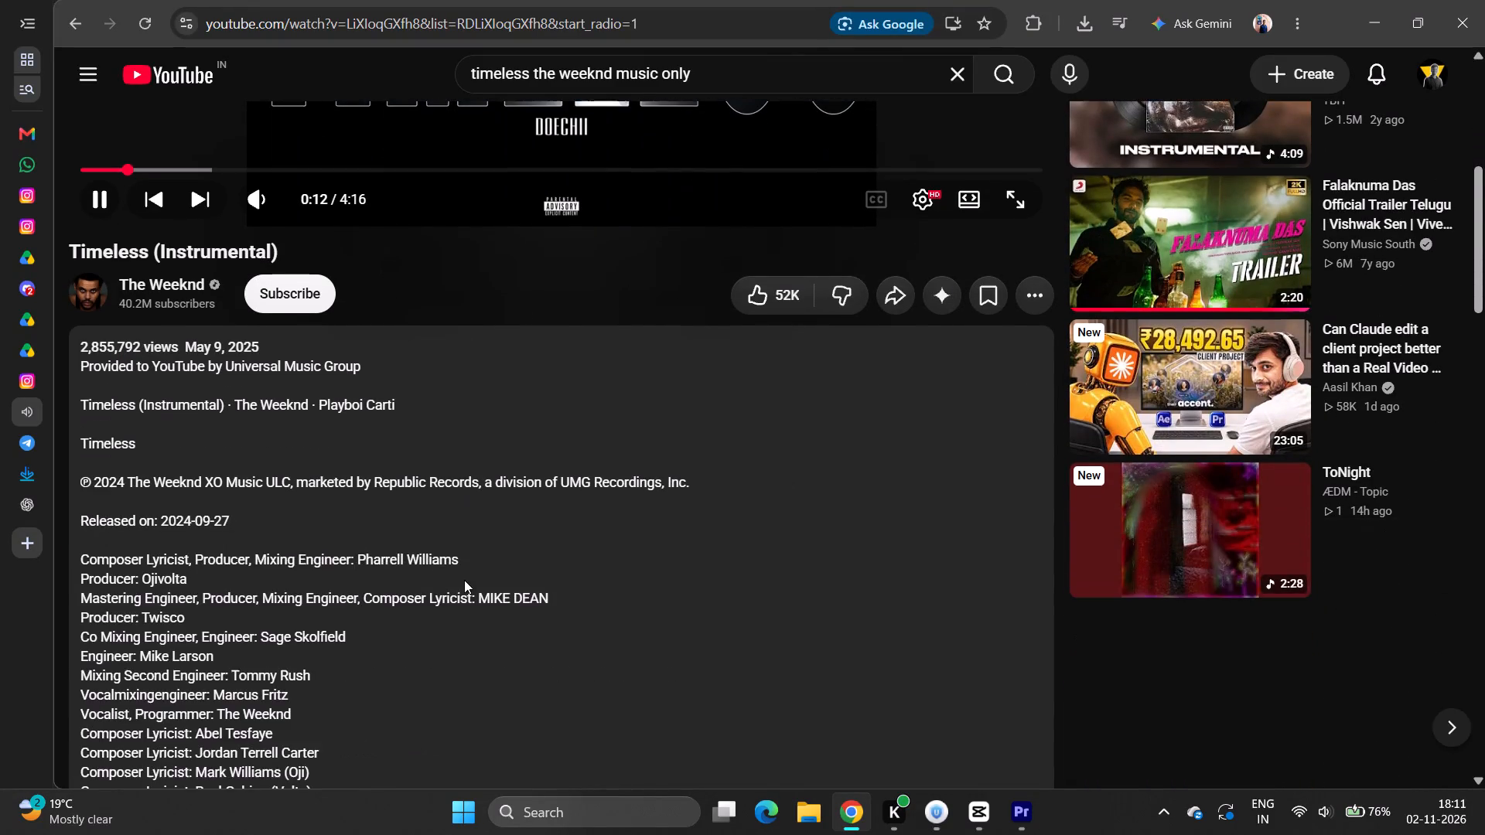
Look through the Timeless (Instrumental) video's full description and the sections below it on the page.
scroll(333, 616, "down", 4)
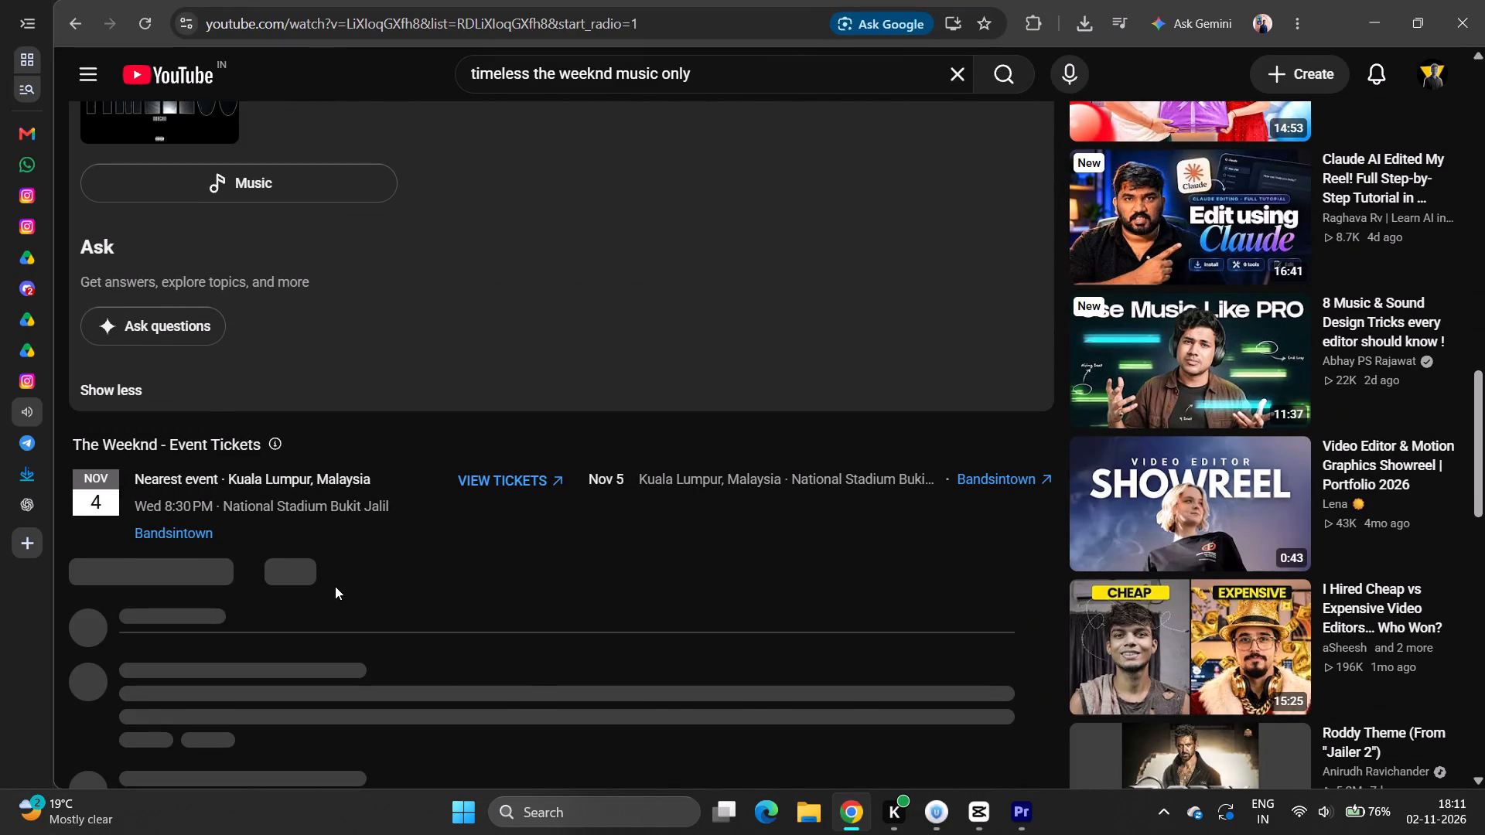
scroll(335, 581, "down", 1)
scroll(336, 579, "up", 6)
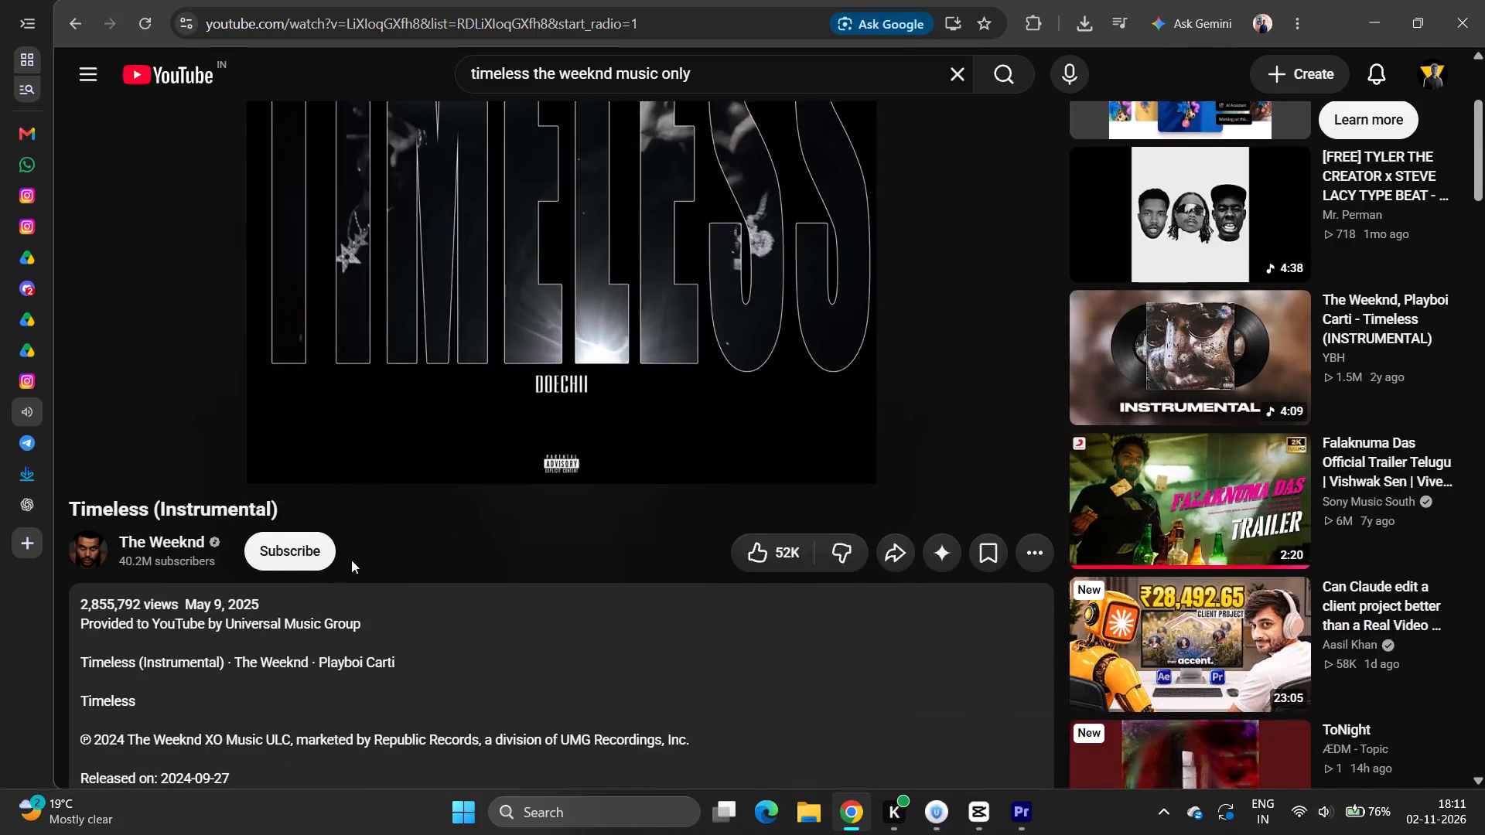
scroll(484, 533, "down", 1)
scroll(728, 484, "down", 1)
scroll(728, 484, "up", 4)
scroll(882, 583, "down", 1)
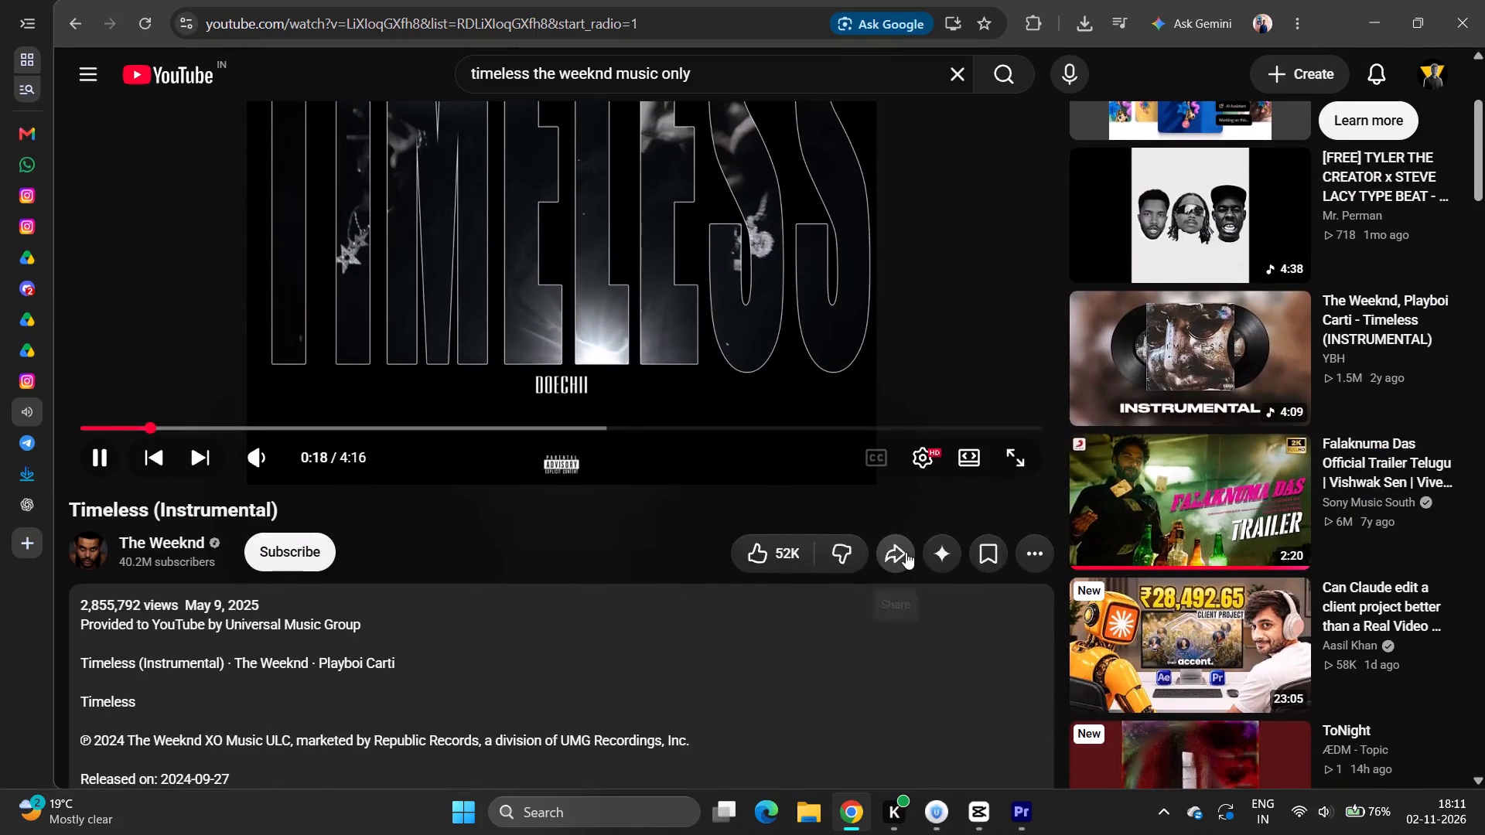
Copy the share link of the Timeless (Instrumental) video and close the sharing dialog.
left_click(906, 552)
left_click(935, 520)
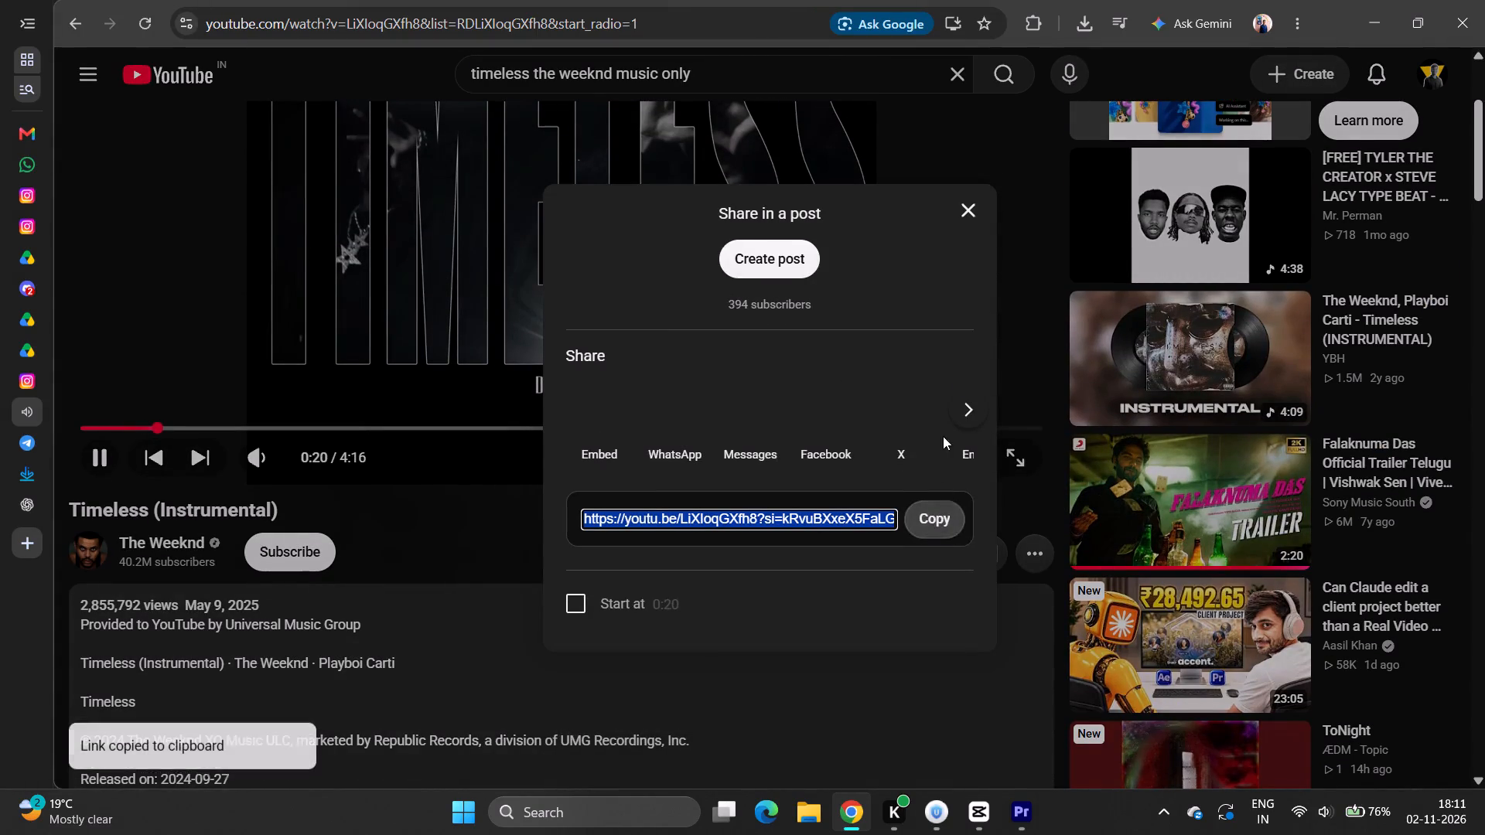
left_click(967, 212)
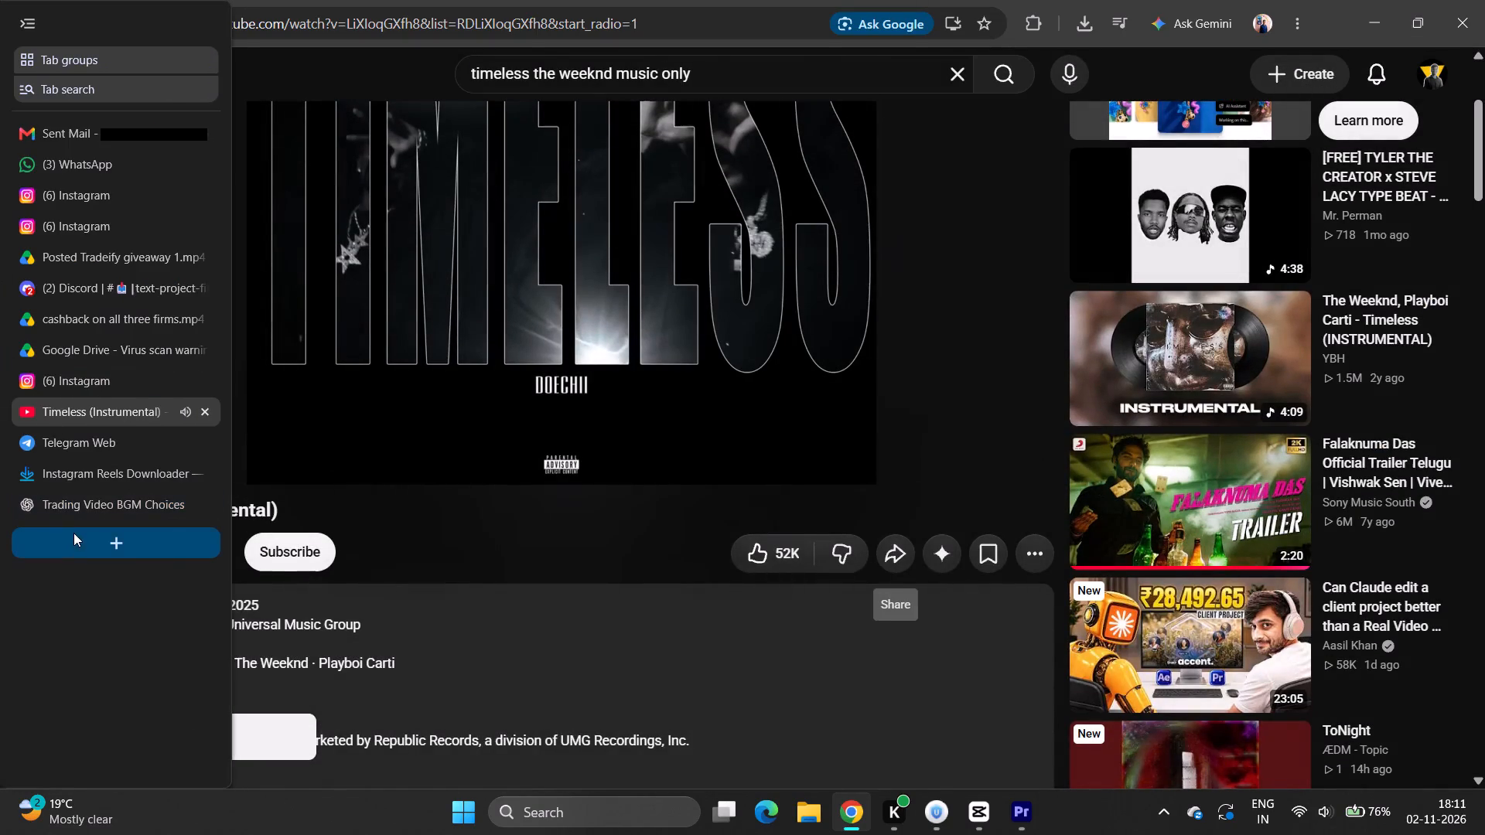
Search Google in a new tab for "yt video video download" to find a YouTube downloader.
left_click(73, 528)
type("yt")
key("space")
type("vidd")
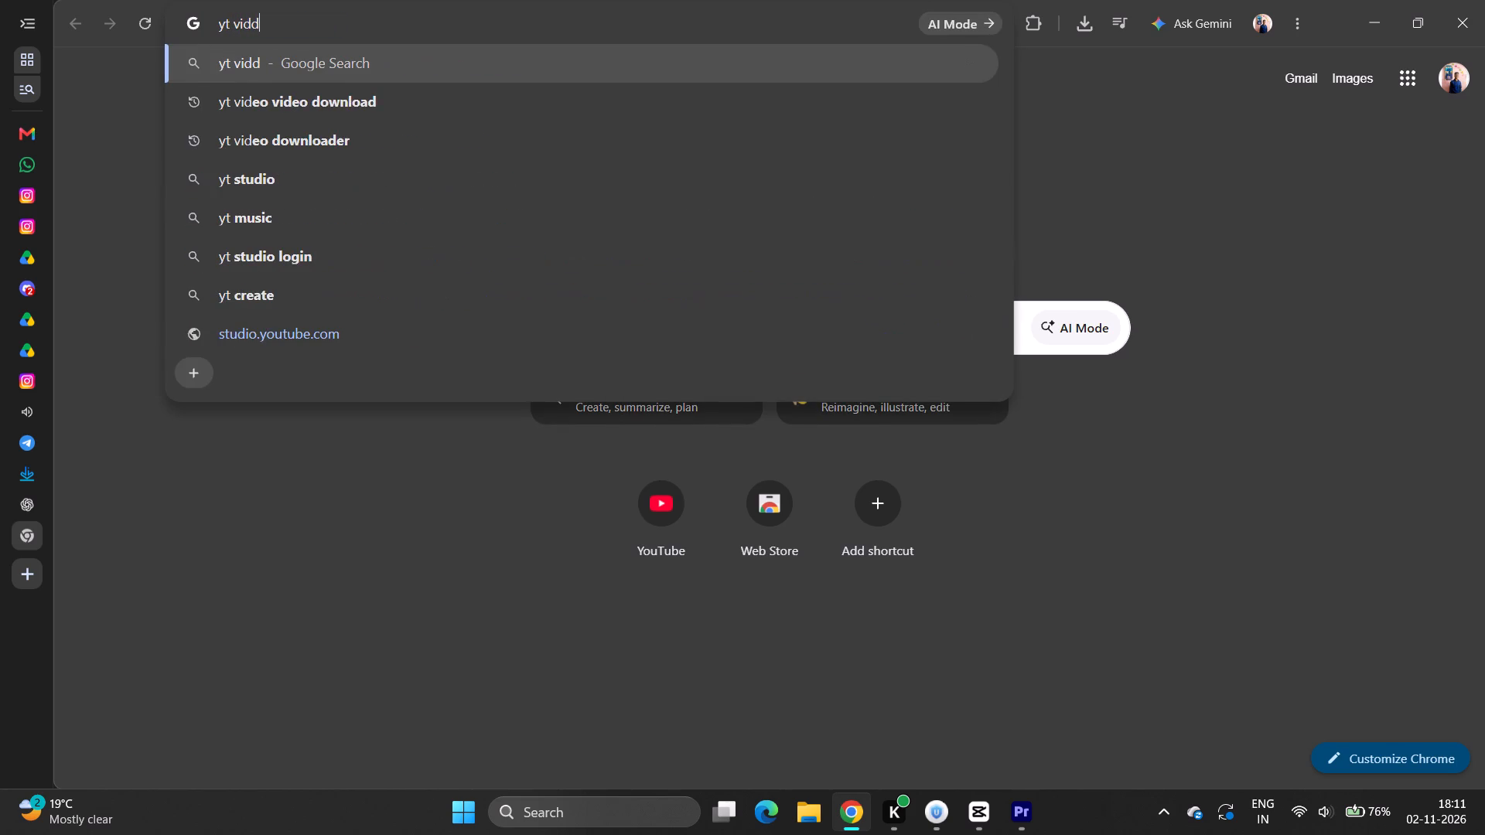
key("BackSpace")
key("Down")
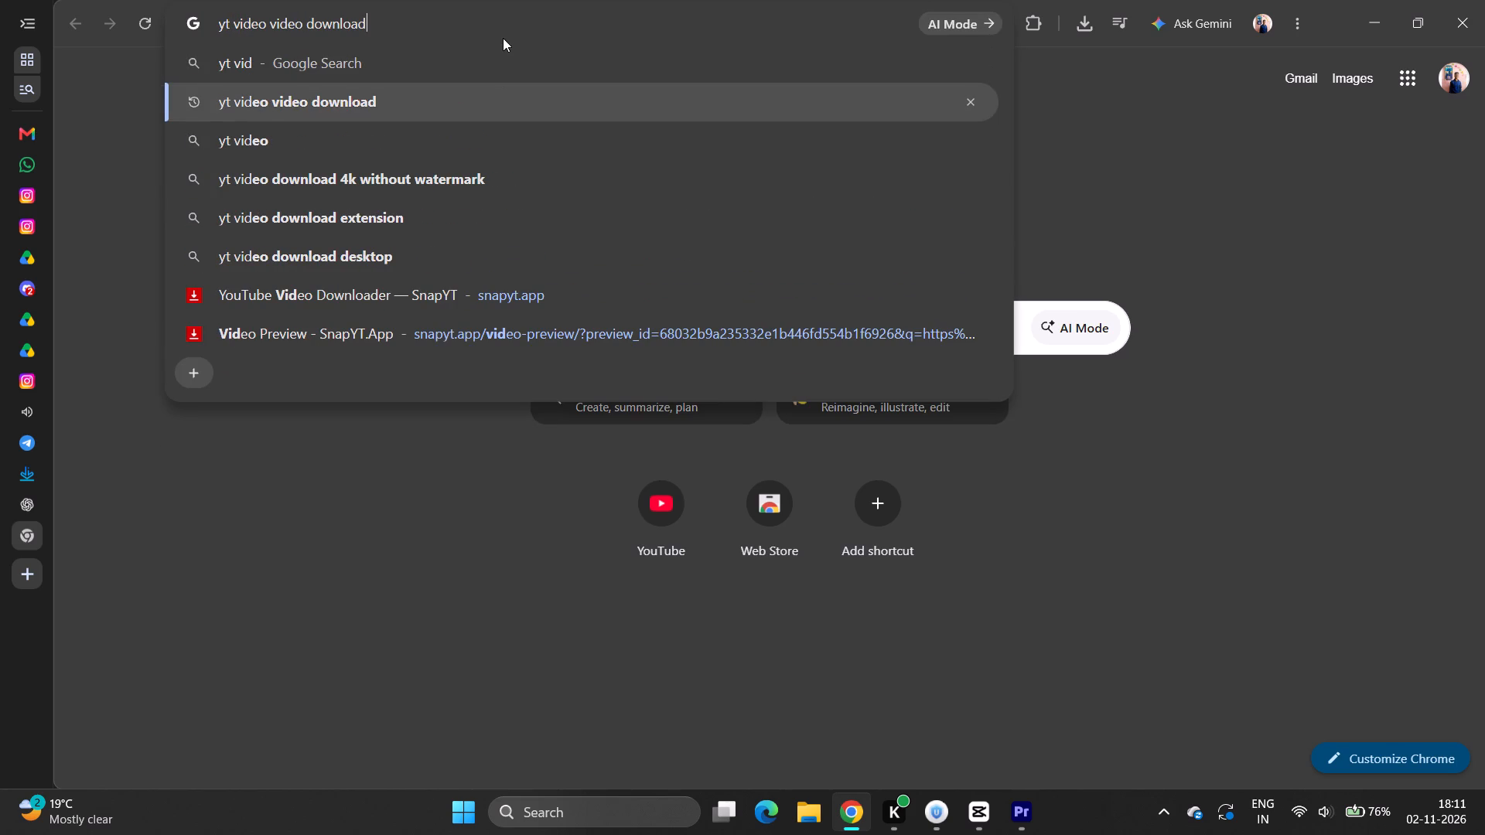
key("Return")
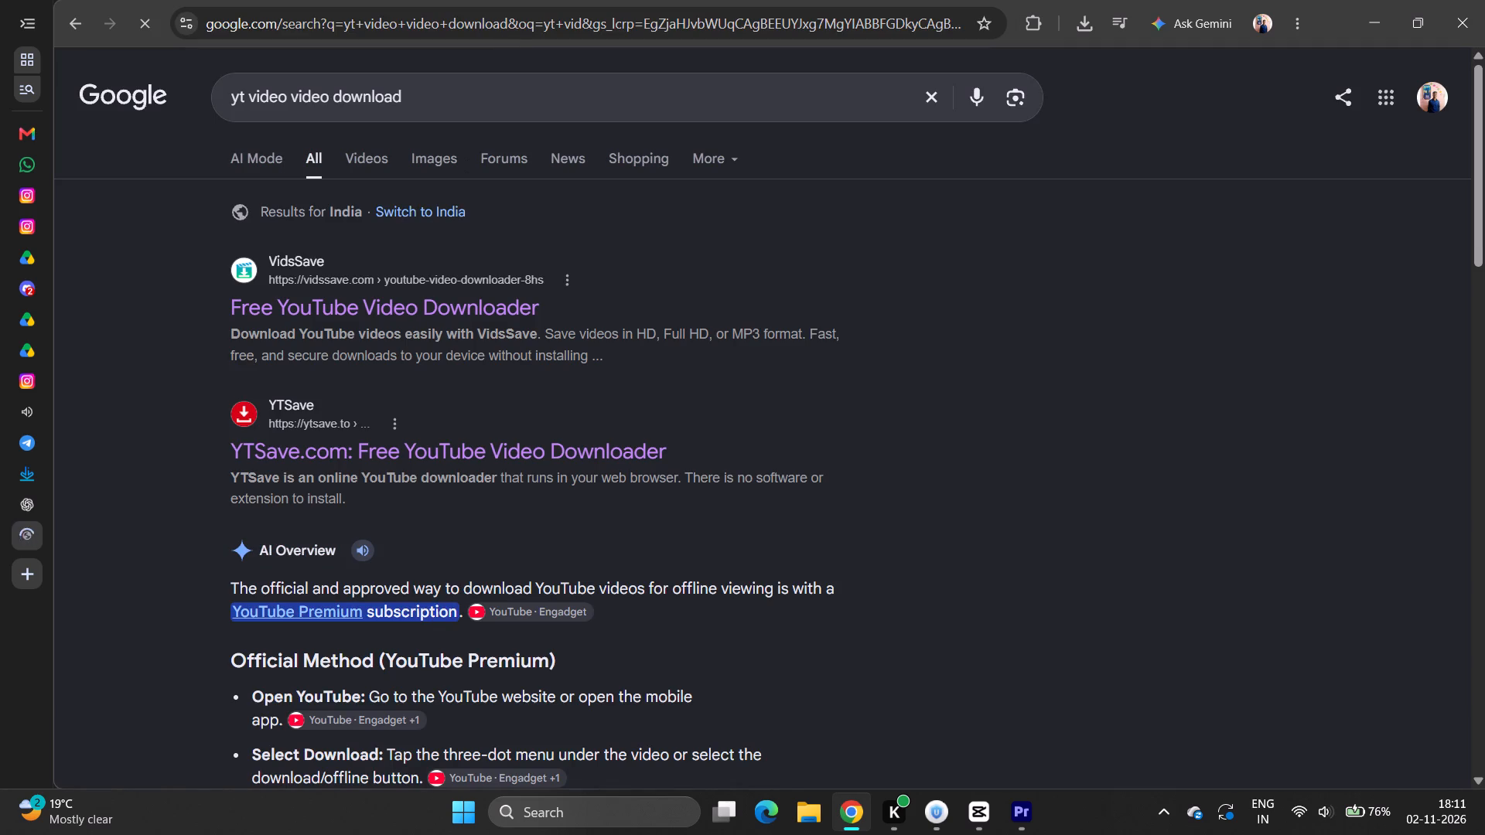
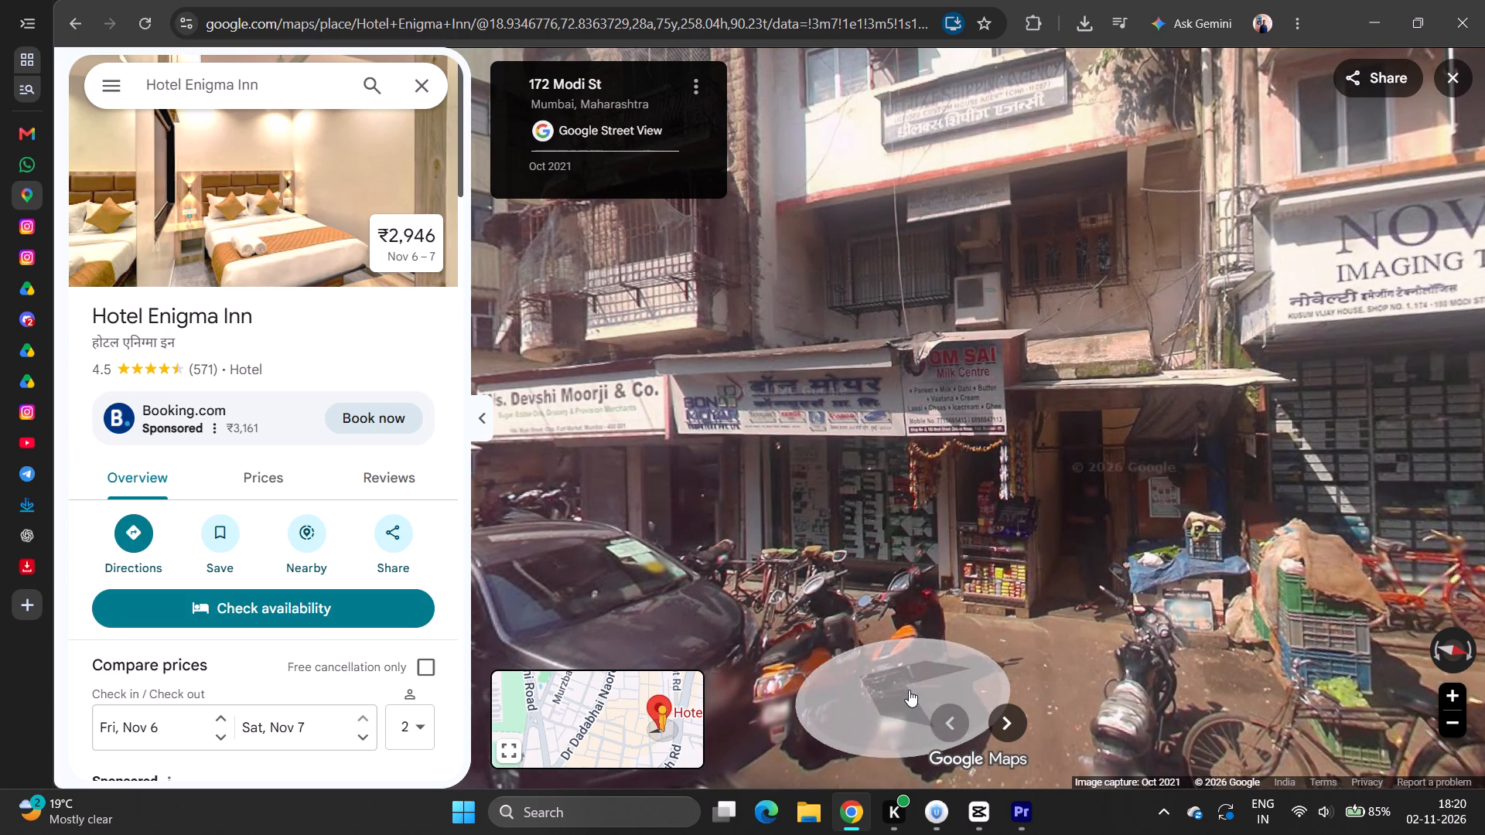
Look around Modi St beside Hotel Enigma Inn in Google Street View and return to the map.
left_click_drag(902, 671, 1129, 709)
left_click_drag(859, 445, 1126, 494)
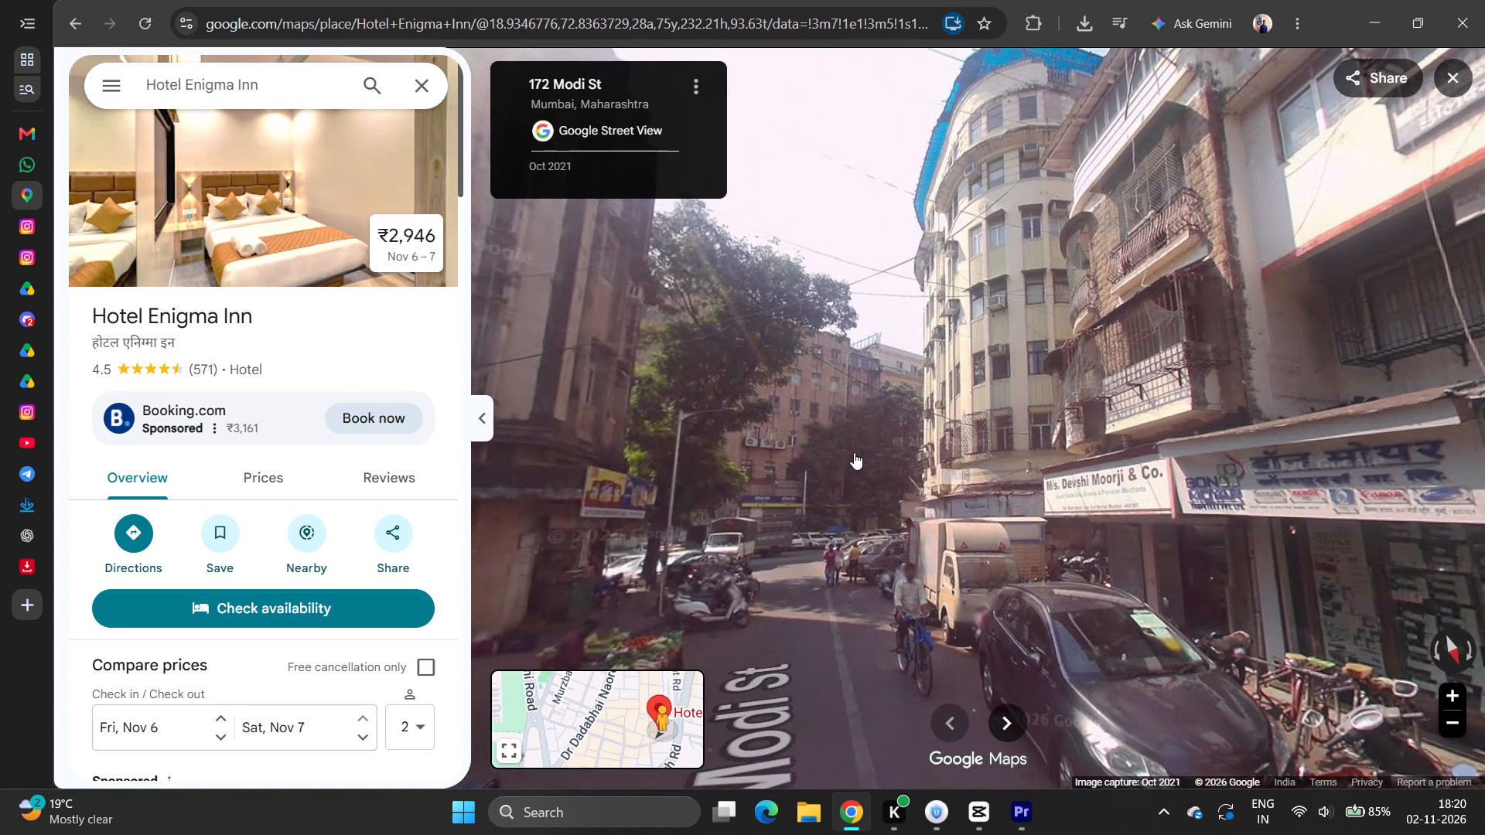
left_click_drag(830, 441, 1203, 336)
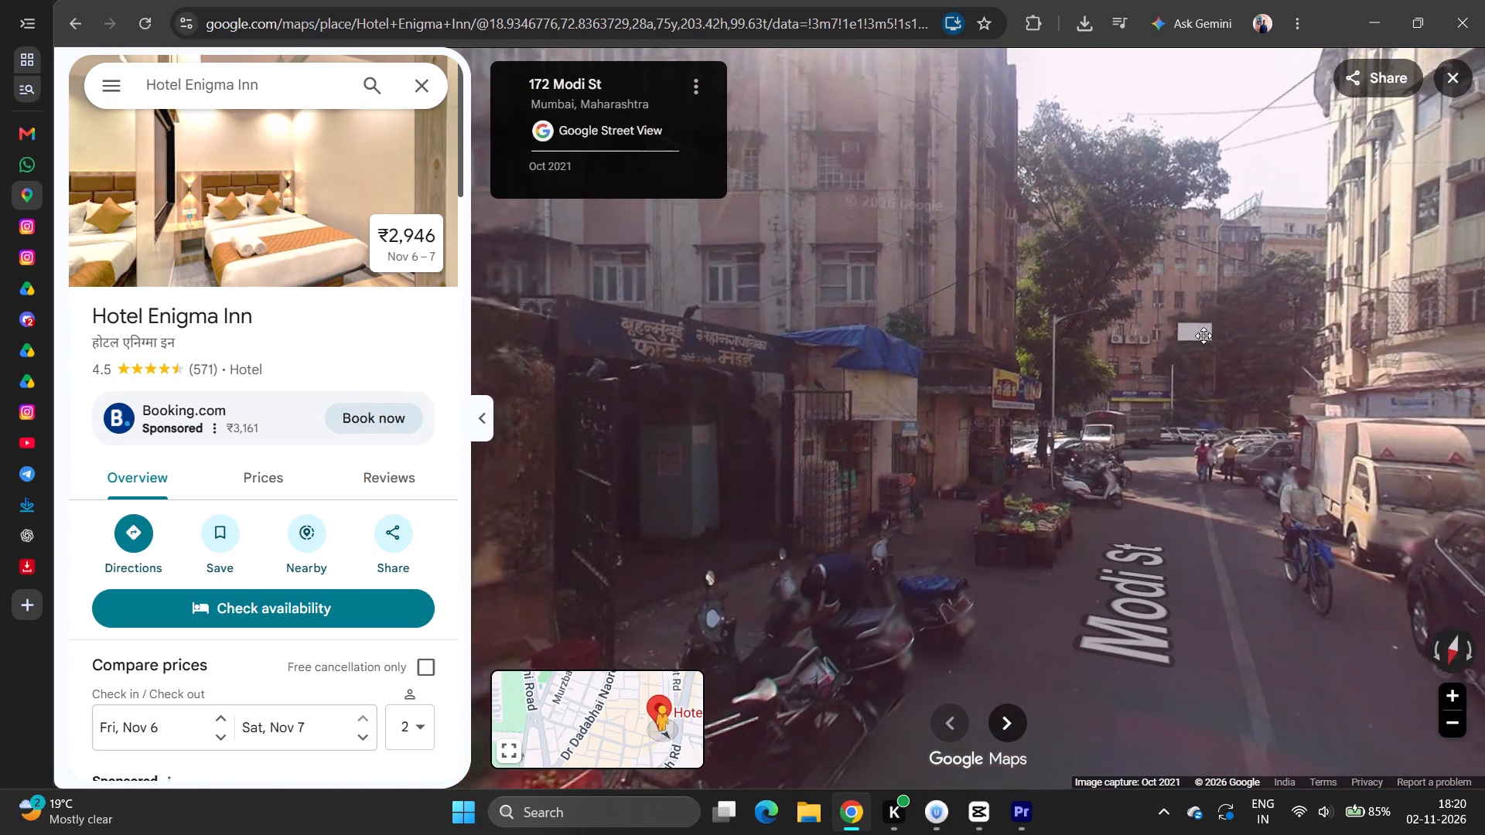
left_click_drag(1203, 336, 1204, 336)
left_click_drag(883, 357, 1191, 356)
left_click_drag(944, 341, 1165, 345)
left_click_drag(964, 343, 1142, 343)
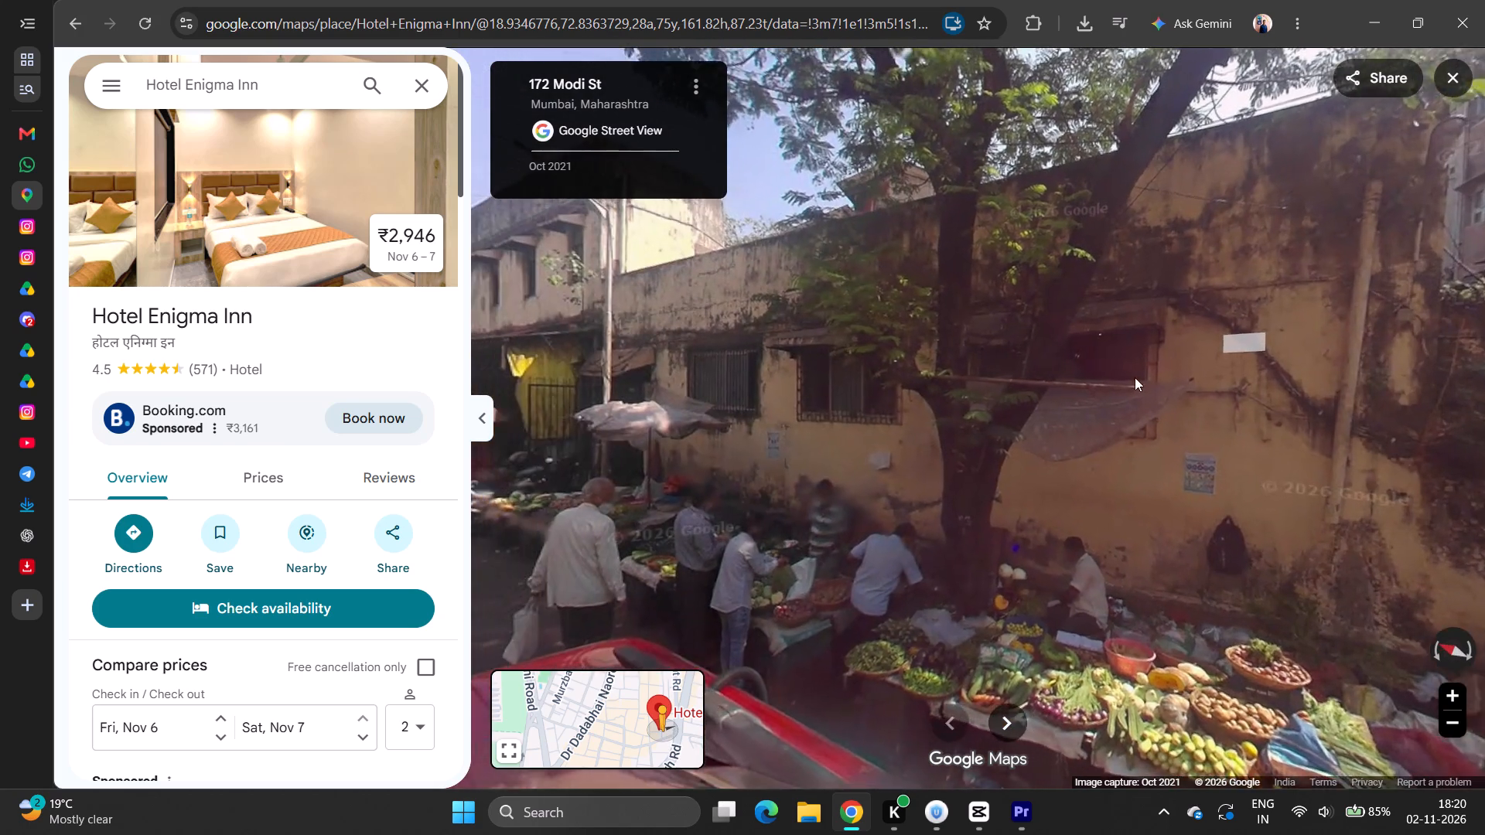
left_click_drag(893, 317, 990, 315)
left_click_drag(810, 315, 967, 335)
left_click_drag(796, 300, 960, 286)
left_click_drag(950, 288, 992, 353)
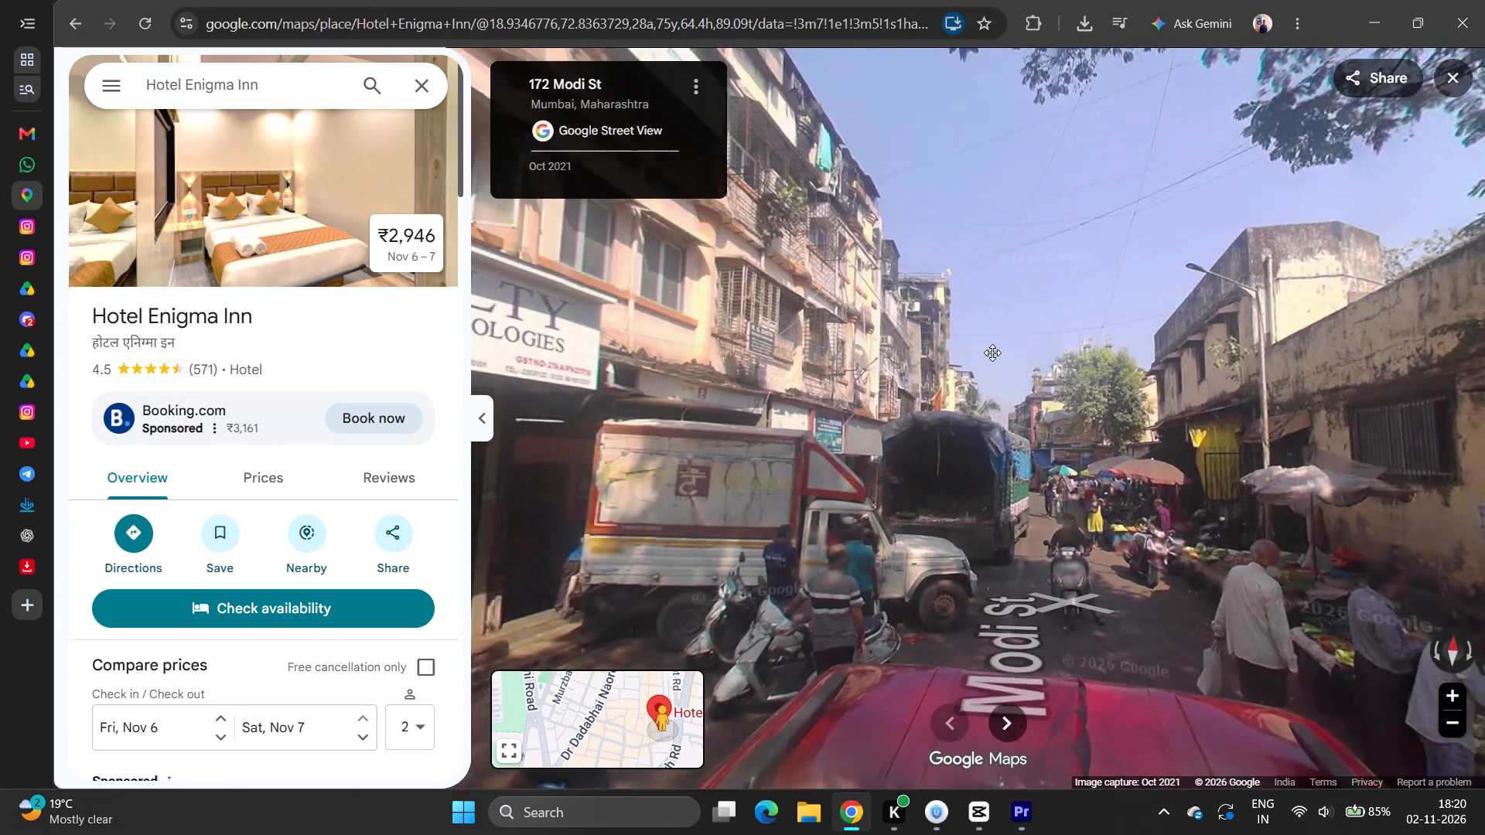
left_click_drag(992, 353, 1022, 397)
left_click_drag(828, 355, 945, 480)
left_click_drag(773, 360, 958, 329)
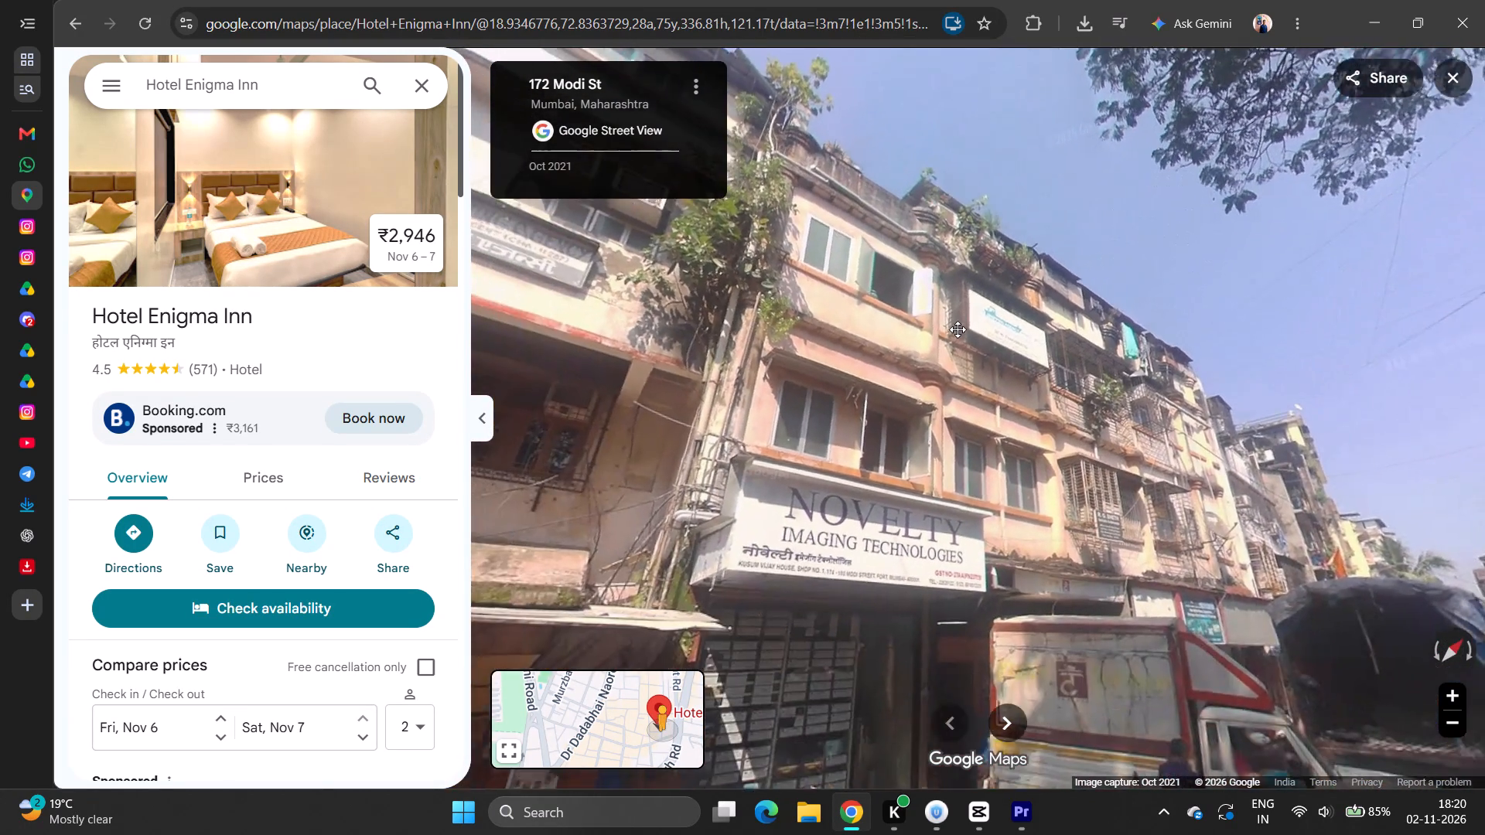
left_click_drag(958, 329, 977, 251)
left_click_drag(871, 518, 884, 365)
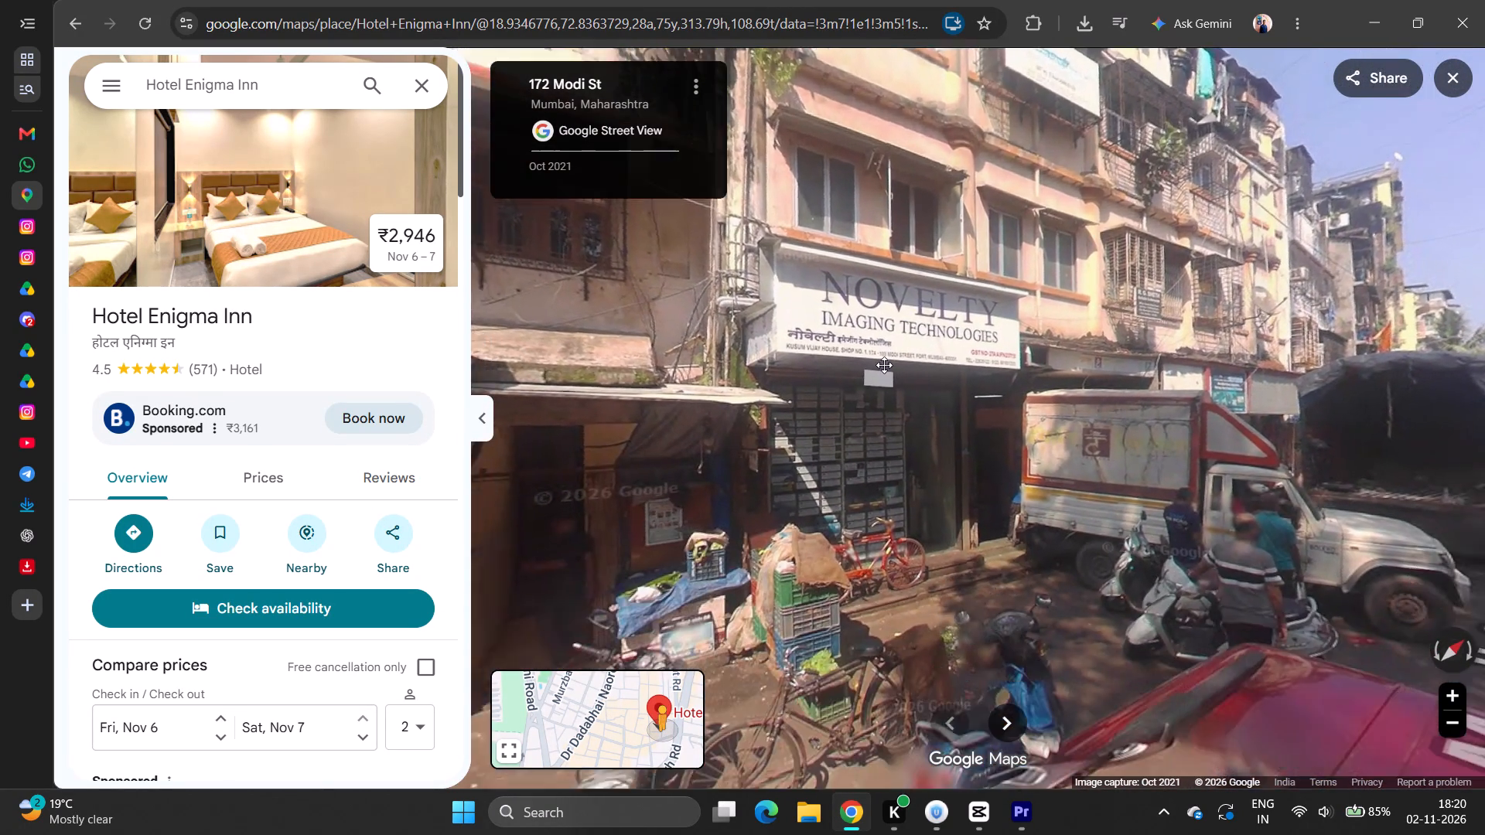
left_click_drag(884, 365, 785, 206)
left_click_drag(1108, 506, 881, 354)
left_click_drag(1099, 400, 946, 335)
left_click_drag(1179, 383, 871, 334)
left_click_drag(1181, 394, 944, 445)
left_click_drag(1091, 405, 940, 457)
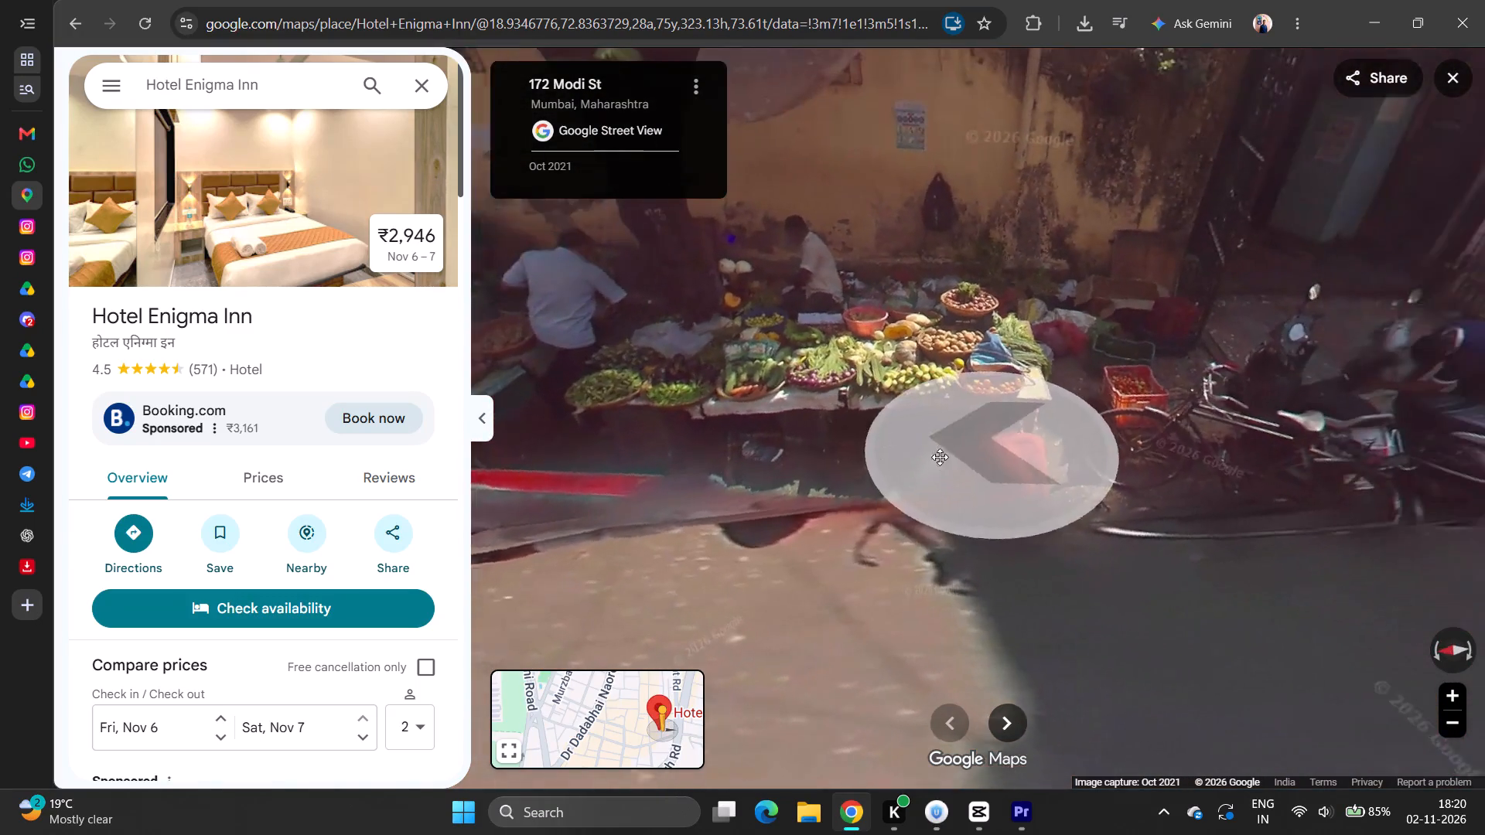
left_click(940, 457)
left_click_drag(940, 457, 940, 457)
left_click_drag(1108, 448, 917, 479)
left_click(1466, 69)
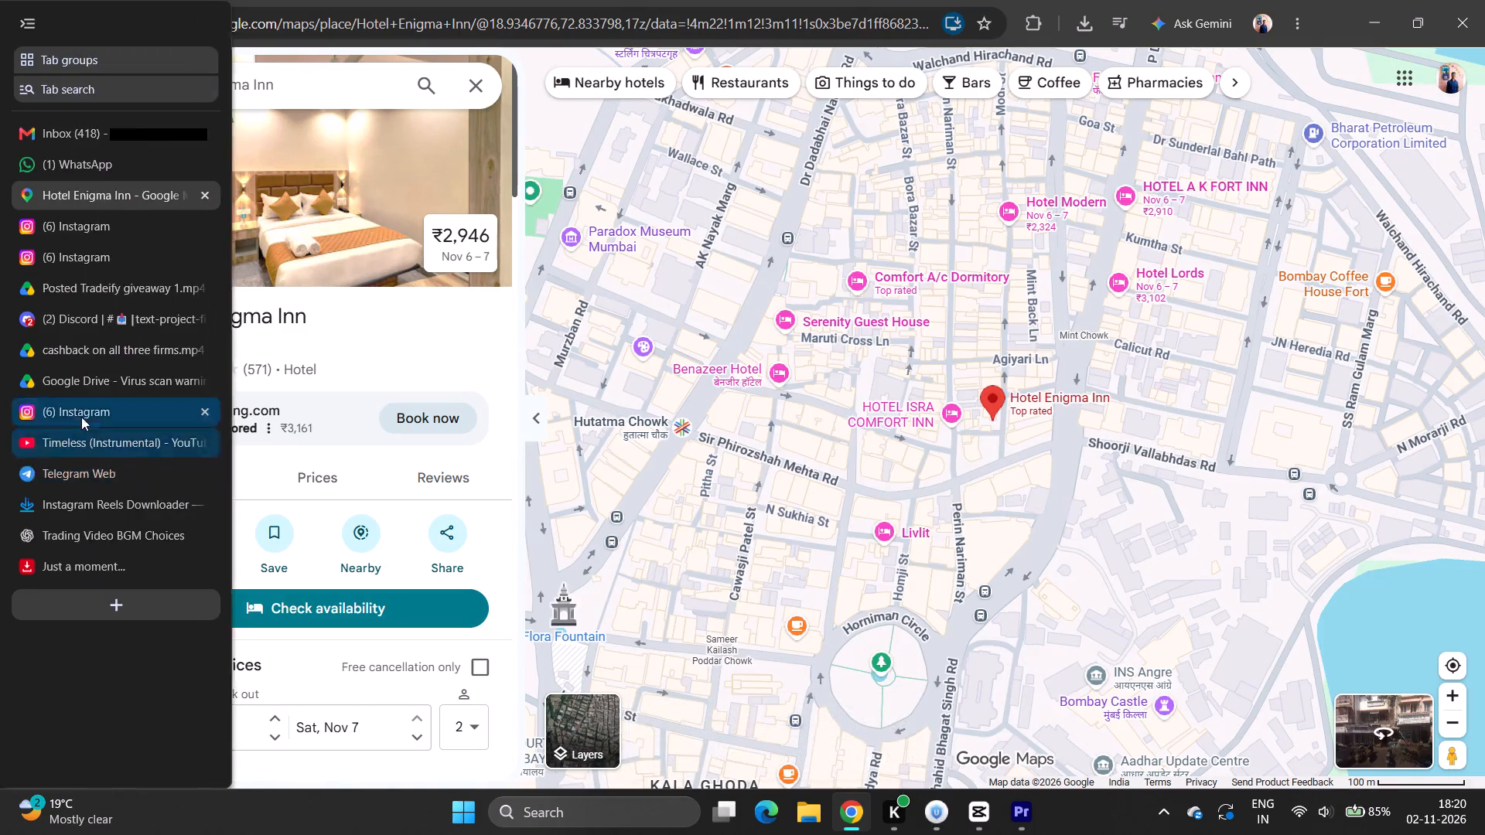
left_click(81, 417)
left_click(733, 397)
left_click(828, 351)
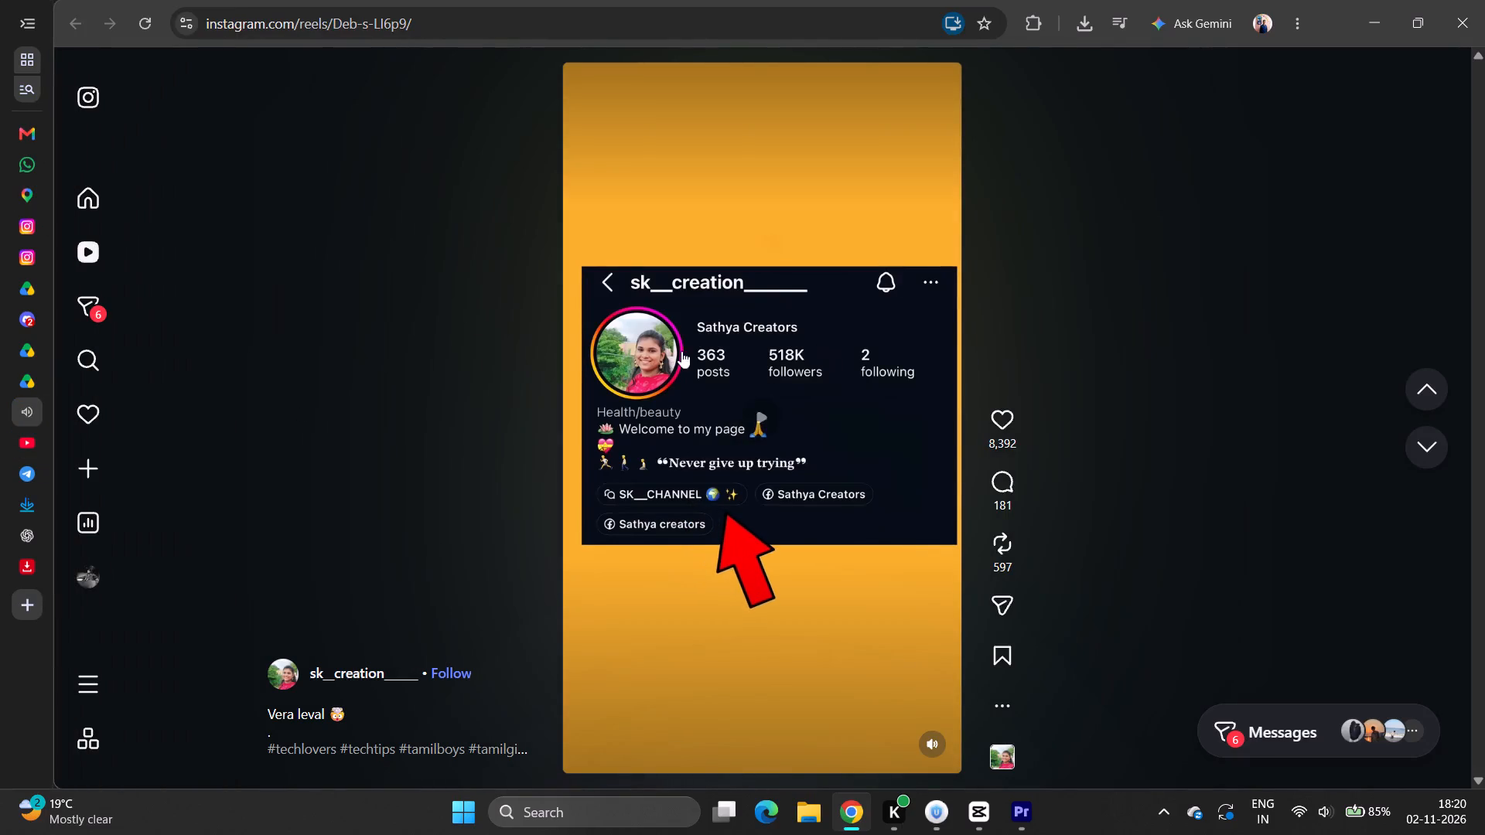
Complete the human verification on the ytsave.to downloader page.
left_click(96, 570)
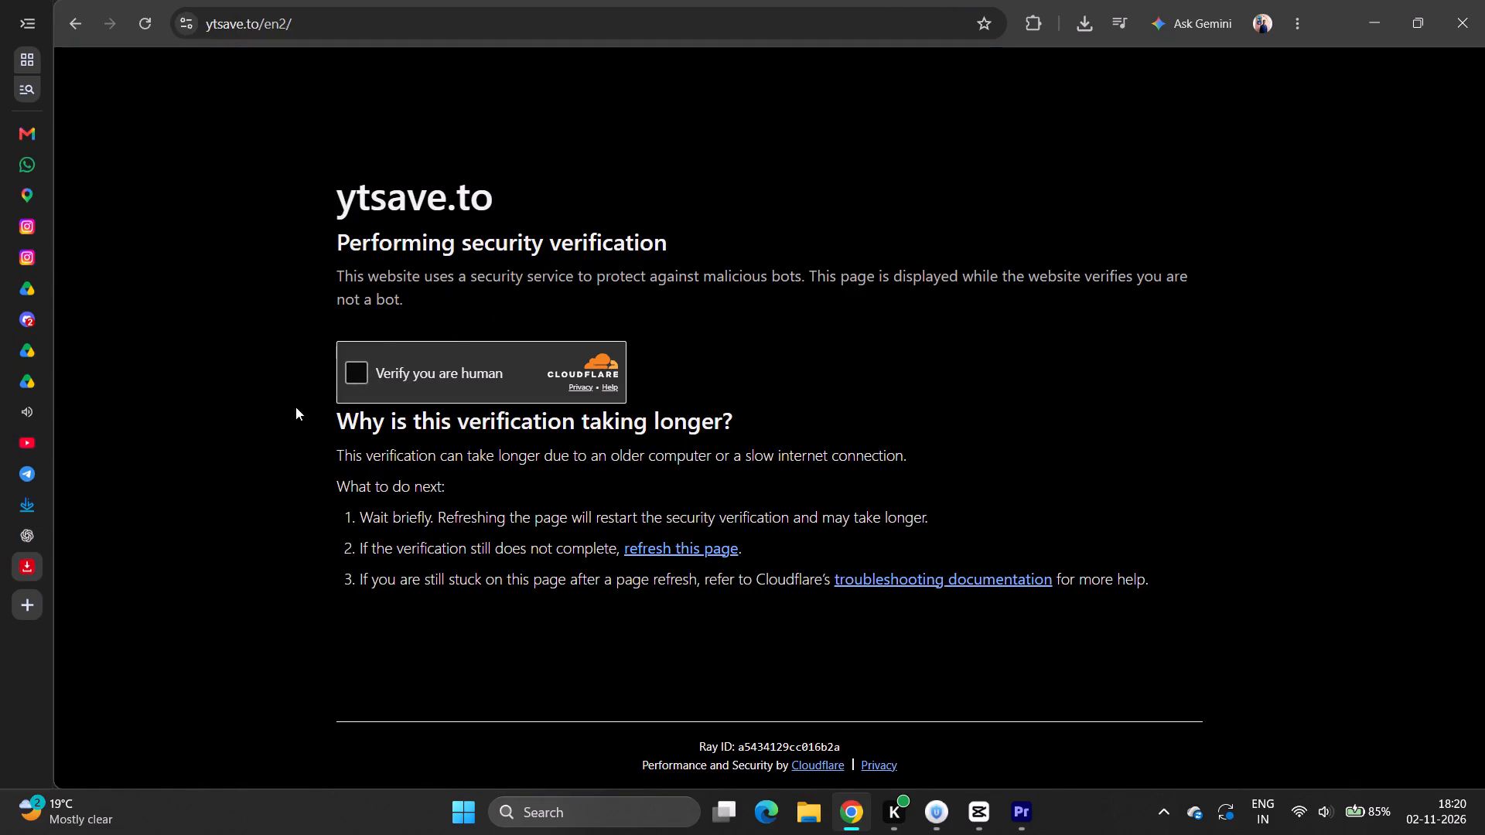
left_click(367, 372)
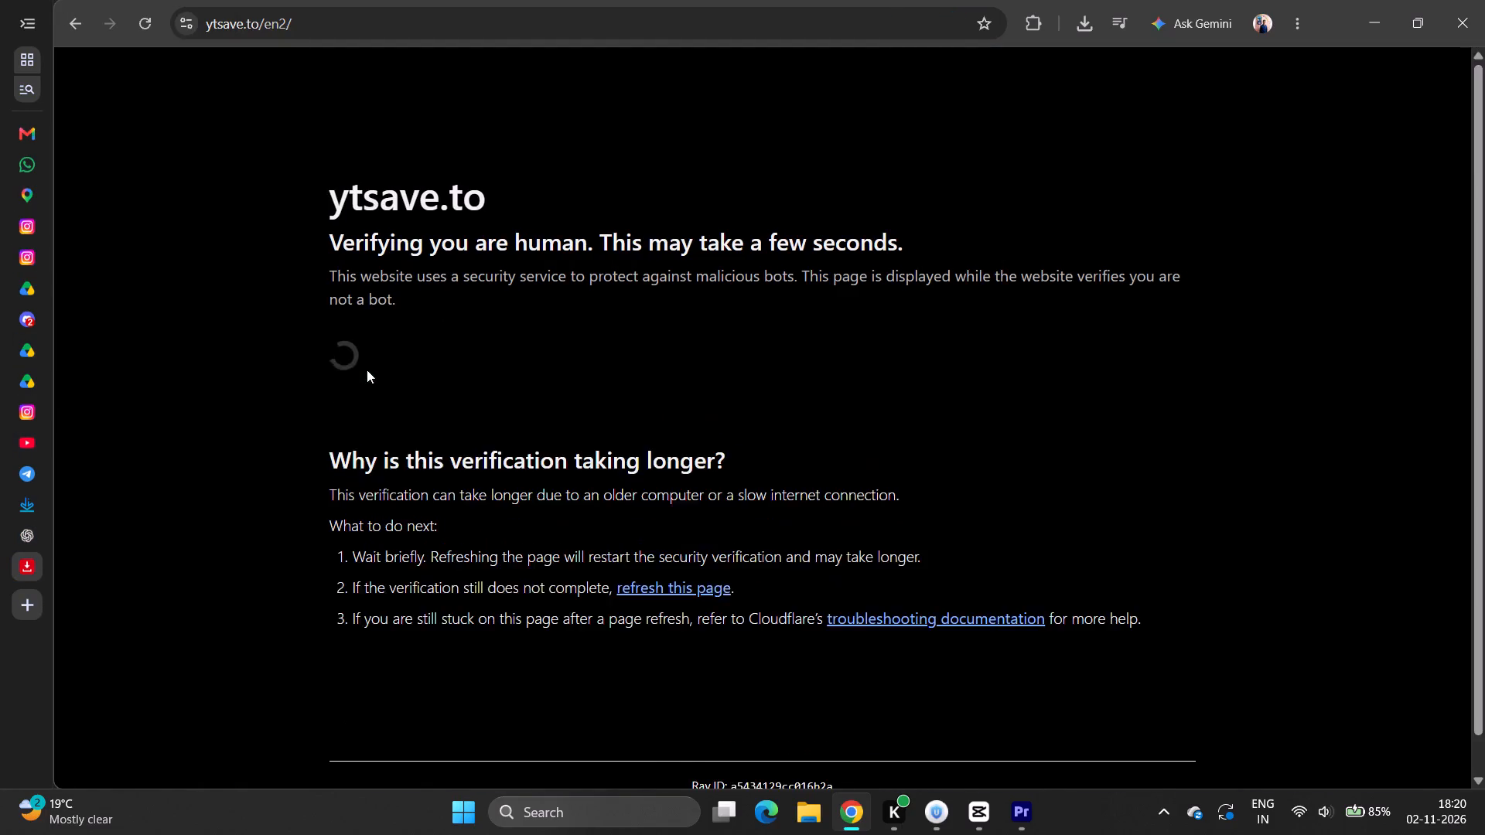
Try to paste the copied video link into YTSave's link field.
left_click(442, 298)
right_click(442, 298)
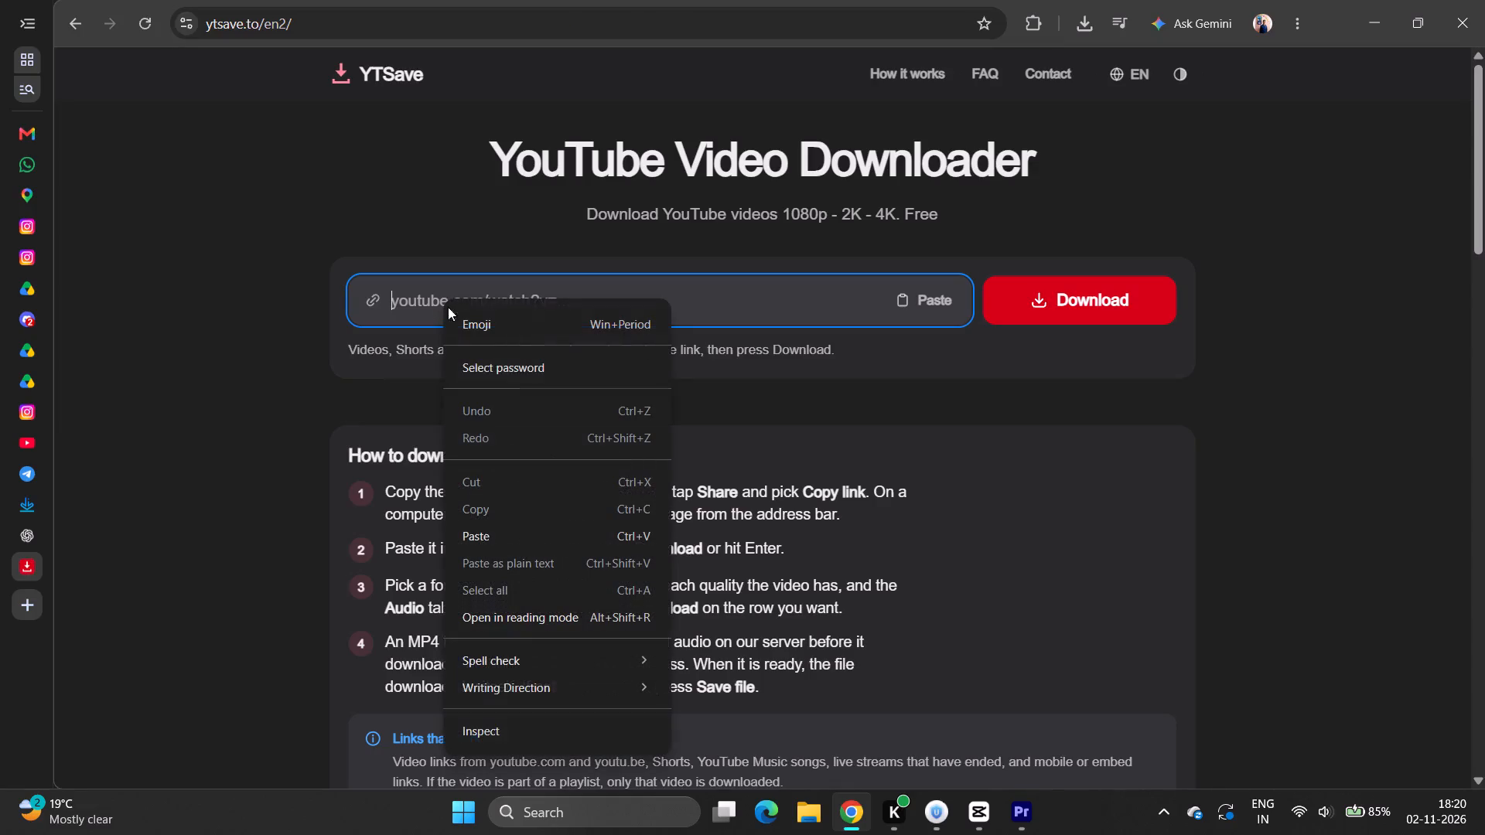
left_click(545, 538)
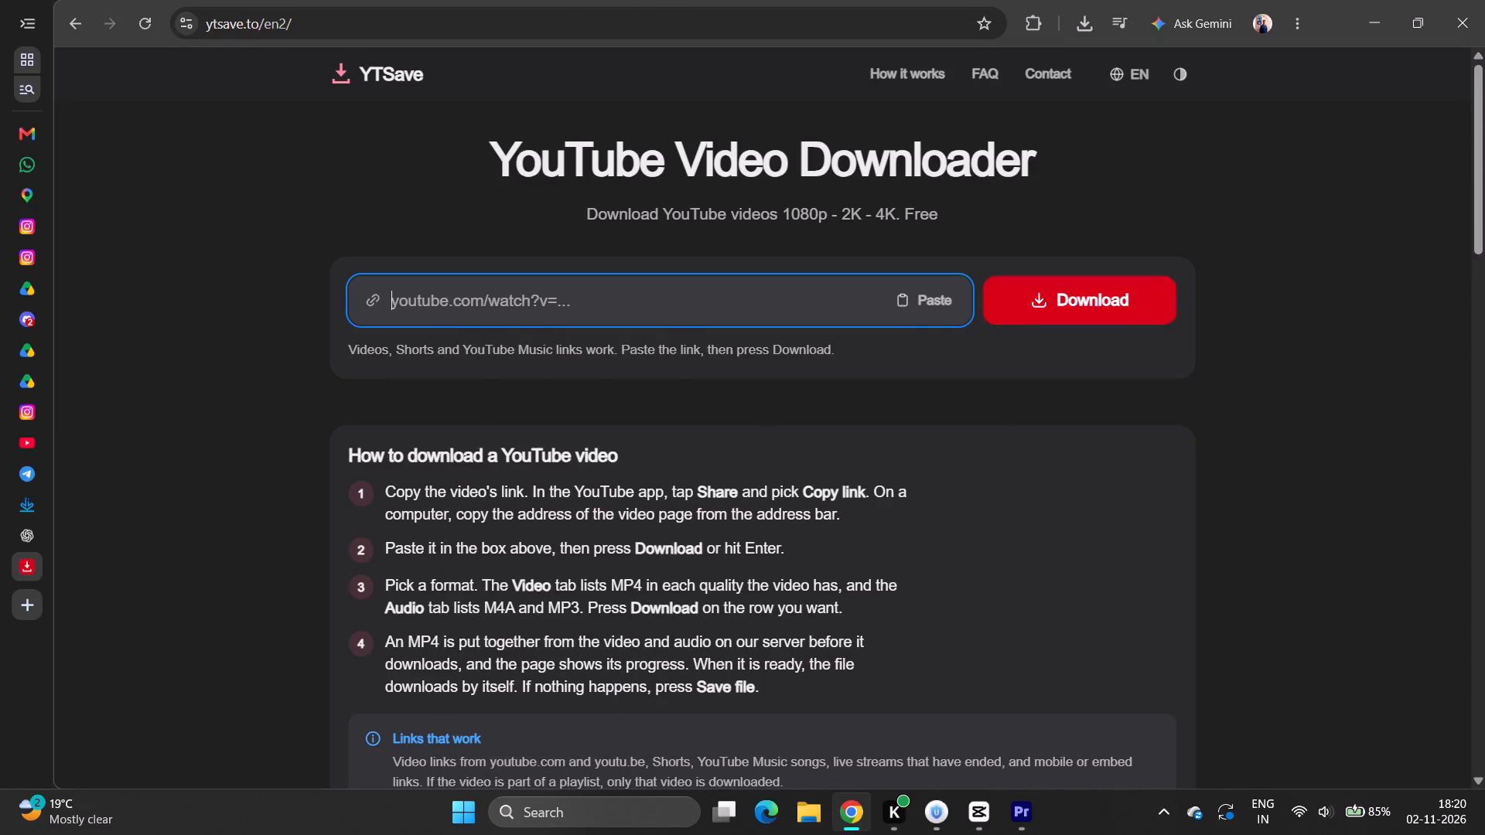
Copy the share link of the Timeless (Instrumental) video on YouTube again.
left_click(100, 445)
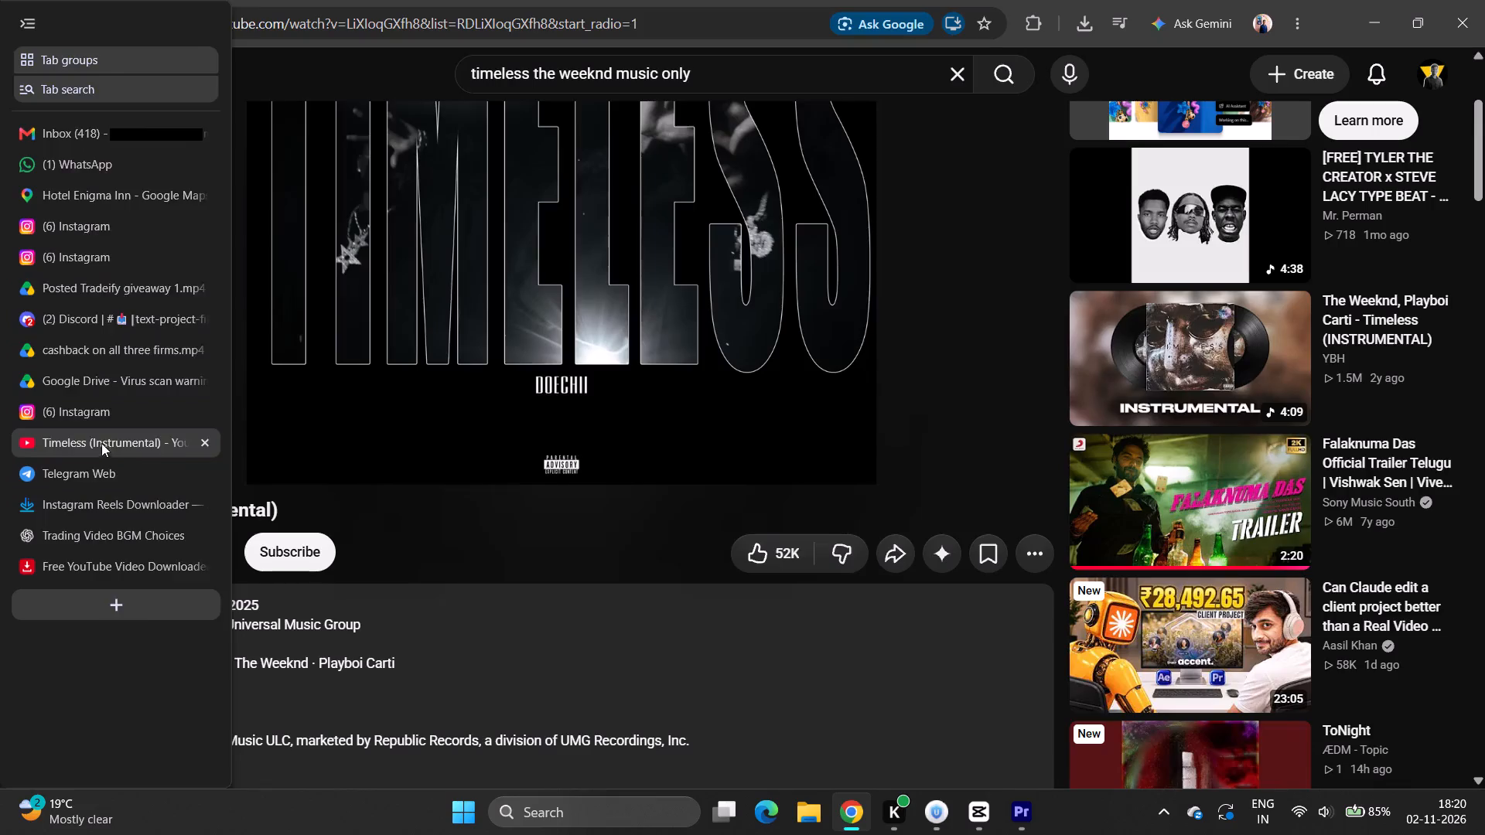
left_click(890, 554)
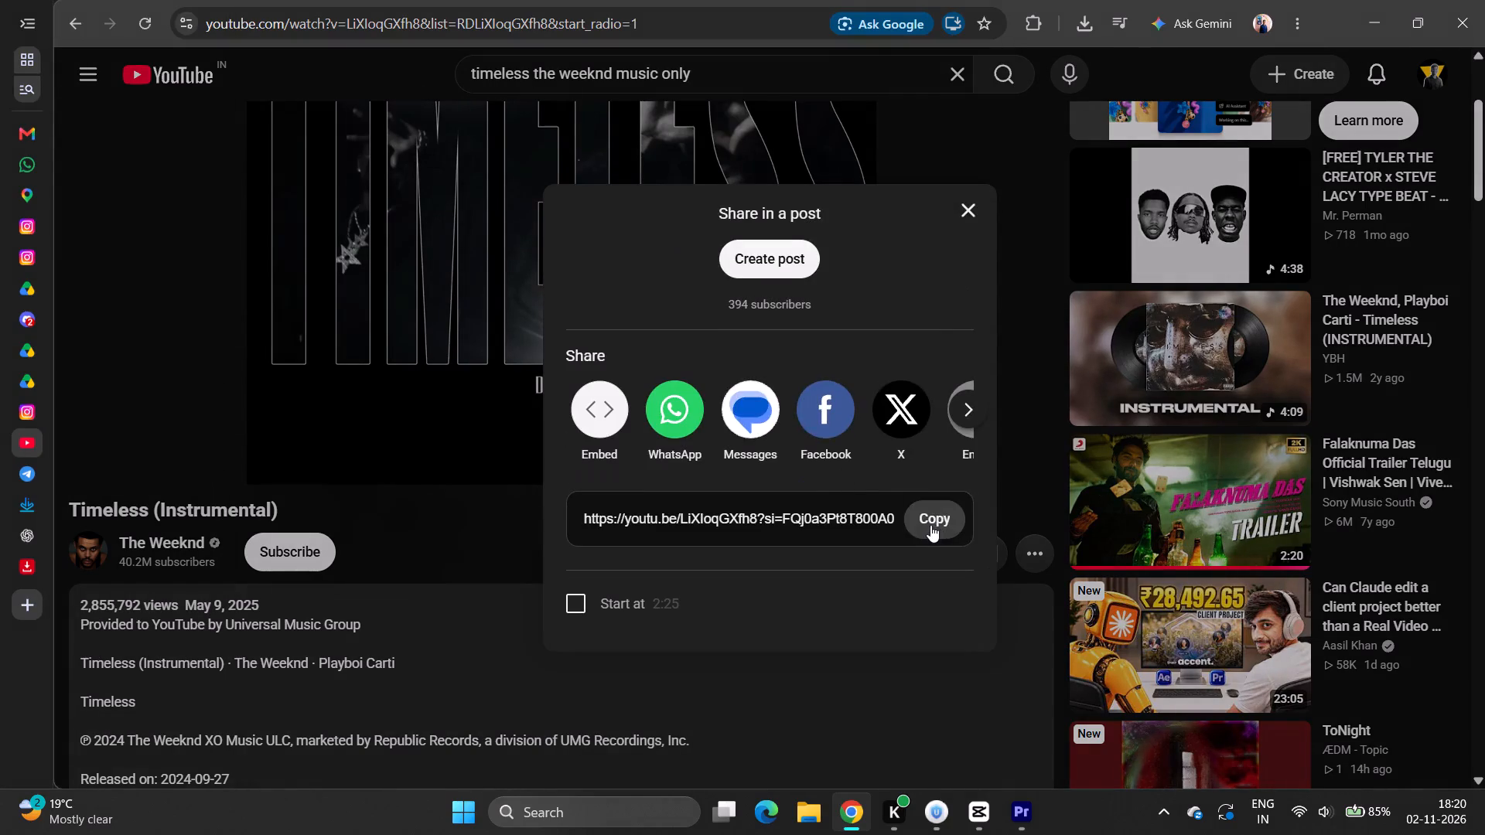
left_click(930, 525)
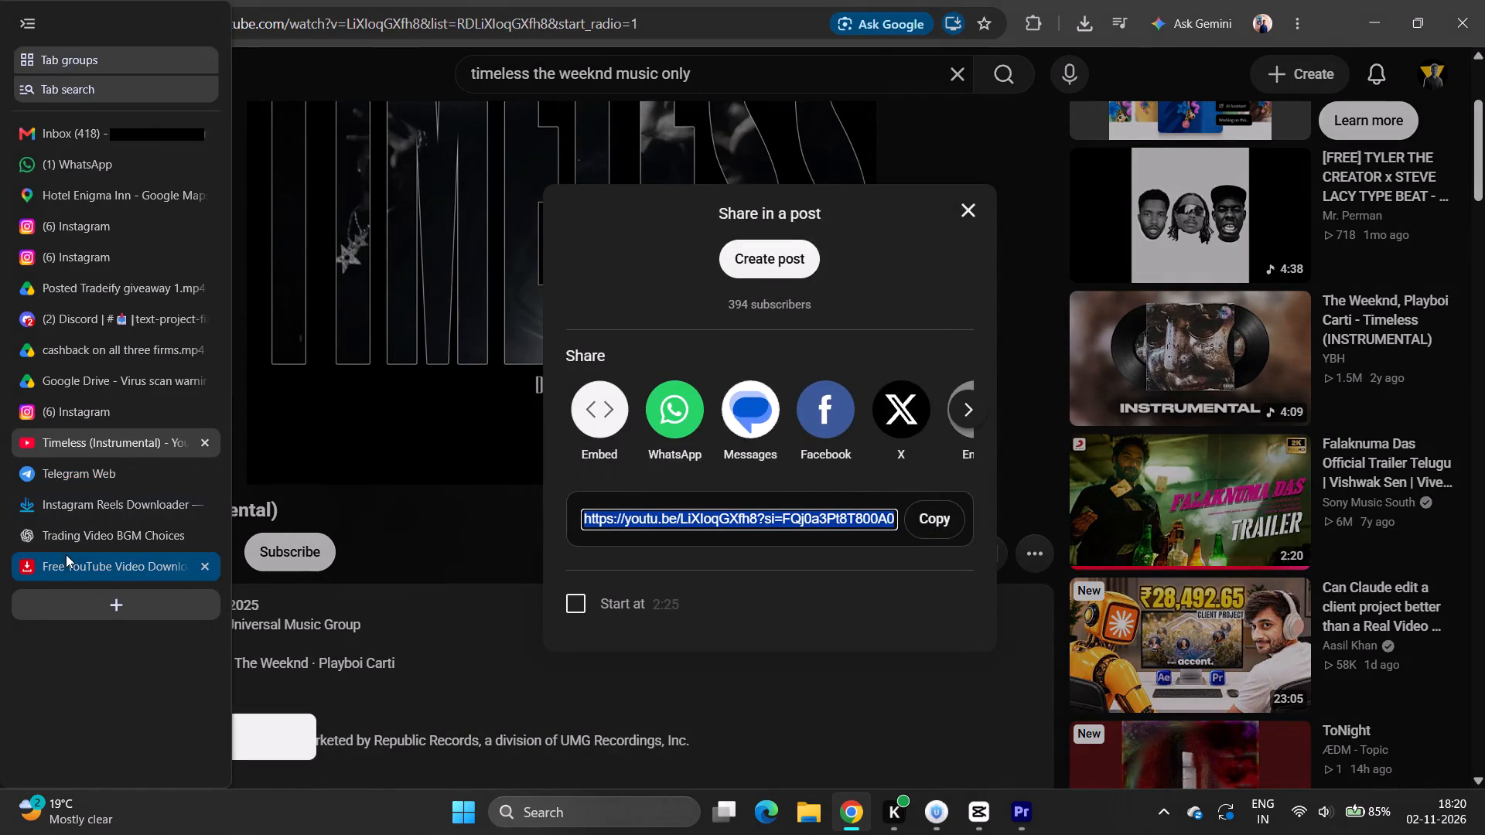
Paste the Timeless (Instrumental) link into the YTSave downloader and submit it to get the download options.
left_click(67, 557)
right_click(445, 306)
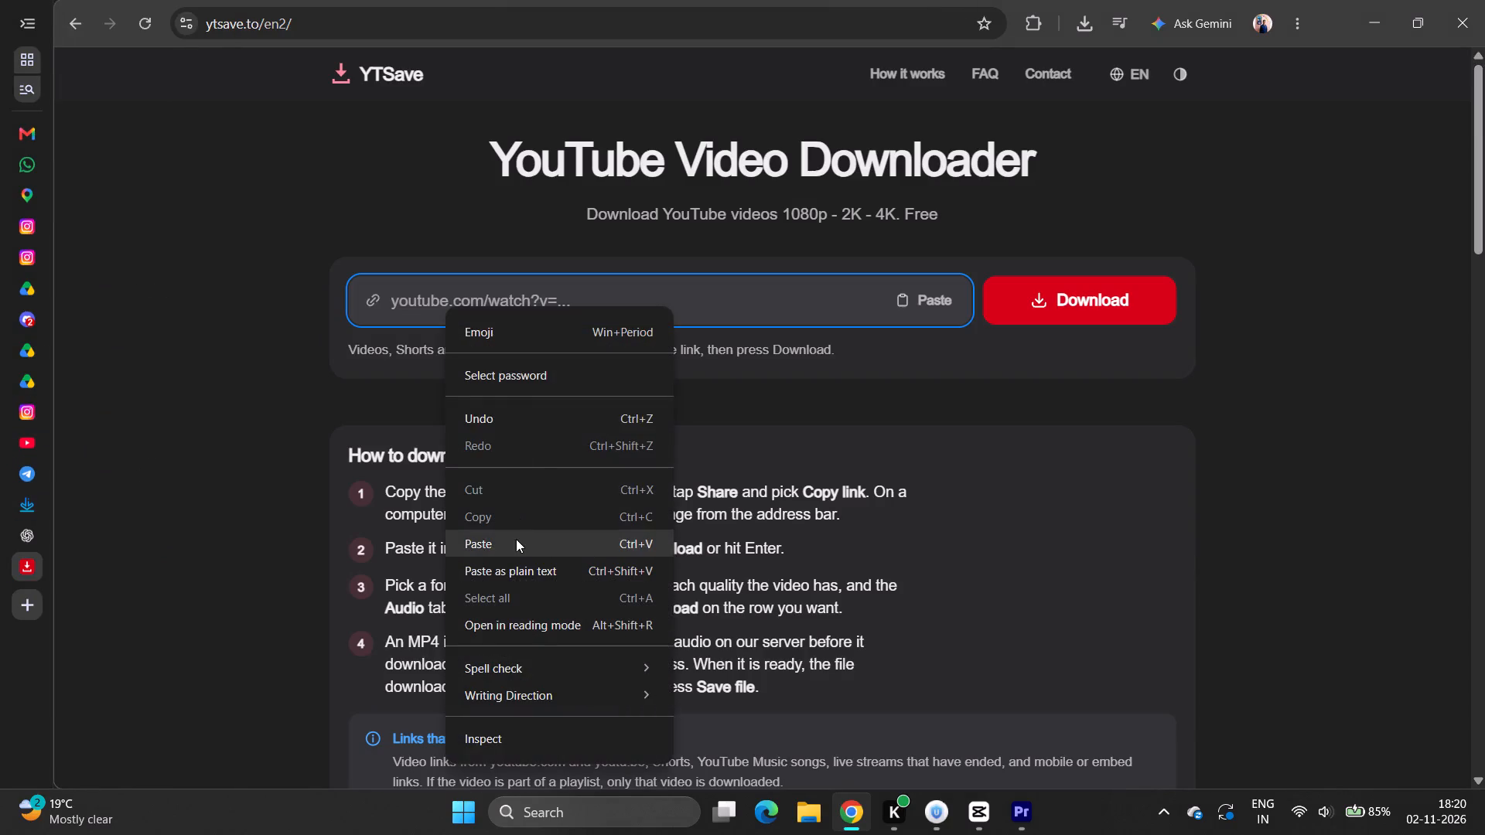
left_click(516, 543)
left_click(1048, 296)
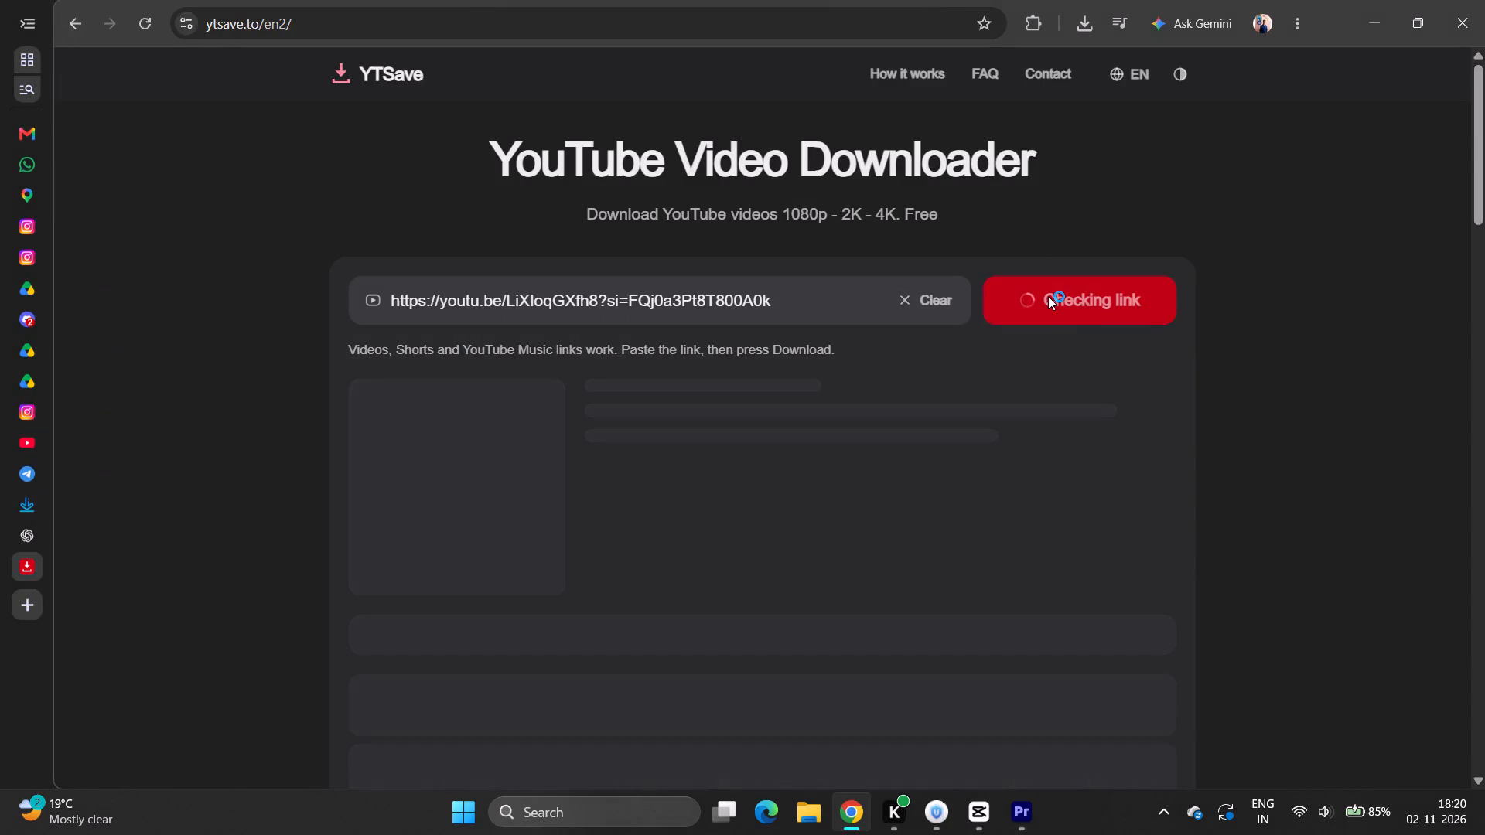
Download the Timeless (Instrumental) track as audio only, in the M4A 256 kbps format.
scroll(869, 434, "down", 1)
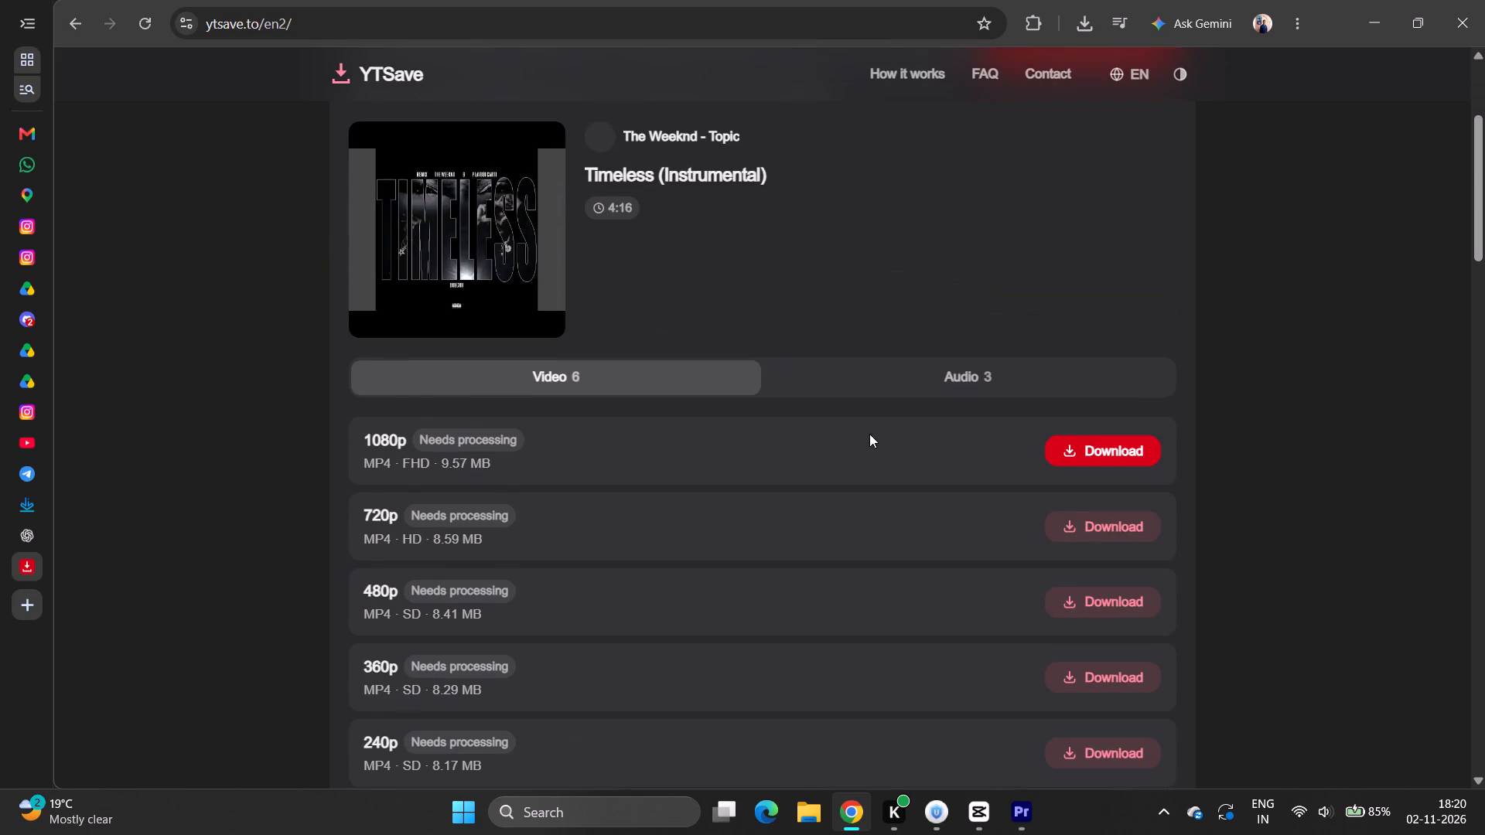
left_click(928, 356)
left_click(930, 367)
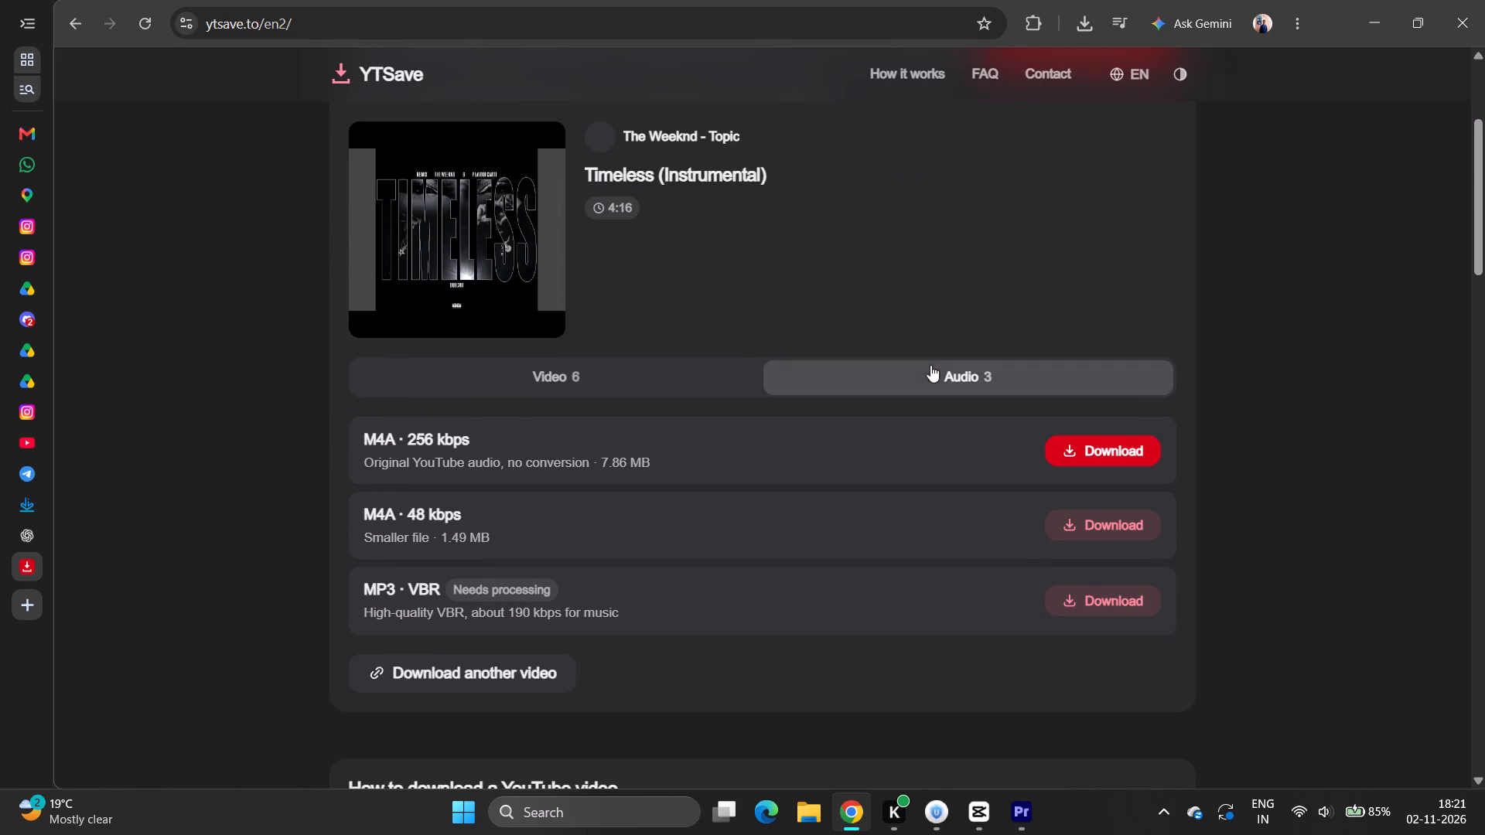
left_click(1118, 455)
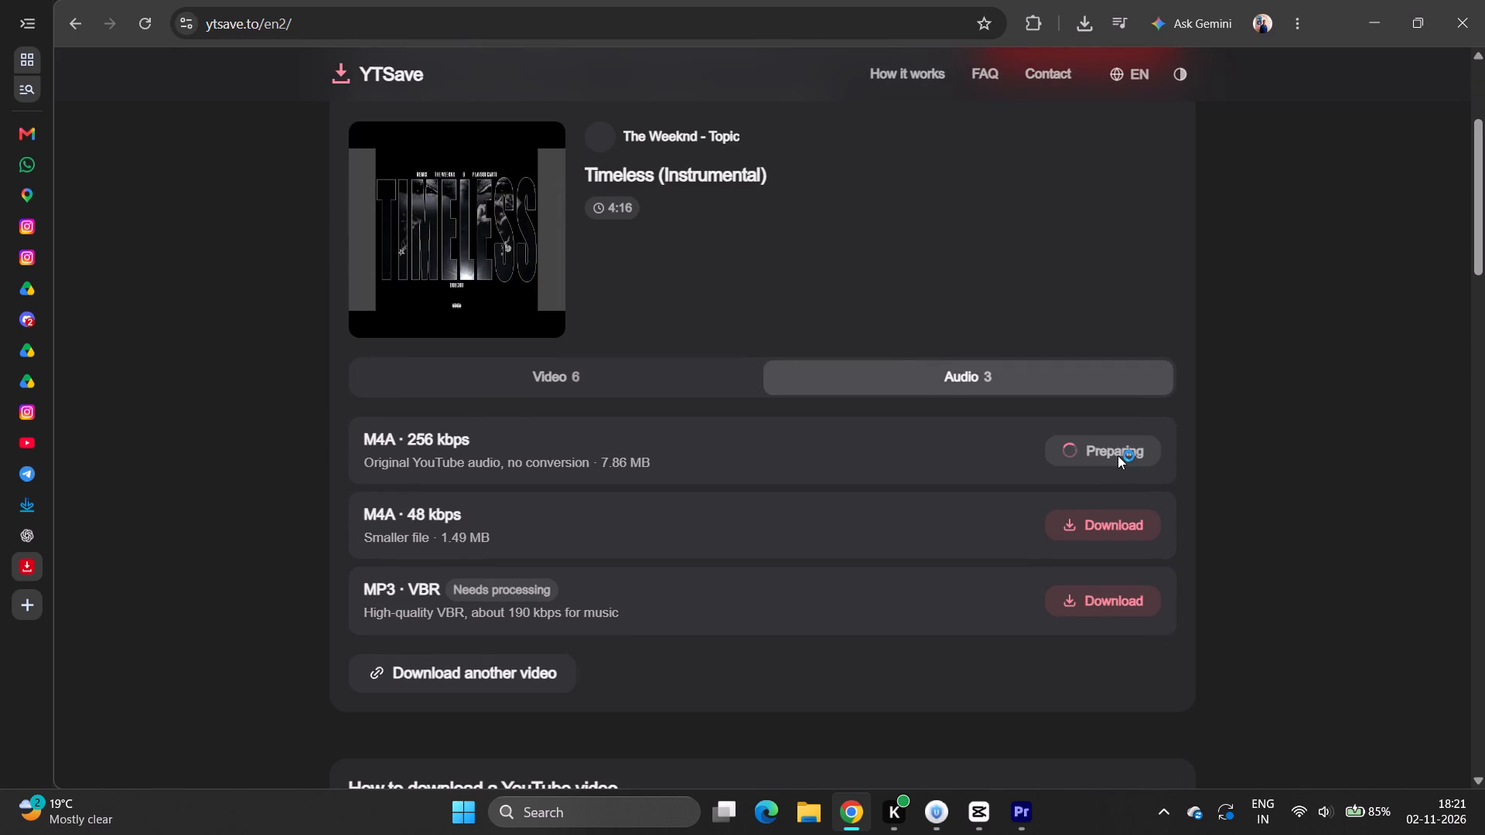
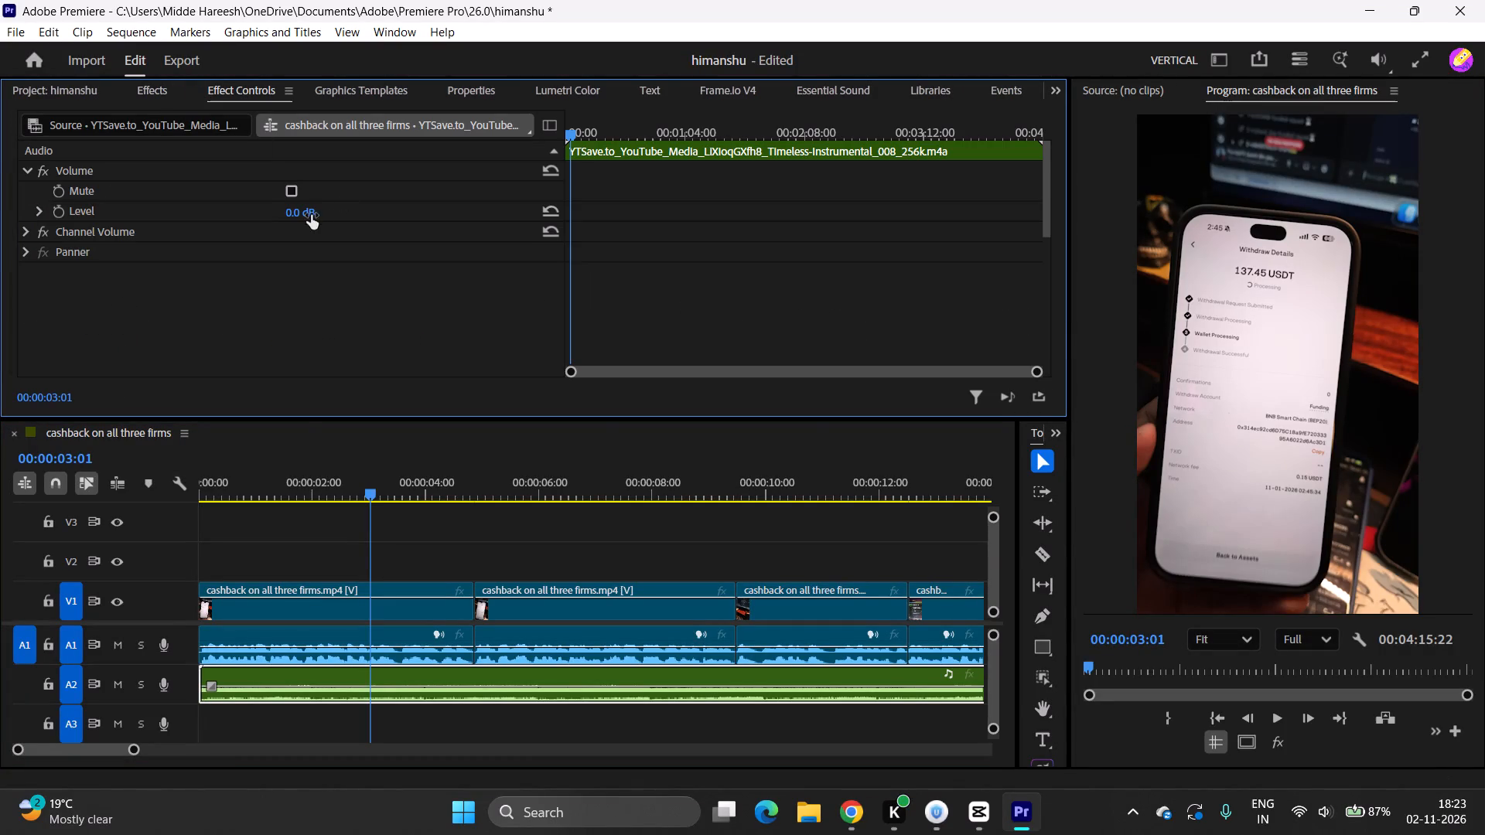
Lower the Timeless instrumental clip's volume level on track A2 to -13.4 dB, playing the sequence from near the start to judge the mix.
left_click_drag(311, 215, 291, 220)
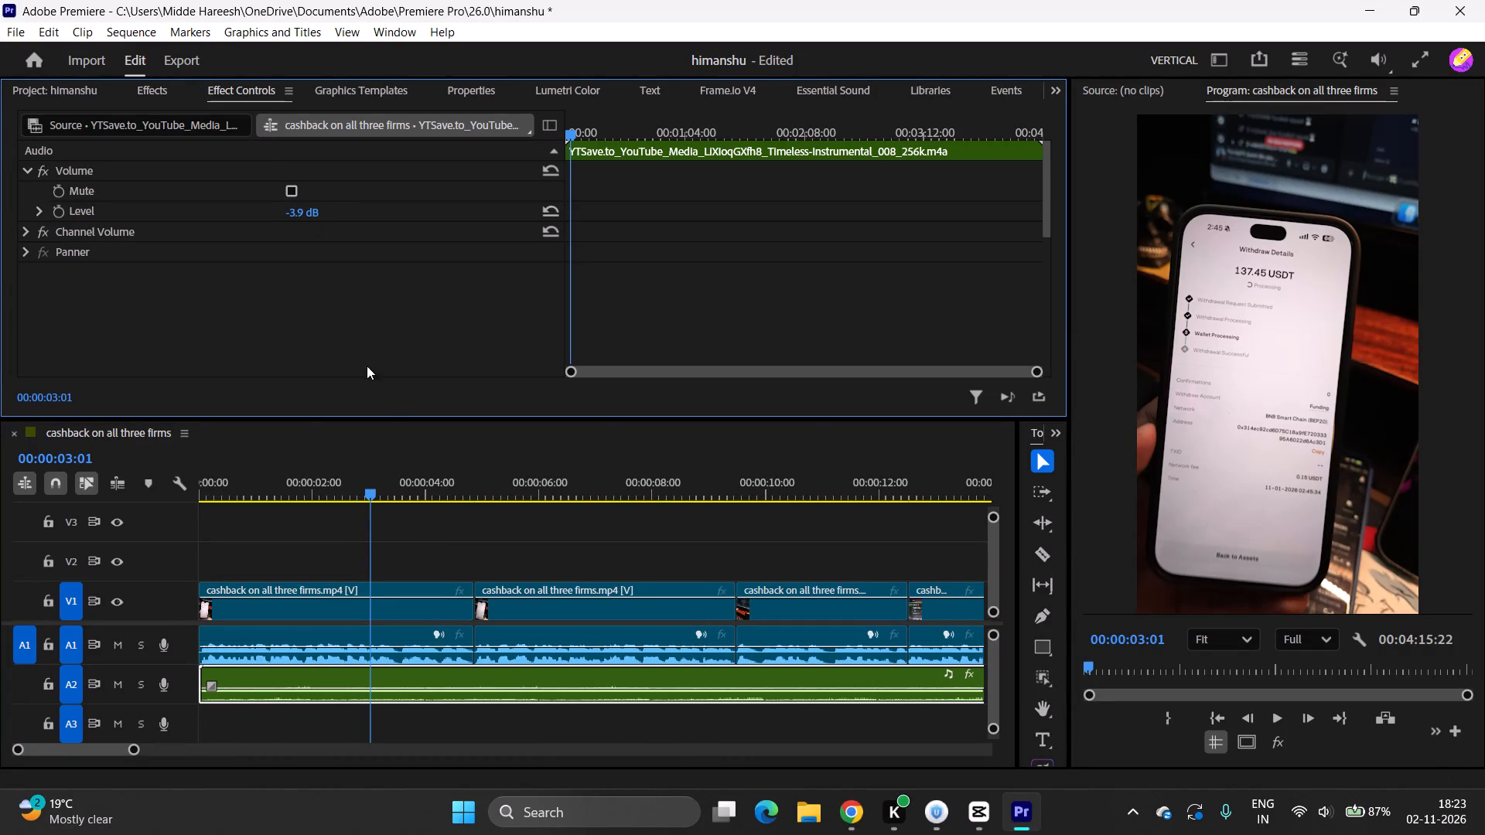
left_click_drag(369, 495, 162, 544)
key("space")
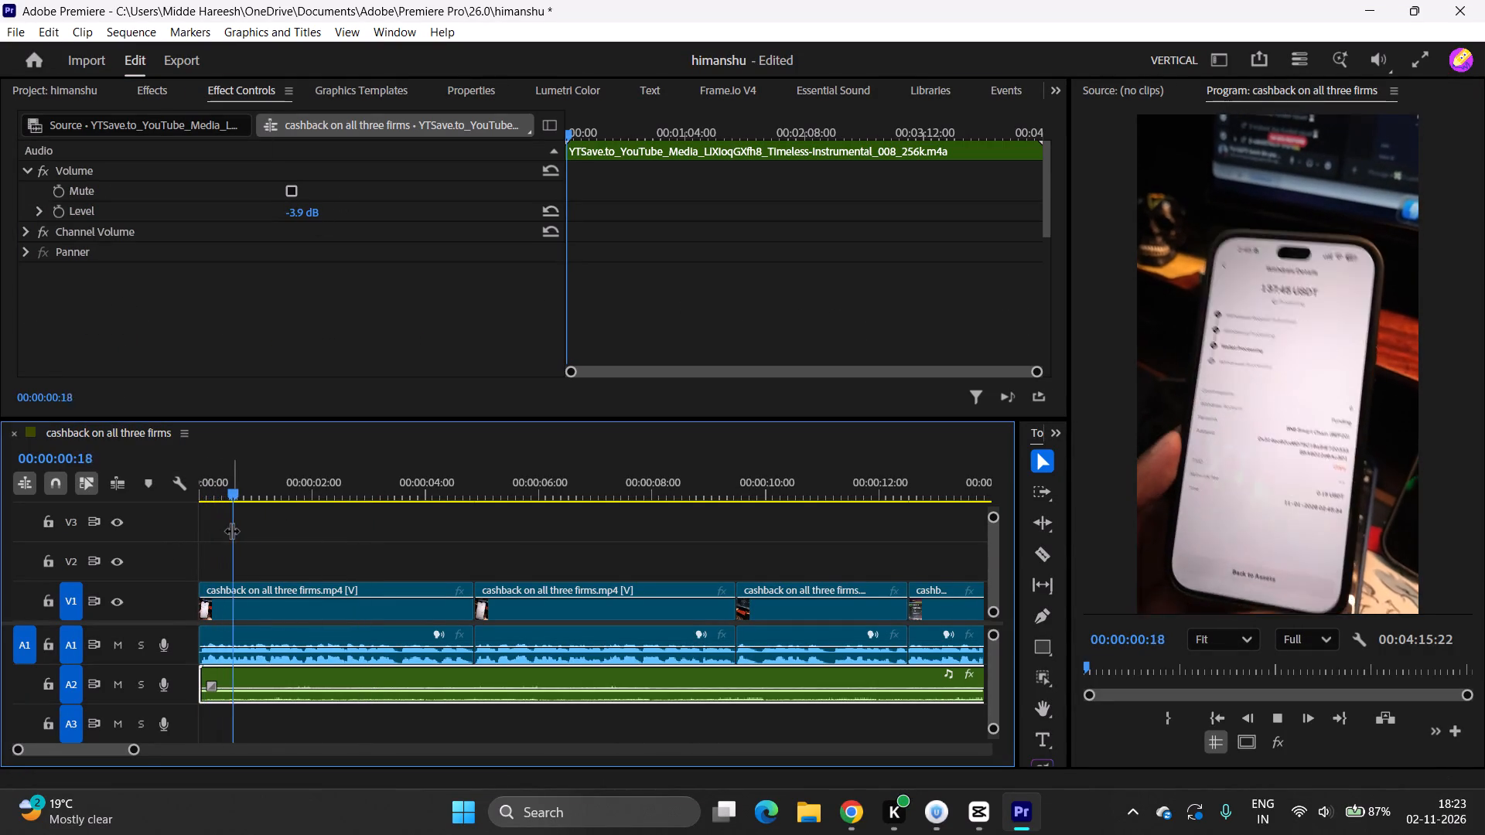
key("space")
left_click_drag(312, 211, 290, 213)
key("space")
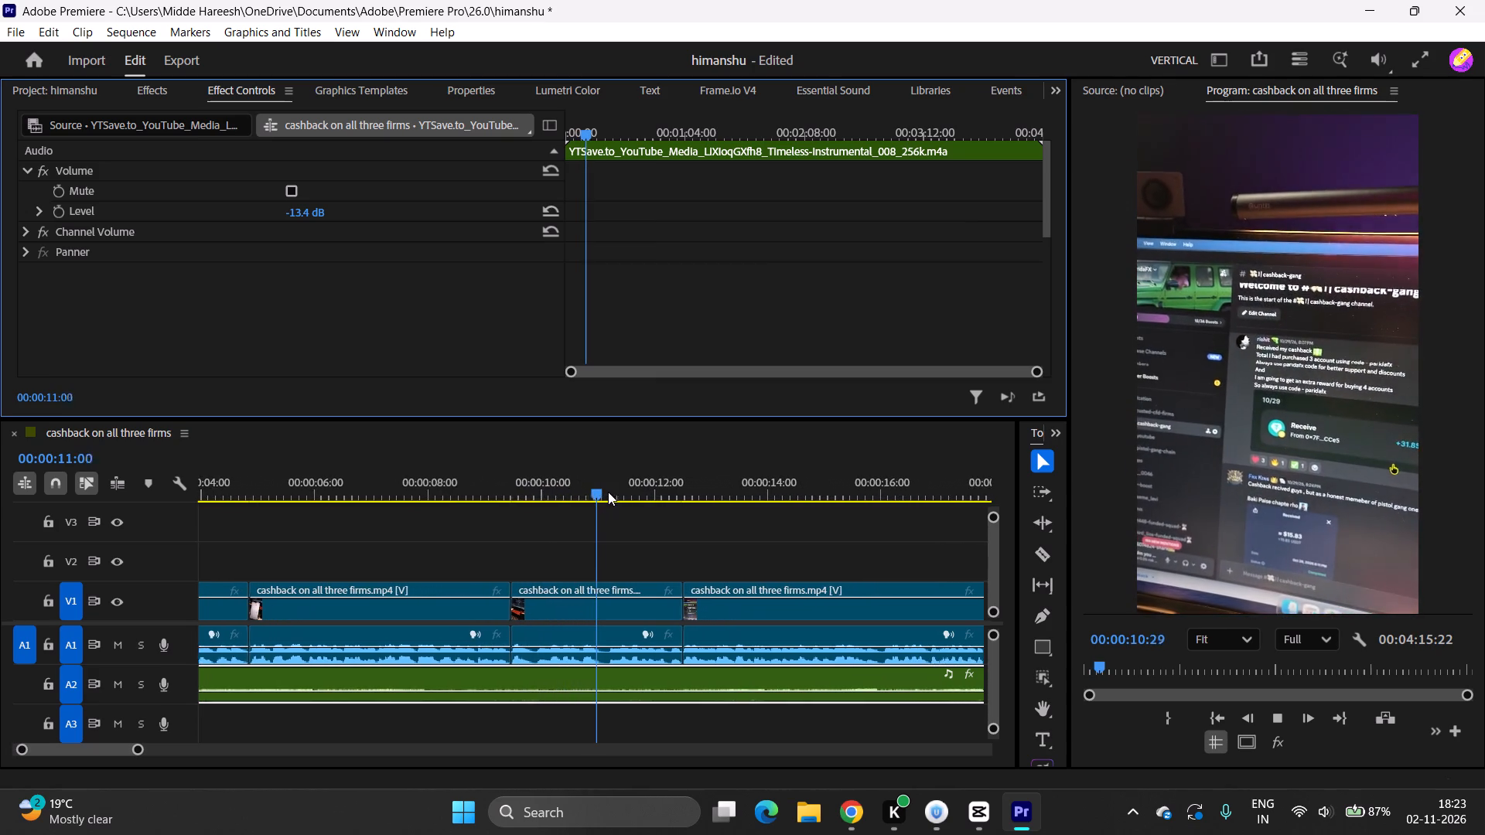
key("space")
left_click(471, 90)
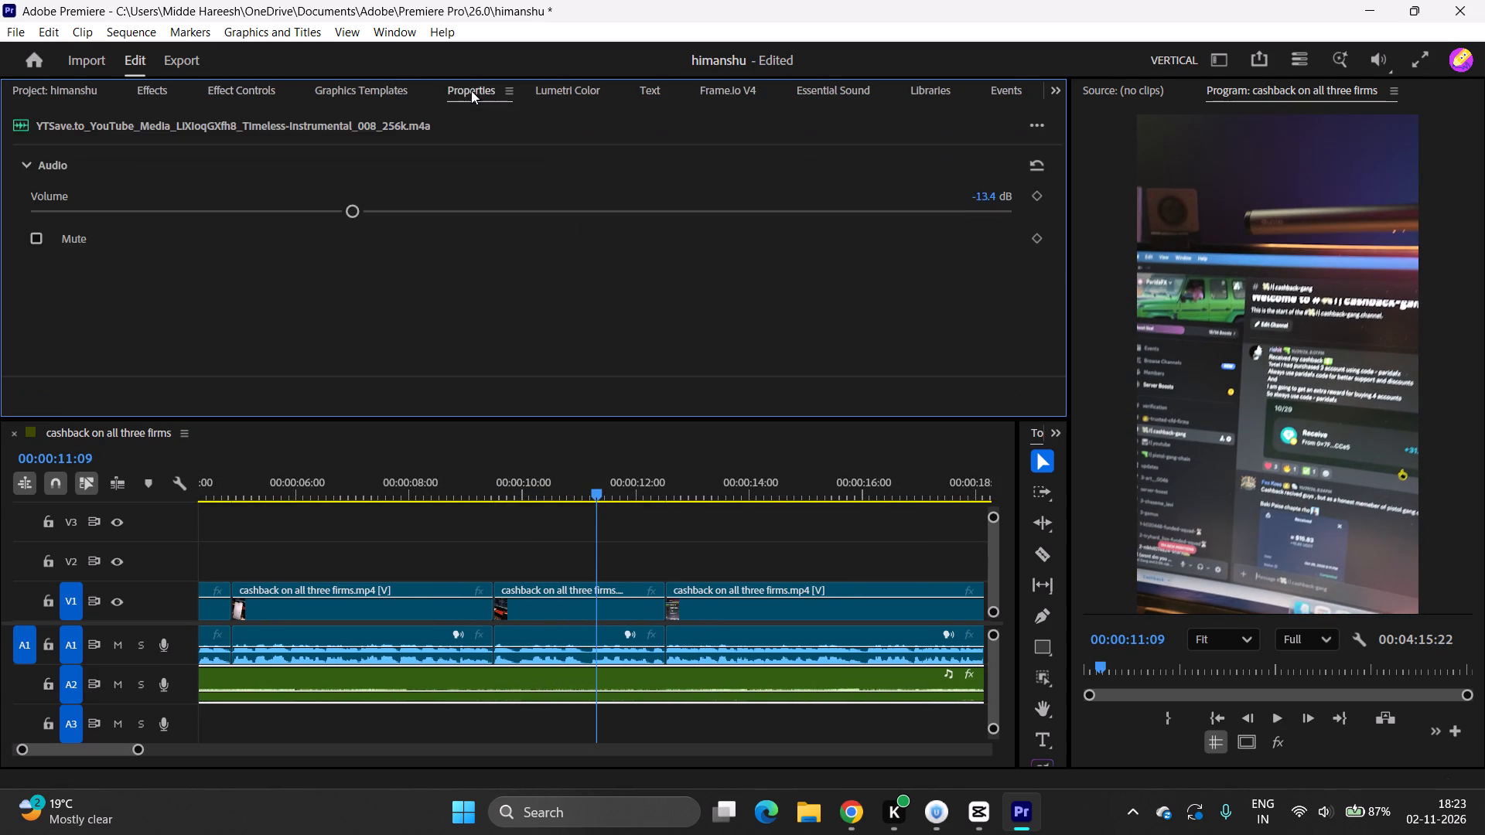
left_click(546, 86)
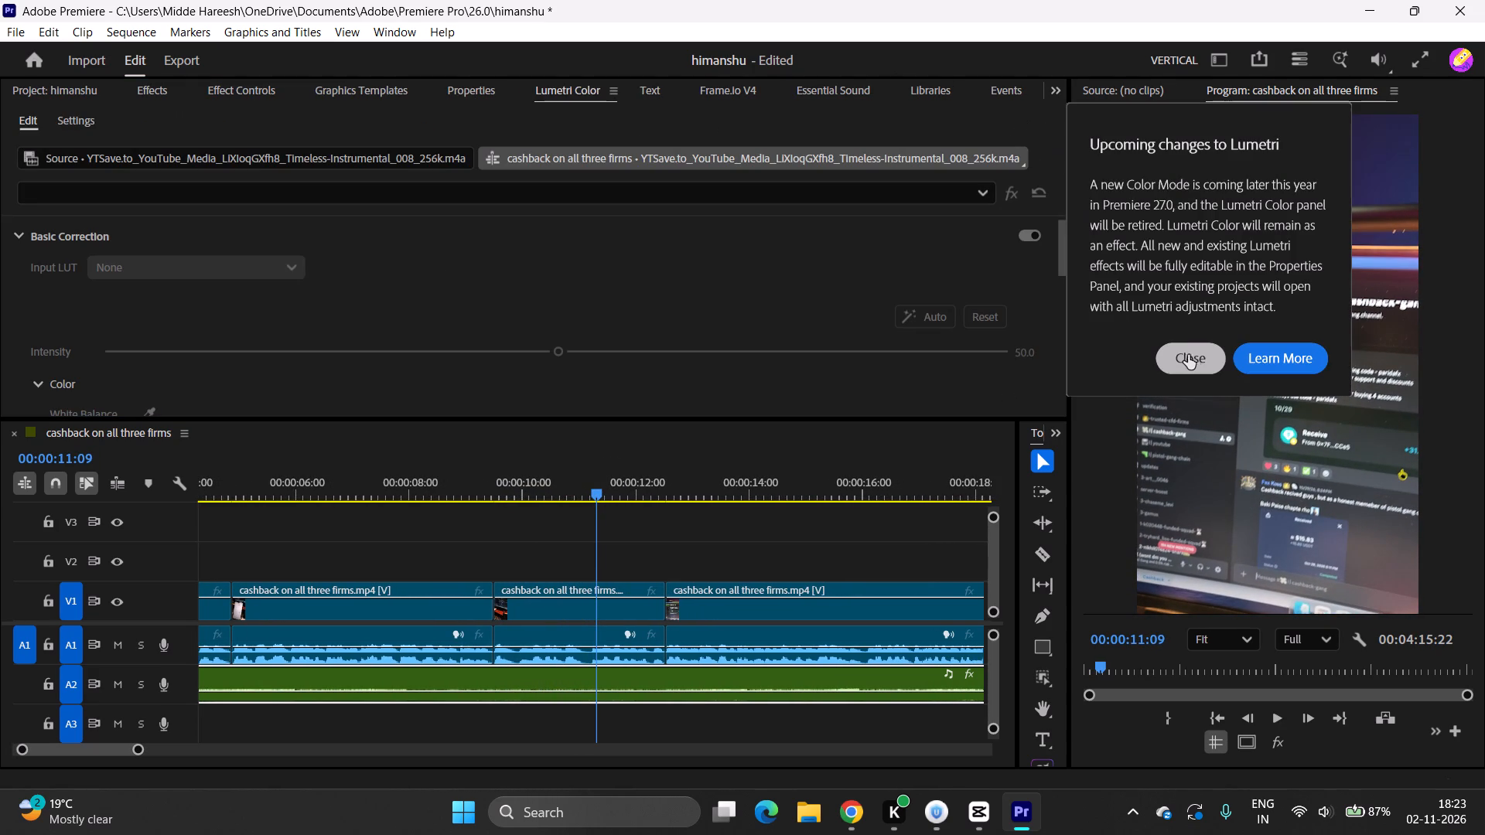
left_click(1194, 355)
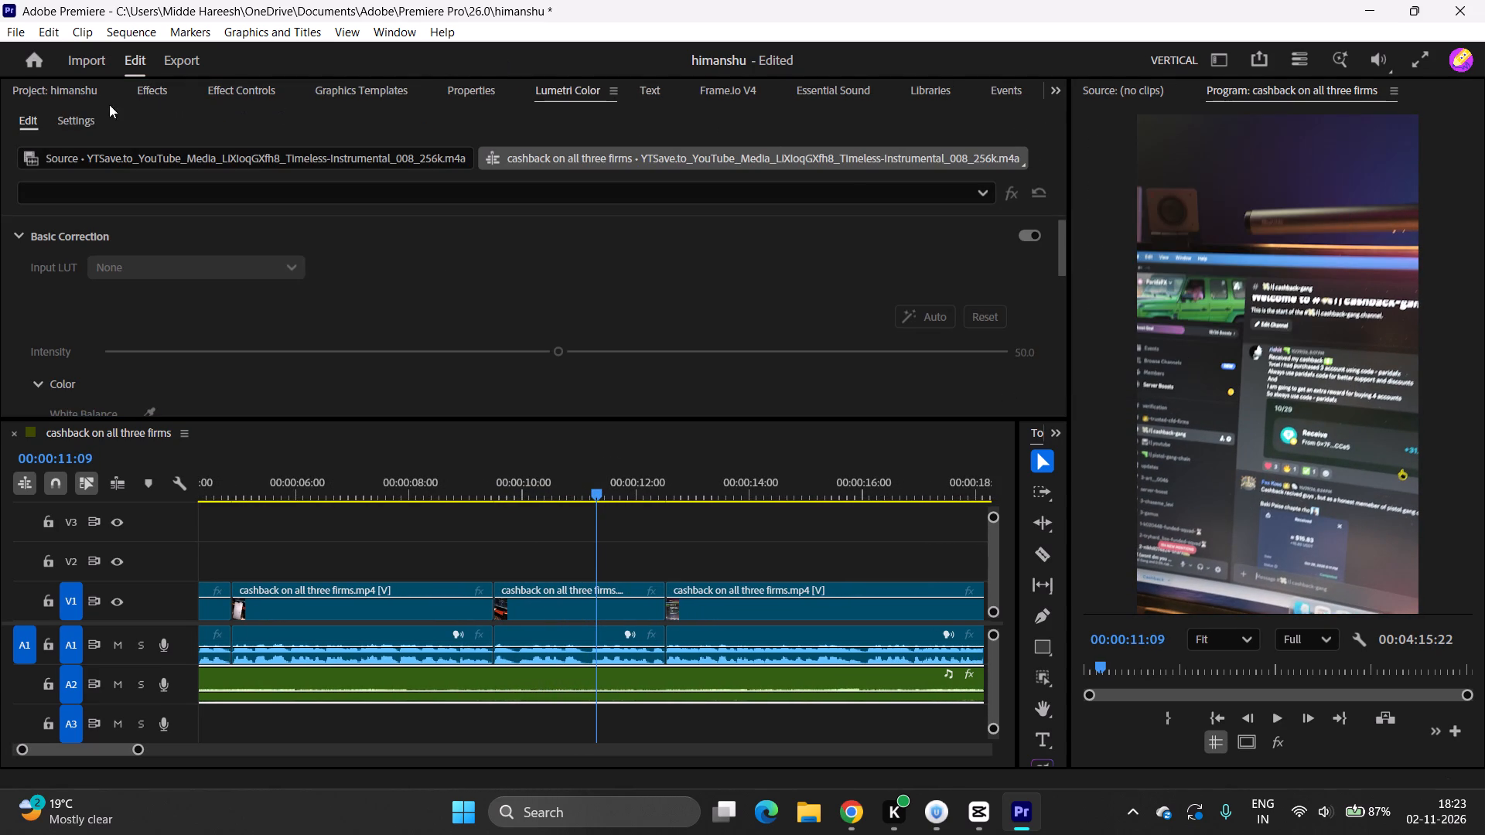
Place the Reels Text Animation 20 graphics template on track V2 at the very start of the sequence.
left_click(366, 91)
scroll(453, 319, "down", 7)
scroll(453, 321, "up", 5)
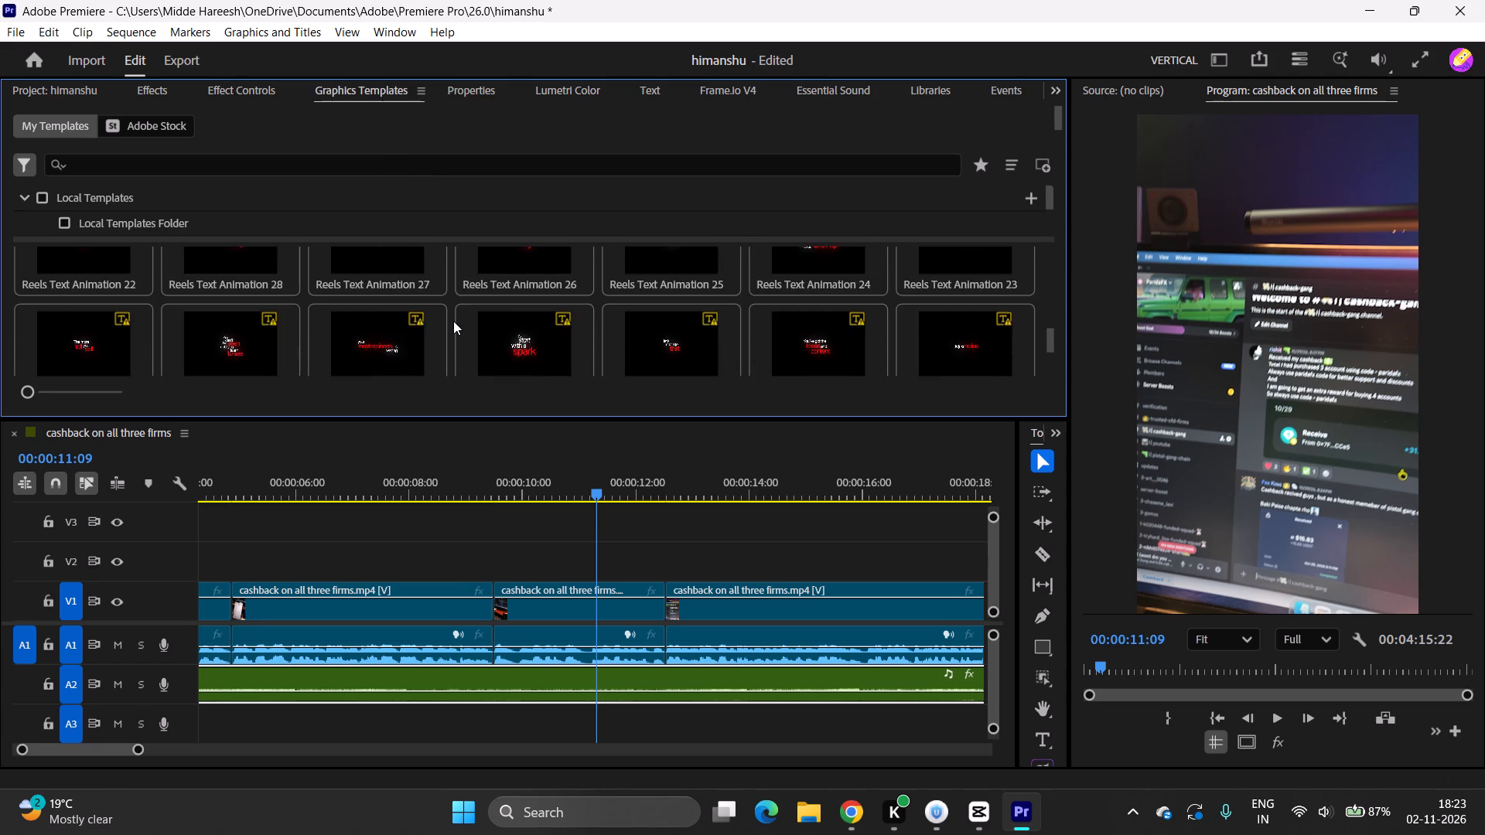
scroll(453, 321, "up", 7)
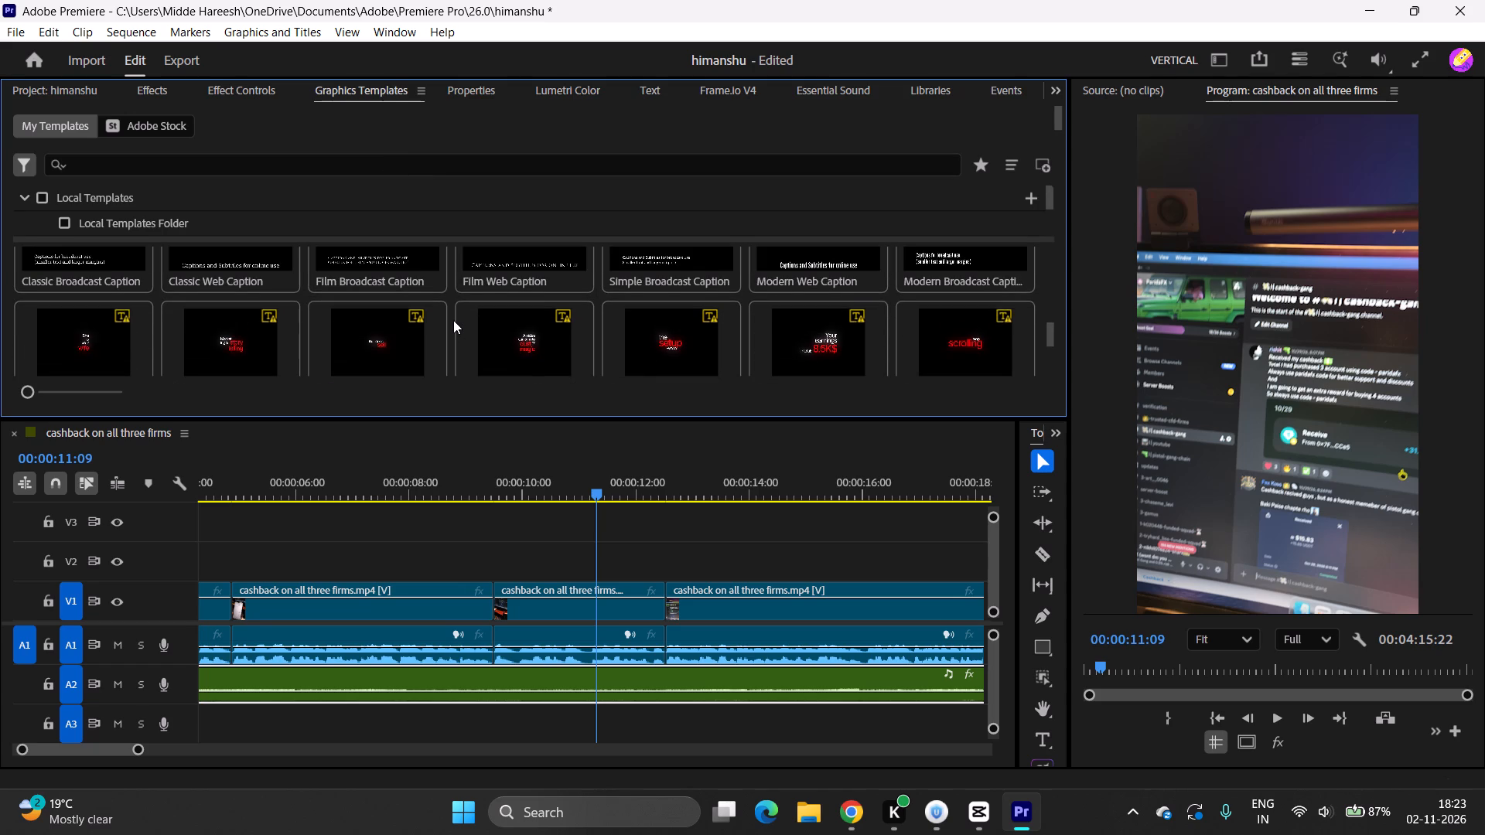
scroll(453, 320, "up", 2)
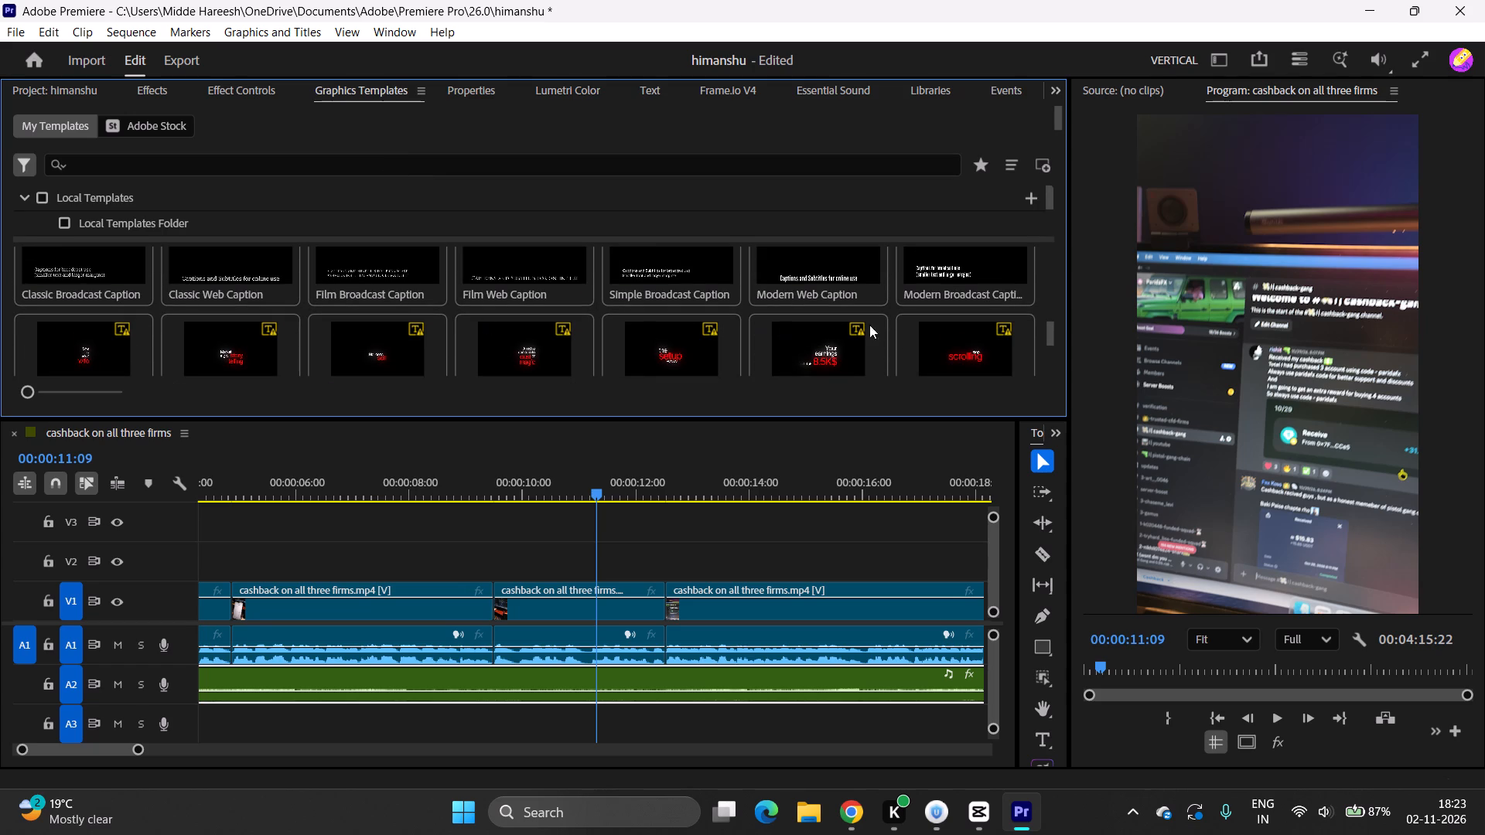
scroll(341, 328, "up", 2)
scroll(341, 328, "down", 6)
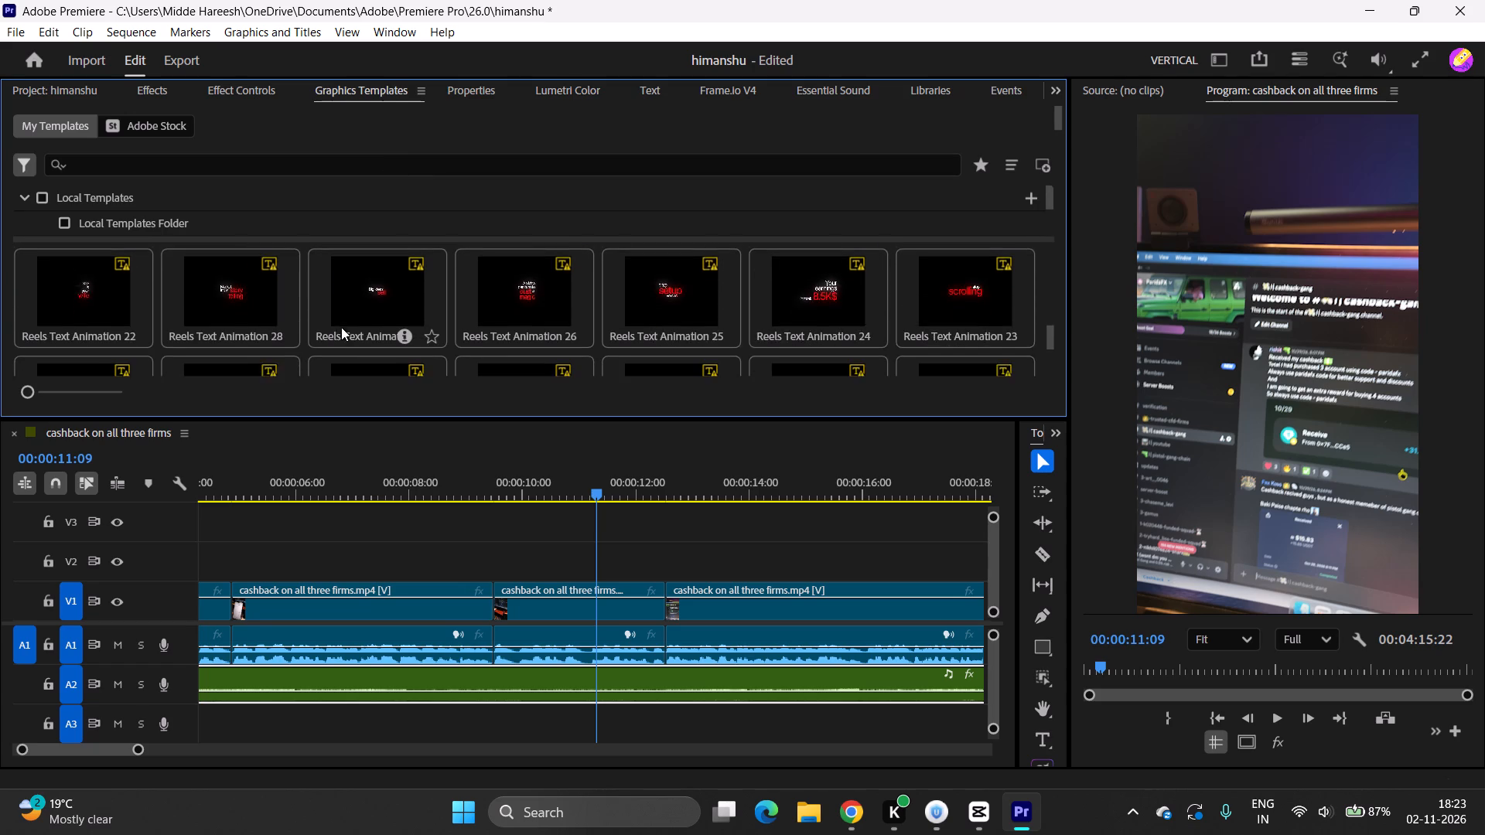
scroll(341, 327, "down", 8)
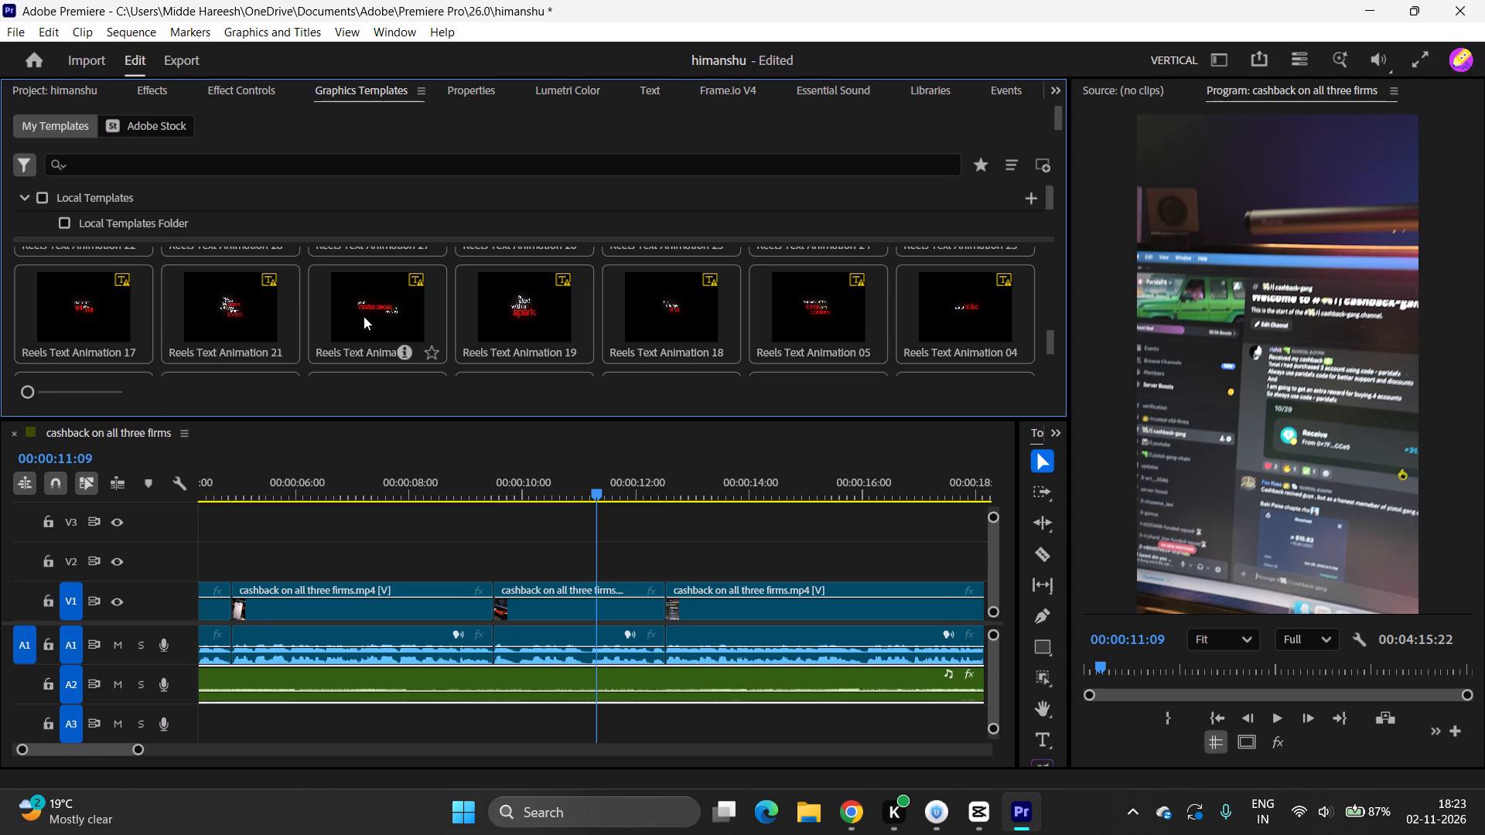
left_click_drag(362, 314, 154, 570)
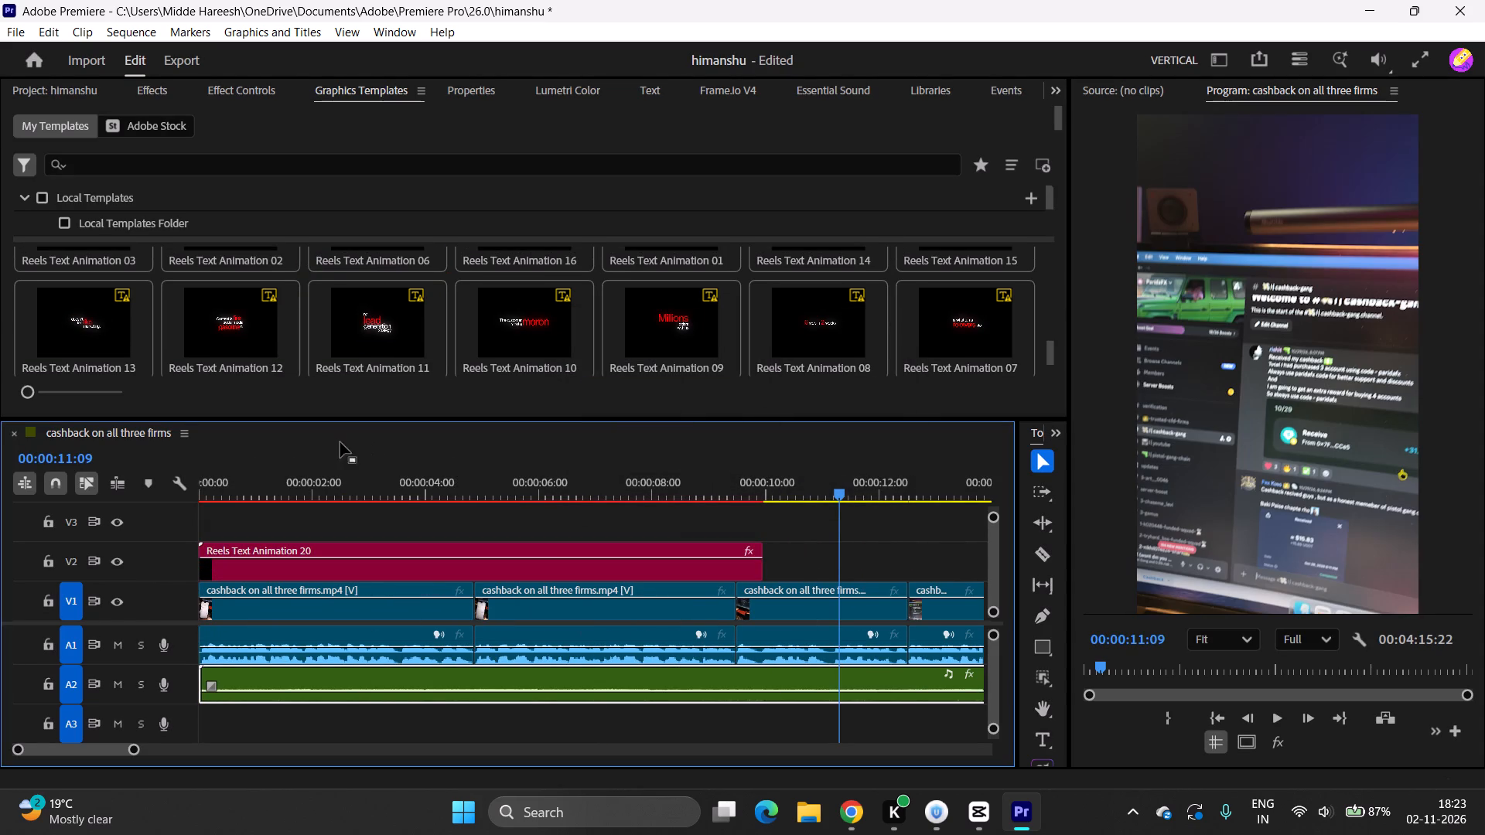
Play the opening second of the sequence from the start to preview the text animation over the phone footage.
left_click_drag(361, 487, 217, 516)
key("space")
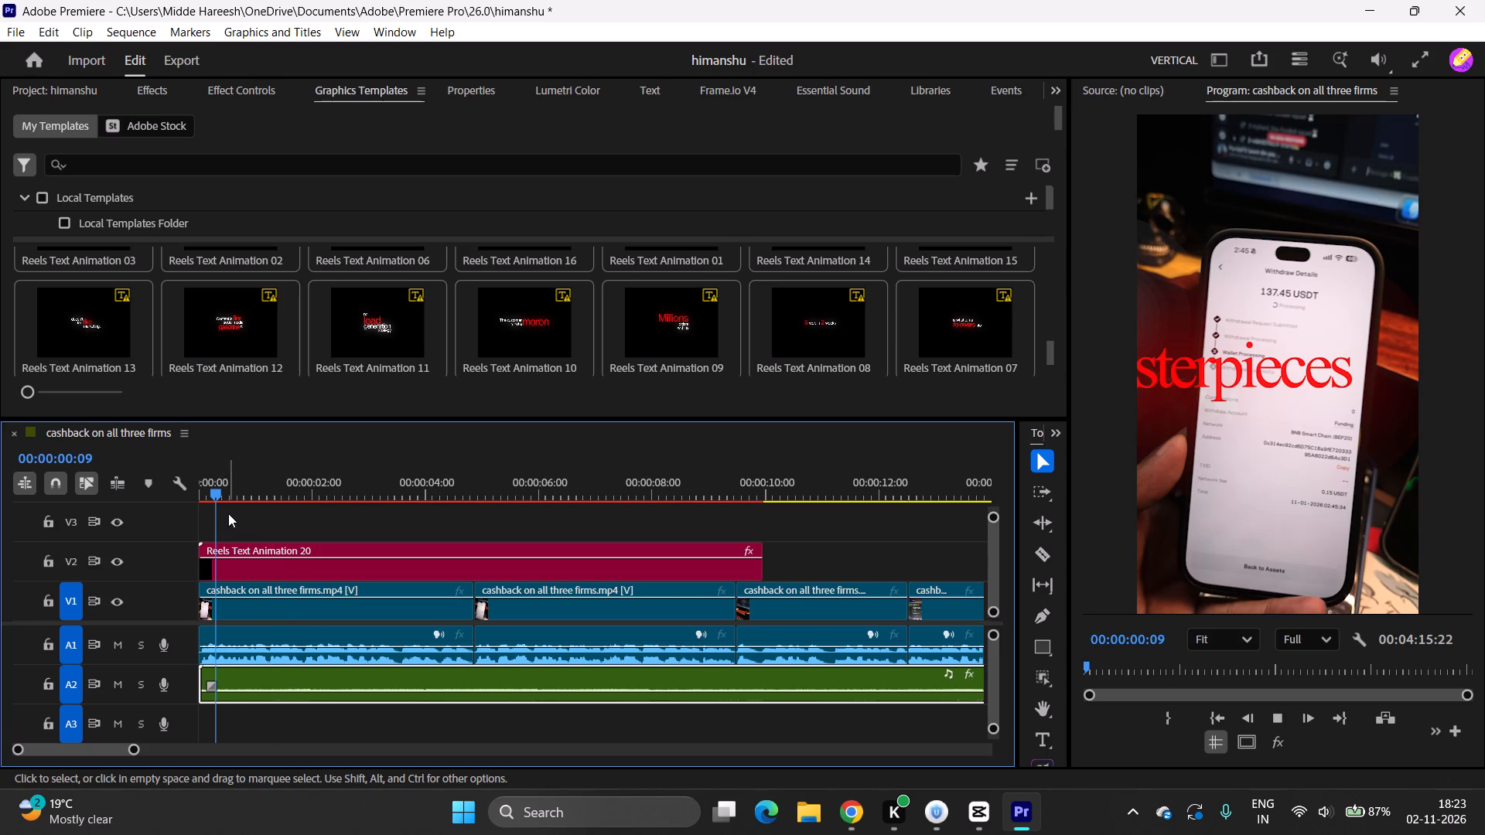
left_click_drag(221, 486, 179, 496)
key("space")
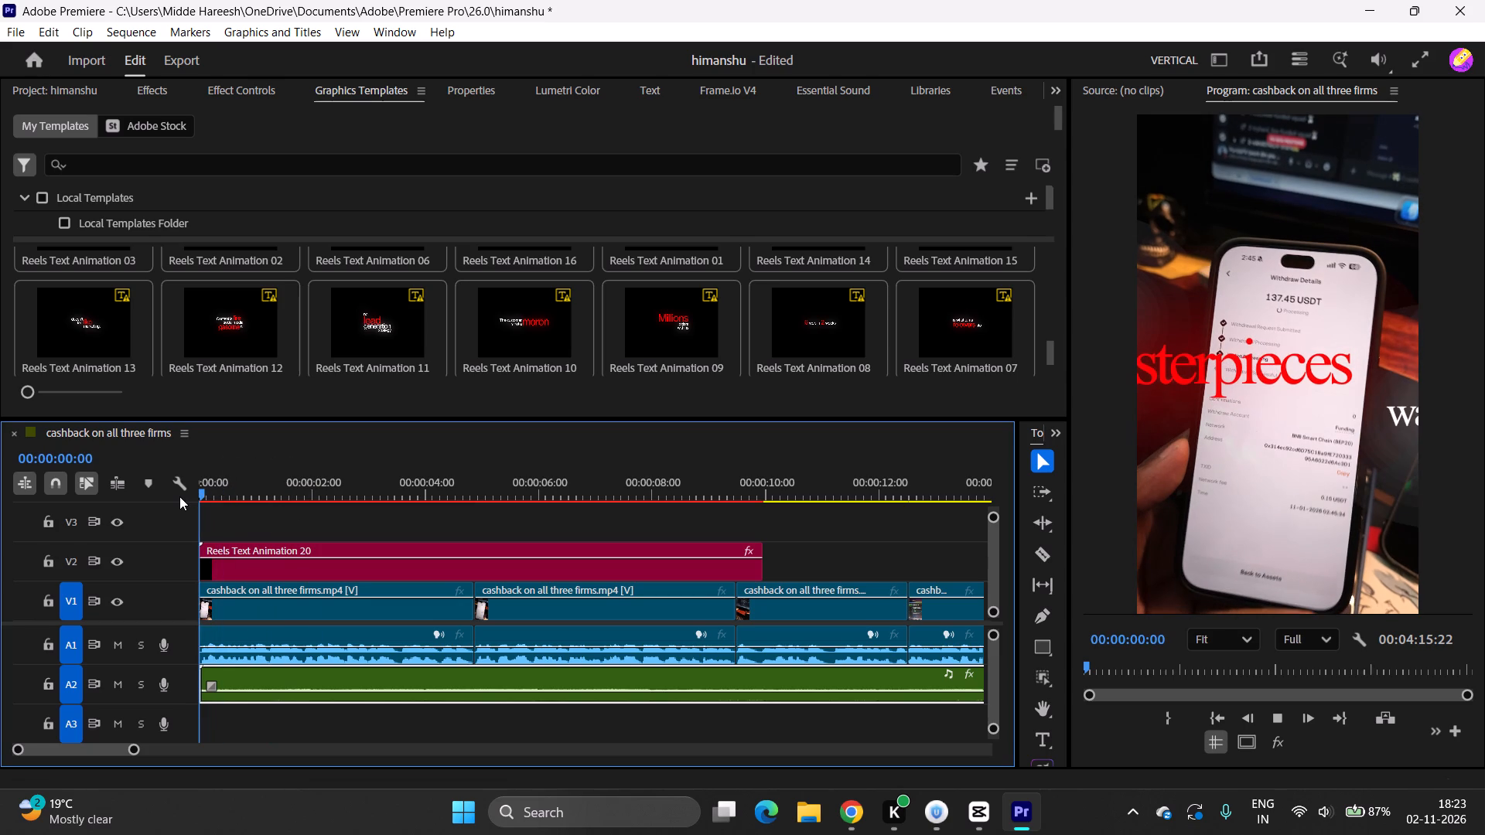
key("space")
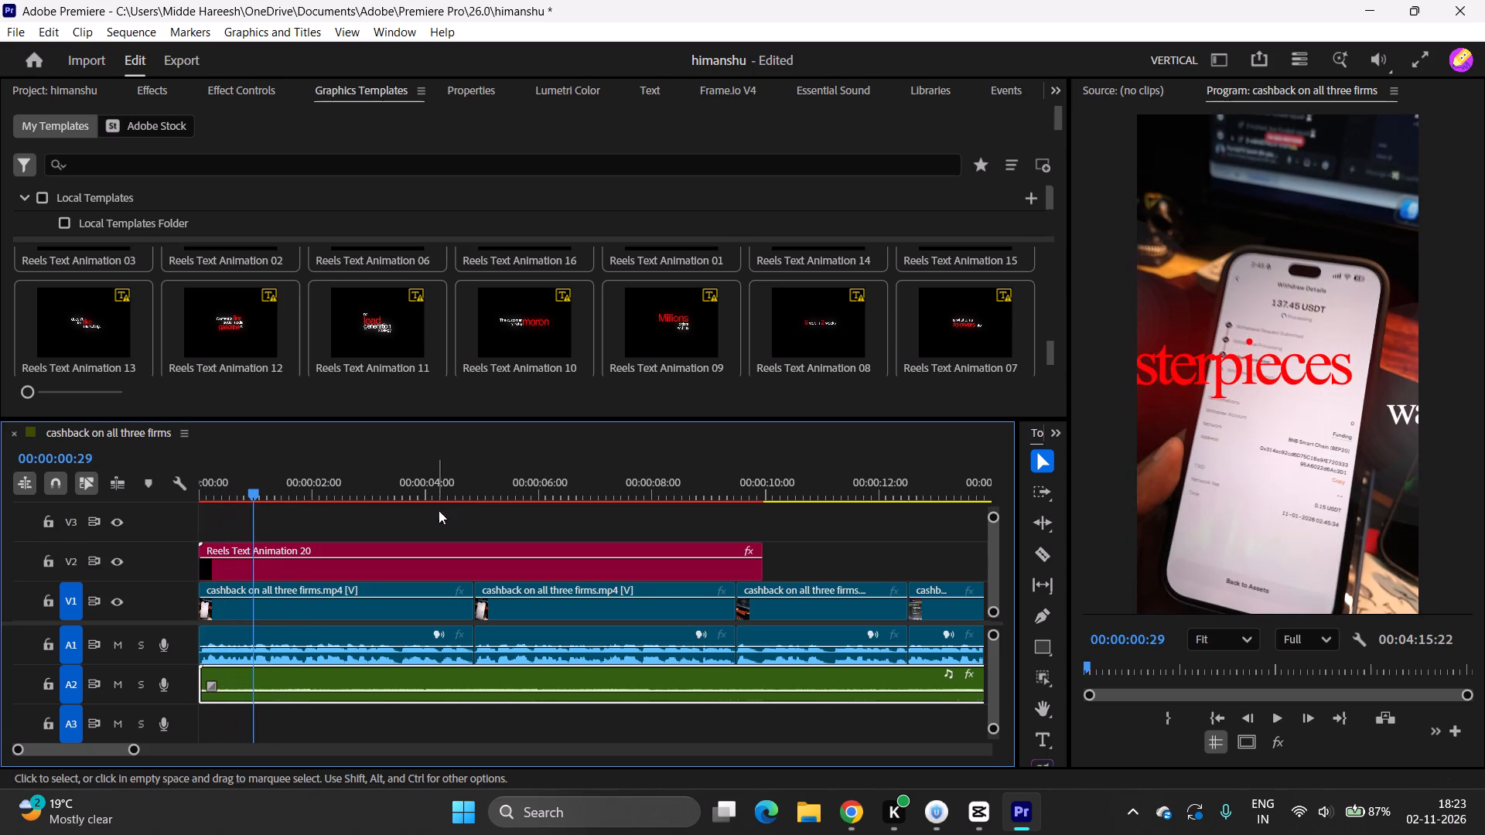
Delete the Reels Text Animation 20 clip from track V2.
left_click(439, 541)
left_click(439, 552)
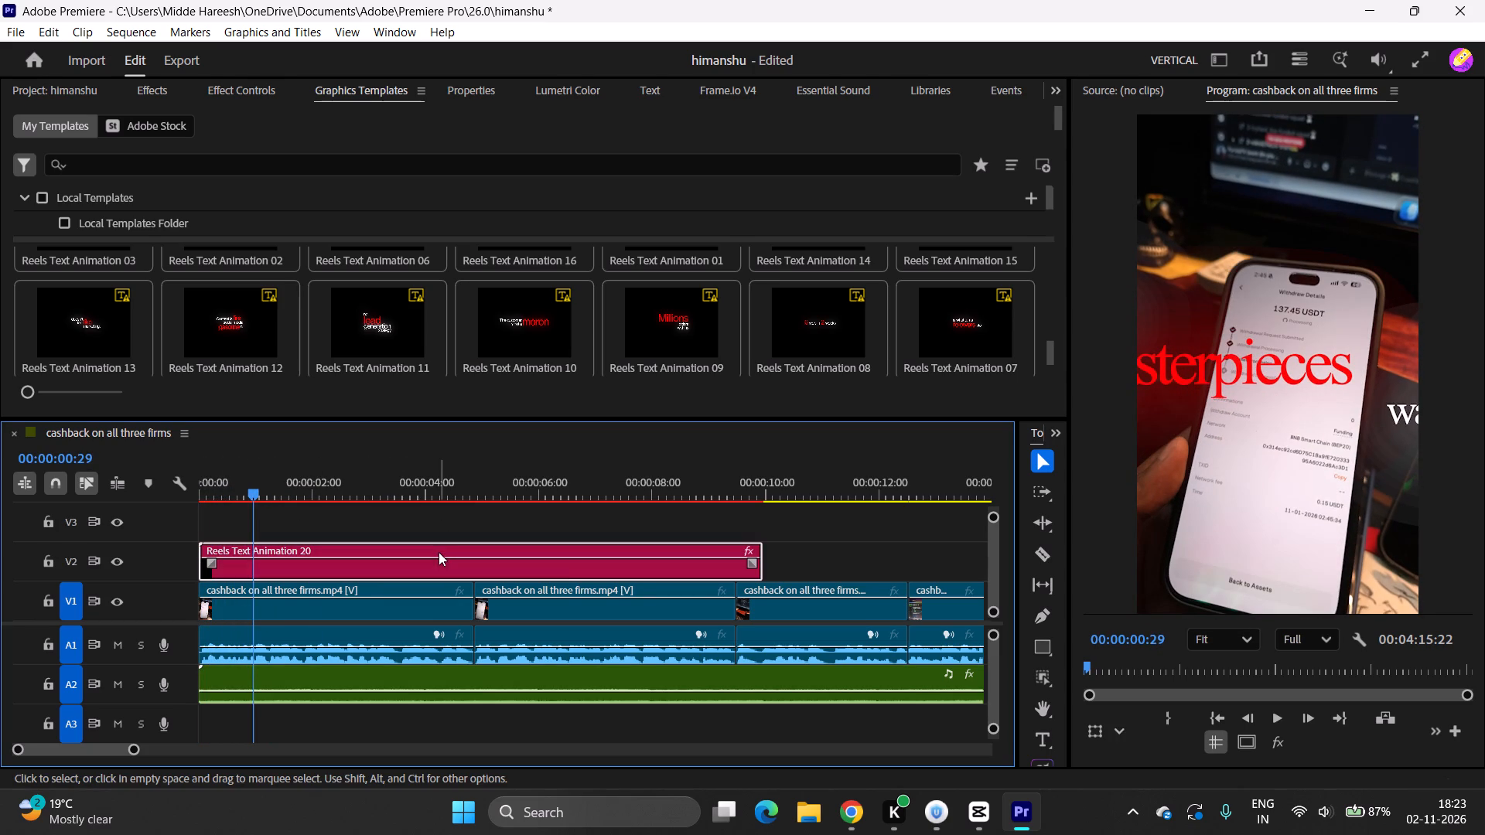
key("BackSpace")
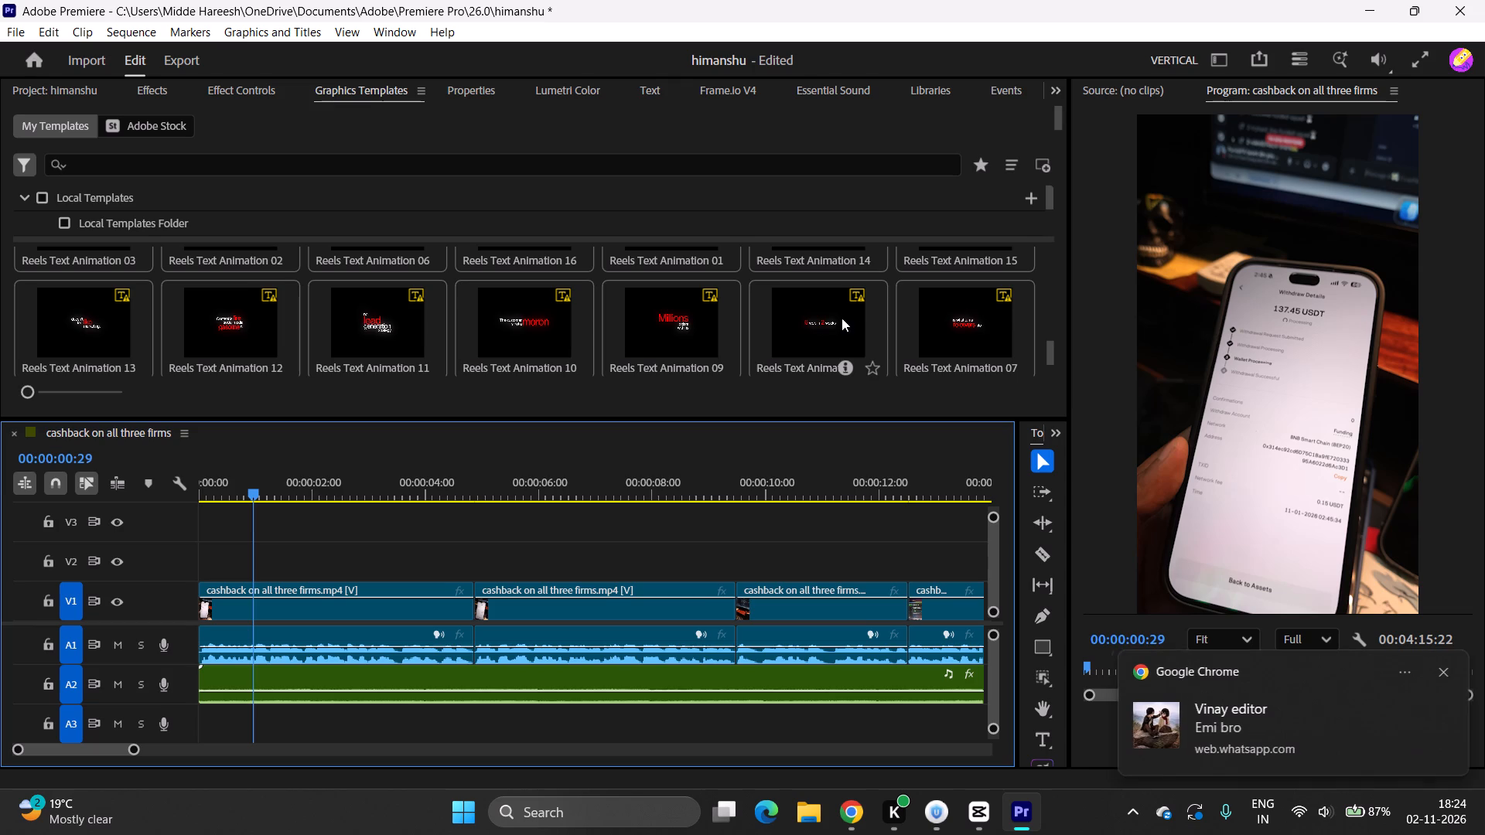
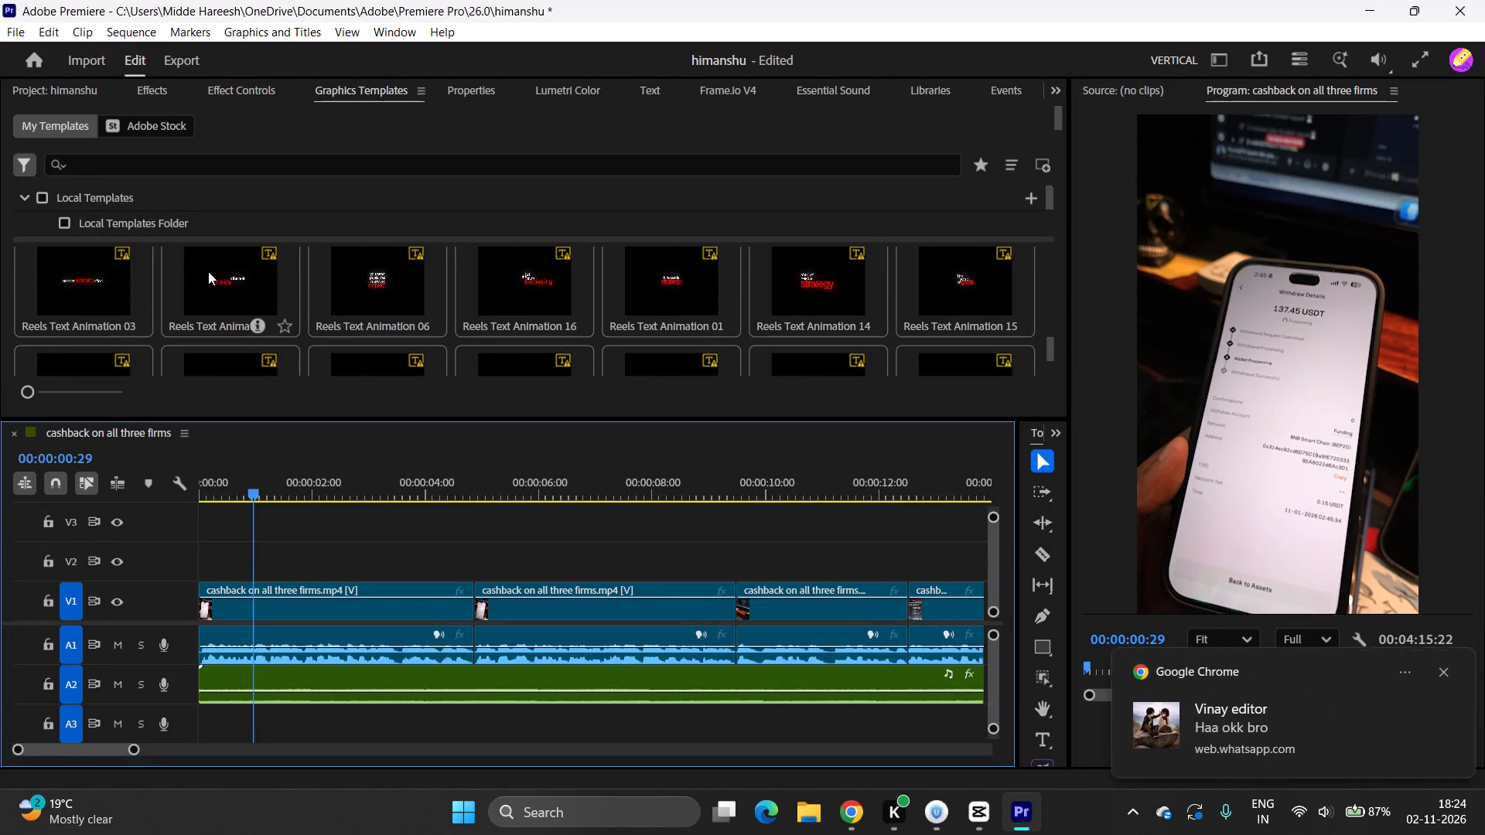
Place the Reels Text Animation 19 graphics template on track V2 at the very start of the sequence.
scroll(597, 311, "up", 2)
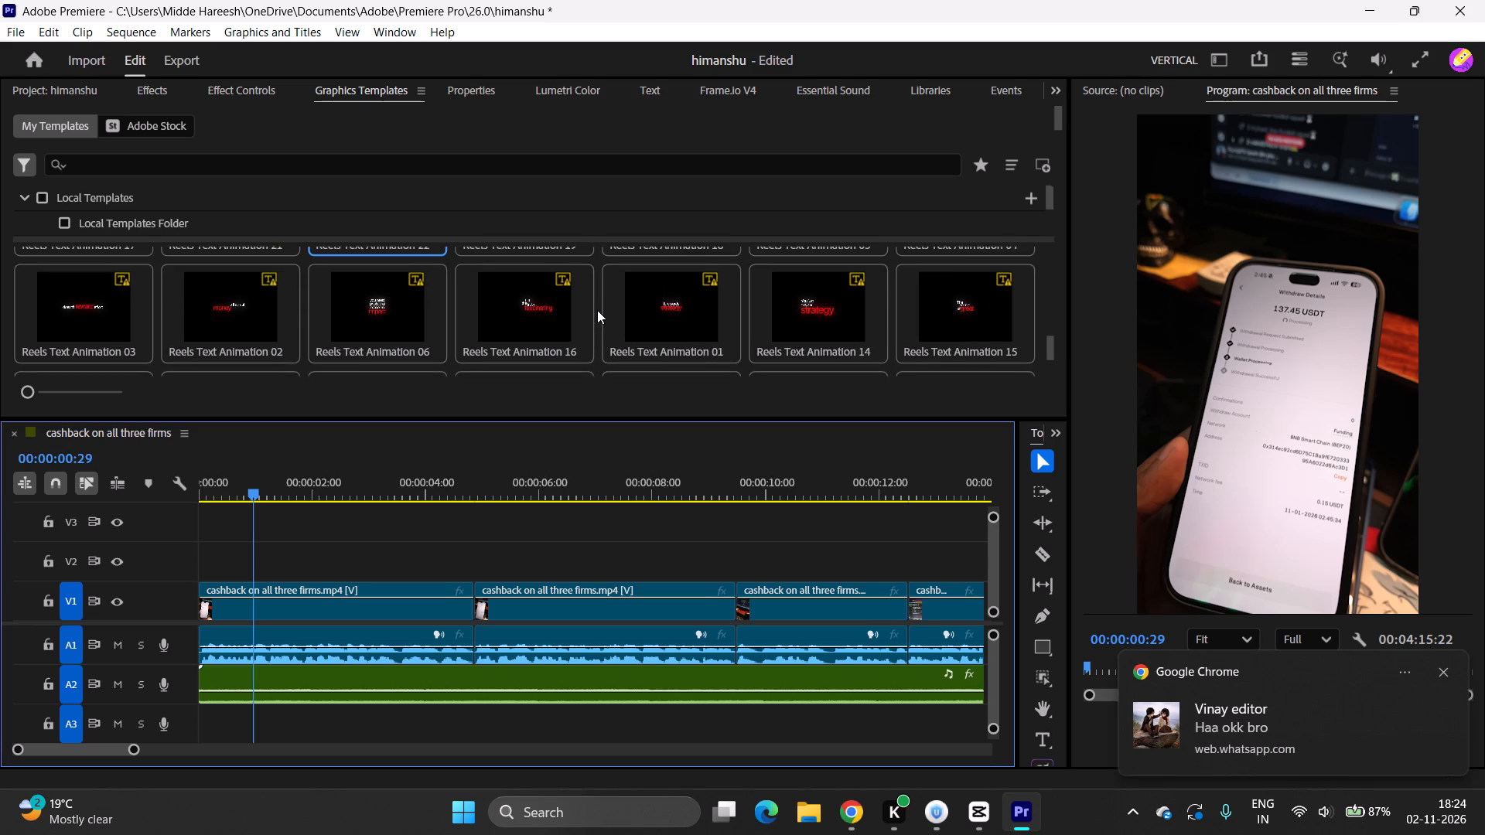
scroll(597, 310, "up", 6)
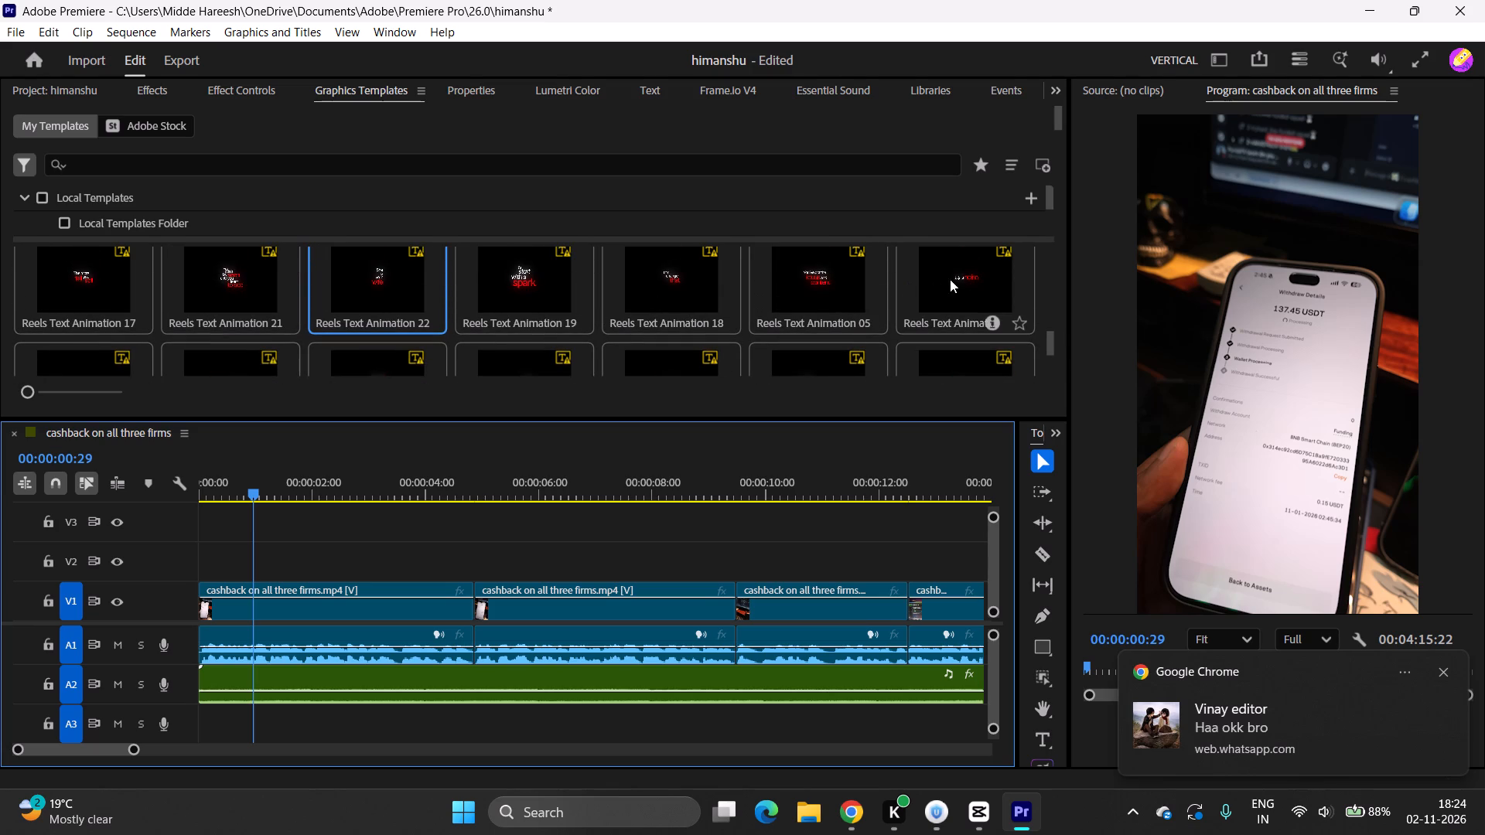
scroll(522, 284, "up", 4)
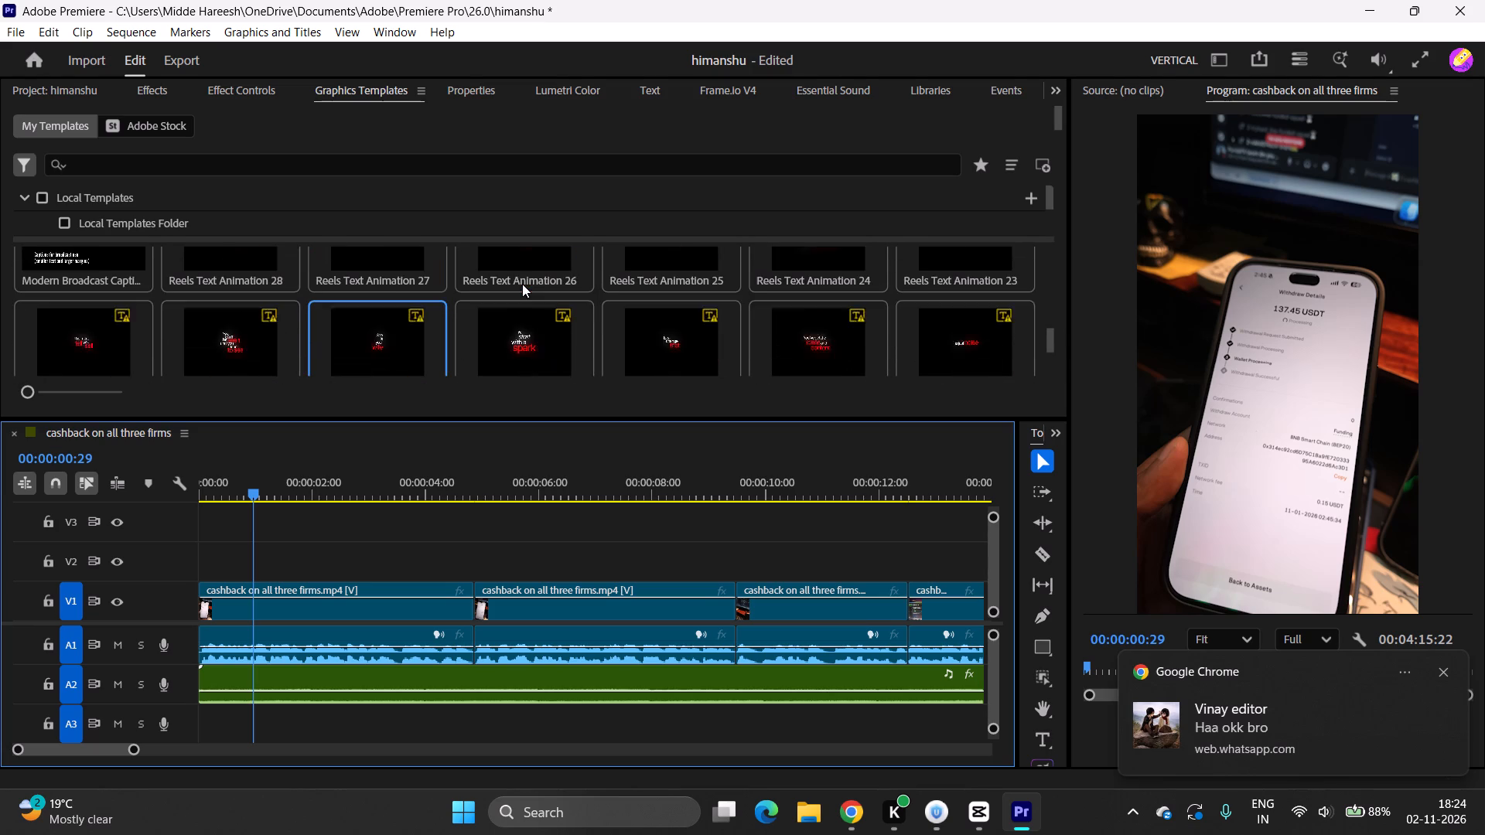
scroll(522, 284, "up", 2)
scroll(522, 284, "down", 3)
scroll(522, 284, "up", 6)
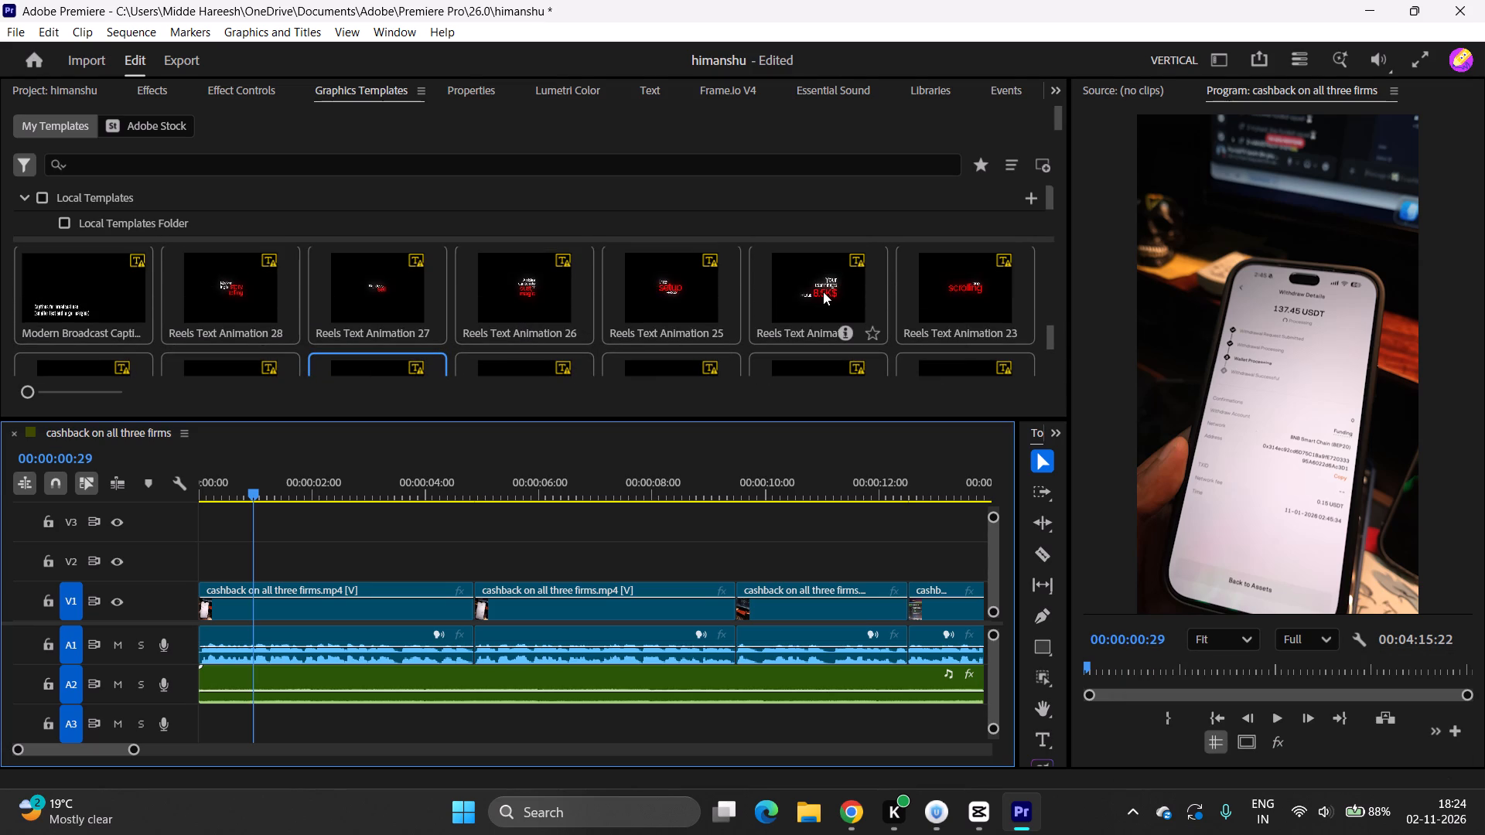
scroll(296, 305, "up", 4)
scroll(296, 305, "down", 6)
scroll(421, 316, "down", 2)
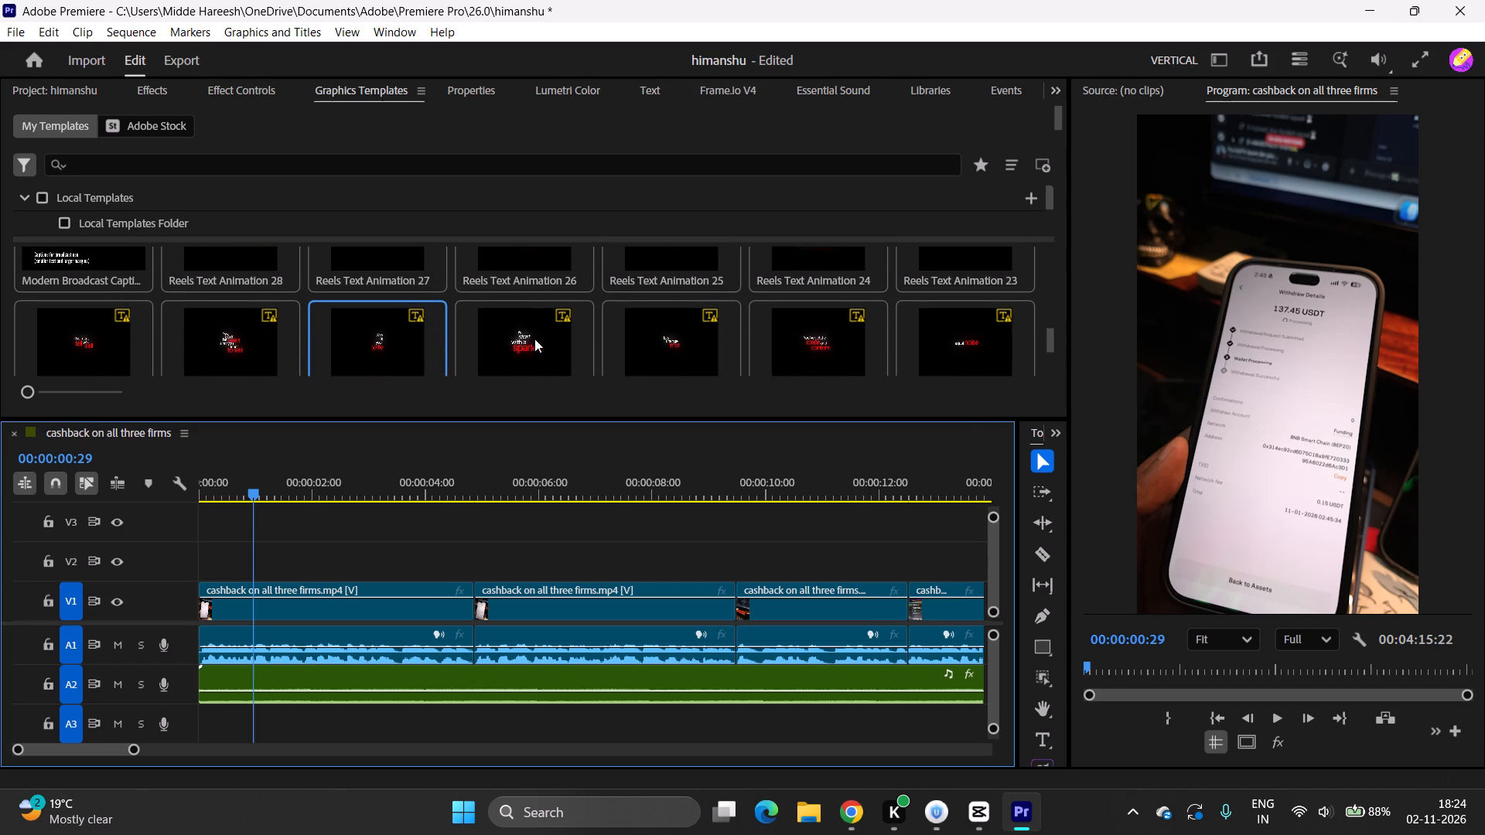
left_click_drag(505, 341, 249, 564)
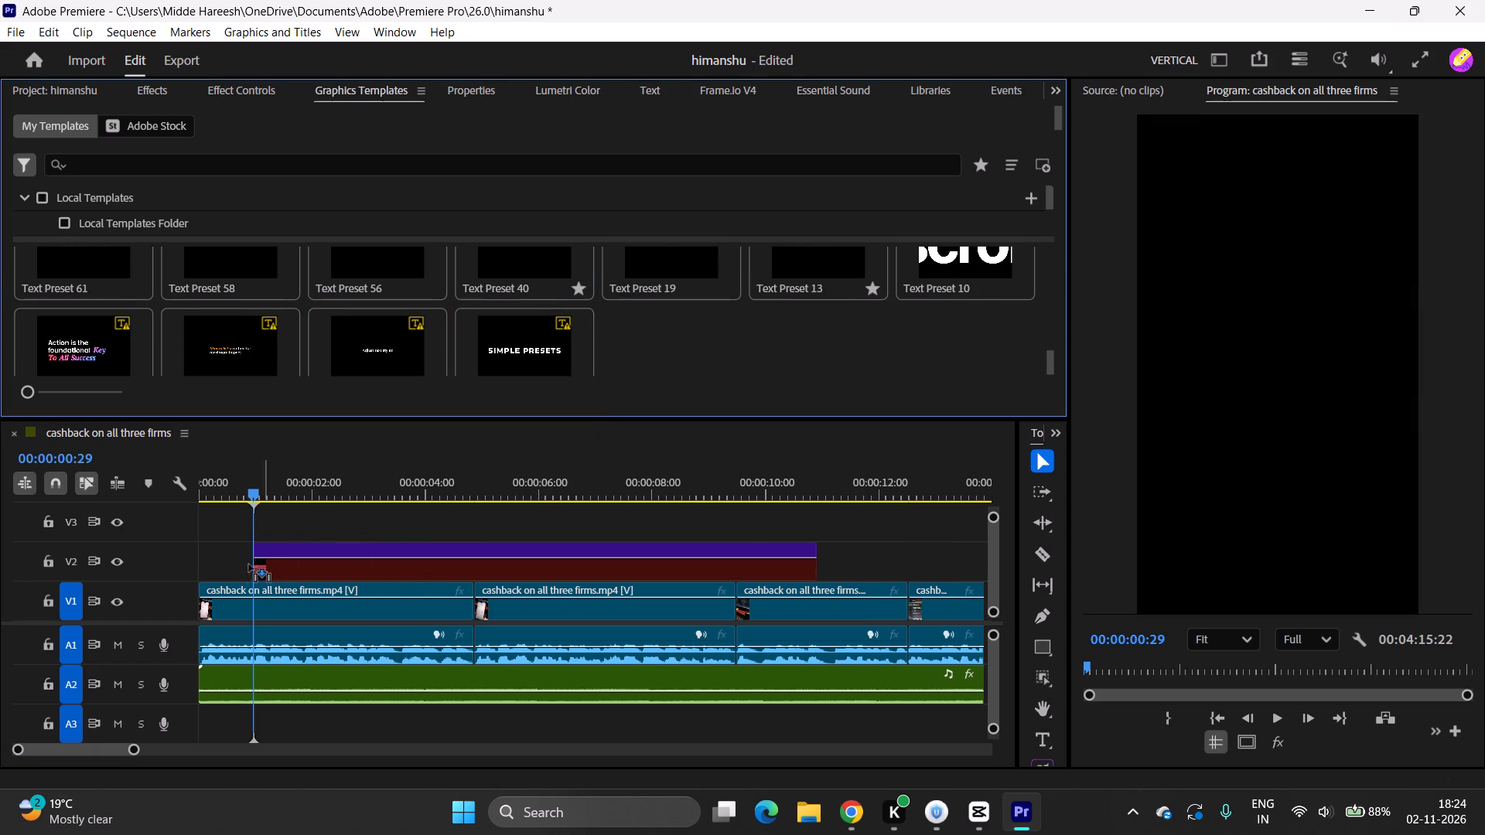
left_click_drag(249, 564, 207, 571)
Play the opening second of the sequence from the start to preview the Reels Text Animation 19 text over the phone footage.
left_click_drag(251, 489, 193, 498)
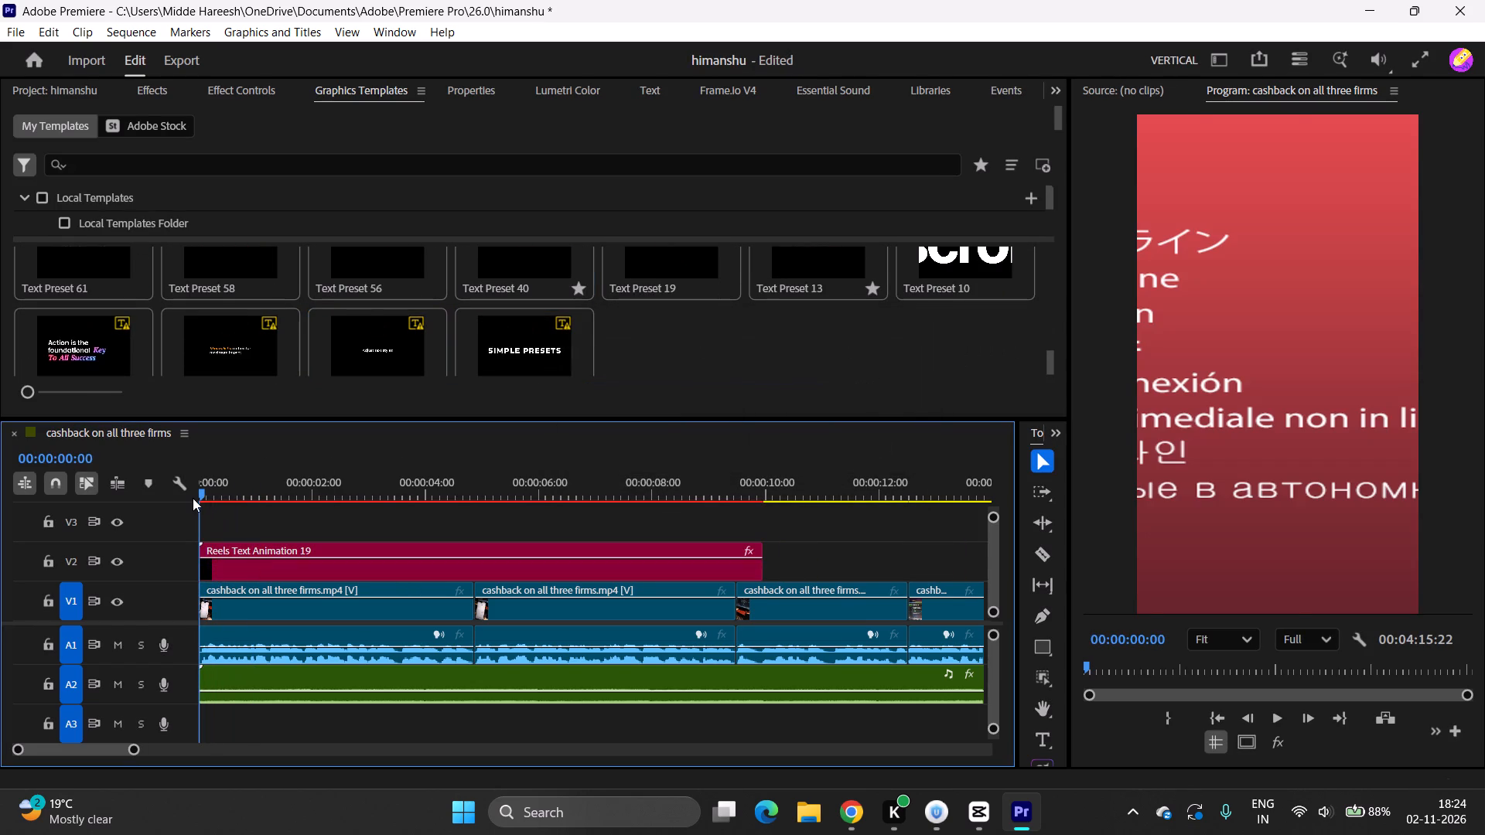
left_click_drag(193, 498, 192, 498)
key("space")
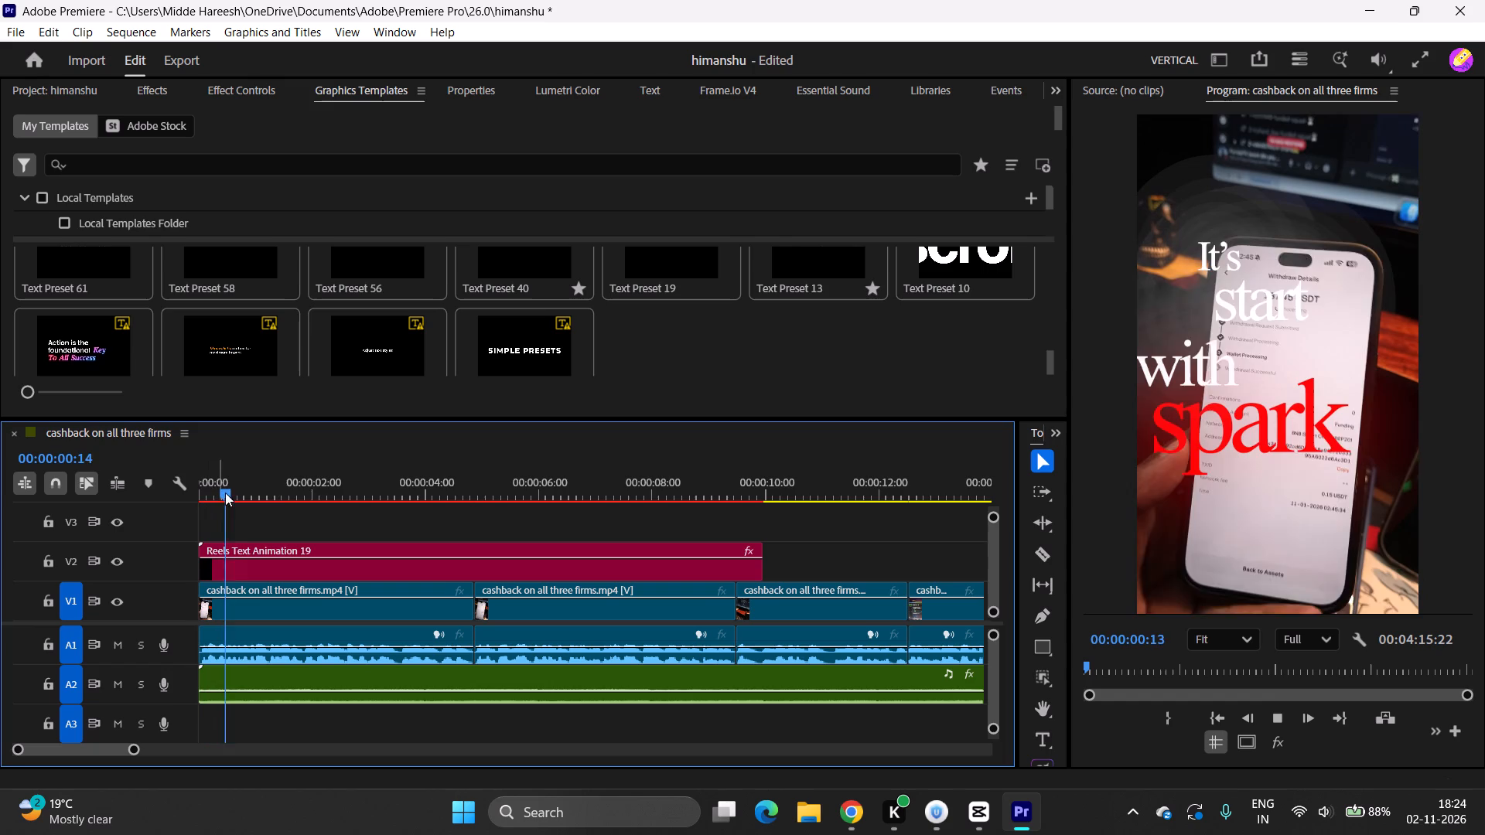
key("space")
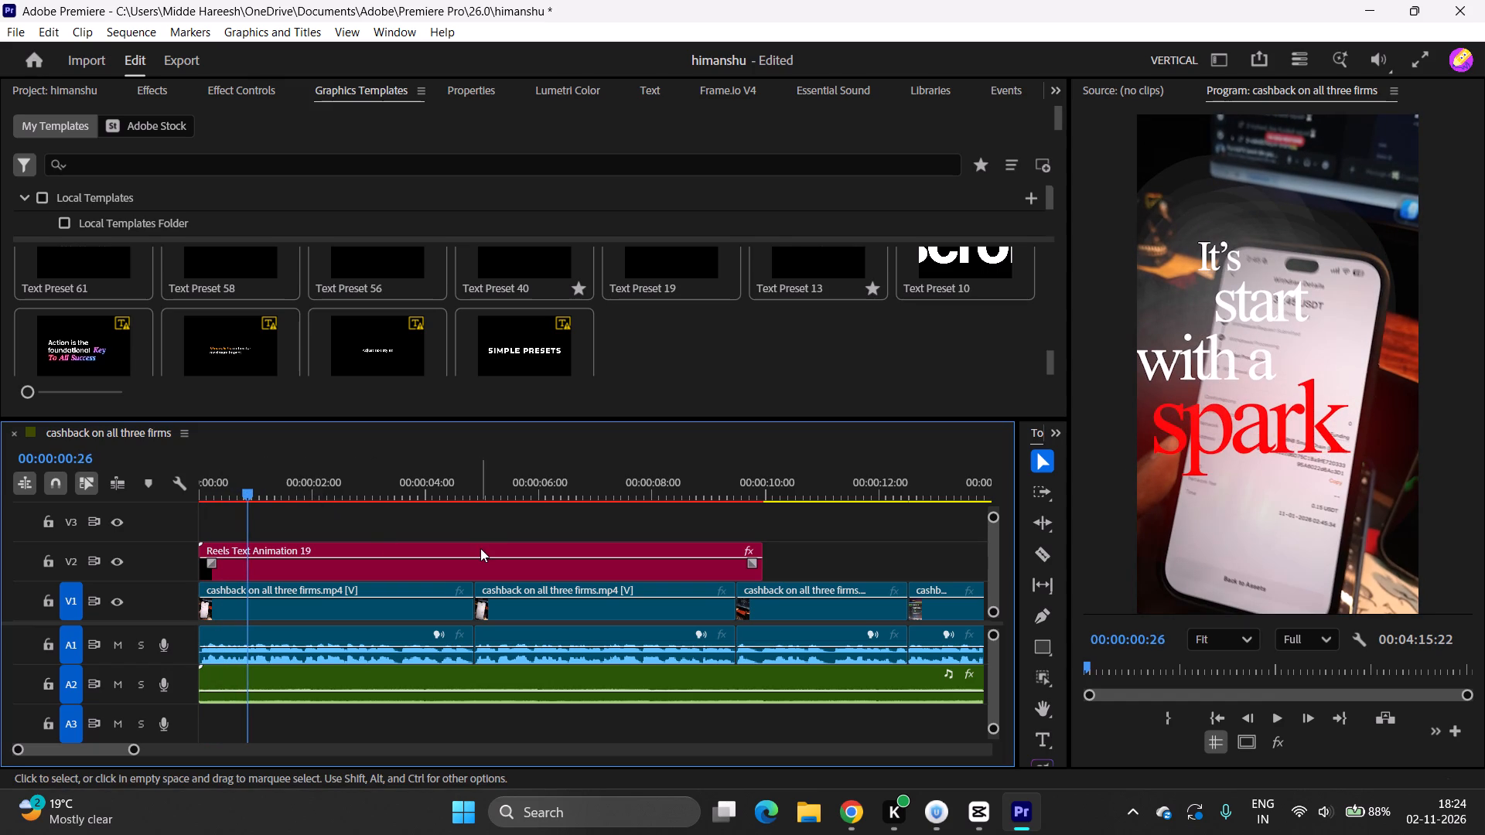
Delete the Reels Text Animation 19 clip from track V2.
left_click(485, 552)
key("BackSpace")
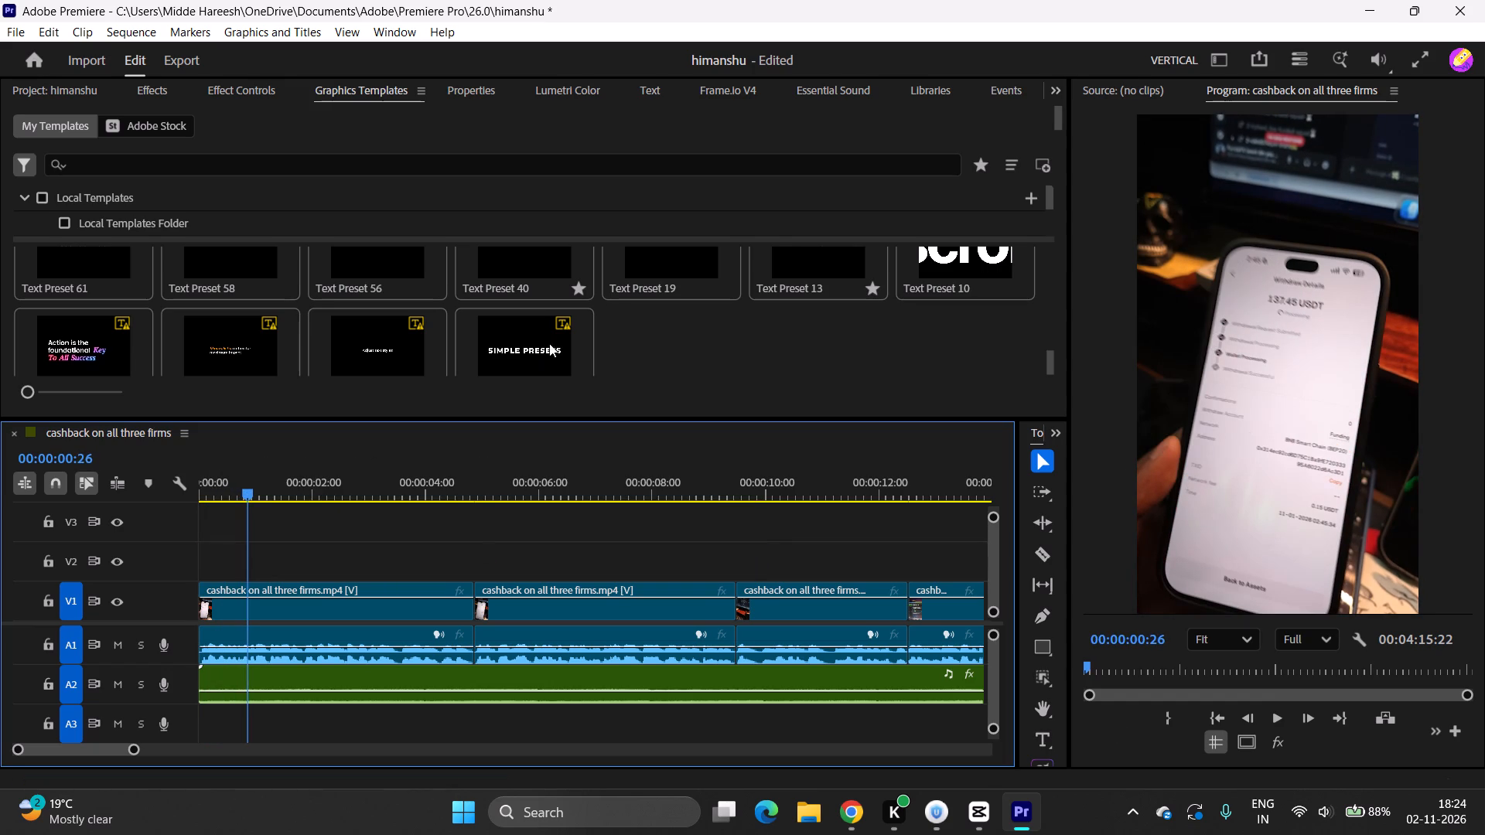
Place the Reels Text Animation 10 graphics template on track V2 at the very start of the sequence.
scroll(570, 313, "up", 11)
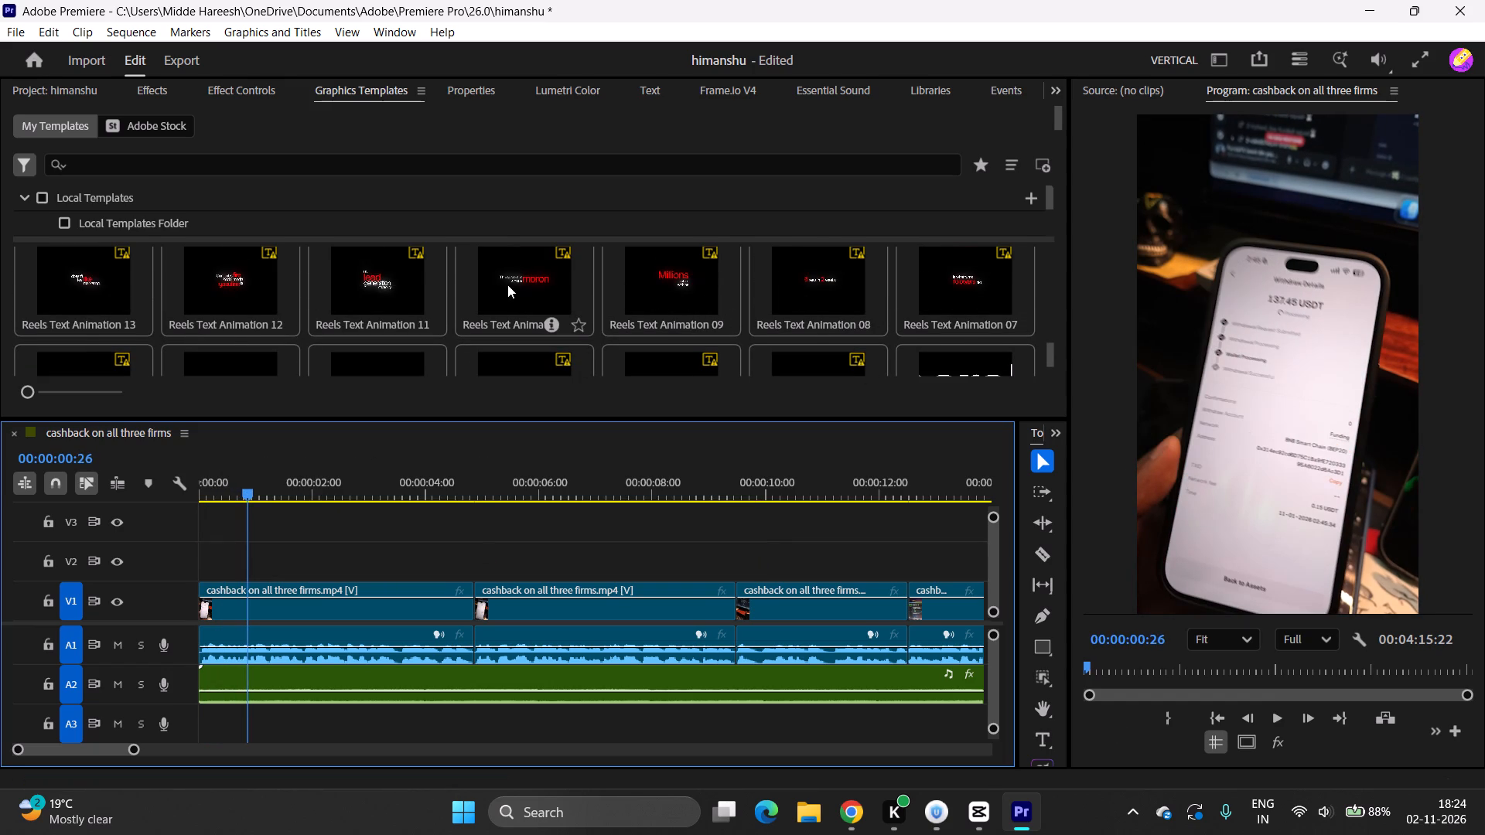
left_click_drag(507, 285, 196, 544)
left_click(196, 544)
Play the opening second of the sequence from the start to preview the Reels Text Animation 10 text.
left_click_drag(246, 488, 230, 487)
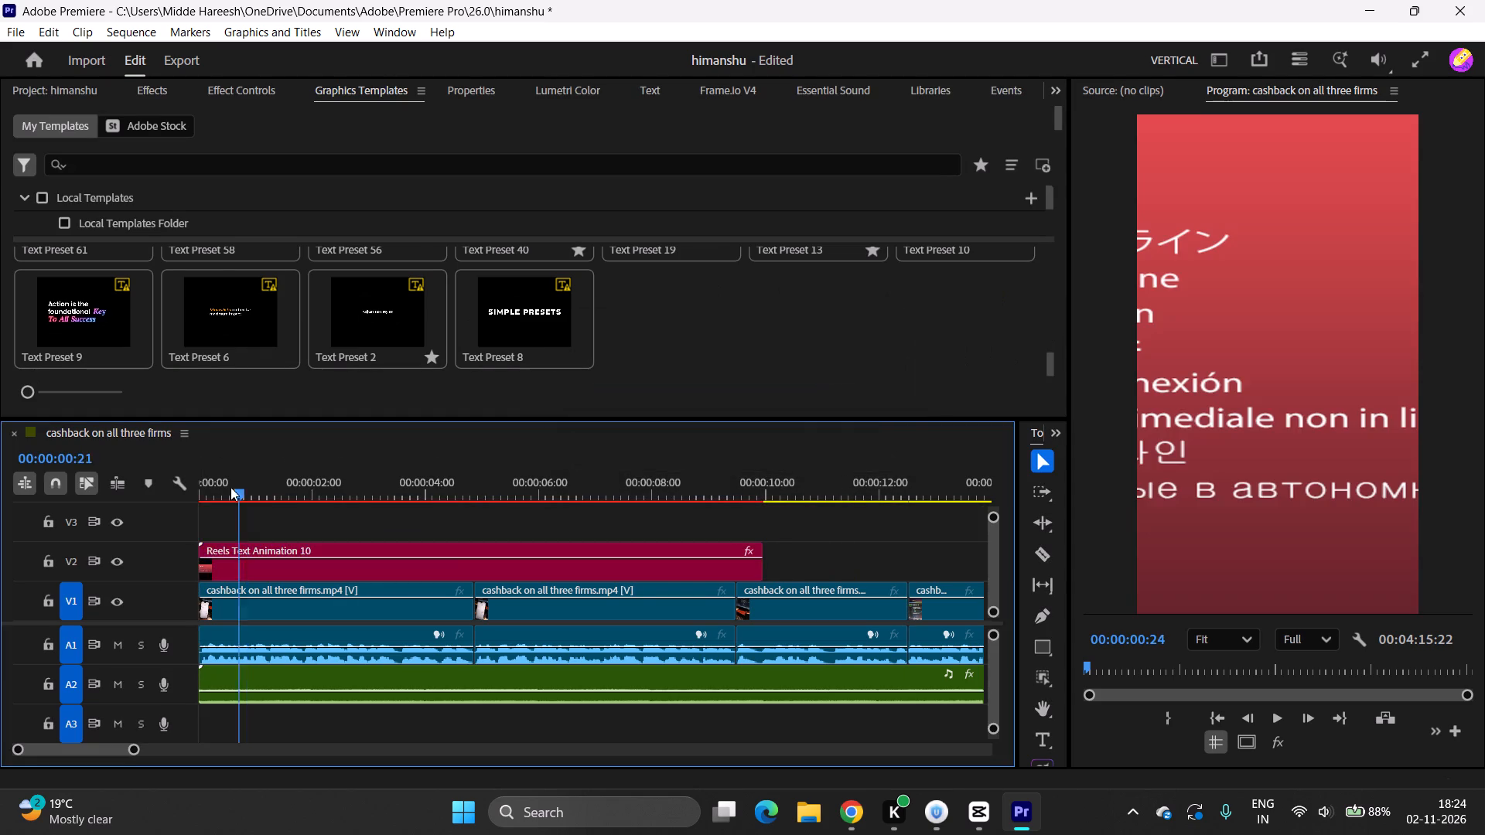
left_click_drag(230, 487, 189, 494)
left_click(189, 494)
left_click(575, 516)
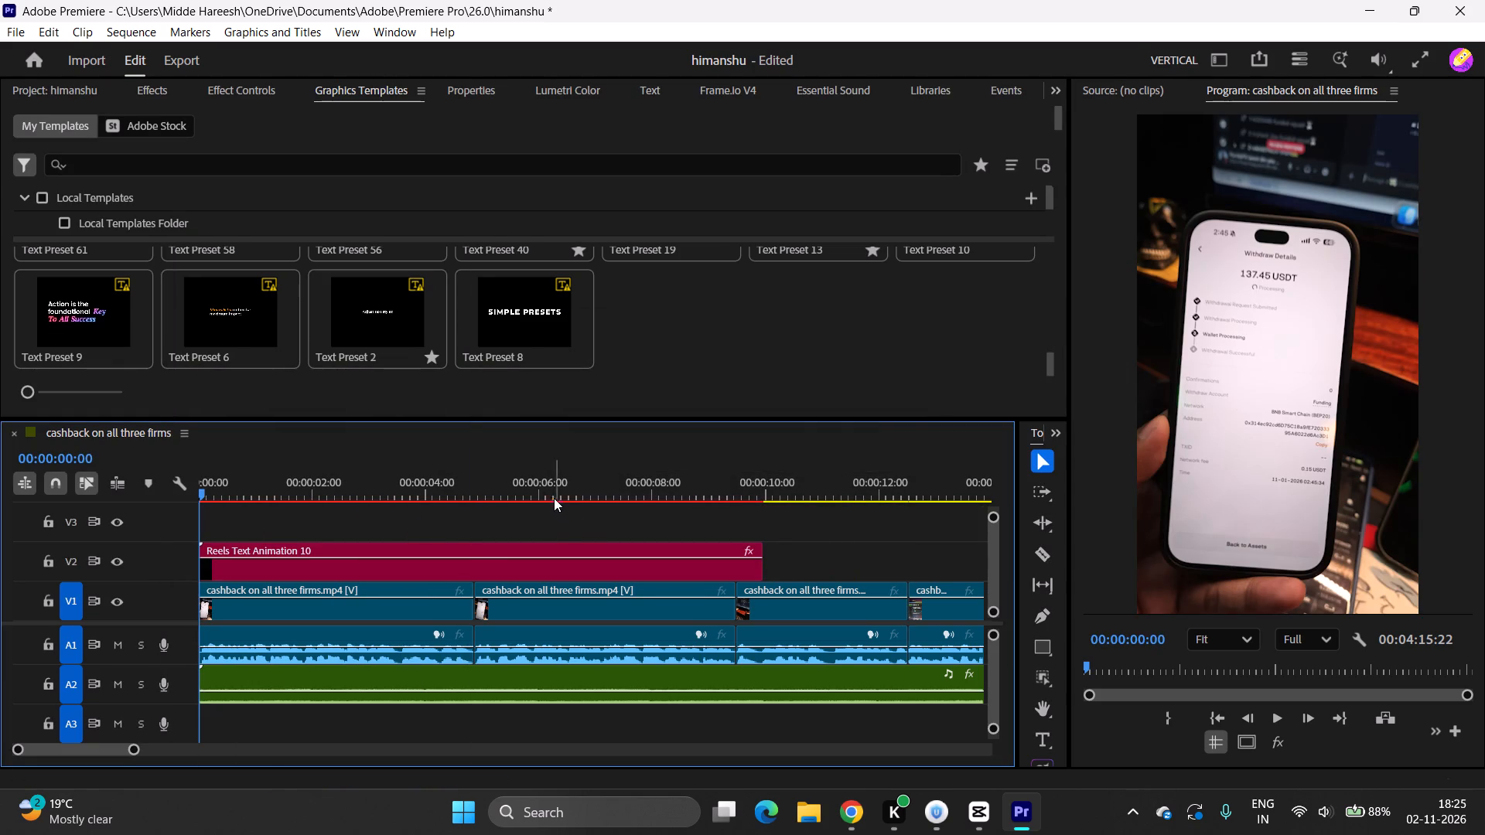
key("space")
key("space")
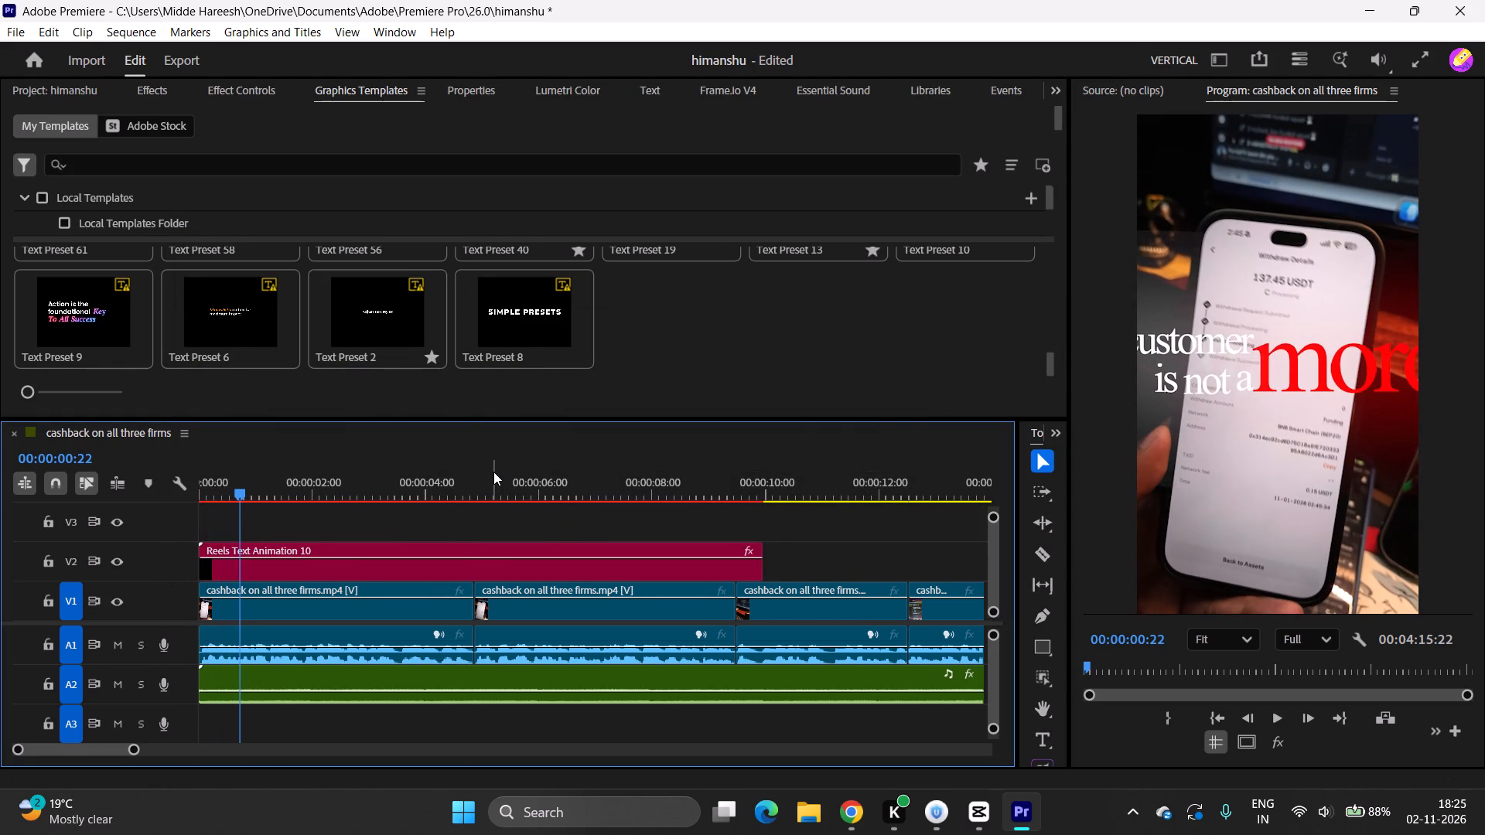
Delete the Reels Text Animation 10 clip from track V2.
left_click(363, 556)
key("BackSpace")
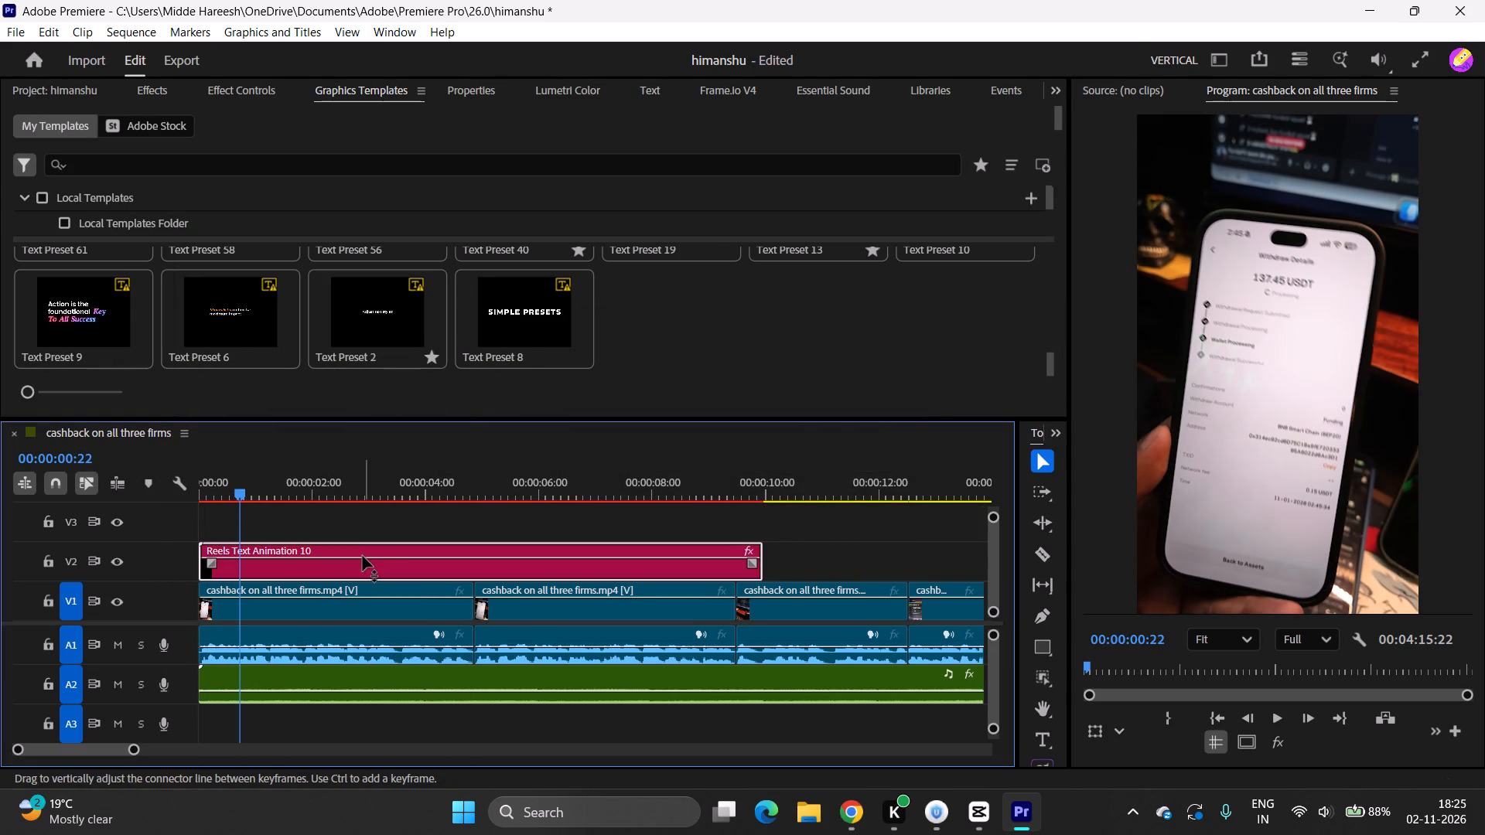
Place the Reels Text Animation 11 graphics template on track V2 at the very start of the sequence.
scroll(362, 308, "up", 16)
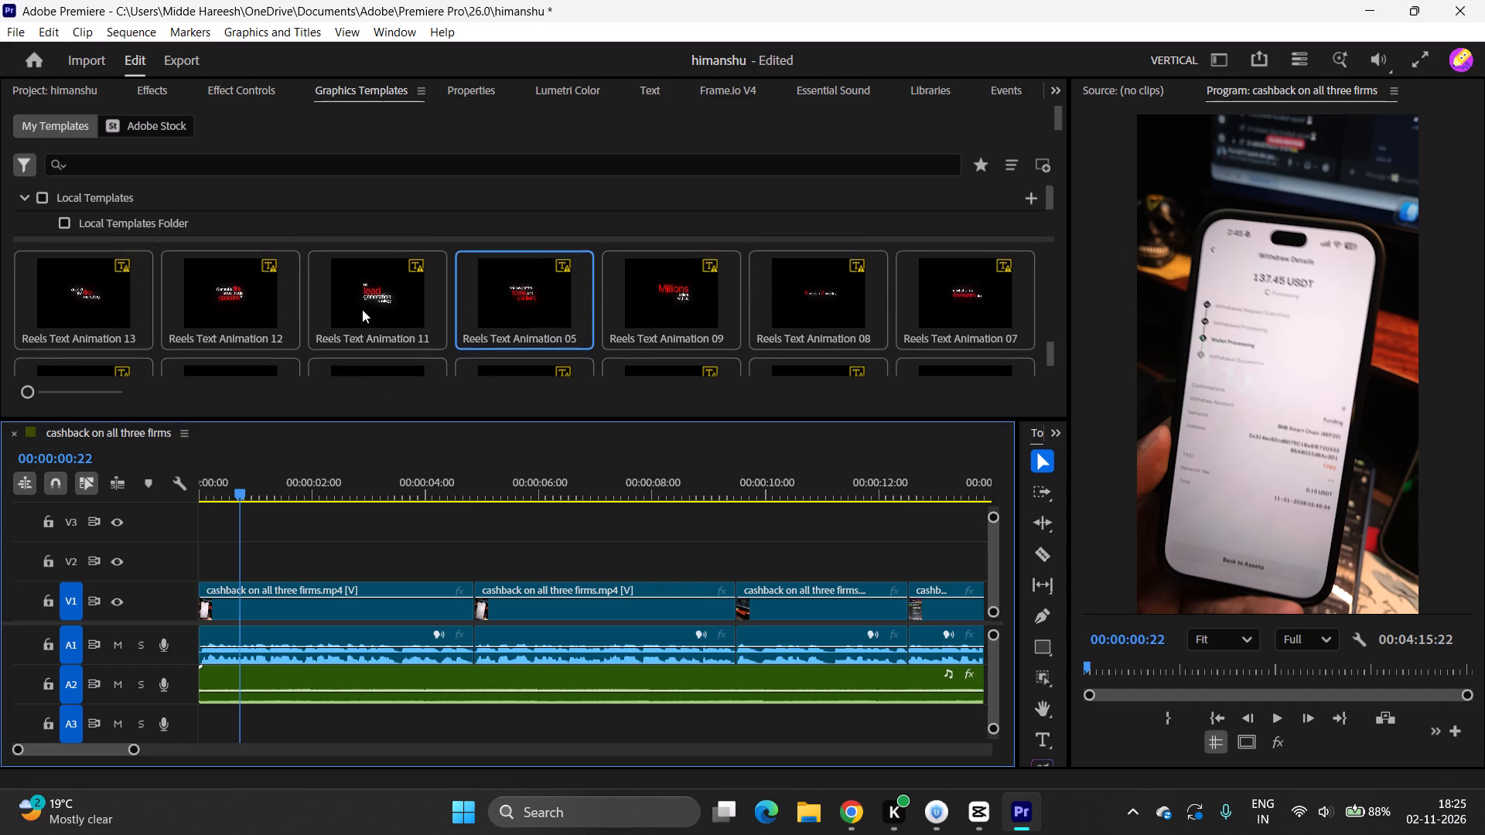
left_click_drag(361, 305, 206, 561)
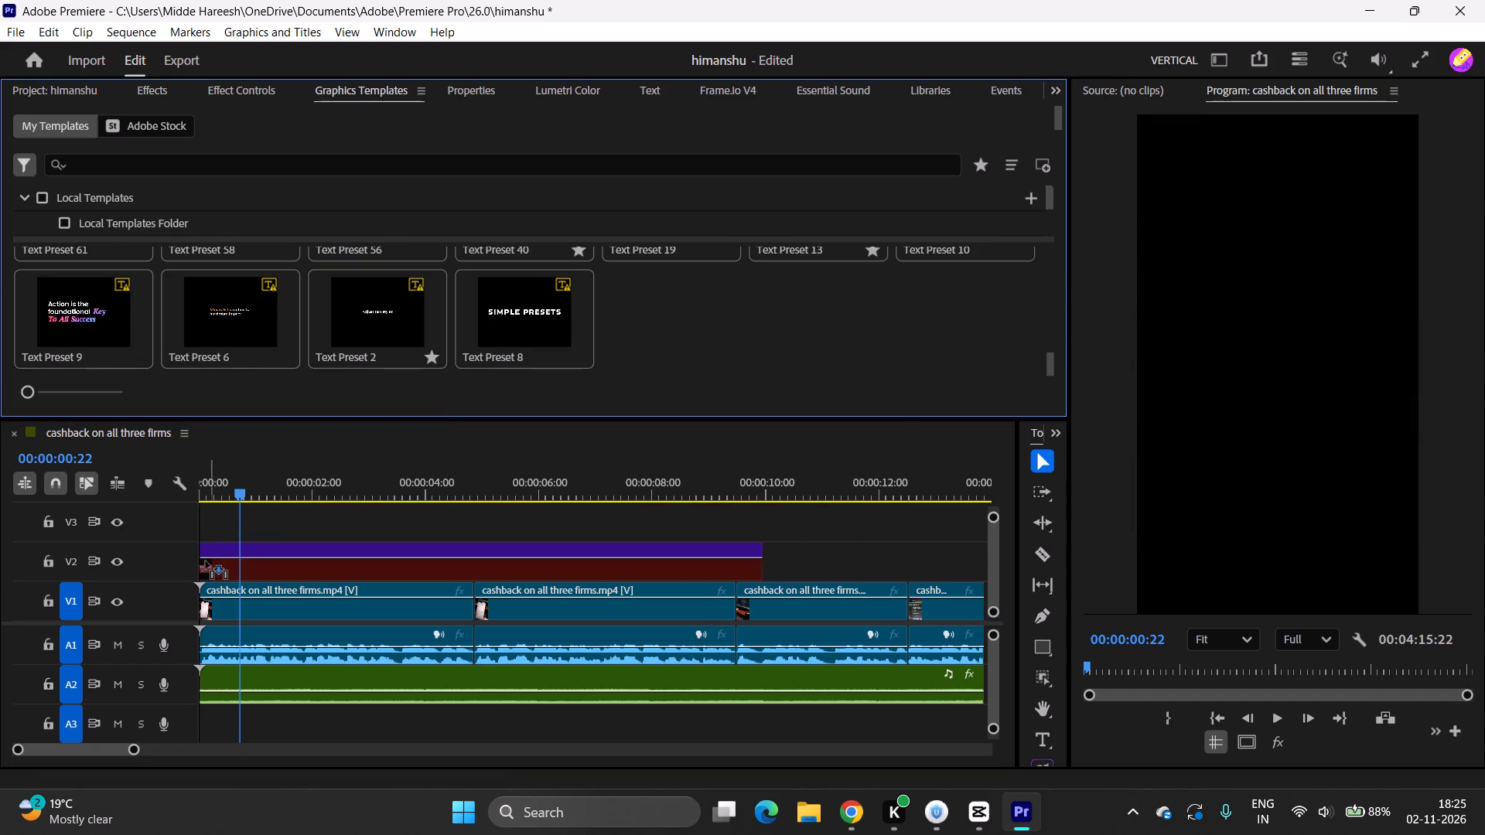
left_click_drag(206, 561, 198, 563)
Play the opening second of the sequence to preview the Reels Text Animation 11 text over the phone footage.
left_click_drag(241, 483, 204, 494)
key("space")
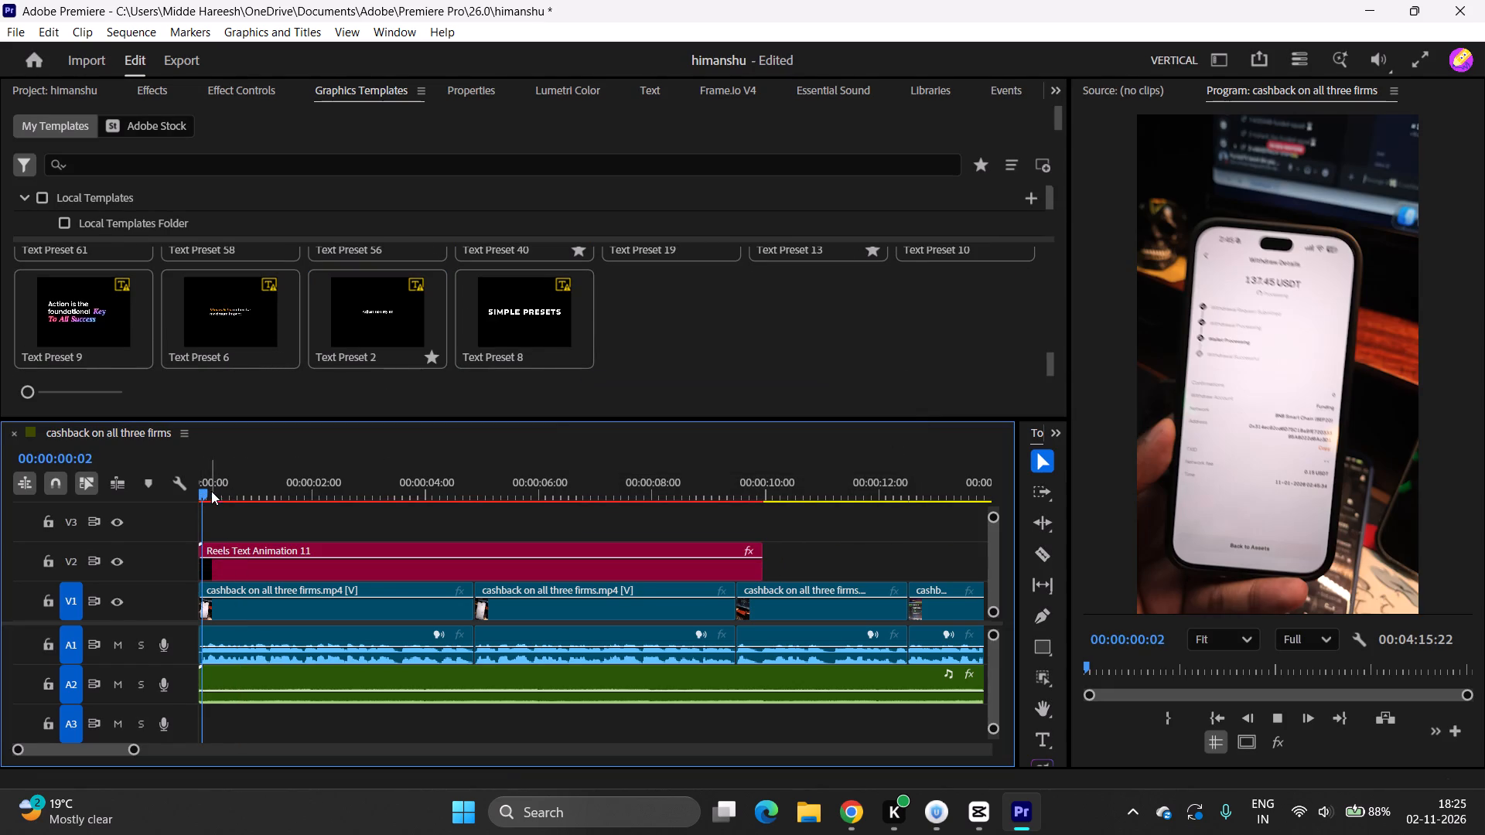
key("space")
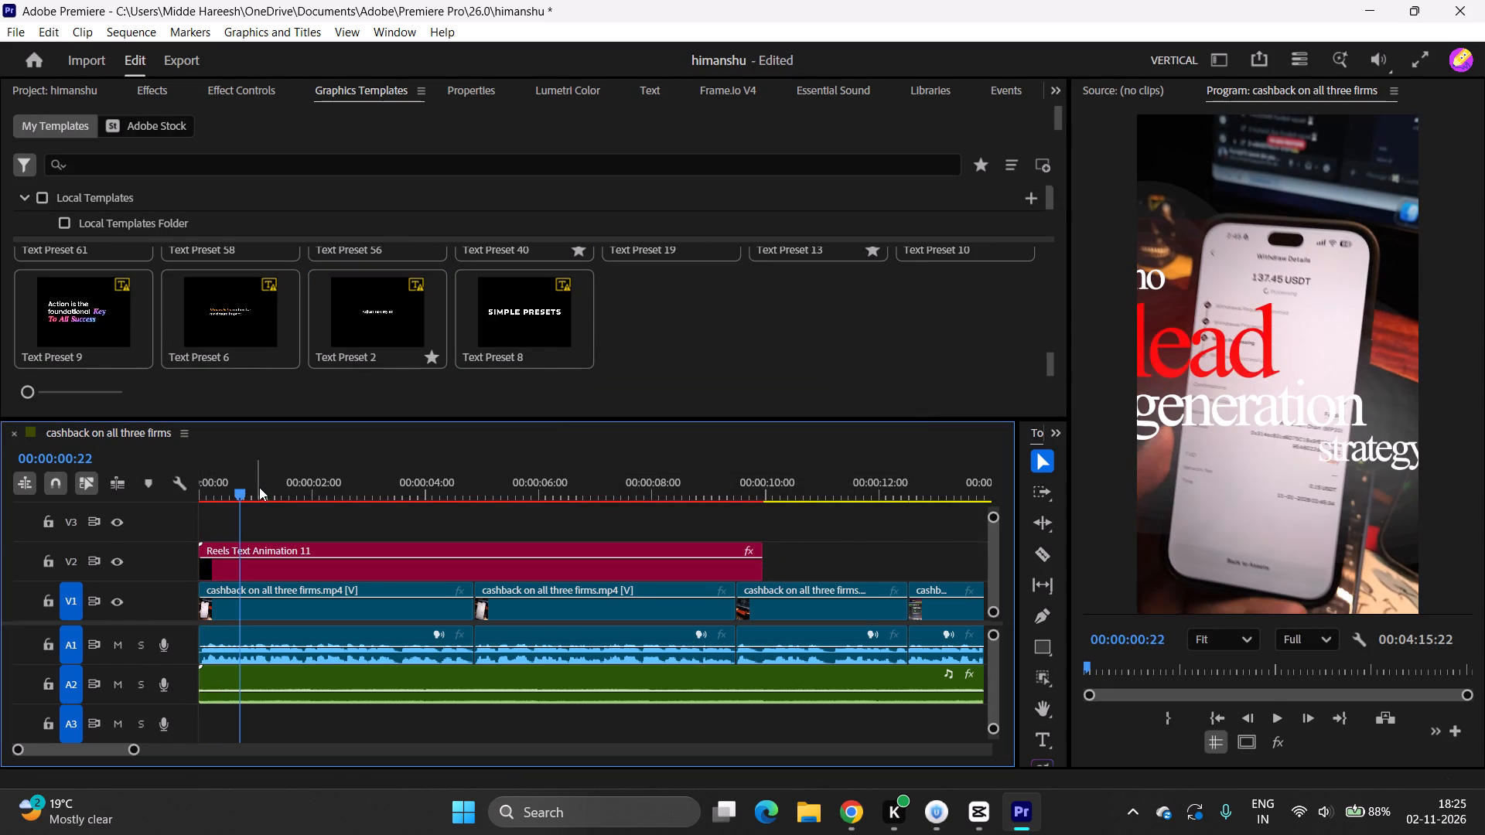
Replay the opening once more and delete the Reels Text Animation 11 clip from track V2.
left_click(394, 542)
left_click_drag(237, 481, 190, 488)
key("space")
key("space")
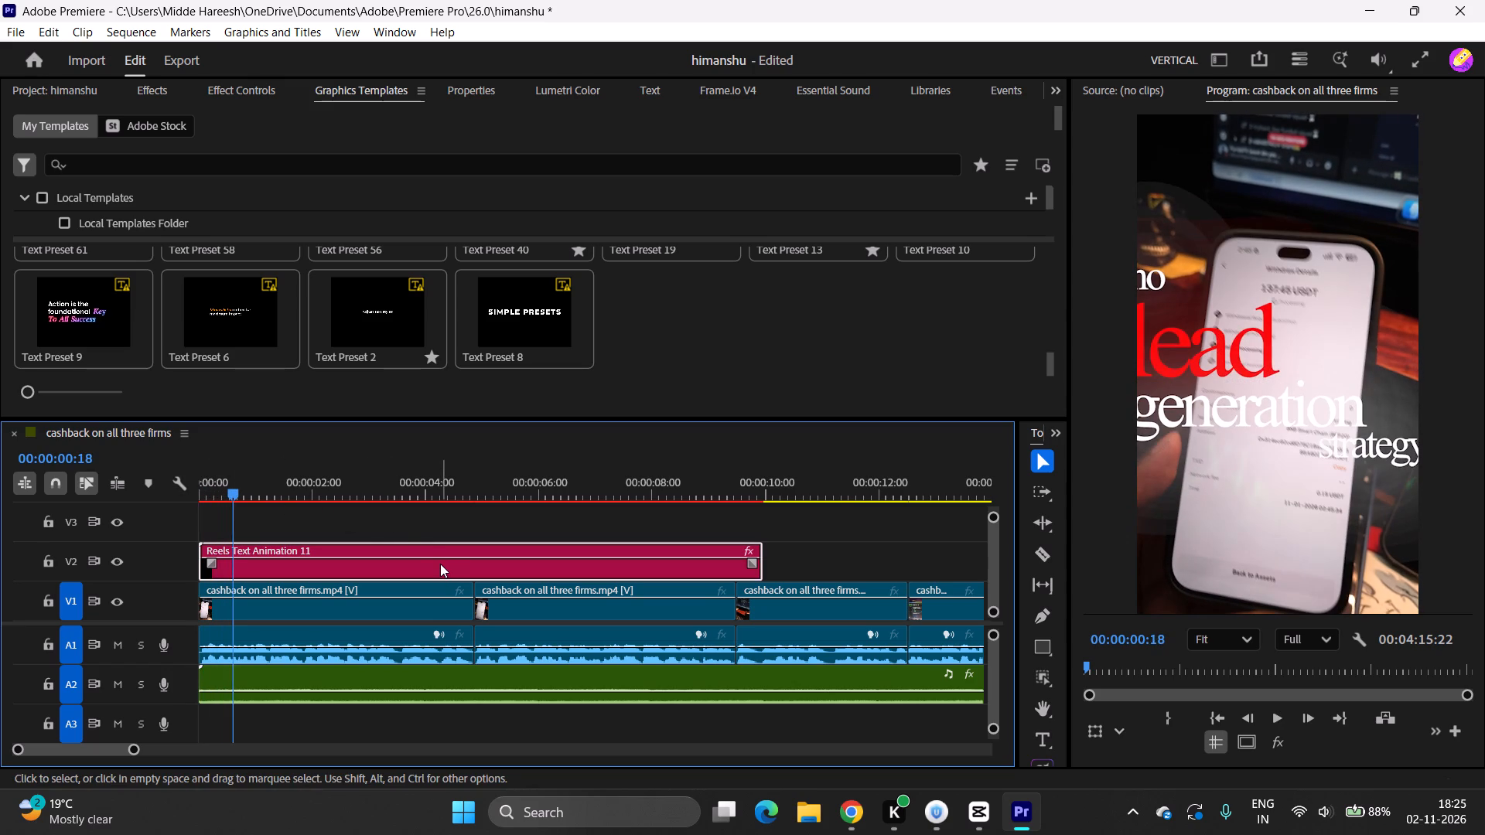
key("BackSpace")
Place the Reels Text Animation 07 graphics template on track V2 at the very start of the sequence.
scroll(567, 298, "up", 10)
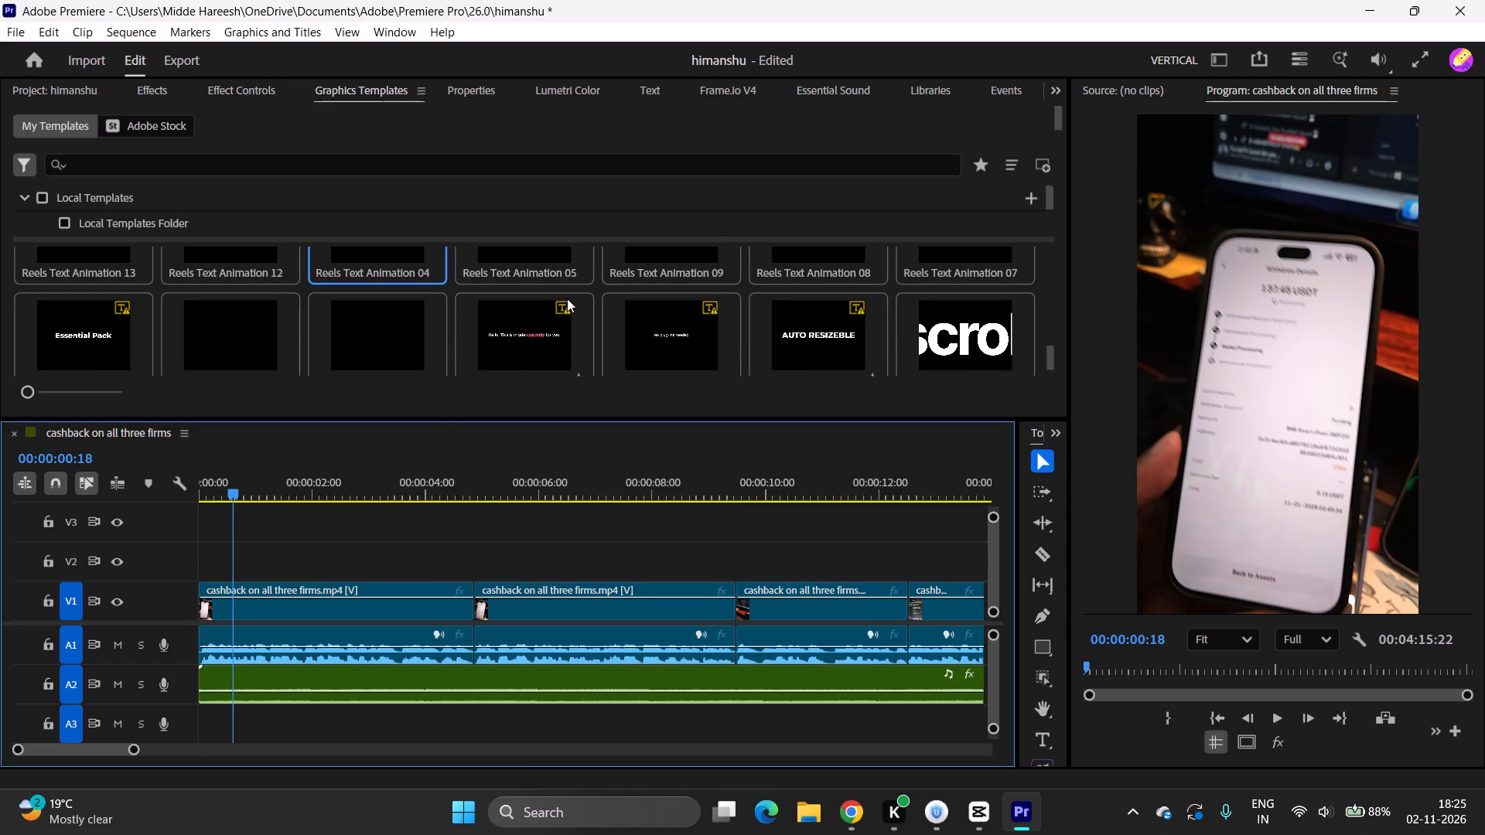
scroll(567, 298, "up", 4)
left_click_drag(946, 278, 582, 491)
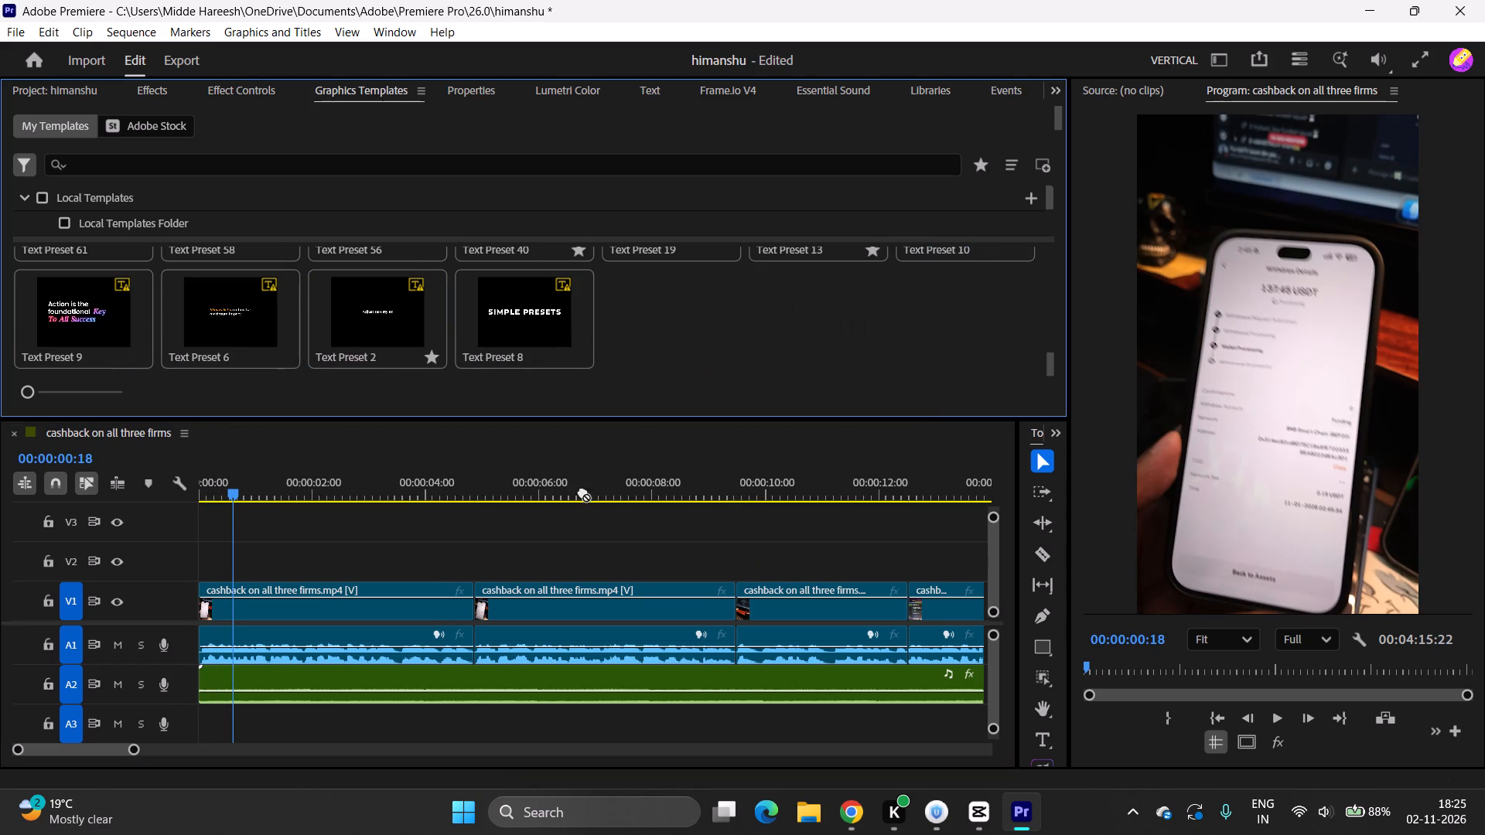
left_click_drag(582, 491, 179, 554)
Play the first second or so of the sequence from the start to preview the Reels Text Animation 07 text.
left_click_drag(233, 489, 202, 492)
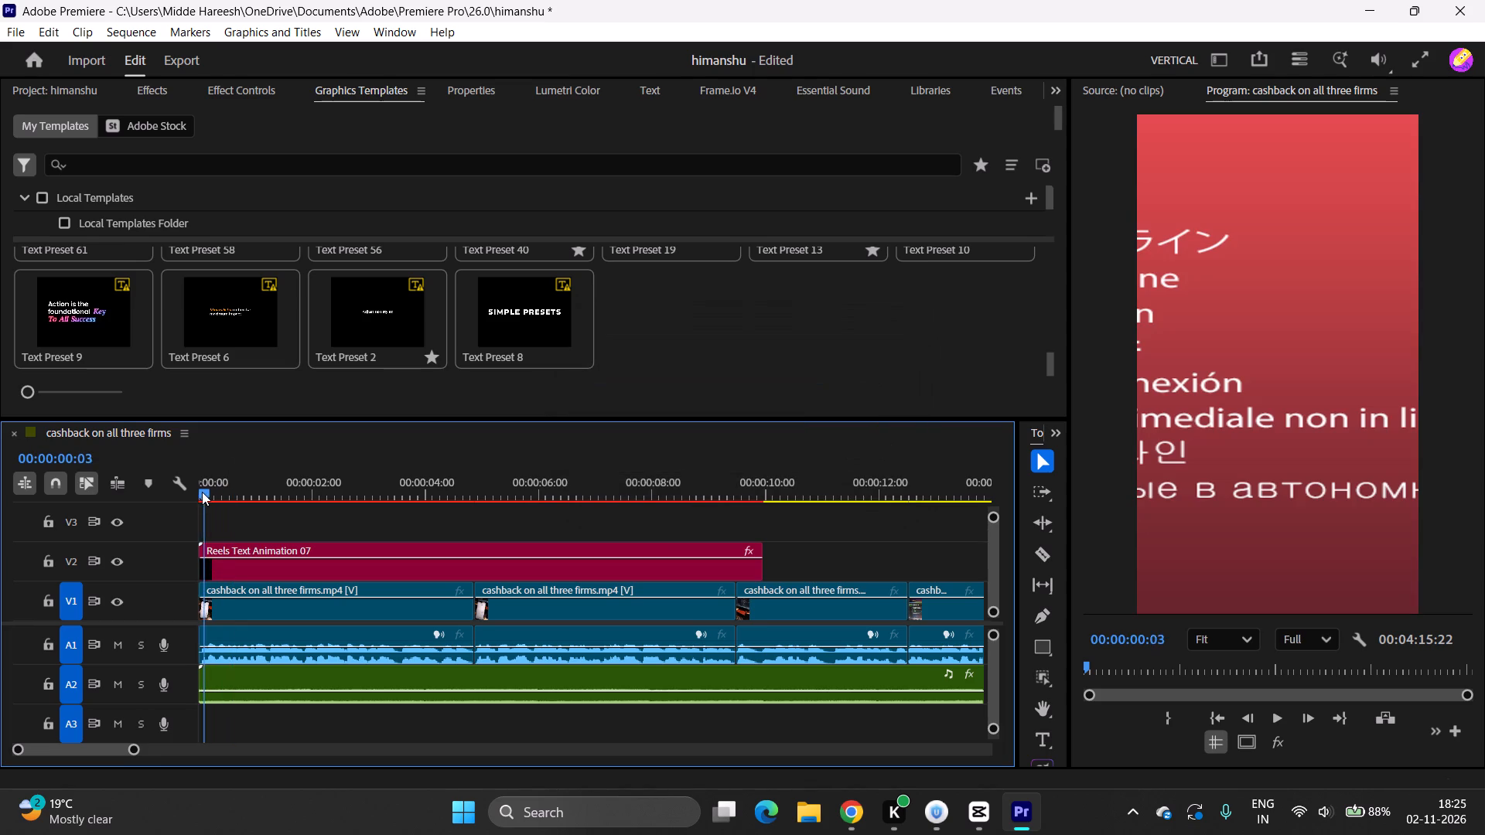
left_click_drag(202, 492, 194, 493)
key("space")
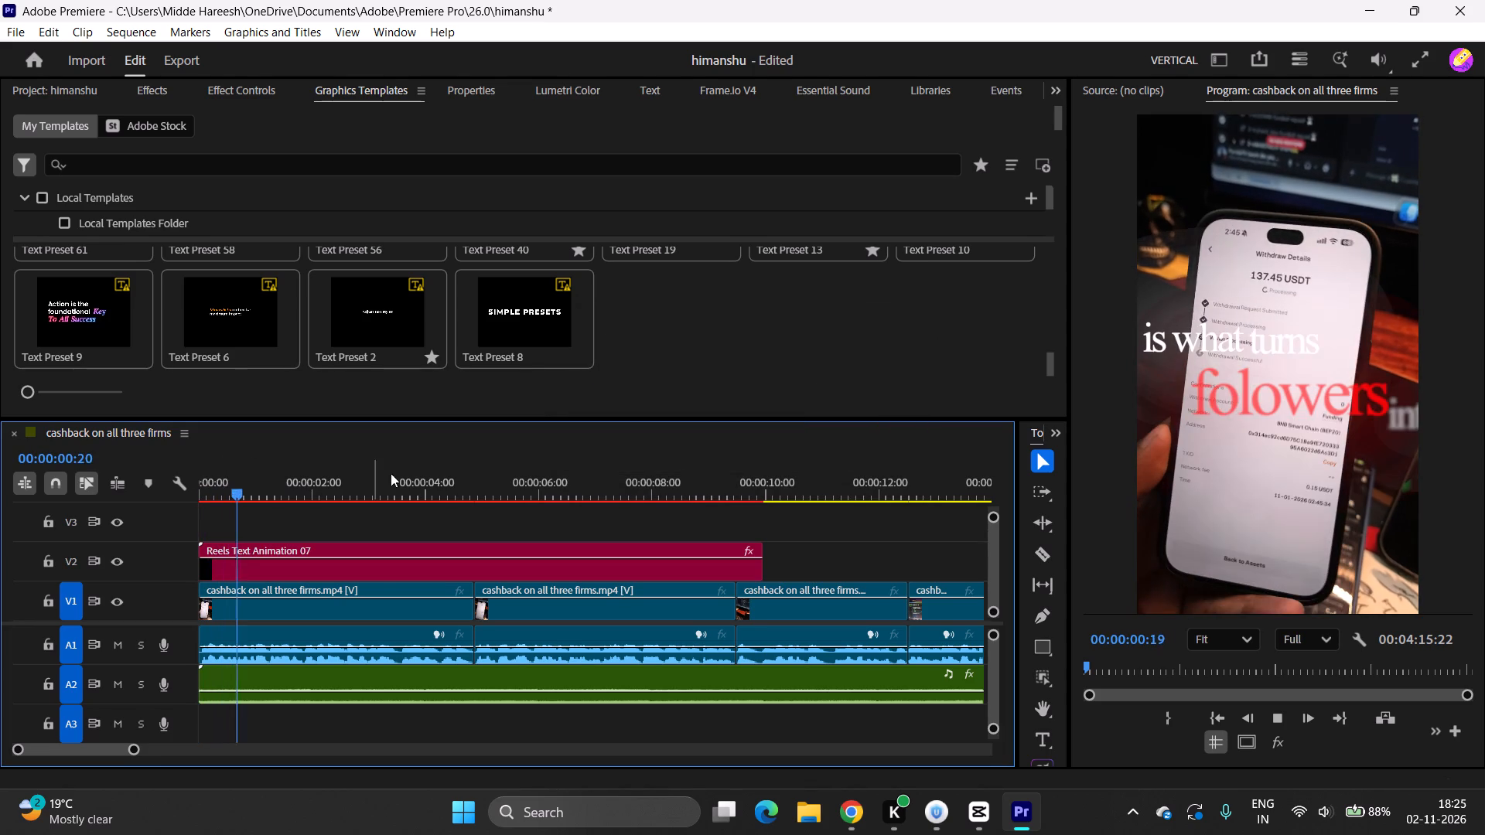
key("space")
key("space")
key("space")
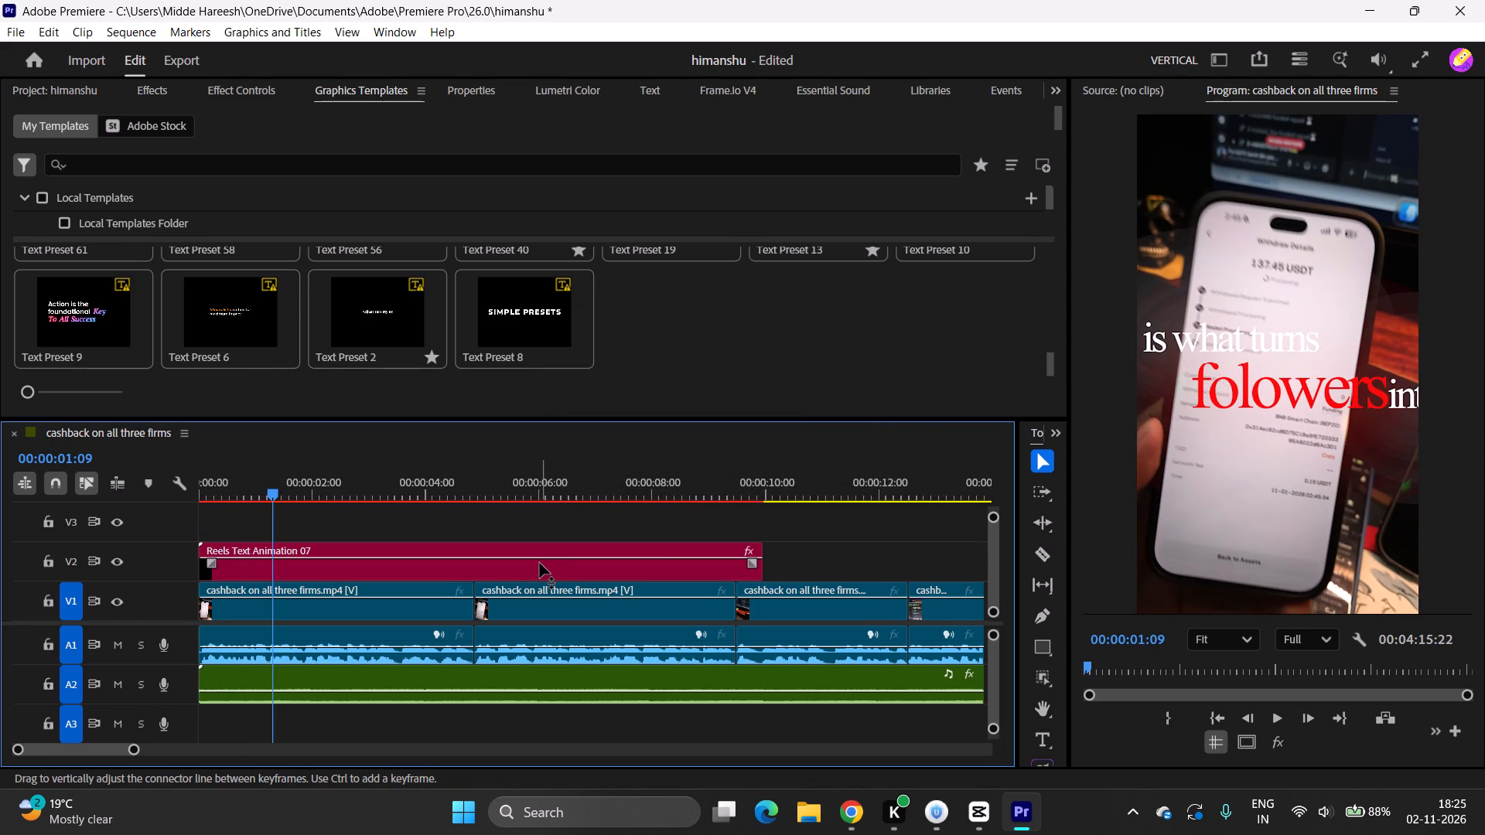
Open the properties of the Reels Text Animation 07 clip and nudge its text slightly toward the right edge of the video frame.
left_click(540, 563)
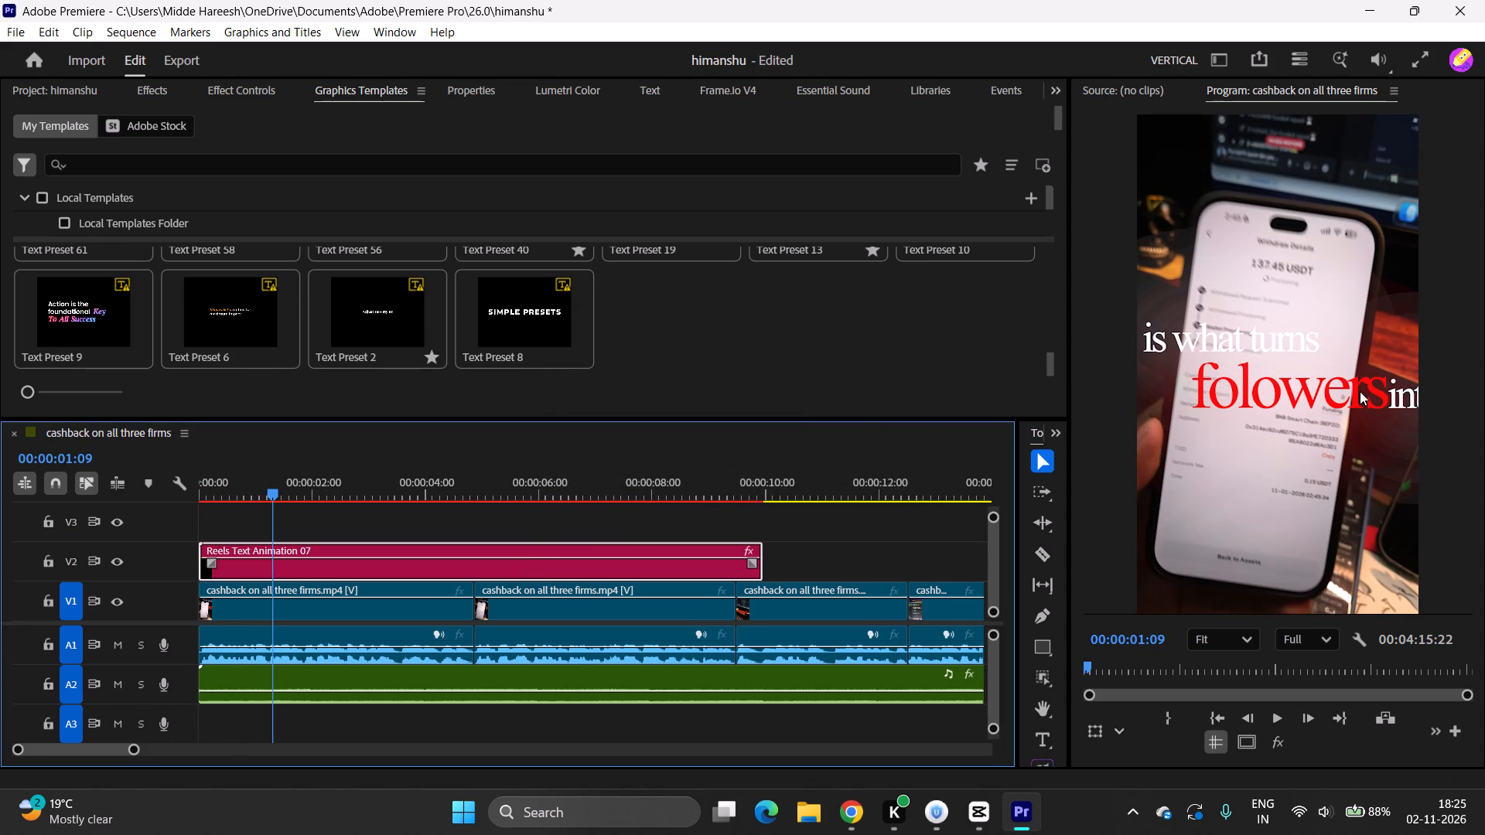
left_click(493, 91)
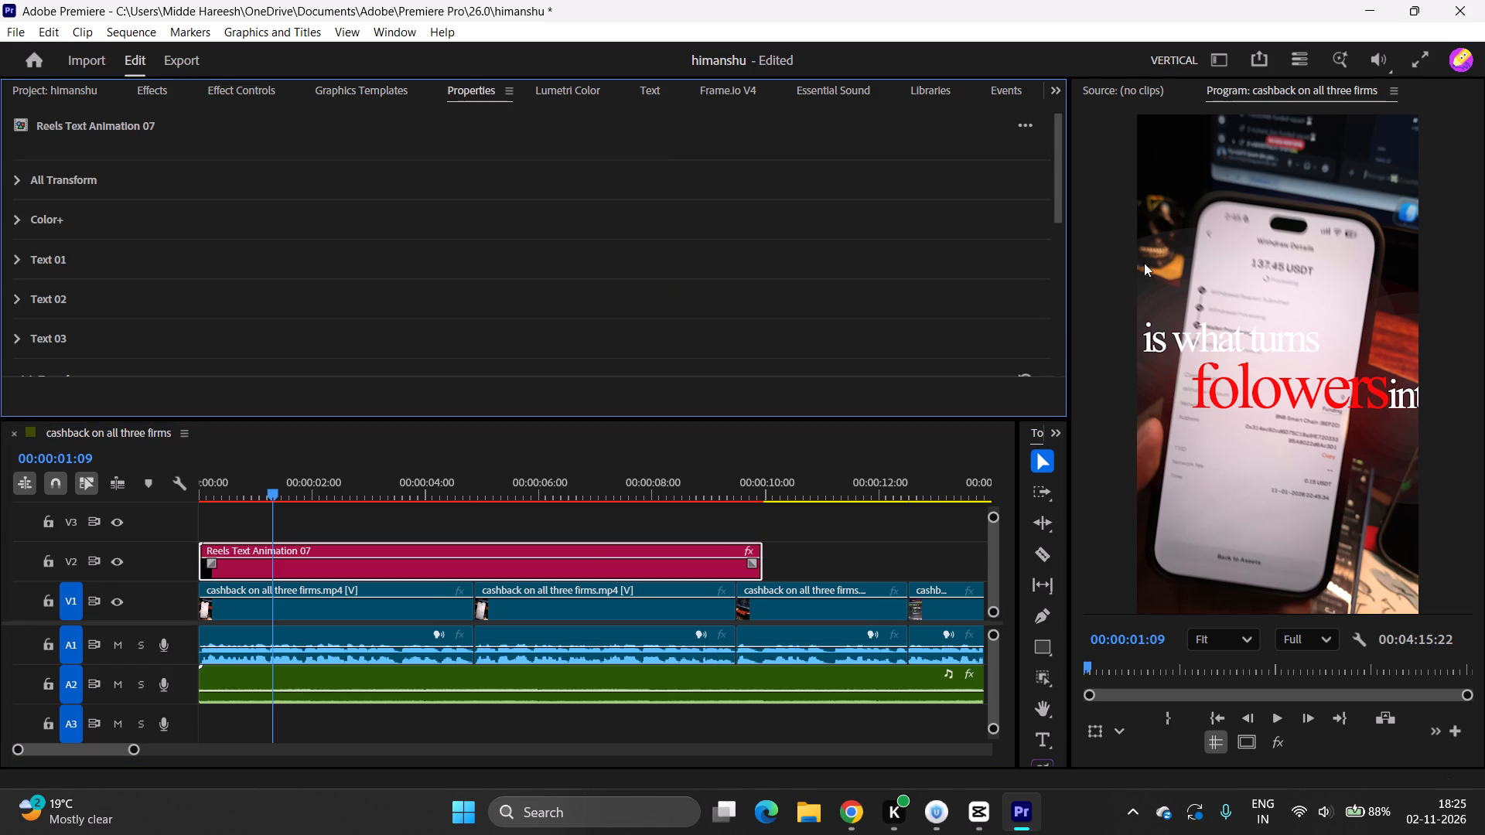
double_click(1255, 382)
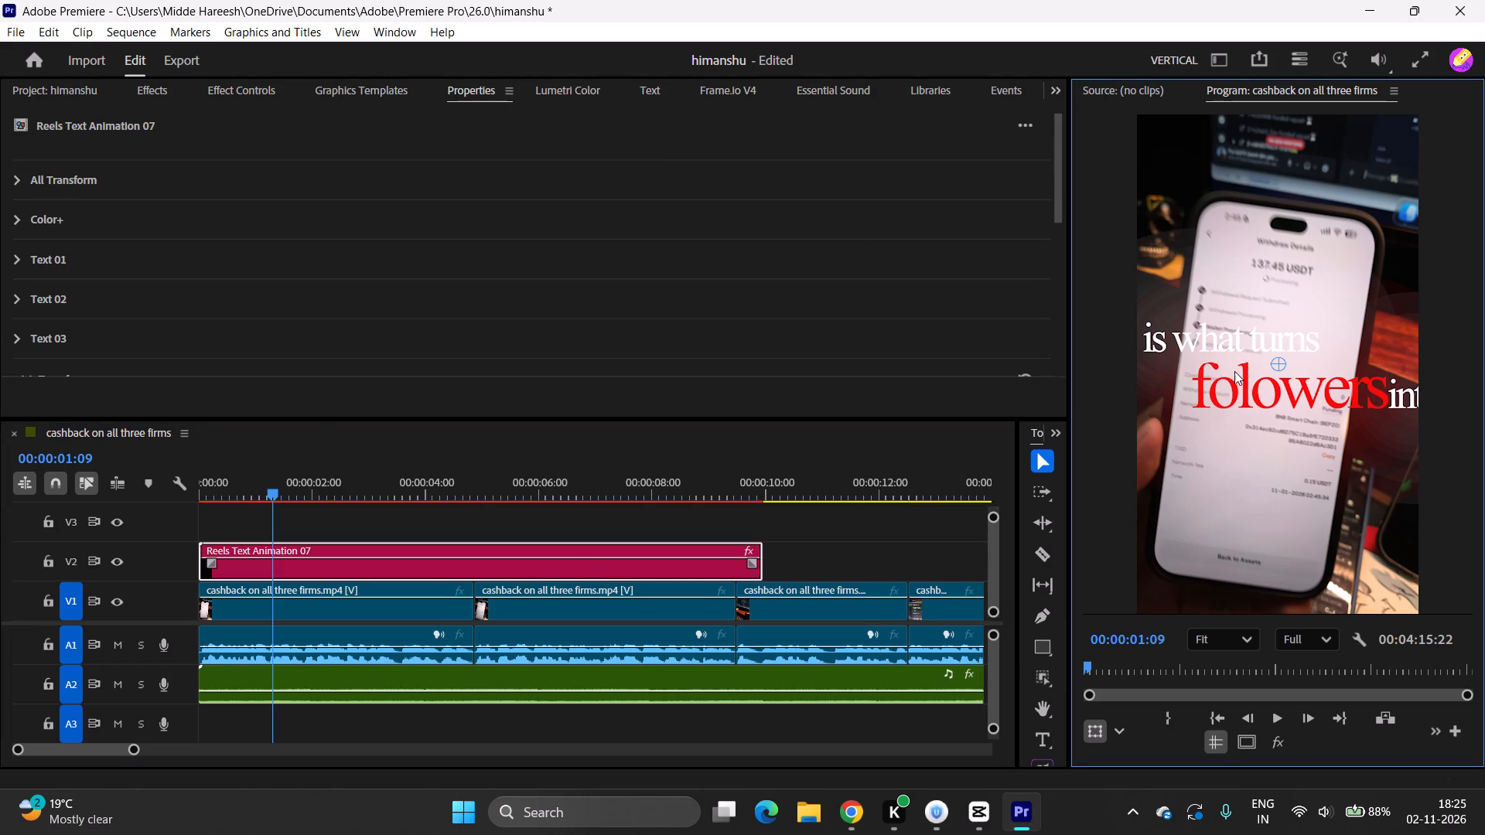
left_click_drag(1234, 373, 1241, 376)
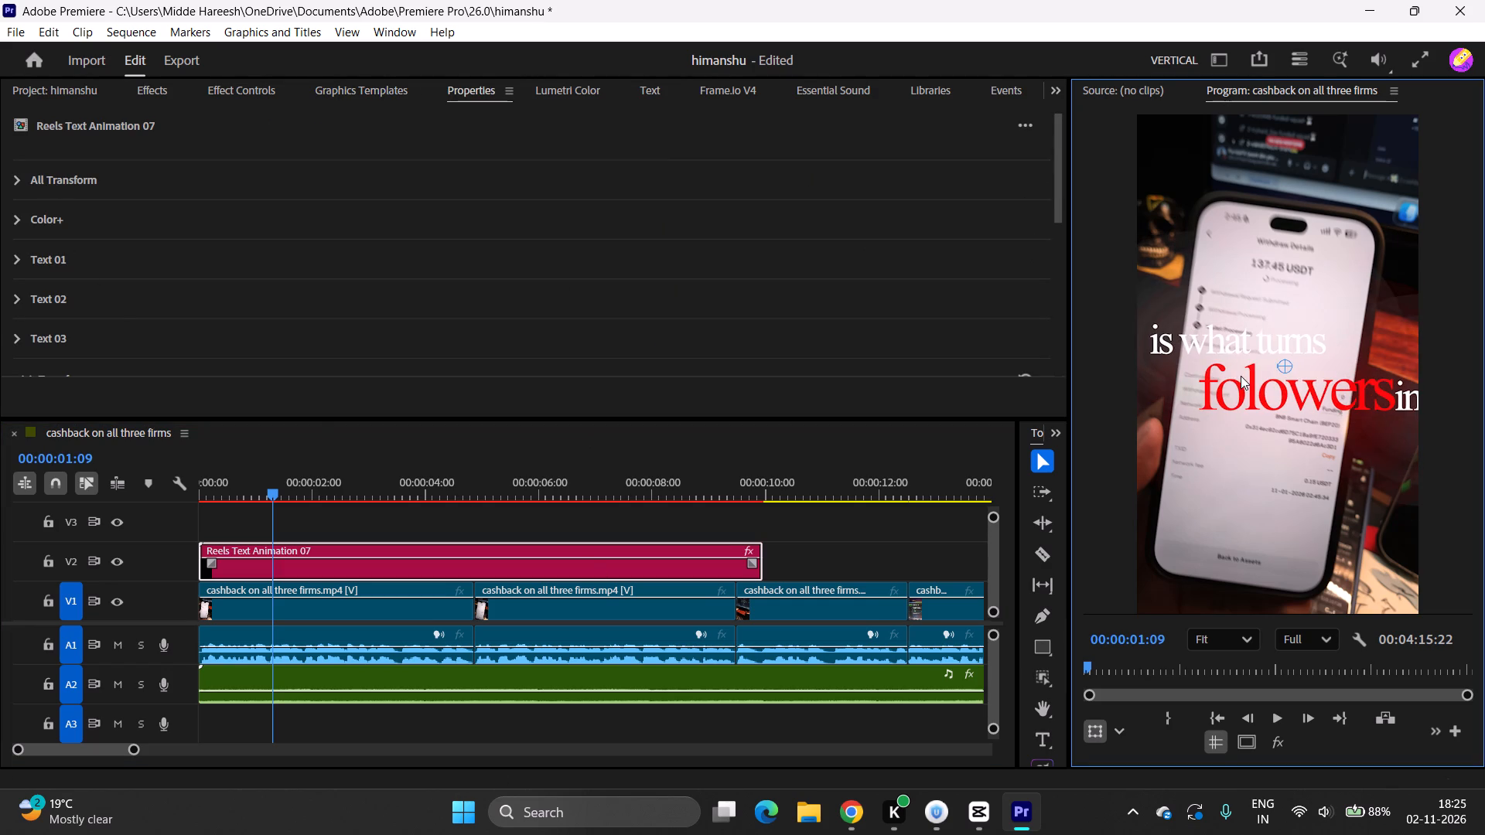
left_click_drag(1241, 376, 1241, 375)
left_click(1241, 375)
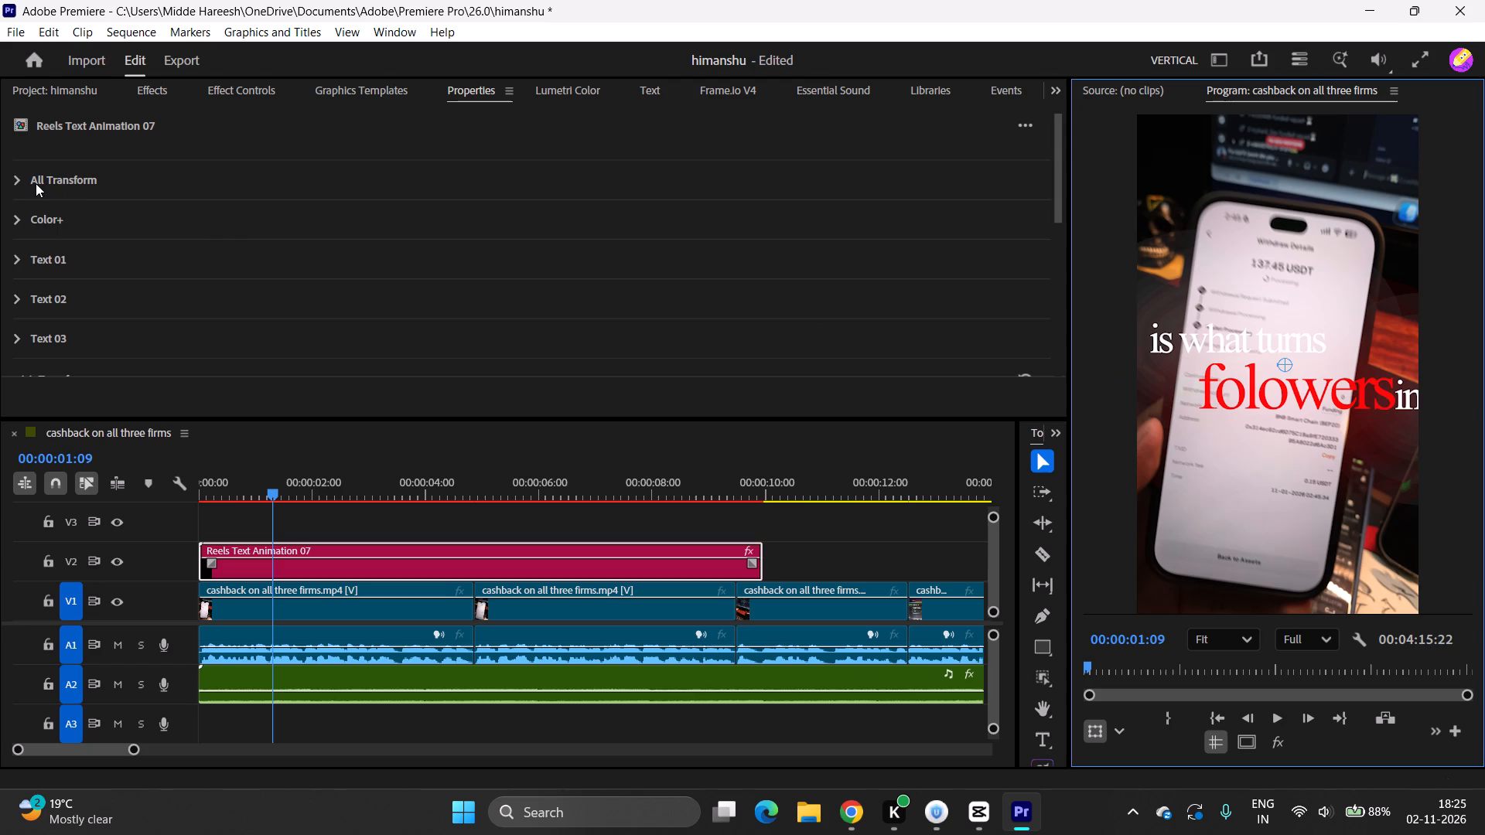
Play the opening second of the sequence from the start to check the repositioned text animation.
left_click_drag(273, 487, 186, 501)
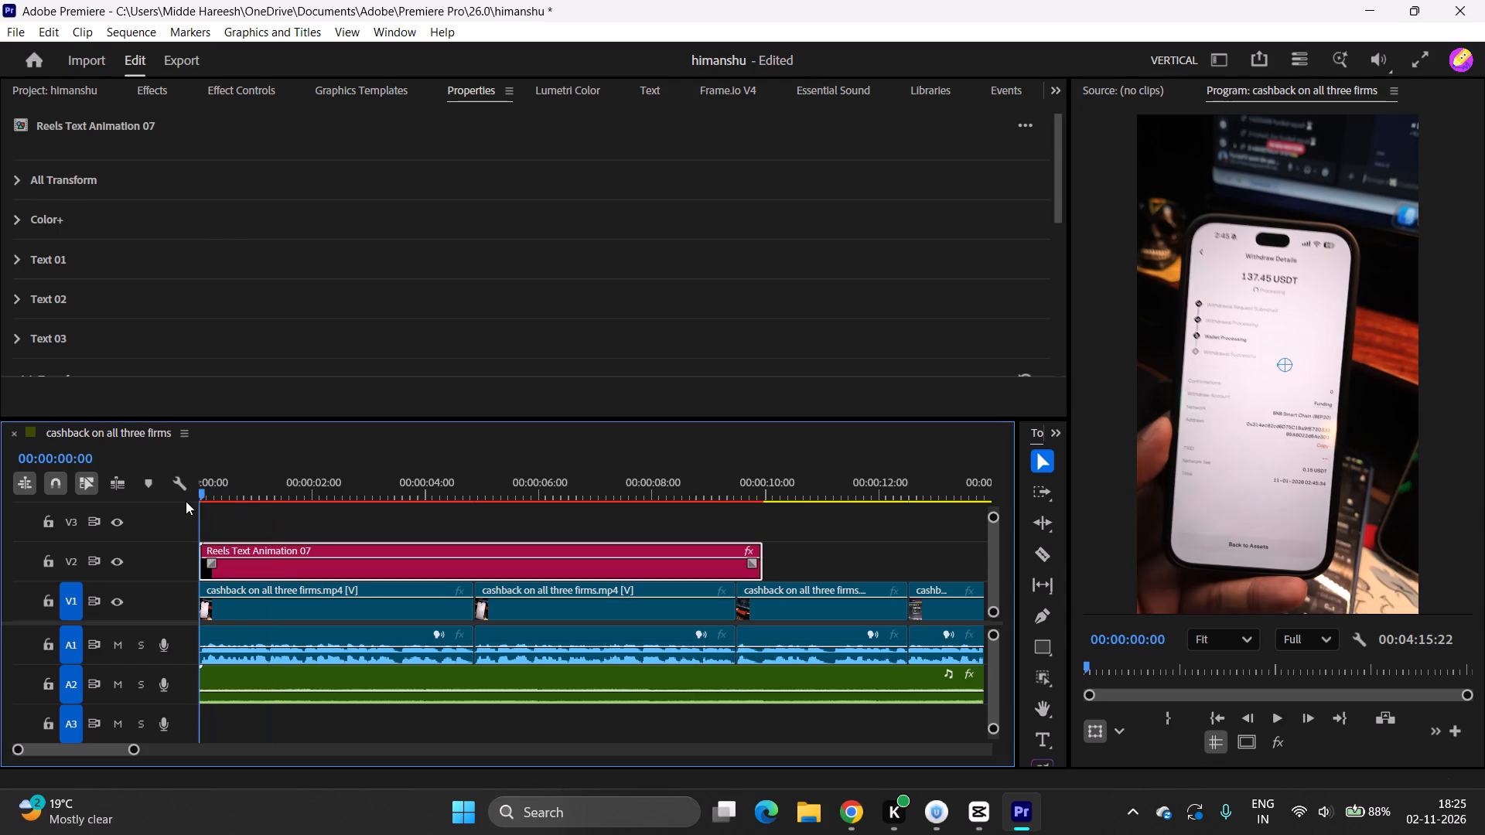
key("space")
key("space")
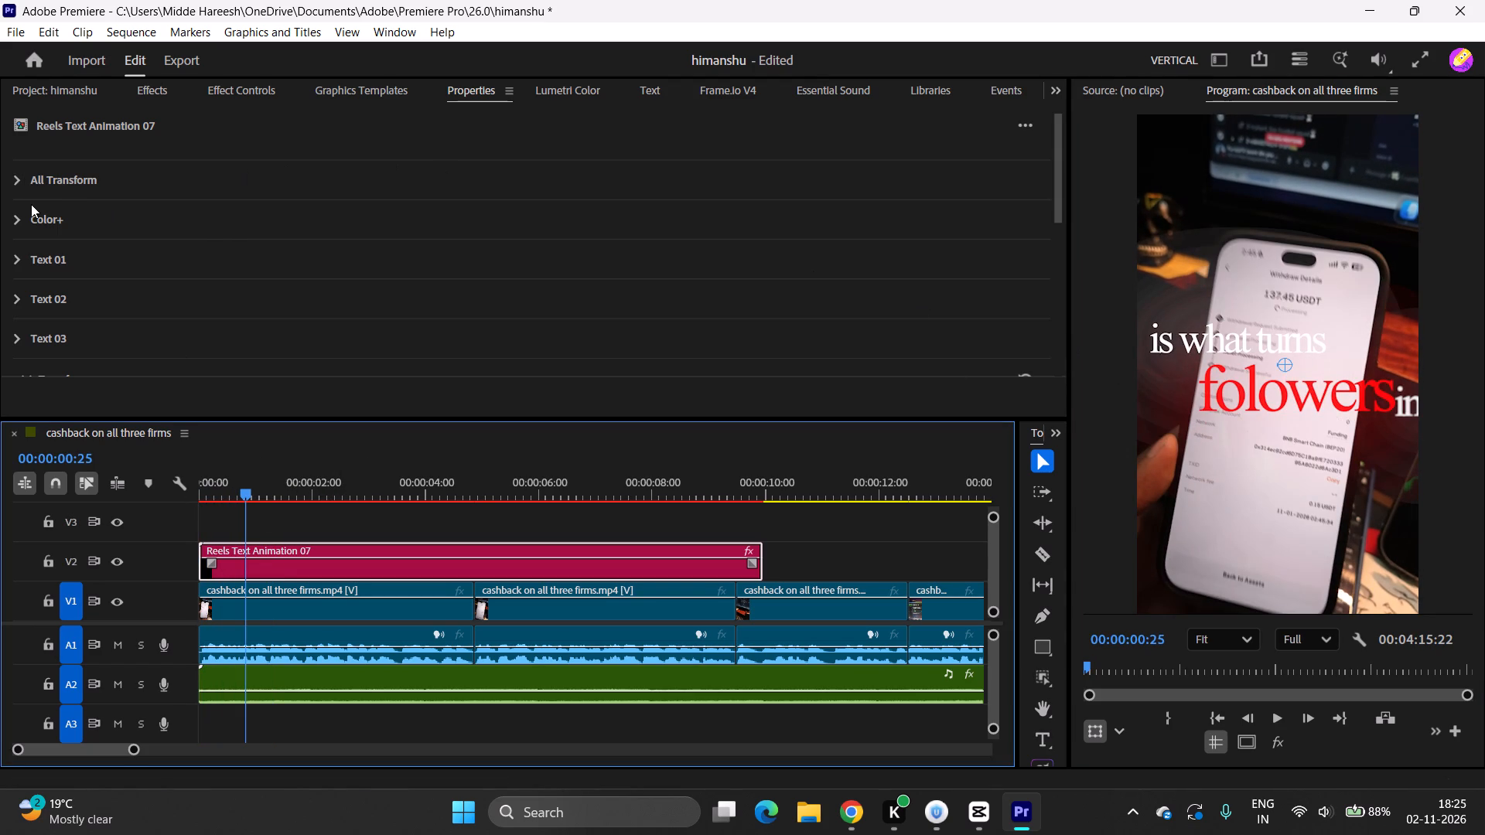
Set the Text 01 line of the Reels Text Animation 07 clip to "tho bhai jaise ki".
left_click(15, 257)
triple_click(129, 315)
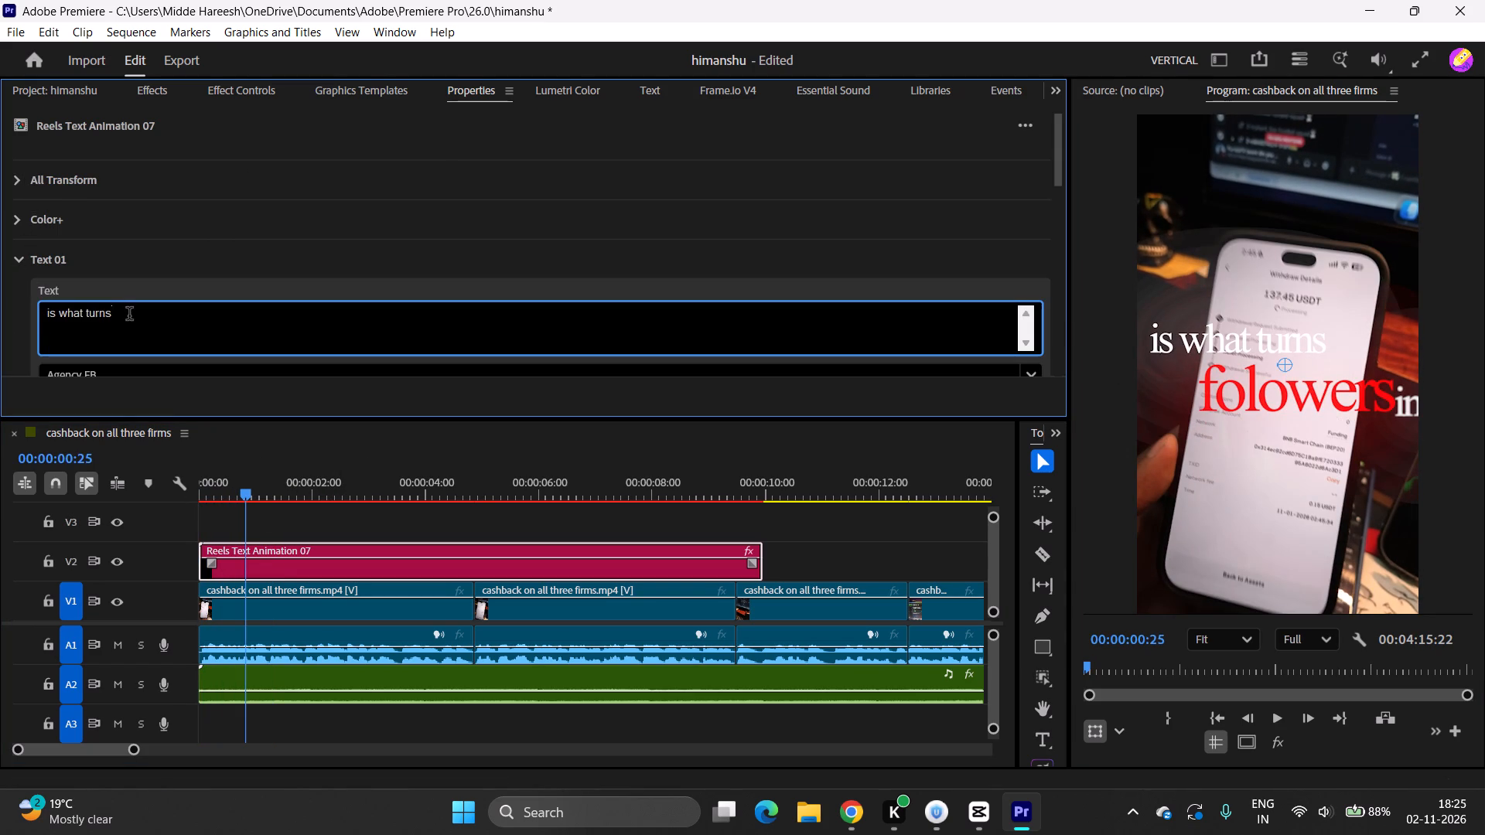
type("tho bhai jaise ki")
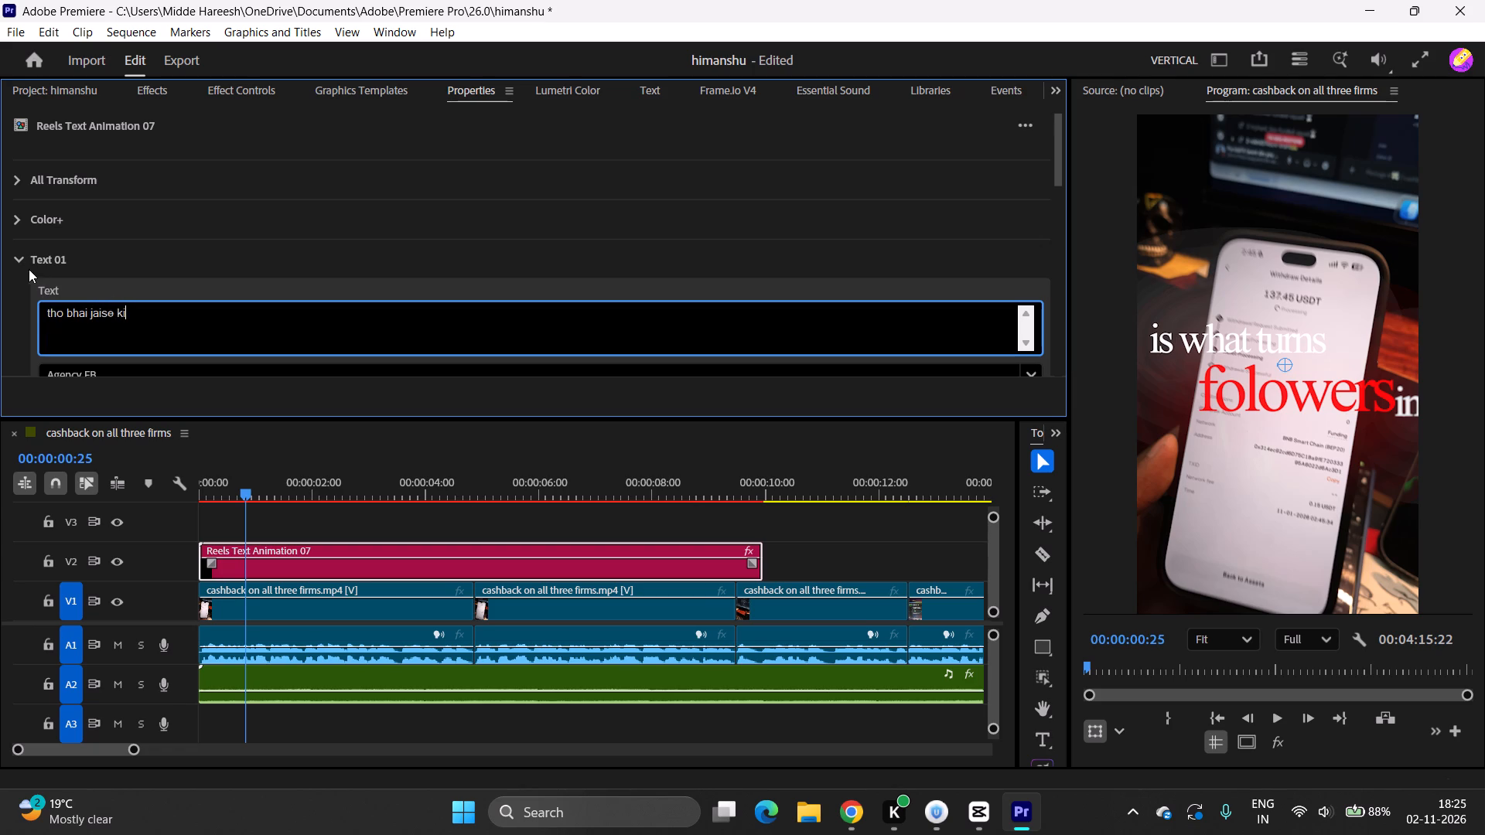
left_click(22, 261)
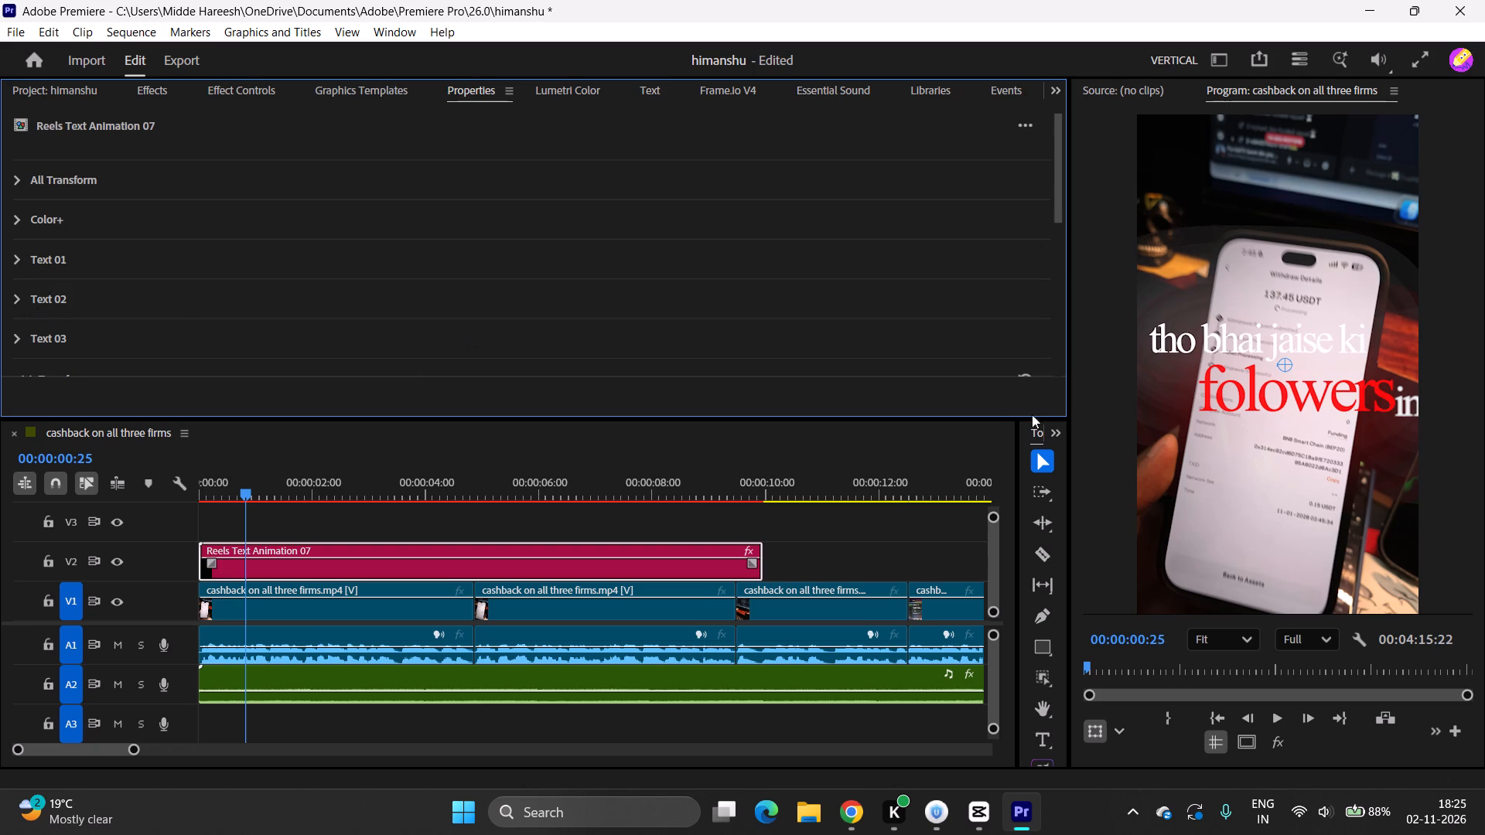
Scale down the Reels Text Animation 07 text to fit inside the frame and place it just below the middle of the video.
scroll(1231, 372, "down", 3)
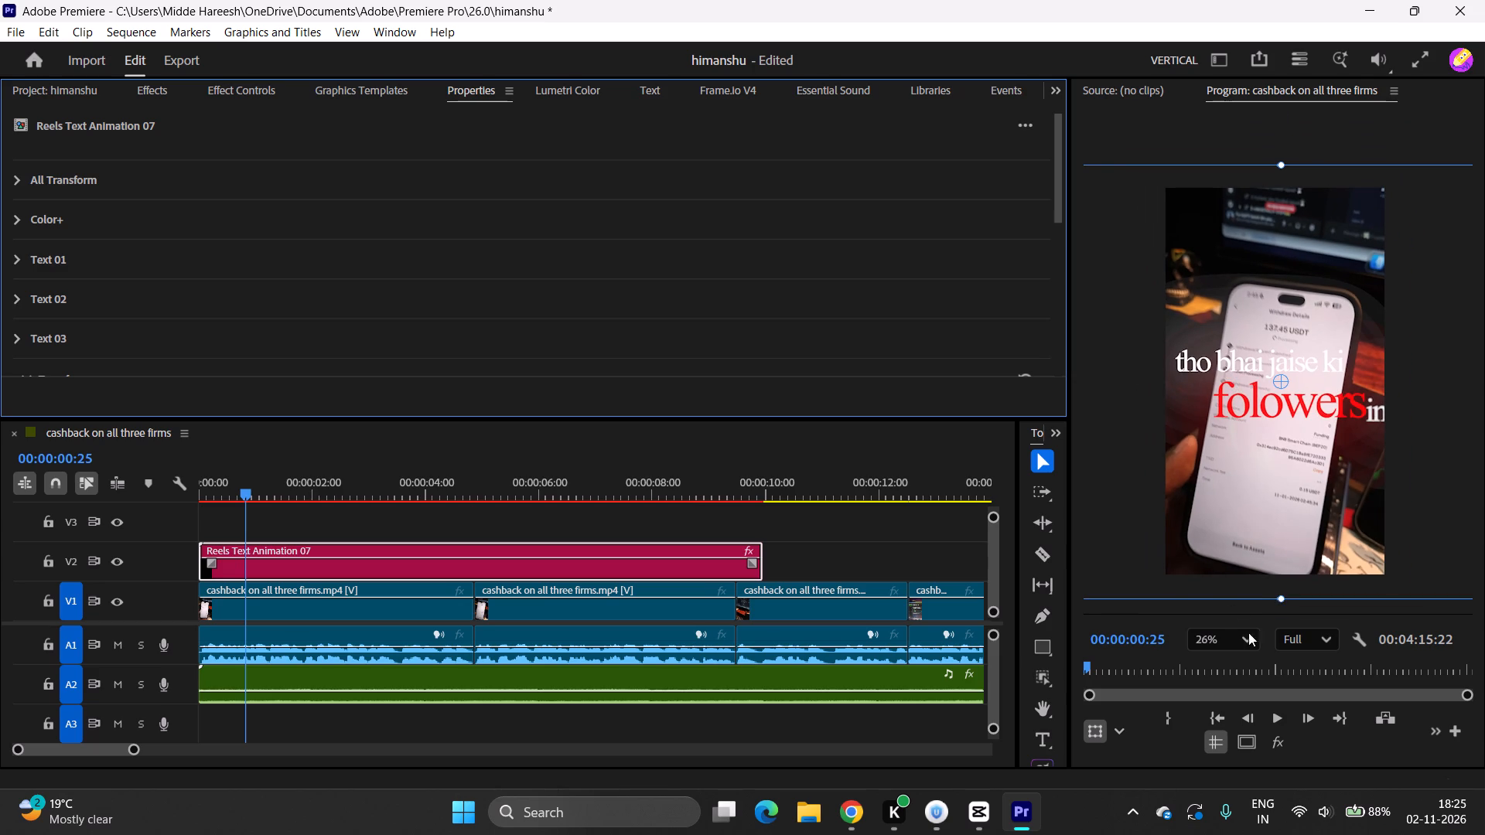
left_click(1251, 639)
left_click(1234, 371)
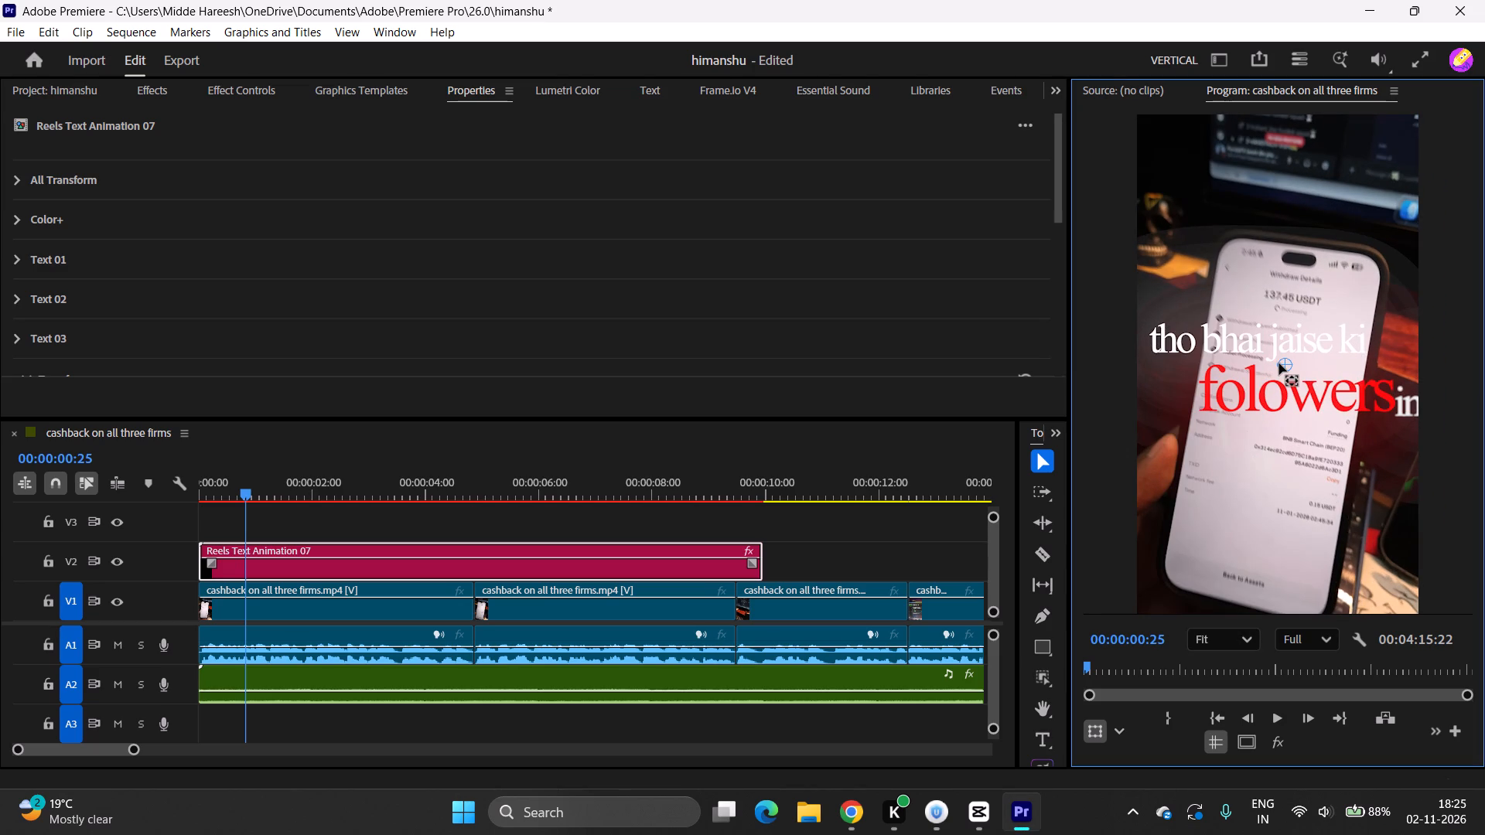
left_click_drag(1231, 398, 1290, 273)
left_click_drag(1347, 523, 1342, 339)
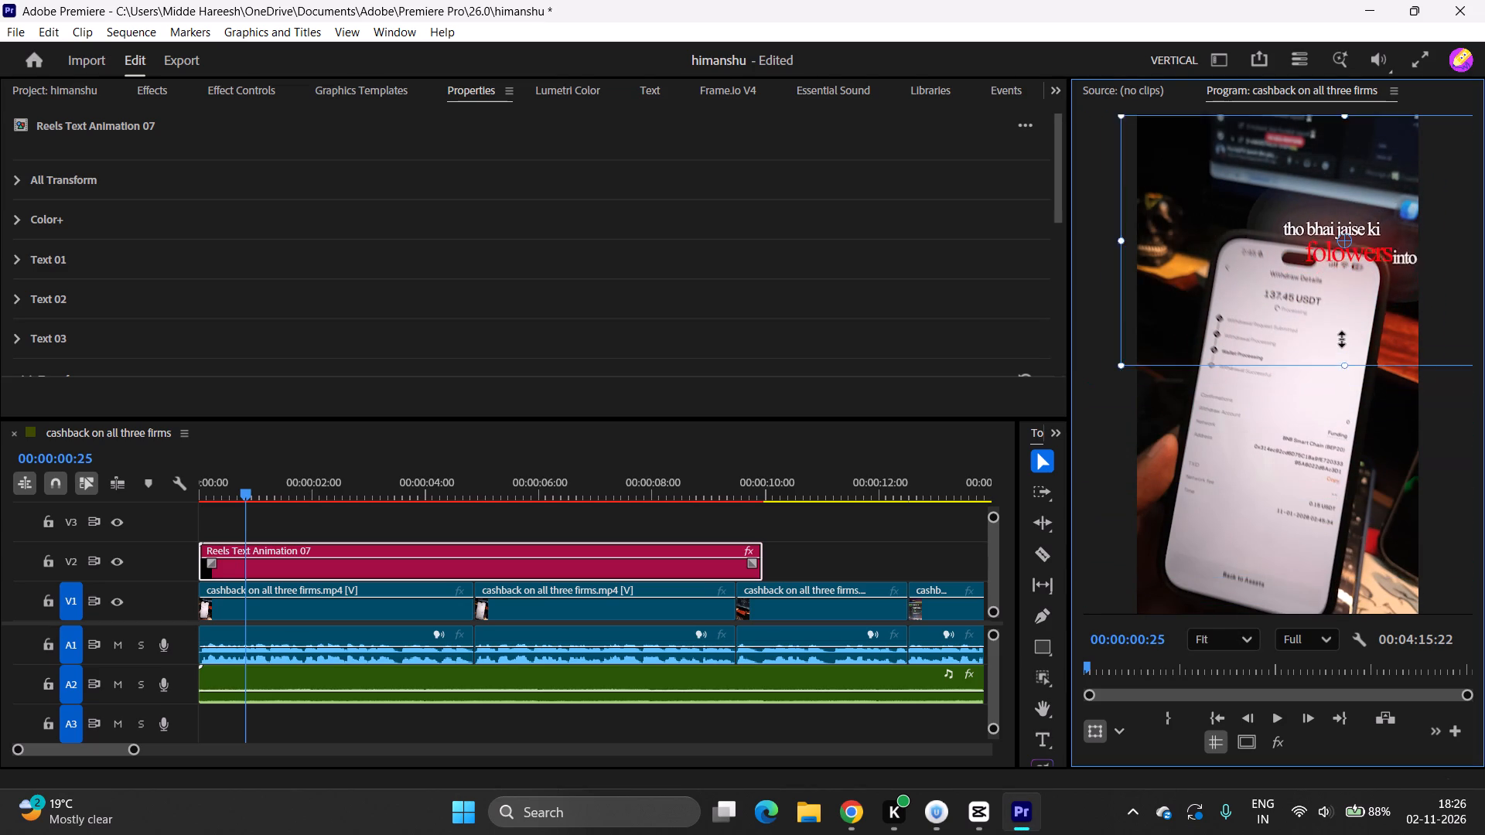
left_click_drag(1342, 339, 1342, 328)
left_click_drag(1316, 291, 1224, 399)
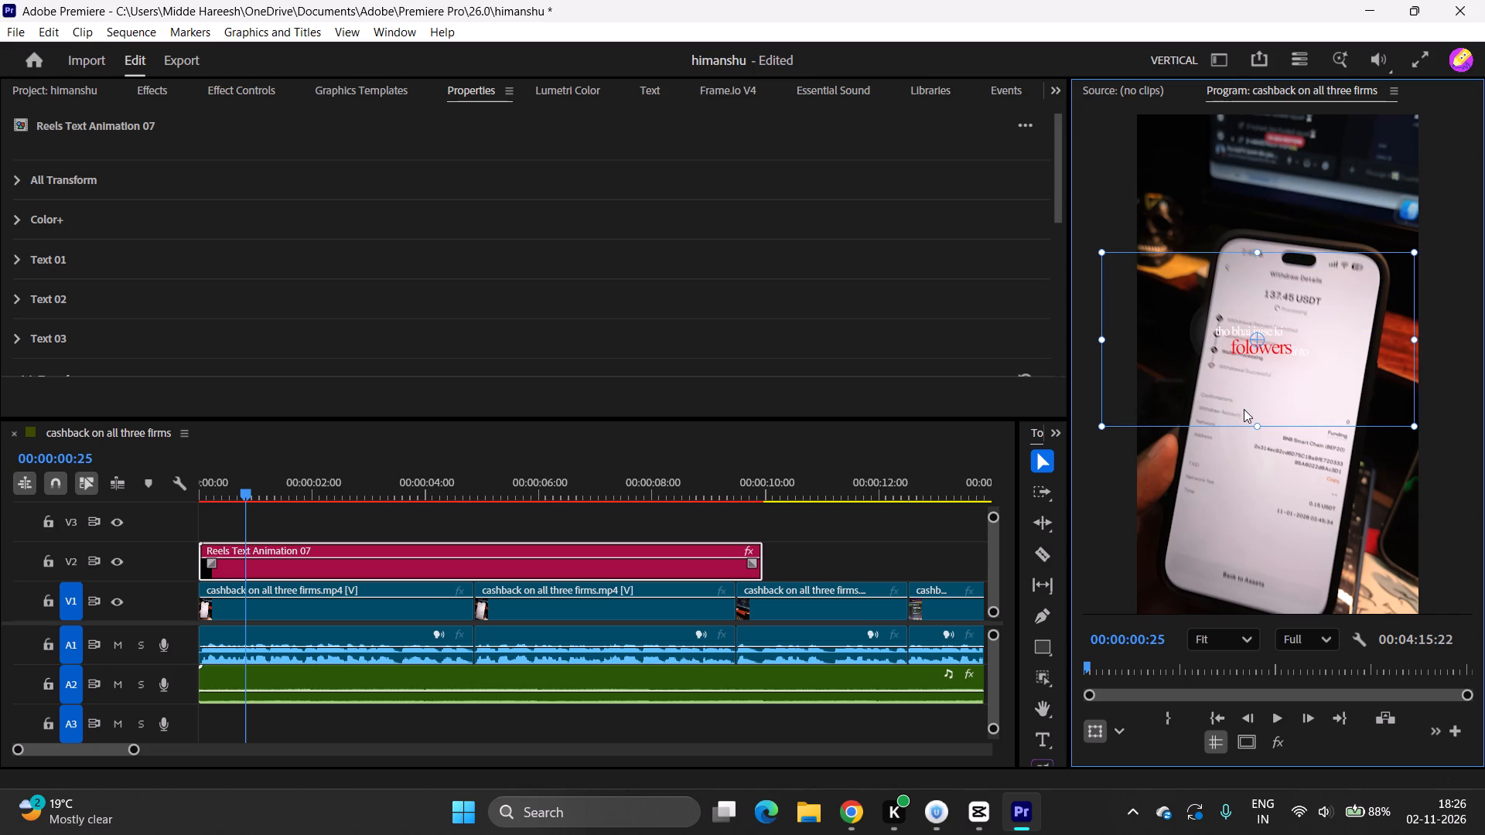
left_click_drag(1241, 385, 1280, 468)
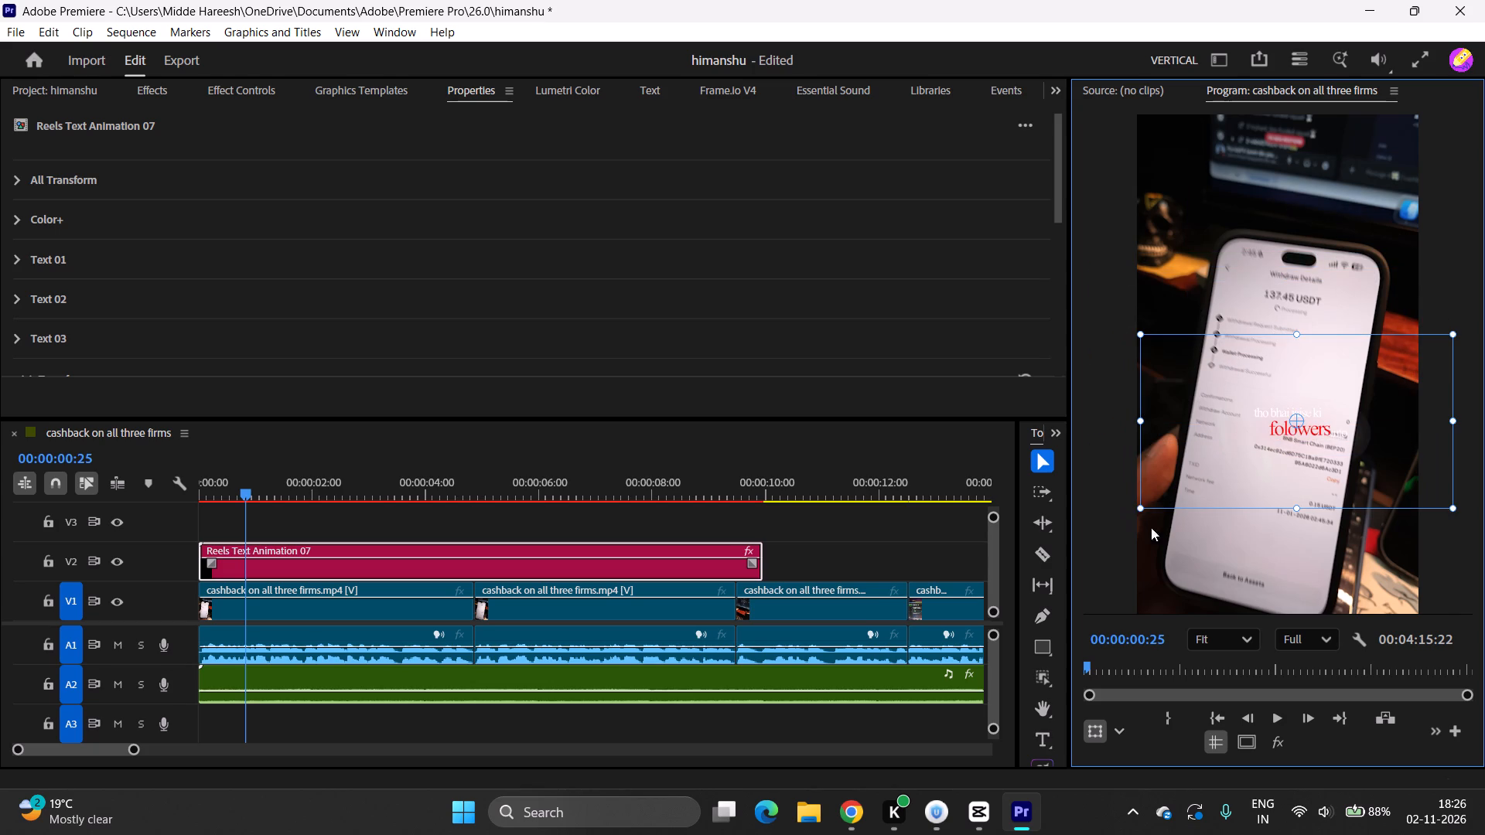
left_click_drag(1139, 512, 1012, 588)
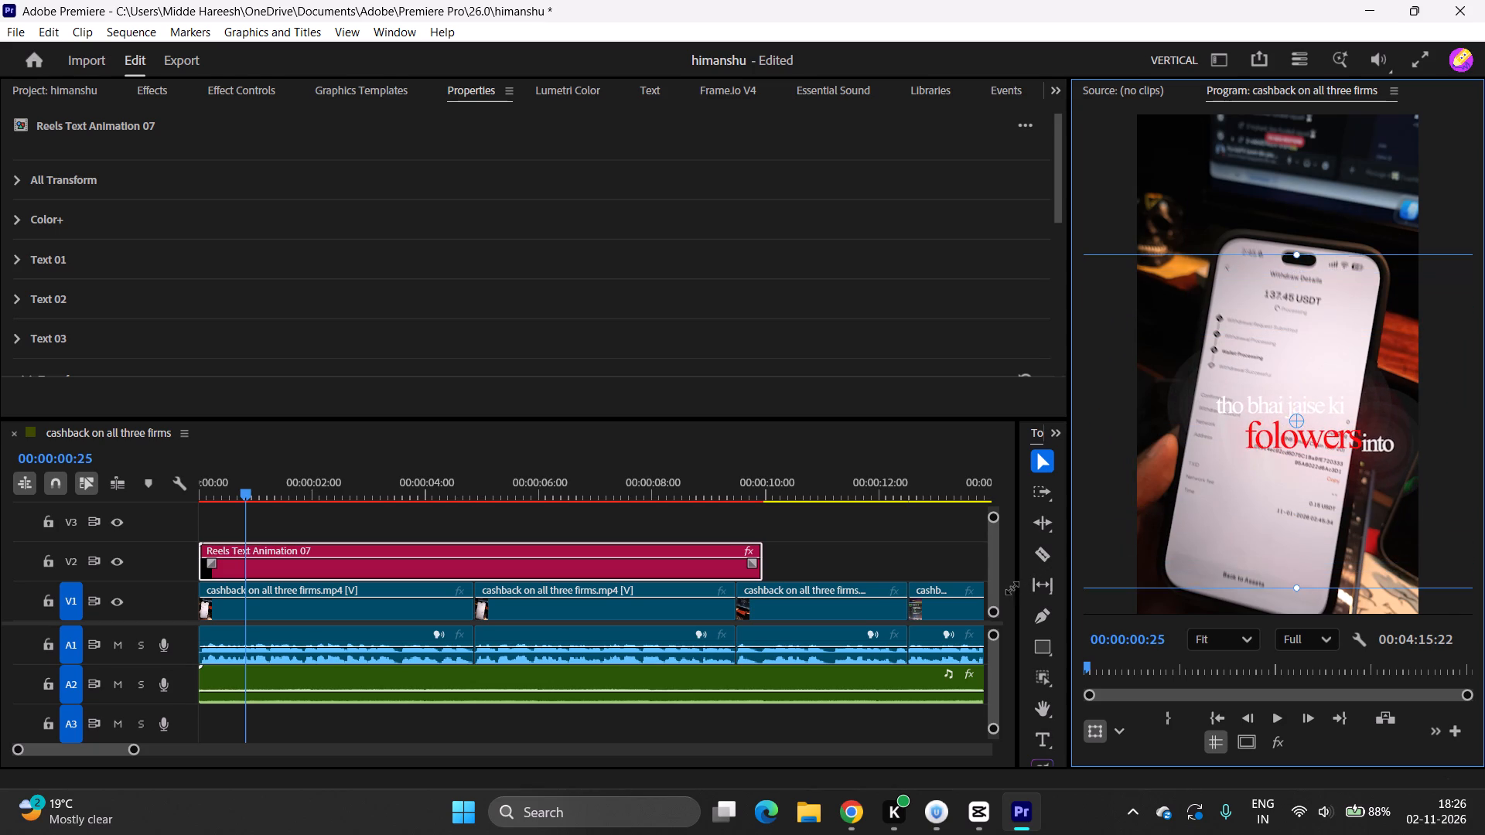
left_click_drag(1012, 588, 1002, 592)
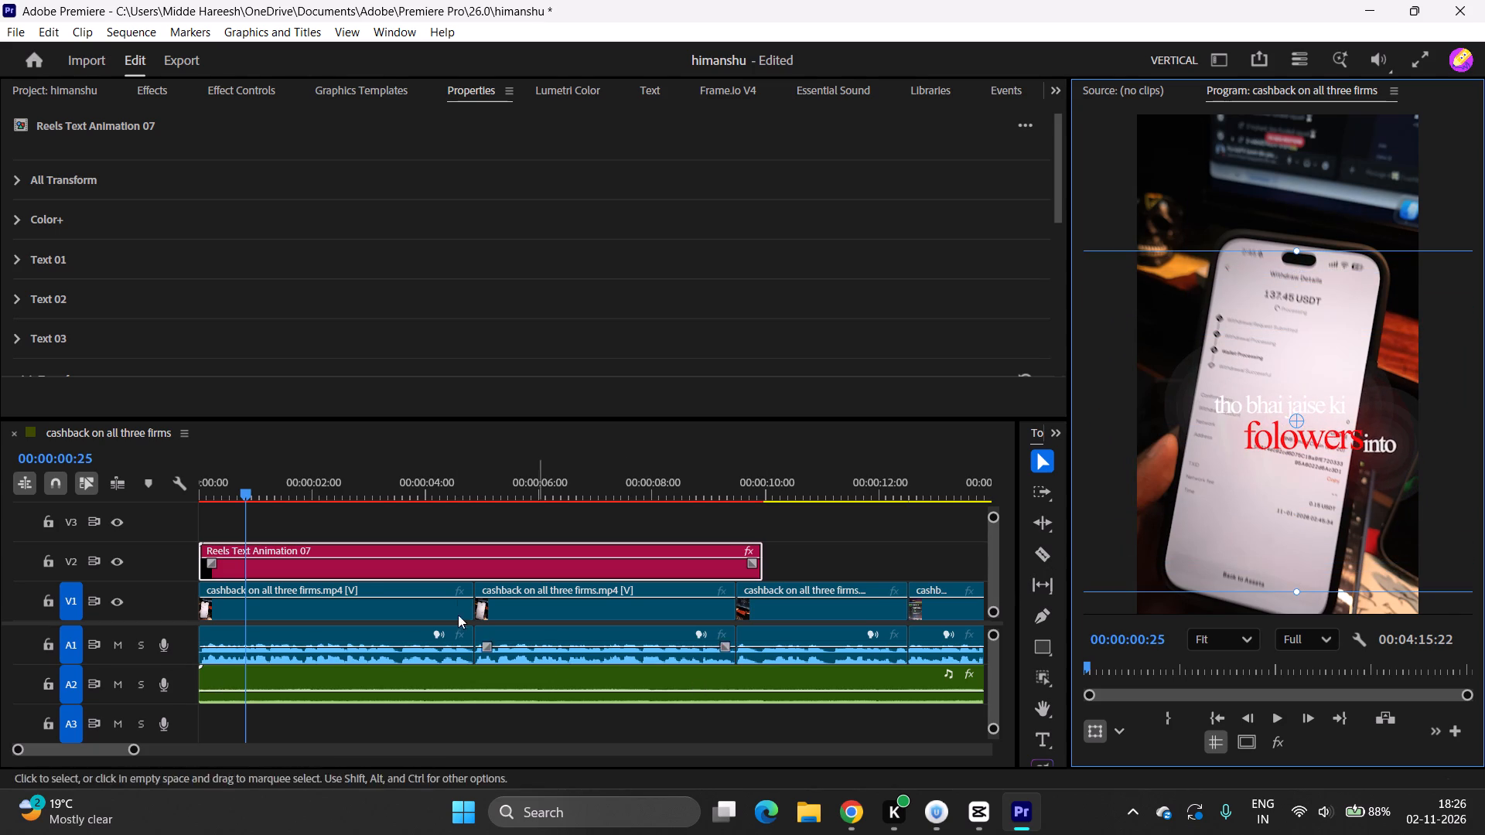
Play the opening second of the sequence from the start to check the resized text animation.
left_click_drag(244, 492, 181, 500)
key("space")
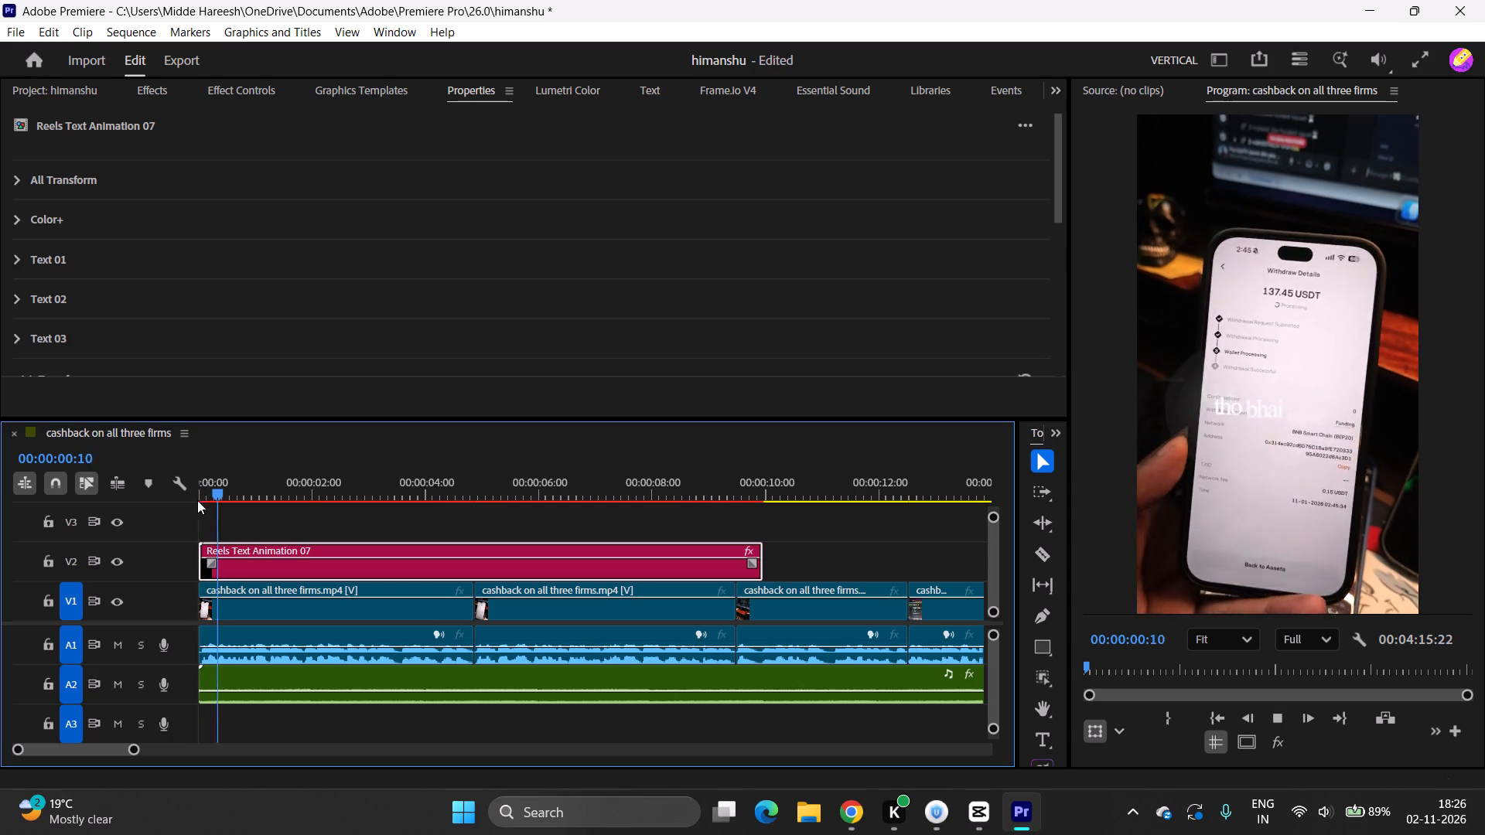
key("space")
key("space")
key("space")
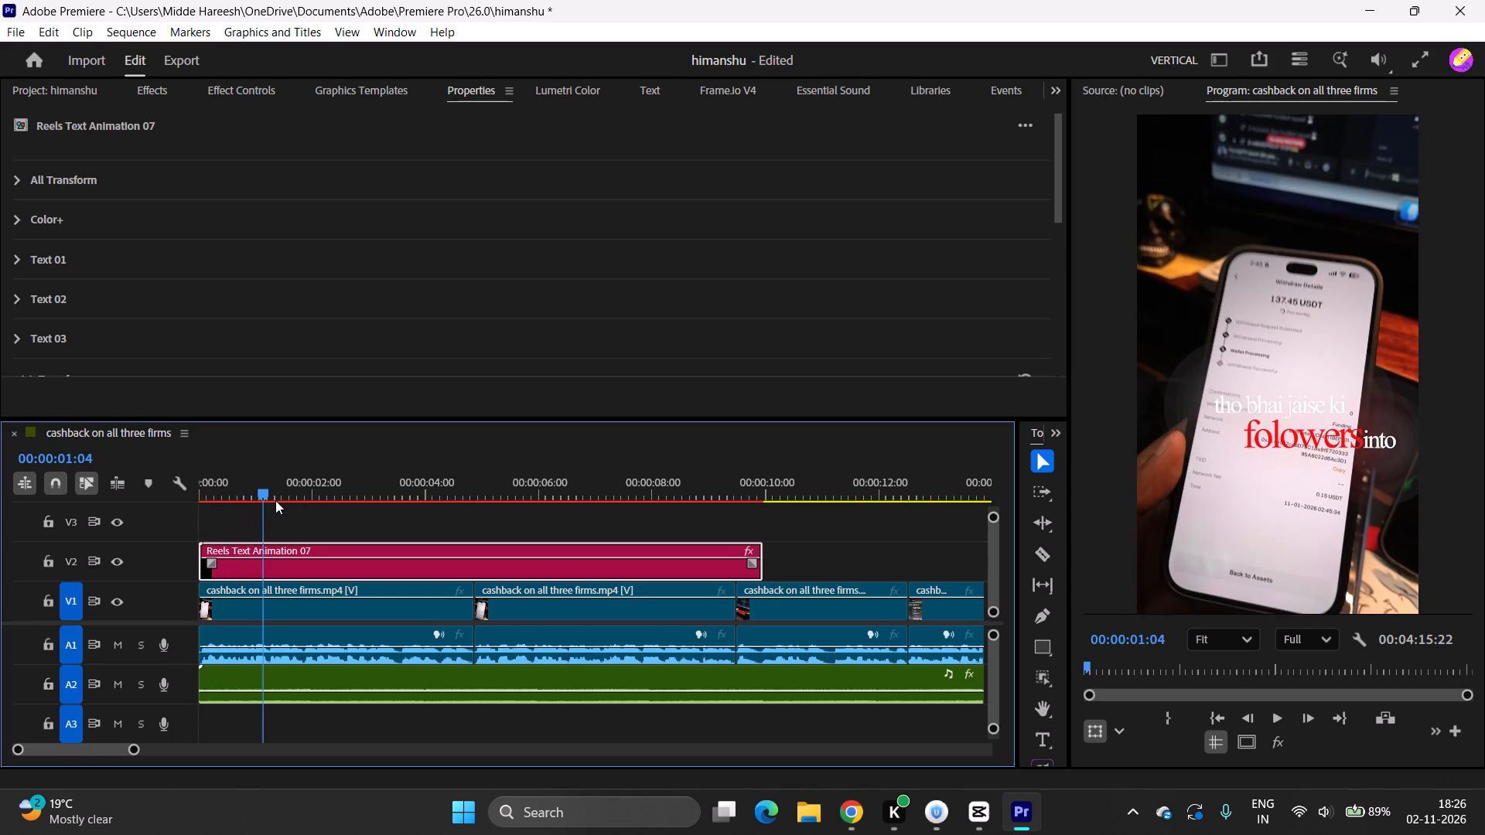
Set the Text 02 line of the Reels Text Animation 07 clip to "thume pata he".
left_click(17, 296)
double_click(114, 353)
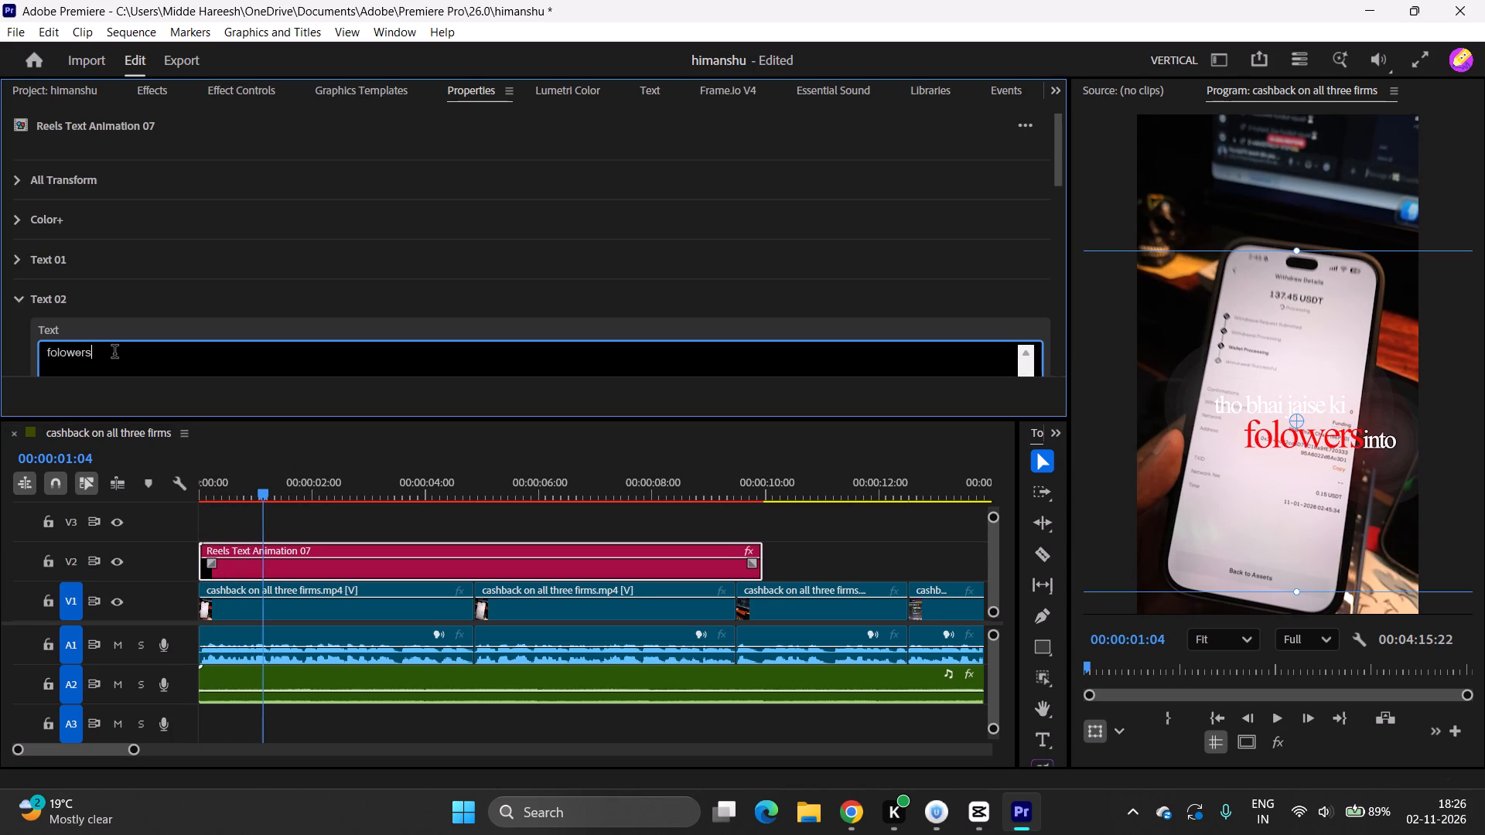
key("t")
type("humt")
key("space")
key("BackSpace")
key("BackSpace")
key("e")
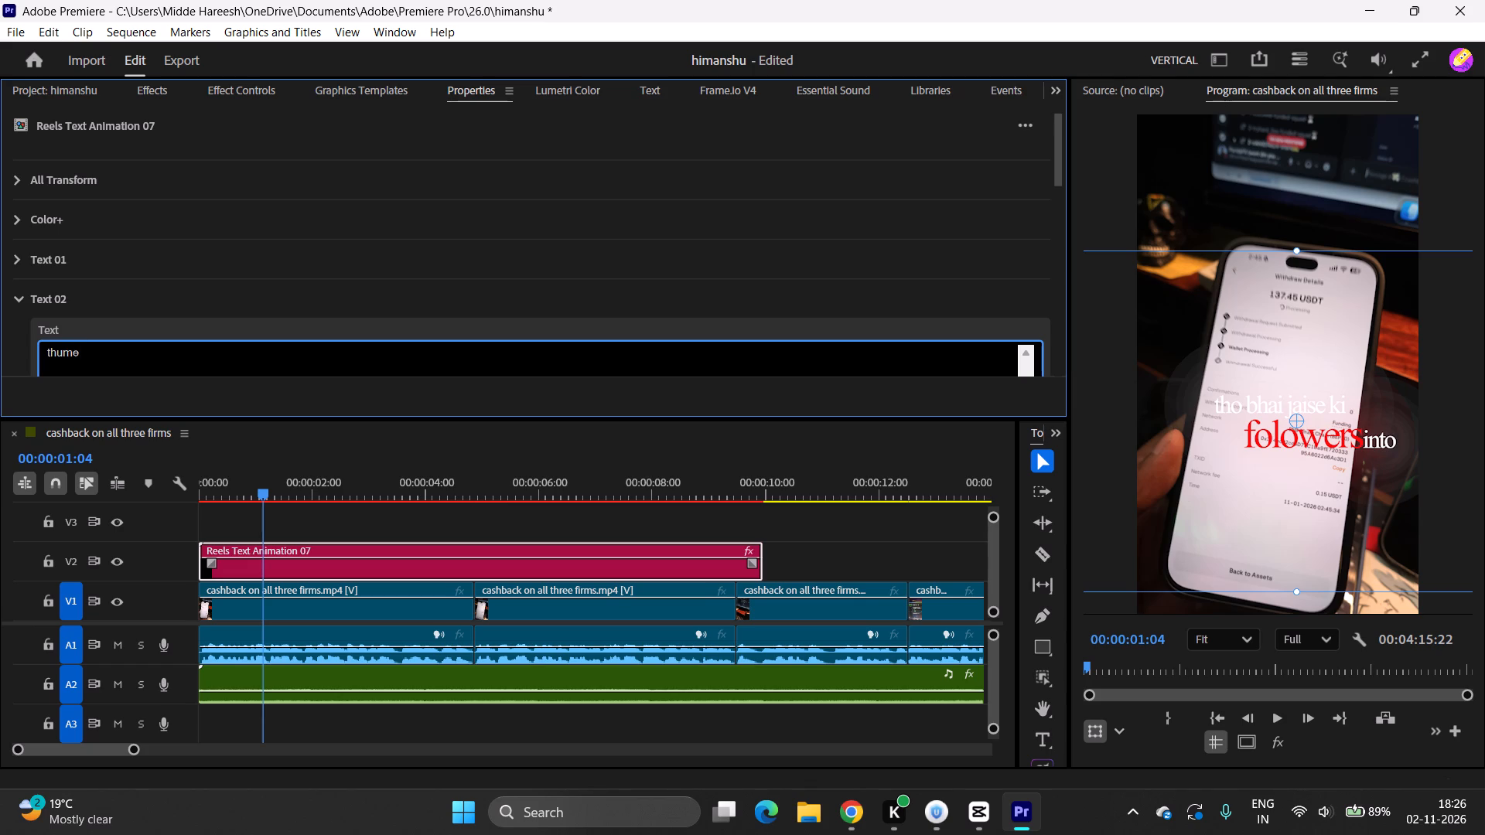
key("space")
type("pata he")
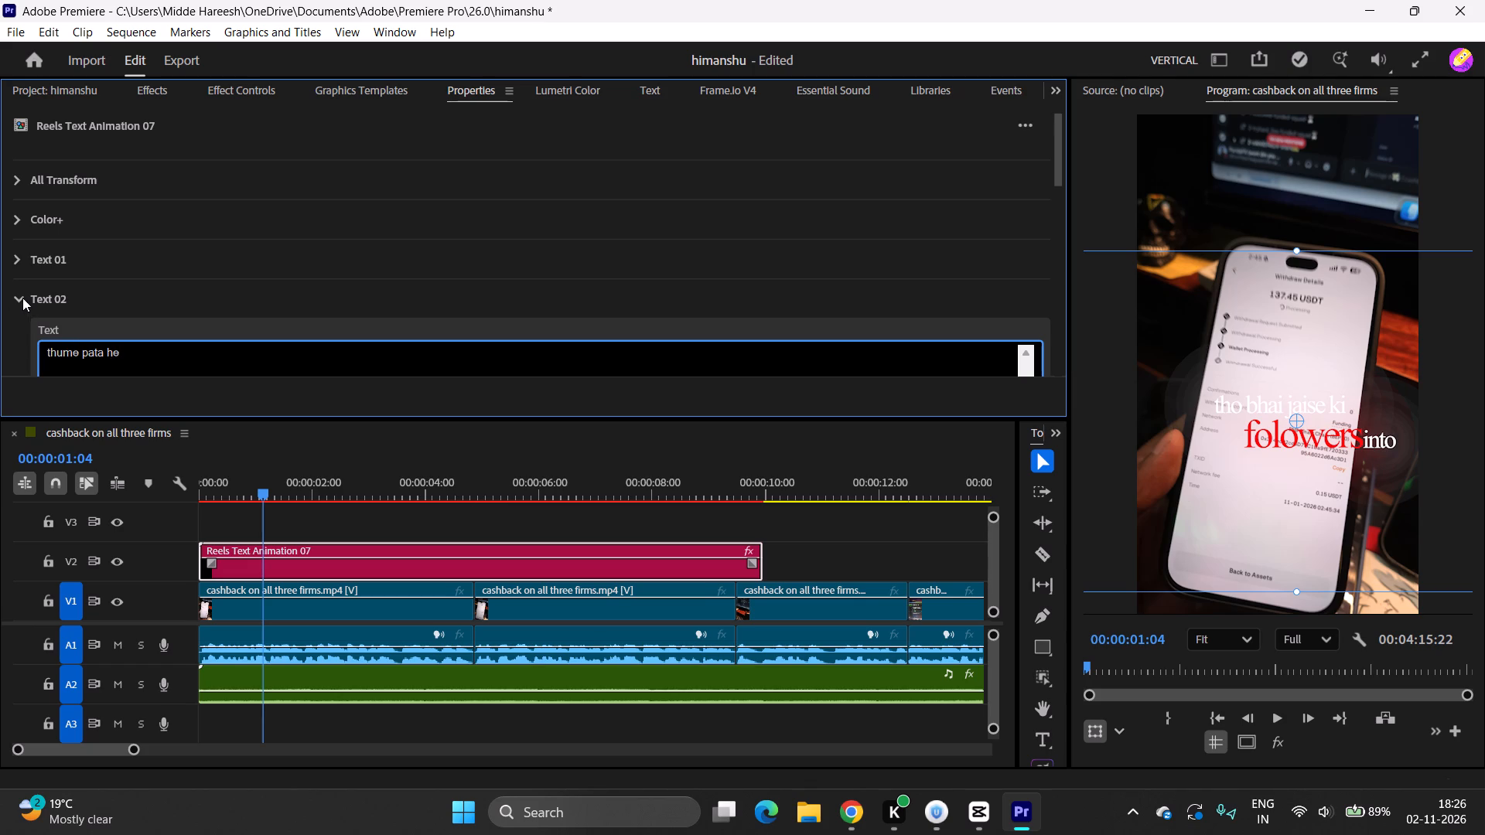
left_click(22, 298)
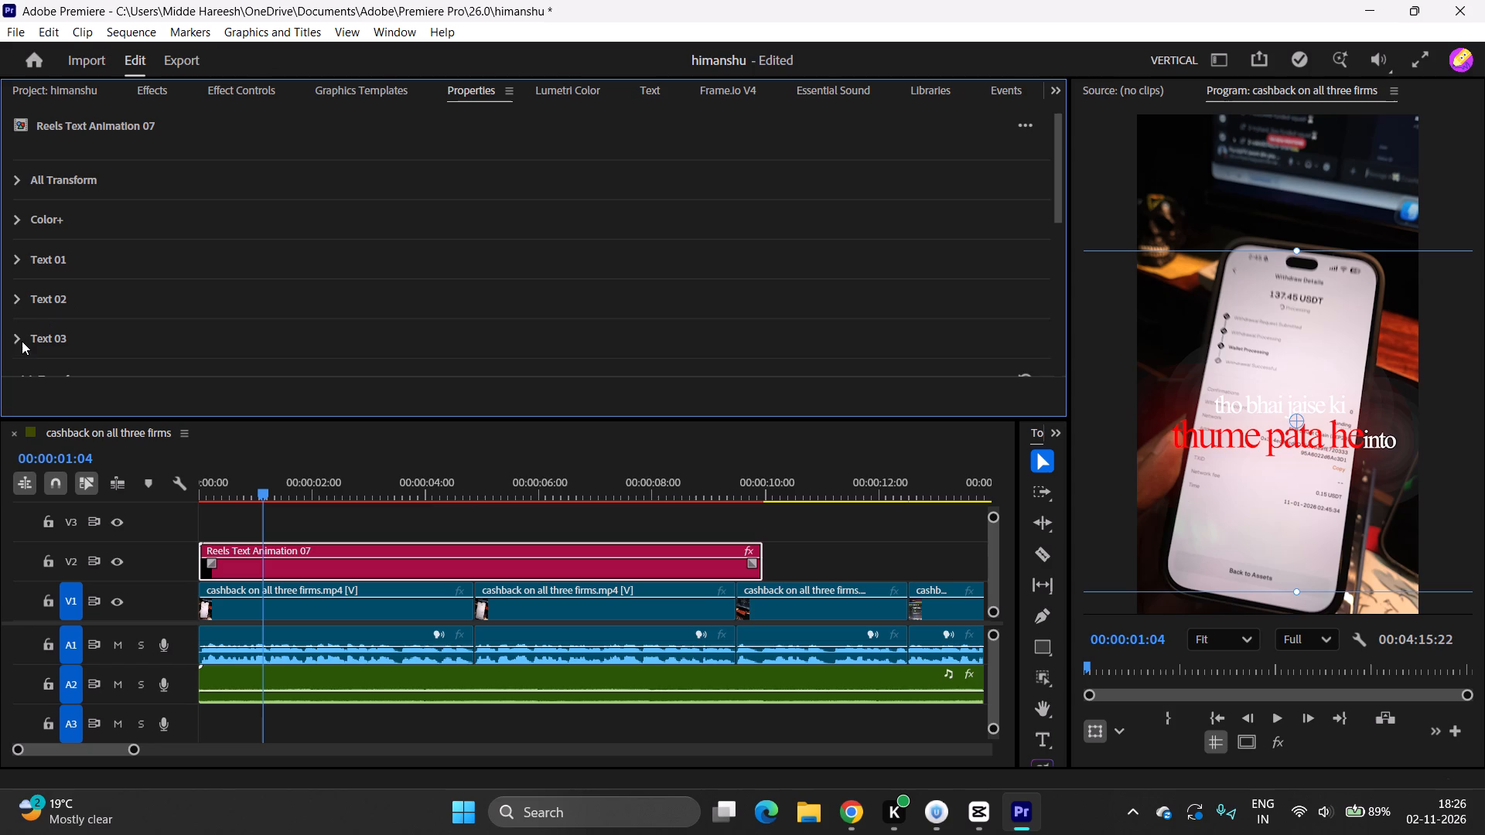
Clear the Text 03 line of the Reels Text Animation 07 clip so it is empty.
left_click(21, 342)
scroll(86, 316, "down", 1)
double_click(78, 365)
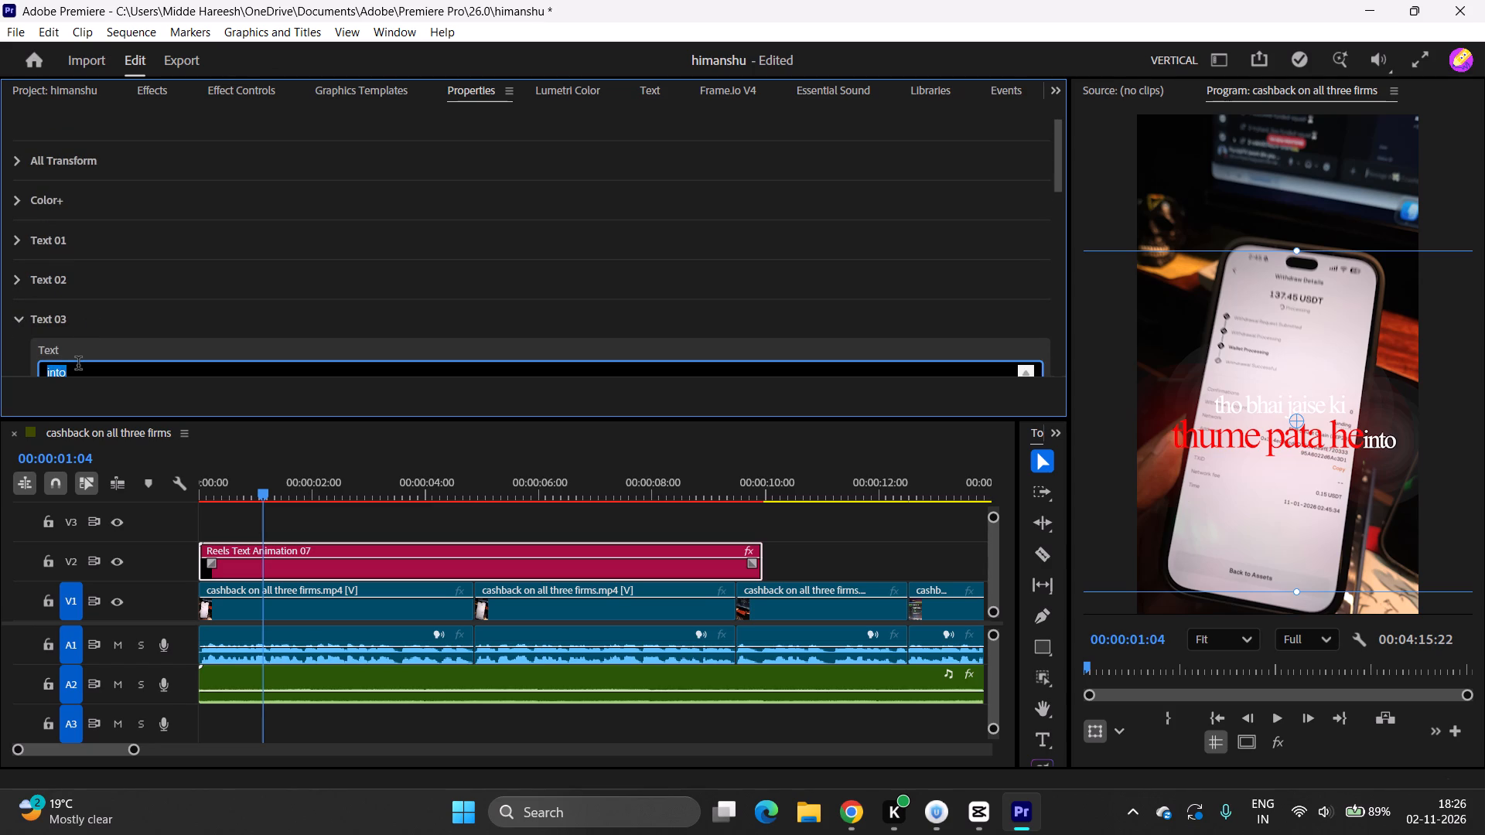
key("BackSpace")
left_click(19, 315)
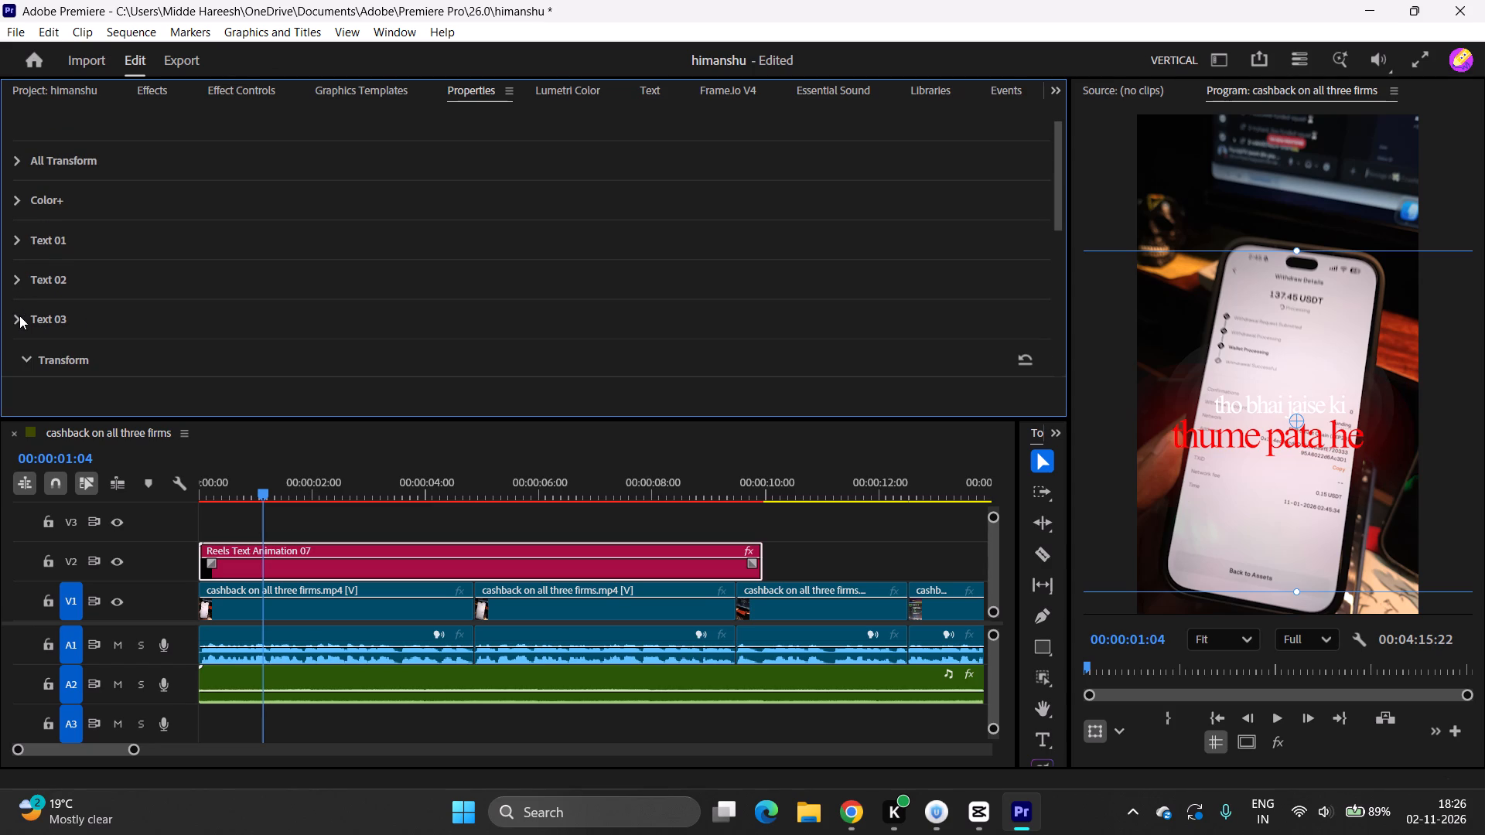
Reposition the two-line text animation over the lower part of the phone in the video frame.
left_click_drag(1272, 516, 1298, 330)
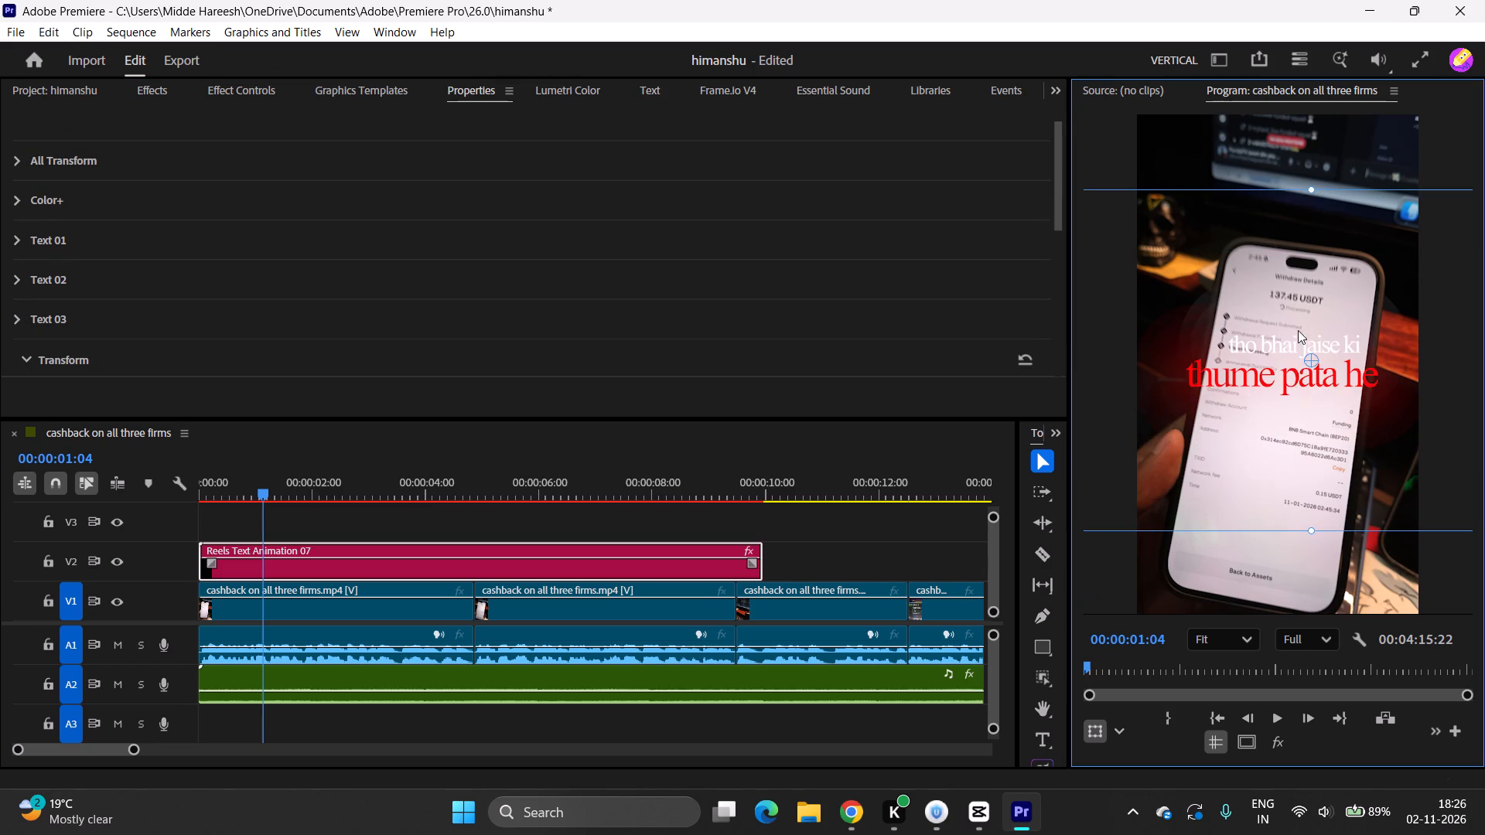
left_click_drag(1298, 330, 1282, 281)
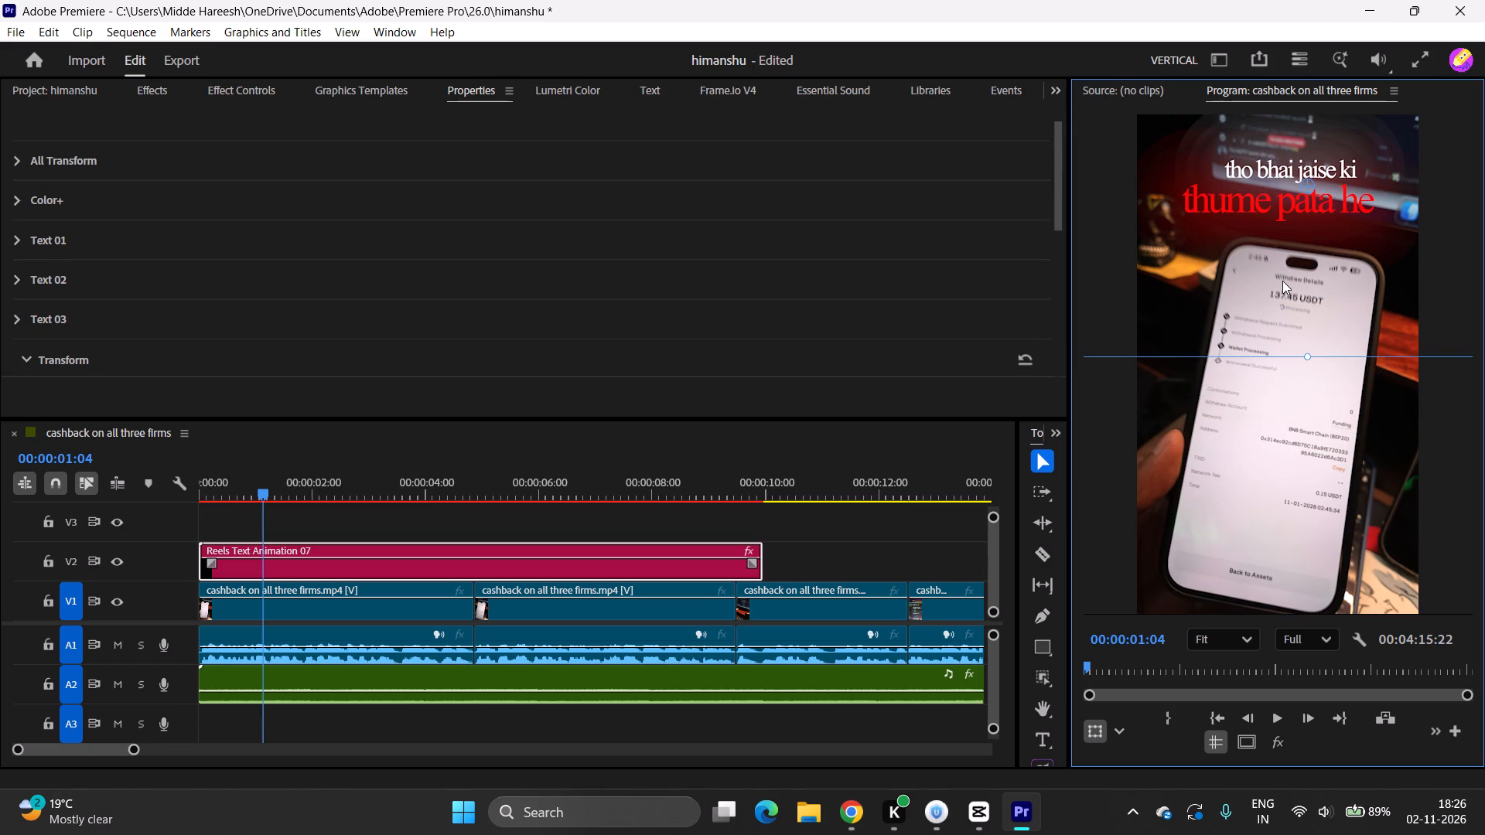
left_click_drag(1282, 281, 1279, 519)
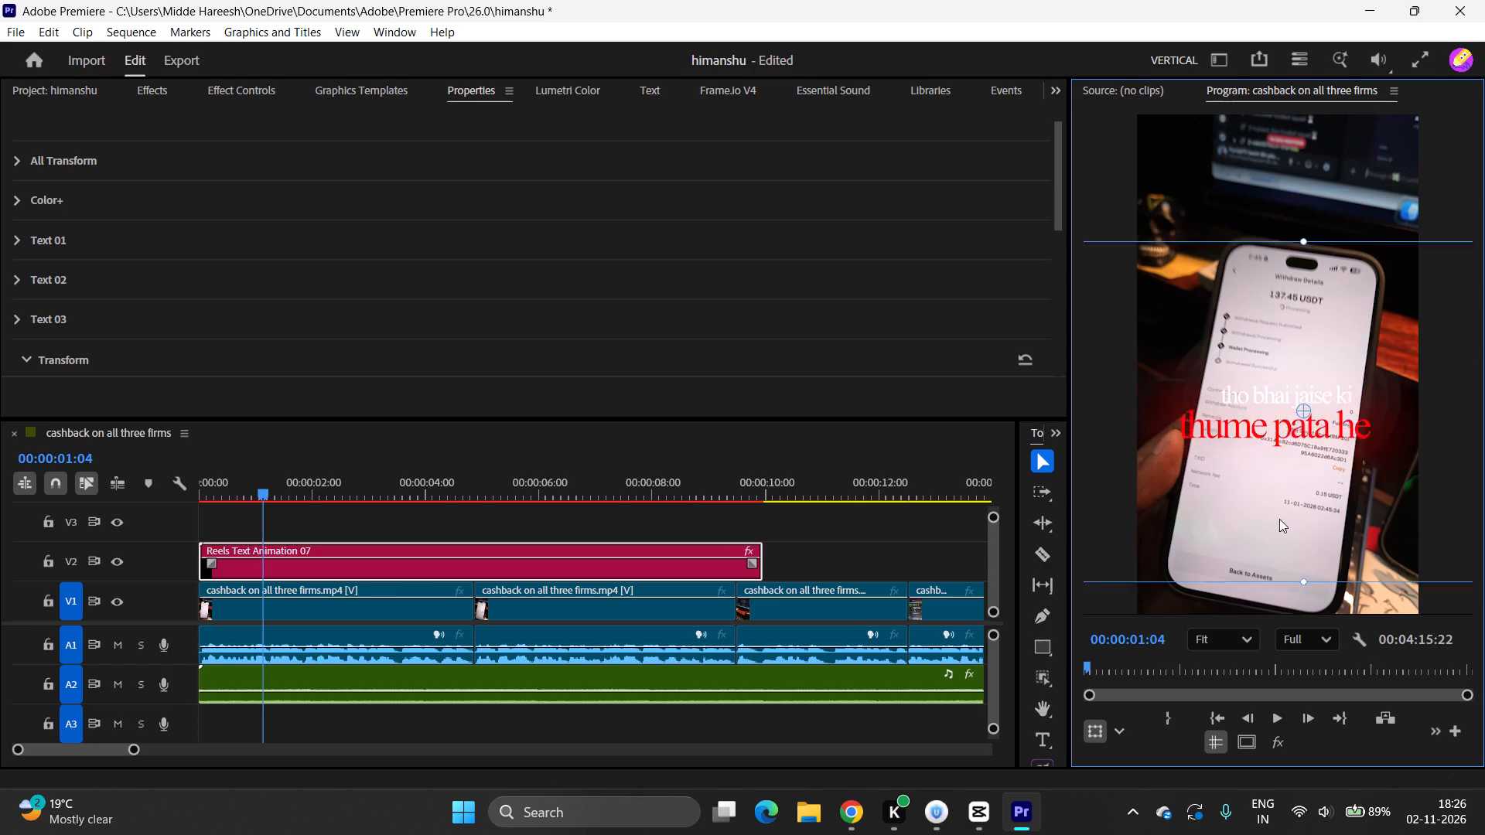
left_click_drag(1279, 519, 1278, 550)
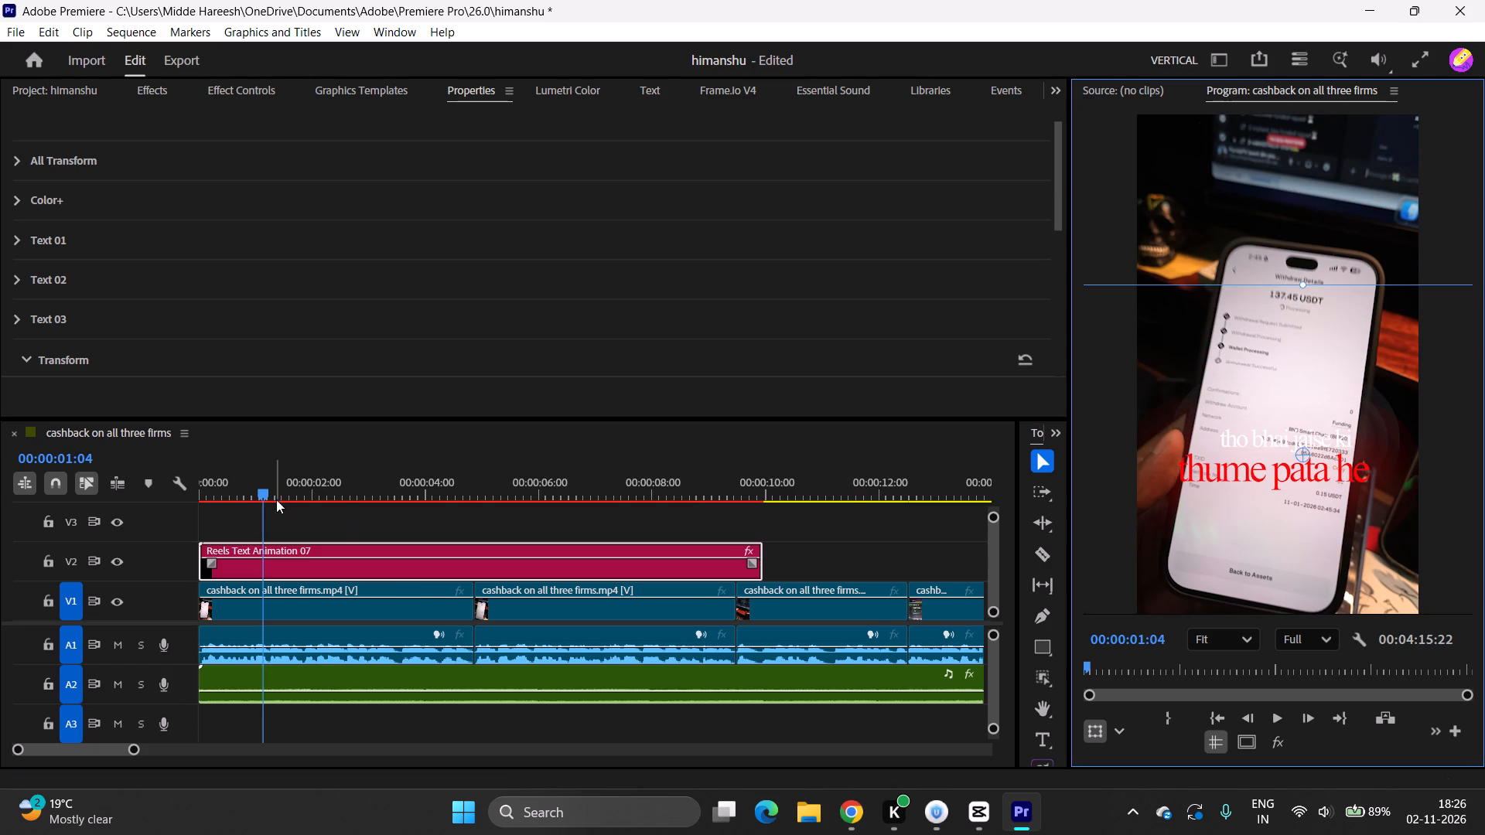
Play the opening second of the sequence from the start, twice, to check the wording and position against the speech.
left_click(279, 510)
left_click_drag(269, 492, 176, 506)
left_click(176, 506)
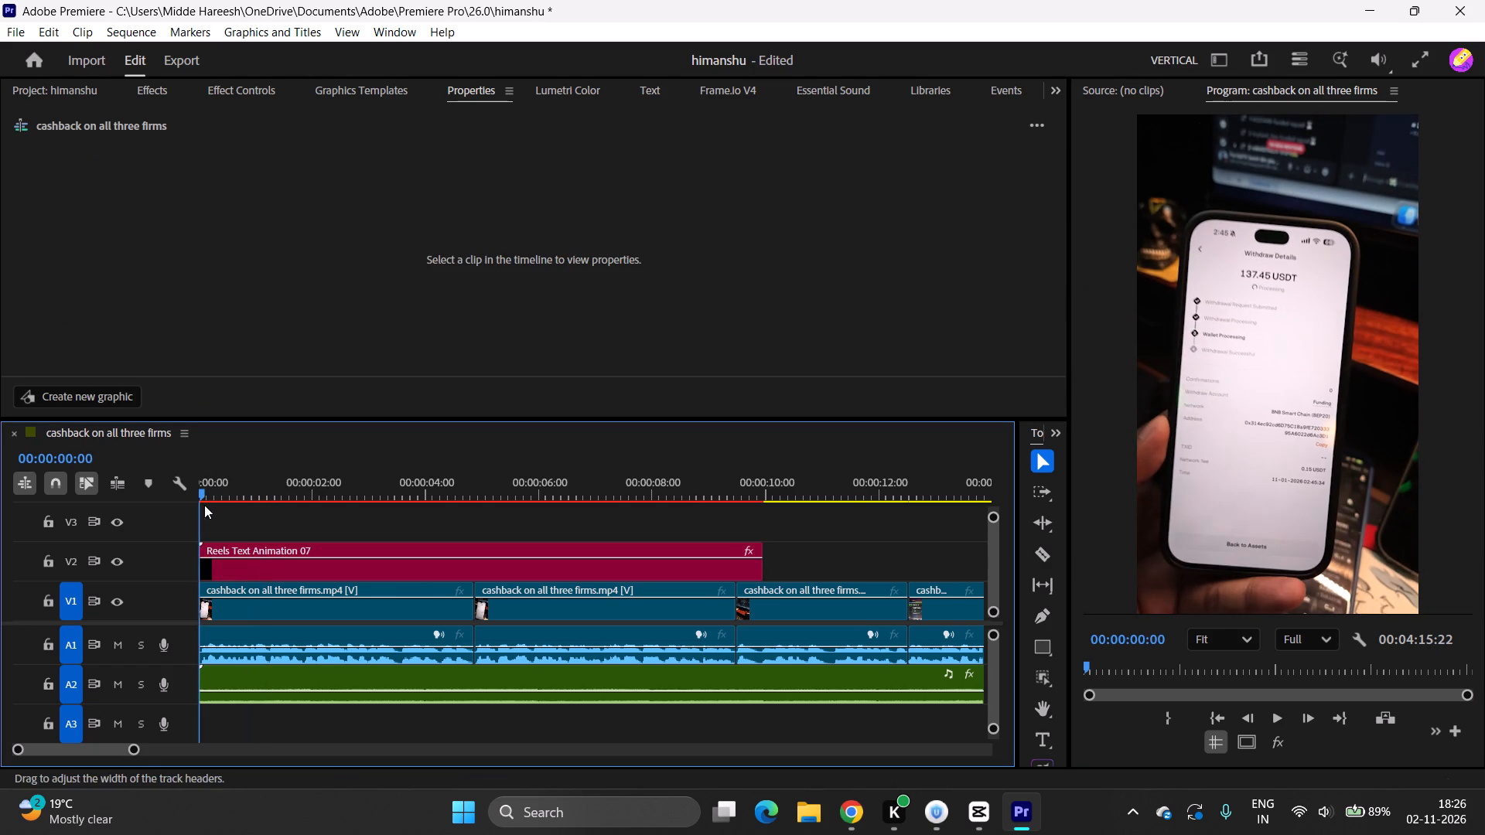
key("space")
key("space")
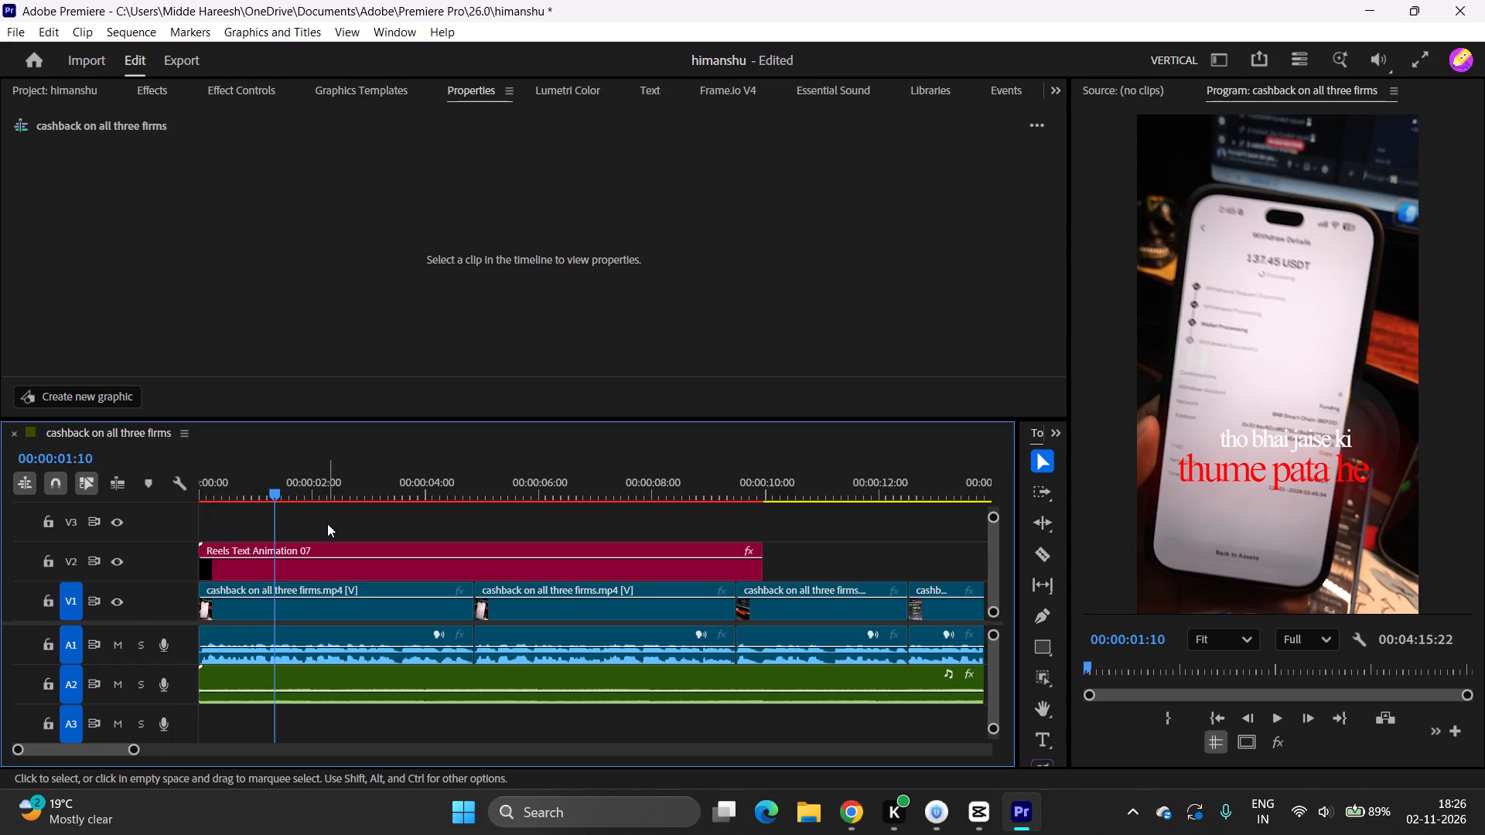
left_click_drag(275, 489, 178, 506)
key("space")
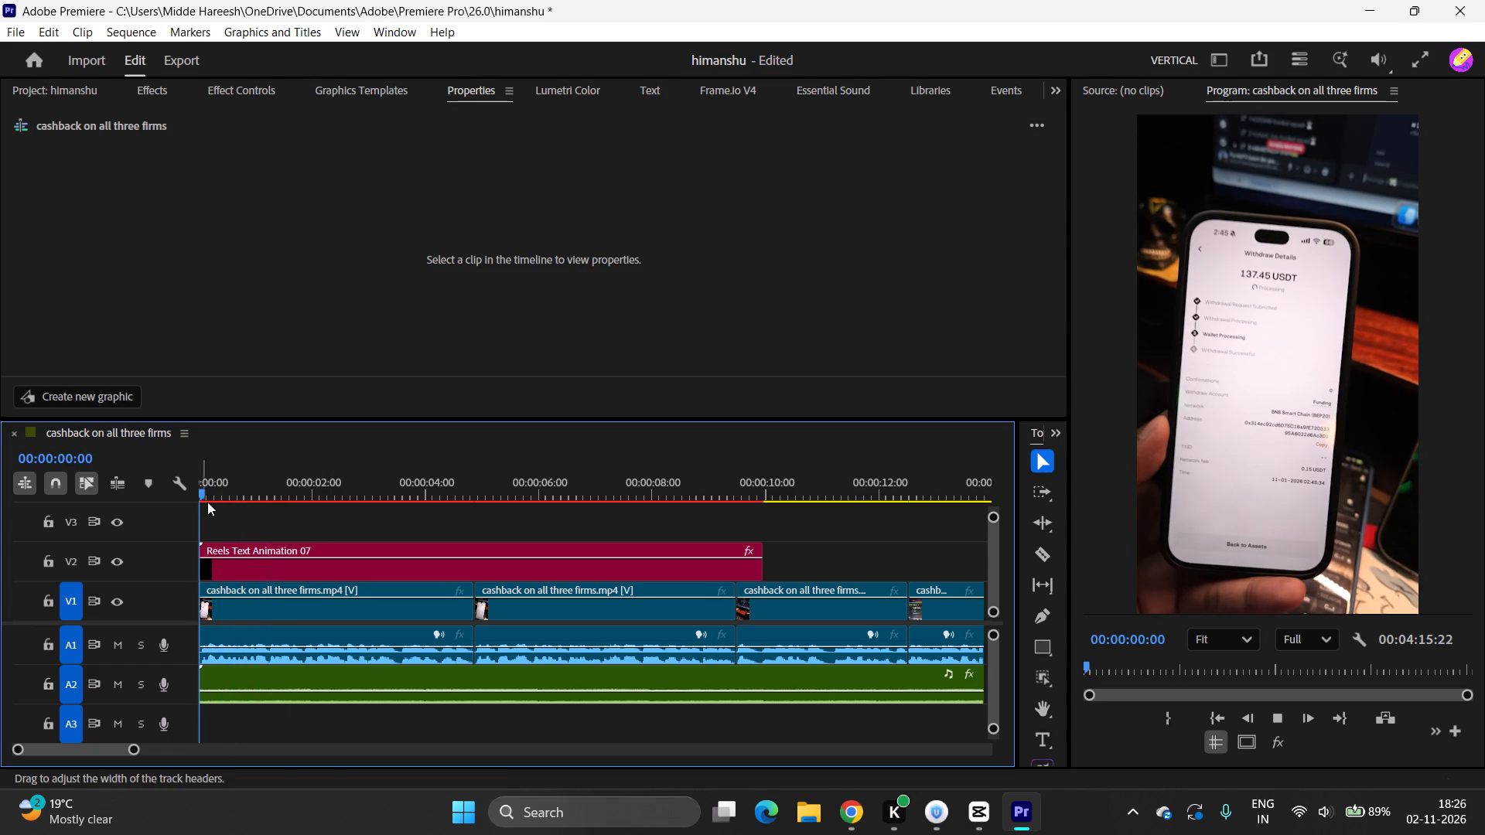
key("space")
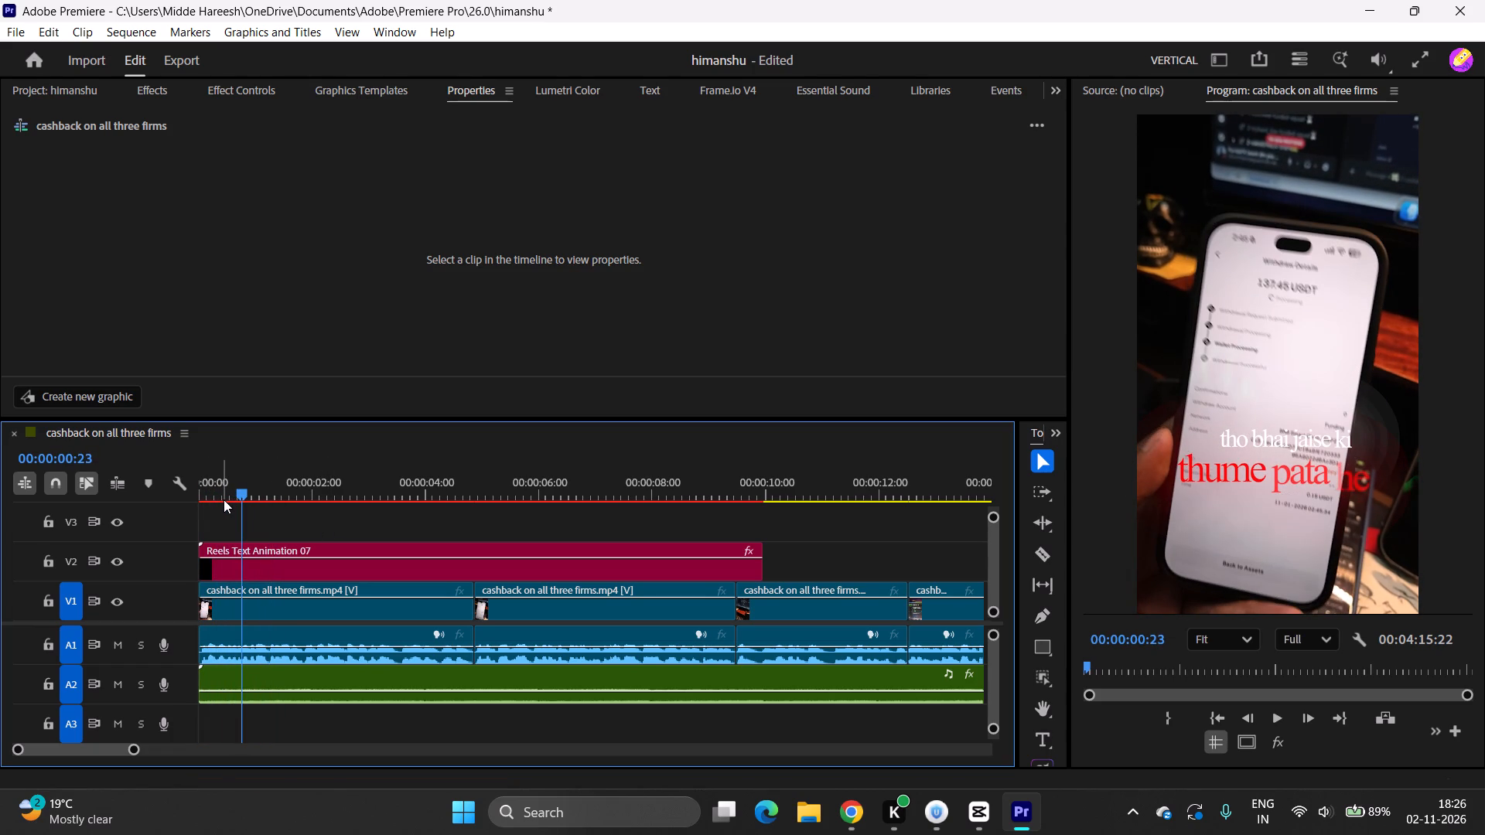
key("space")
key("space")
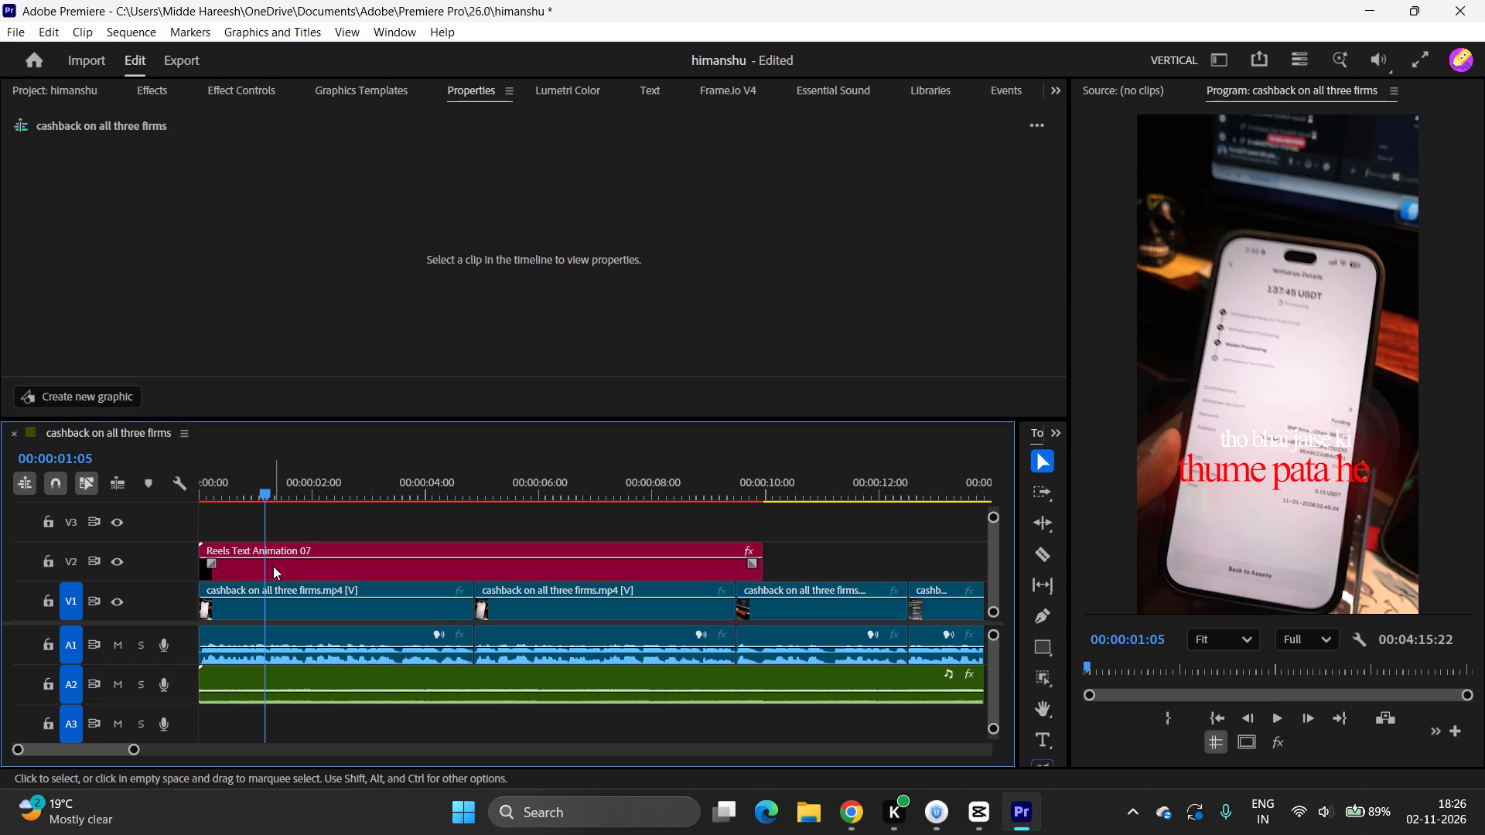
Change the Text 01 font of the Reels Text Animation 07 clip to the favourite SF UI Display in Semibold style.
left_click(273, 566)
left_click(20, 262)
scroll(20, 262, "down", 2)
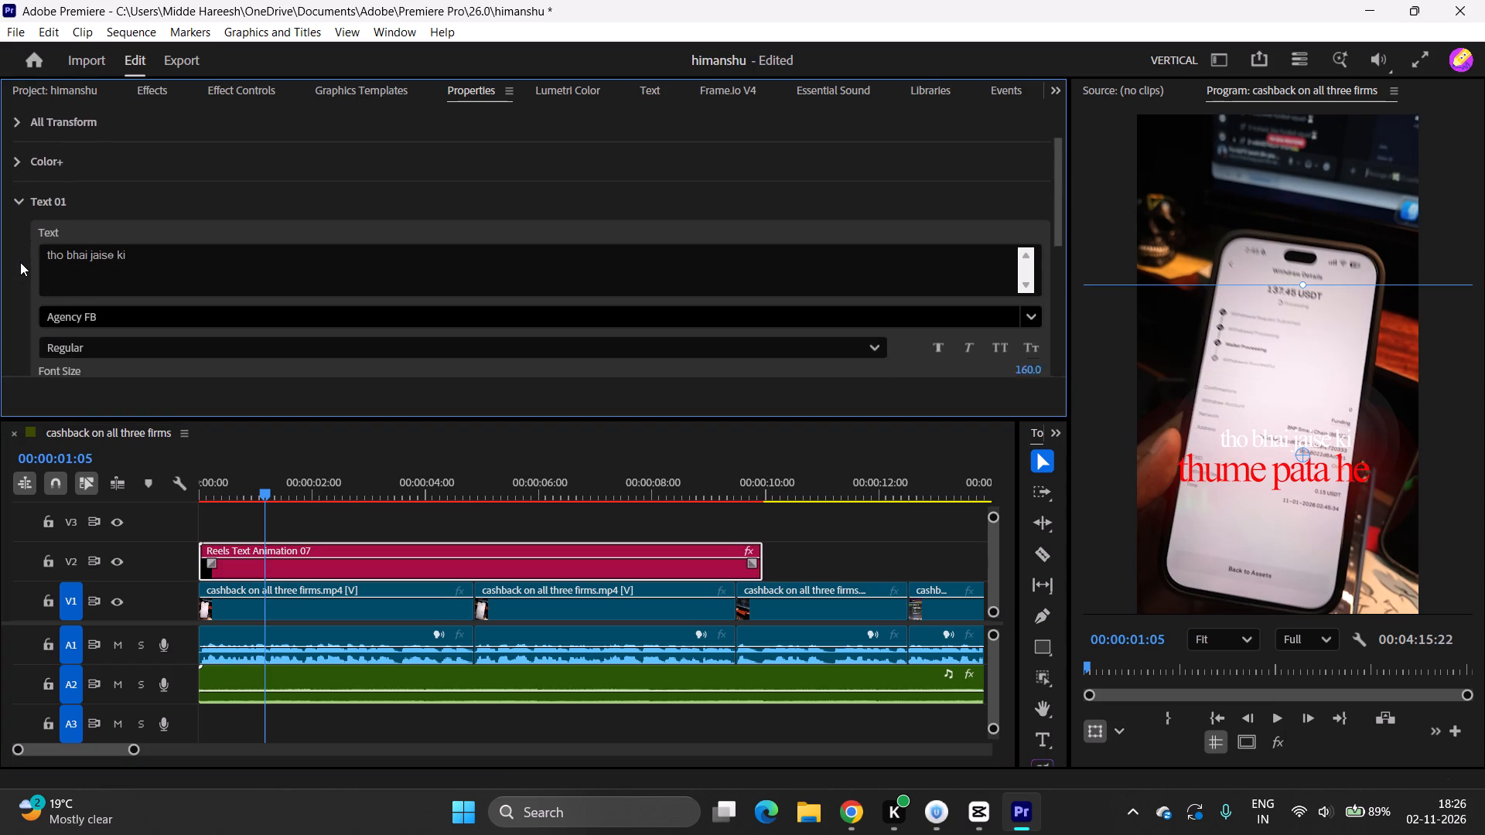
scroll(20, 262, "down", 5)
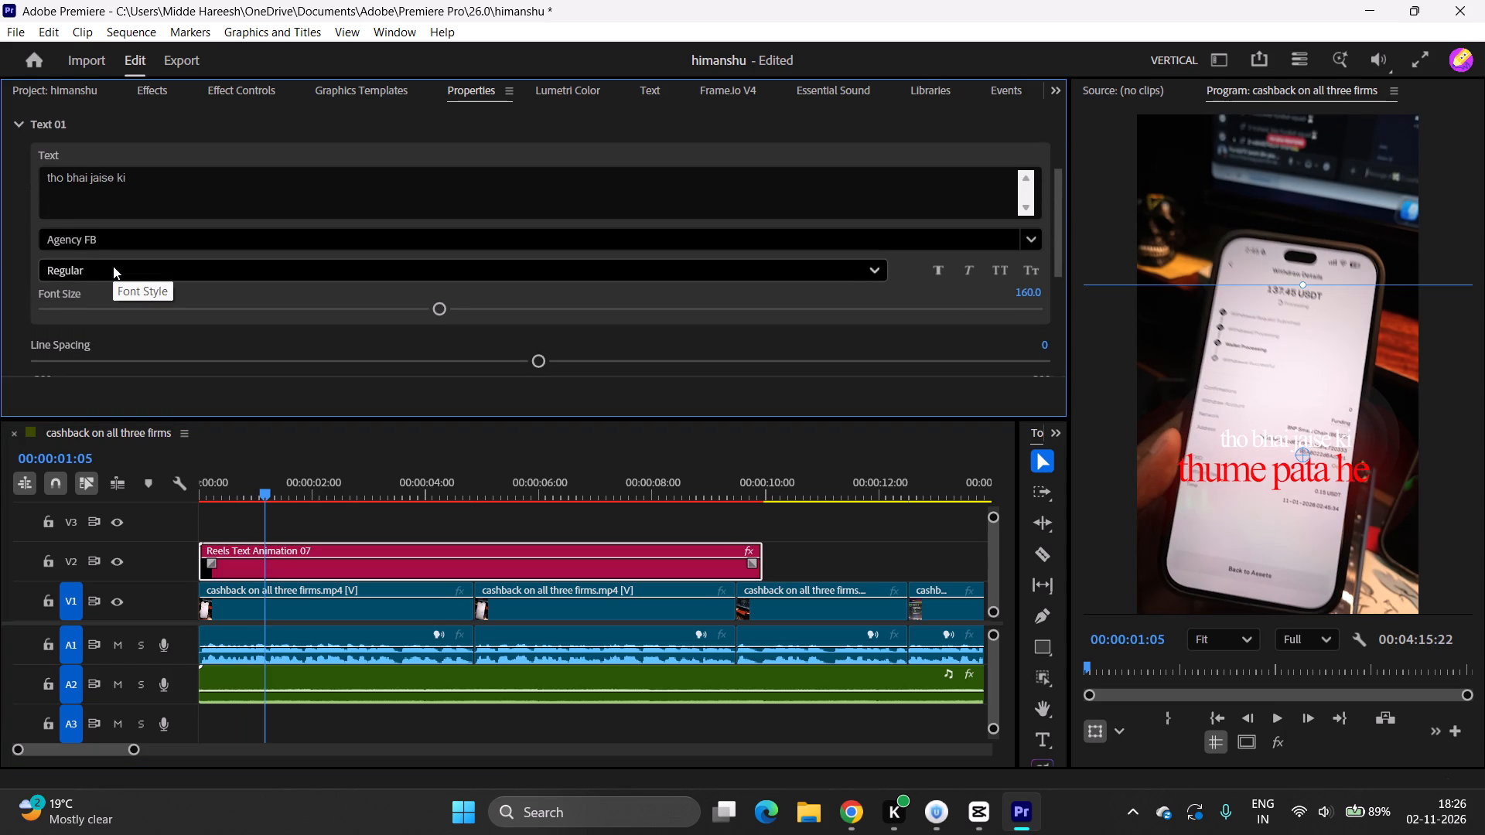
left_click(133, 237)
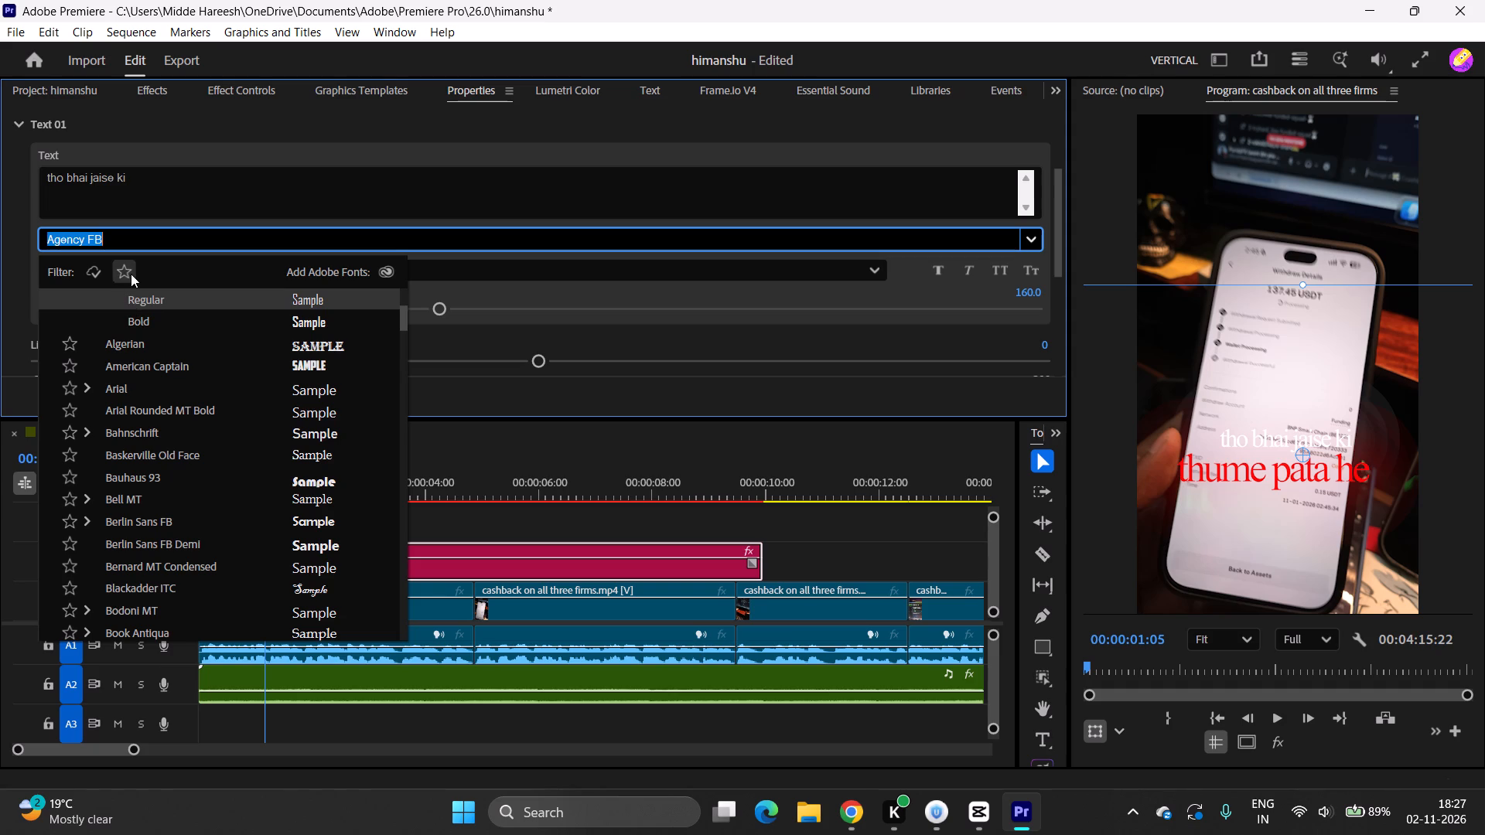
left_click(128, 271)
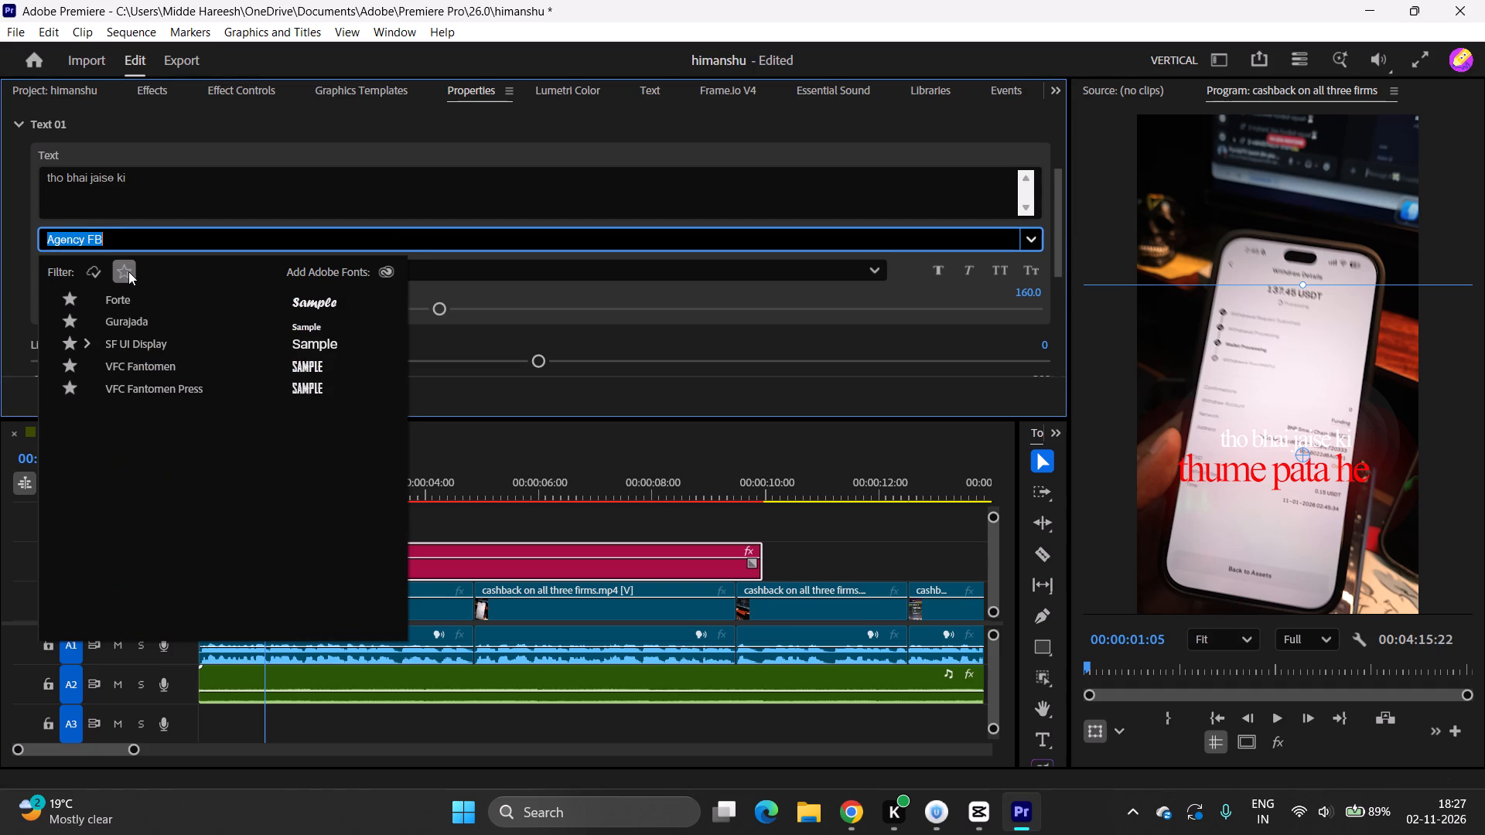
left_click(117, 337)
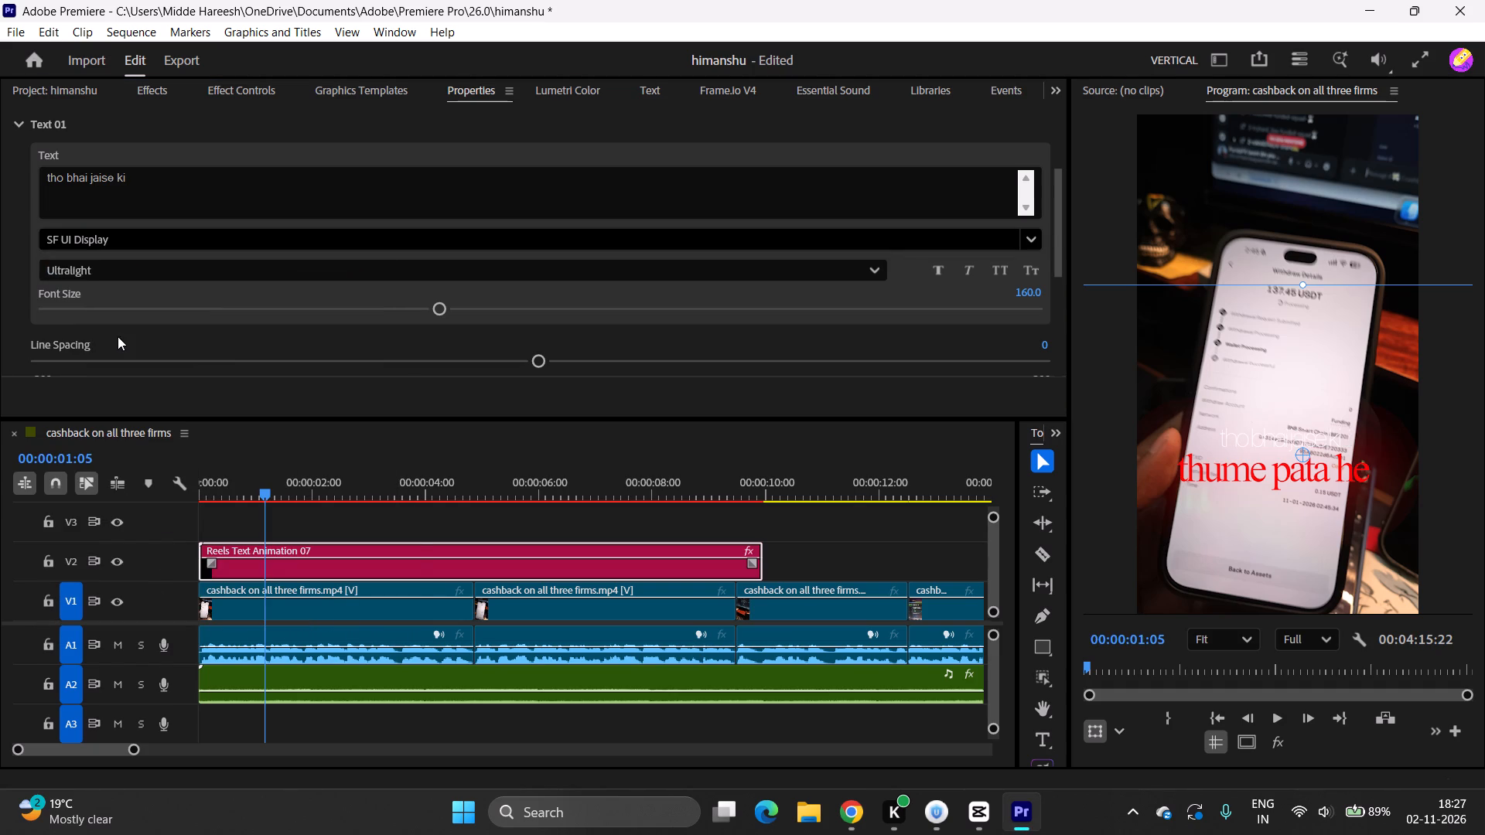
left_click(109, 267)
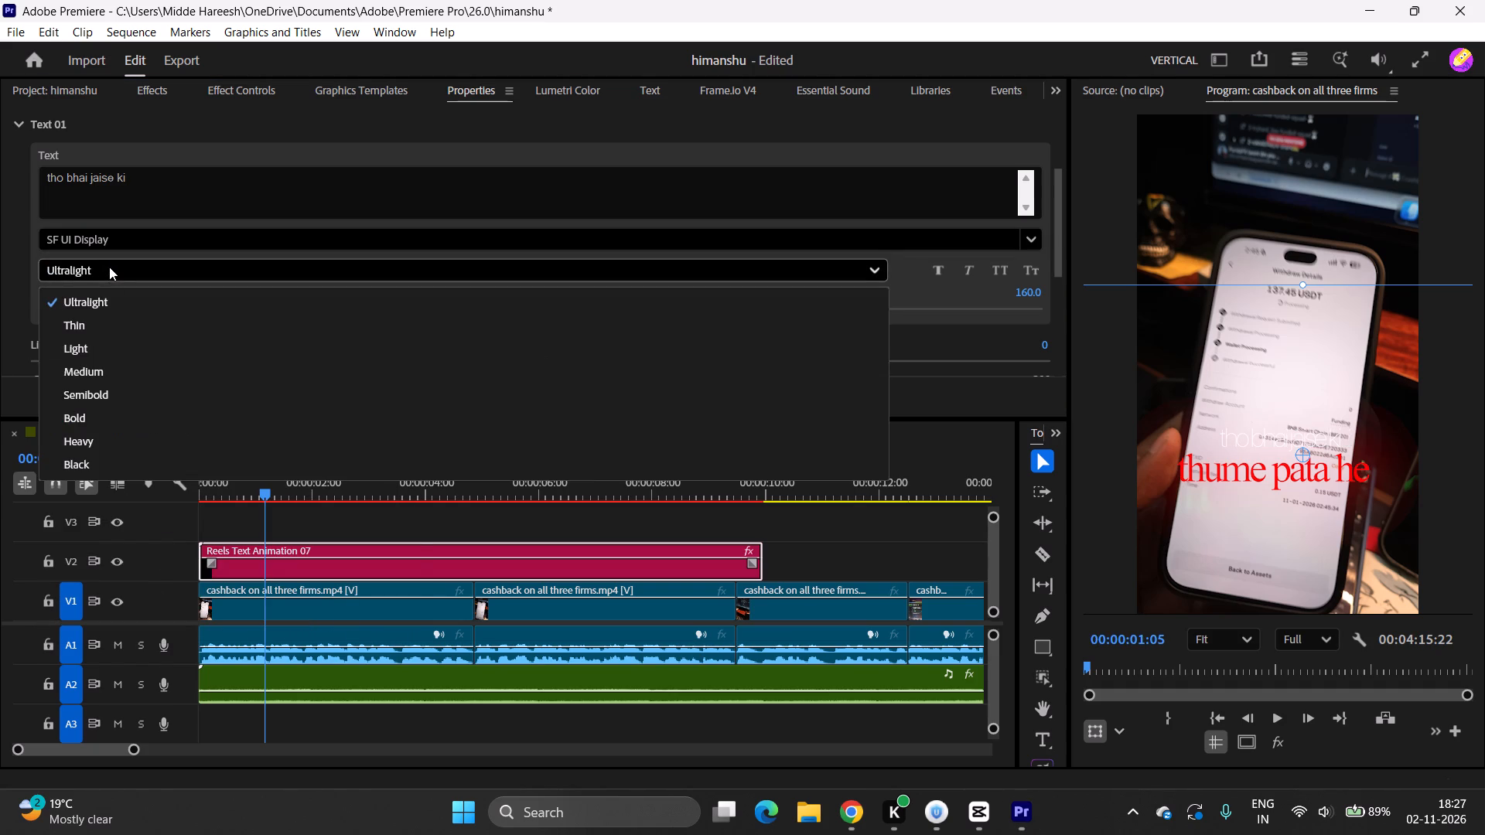
left_click(87, 399)
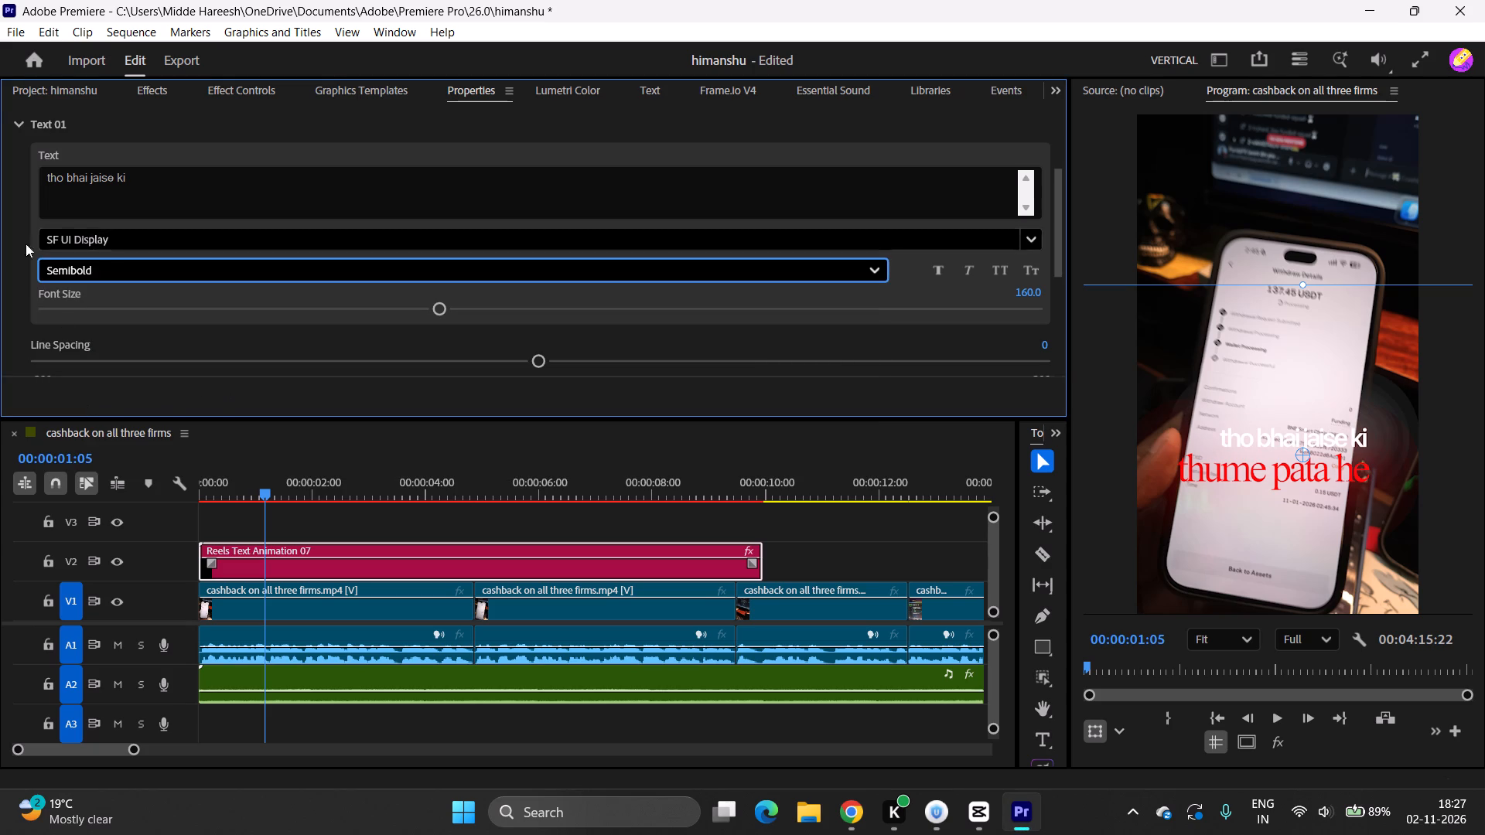
scroll(12, 253, "up", 6)
left_click(18, 242)
Change the Text 02 font of the Reels Text Animation 07 clip to the favourite SF UI Display in Bold with faux italic.
left_click(19, 283)
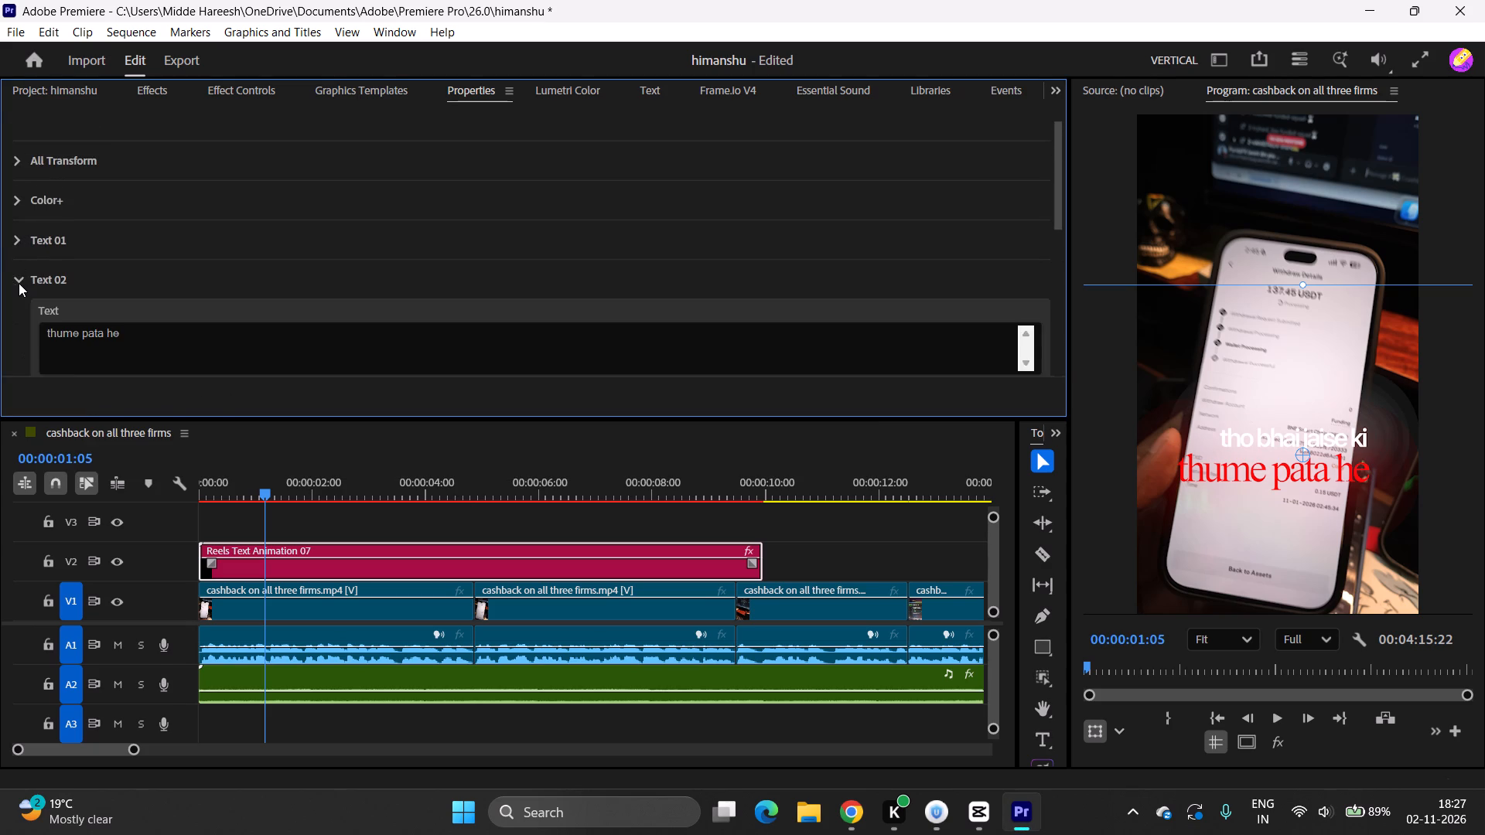
scroll(19, 283, "down", 7)
left_click(142, 258)
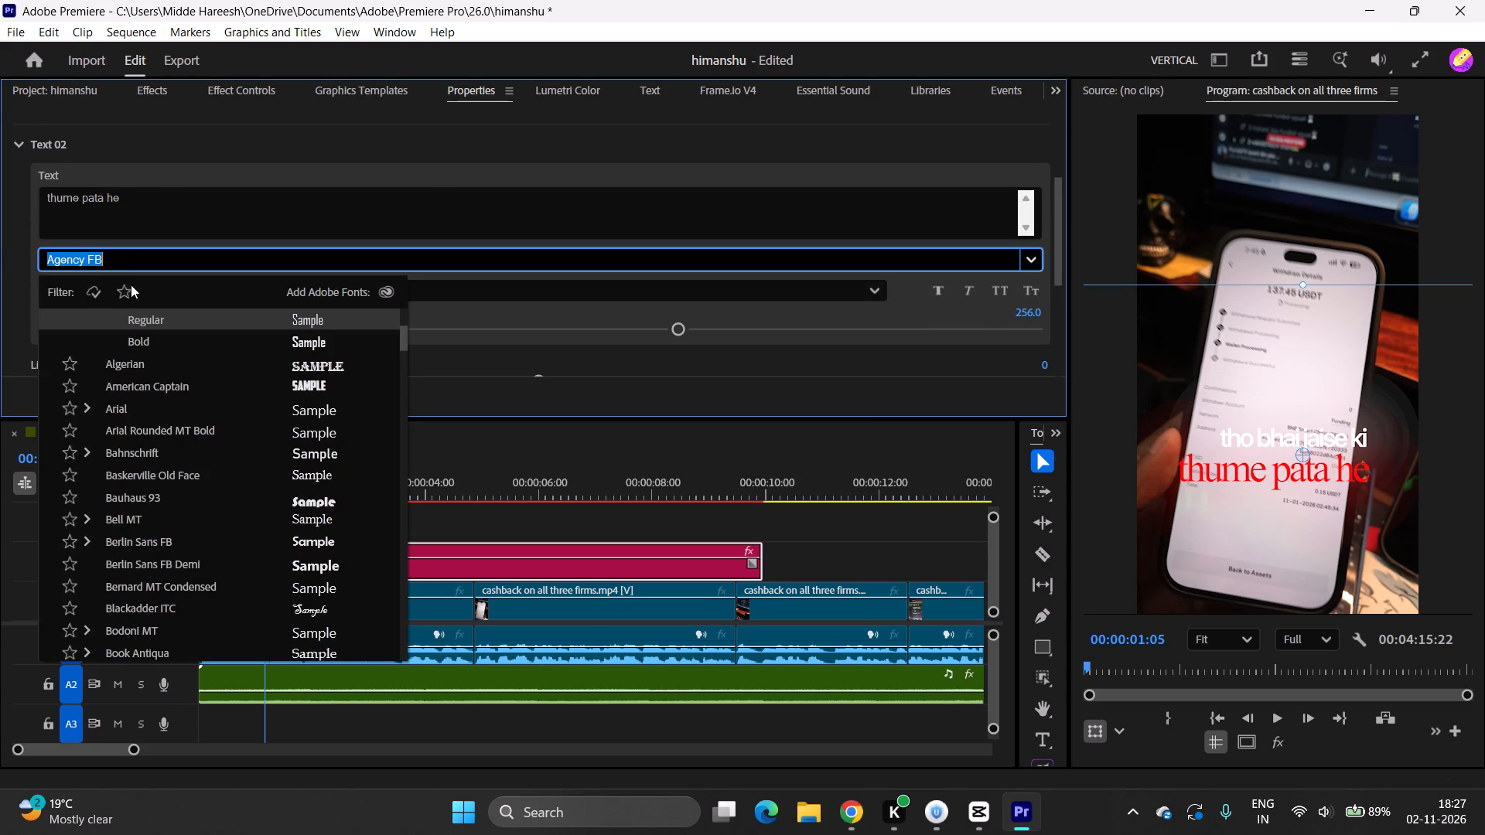
left_click(128, 298)
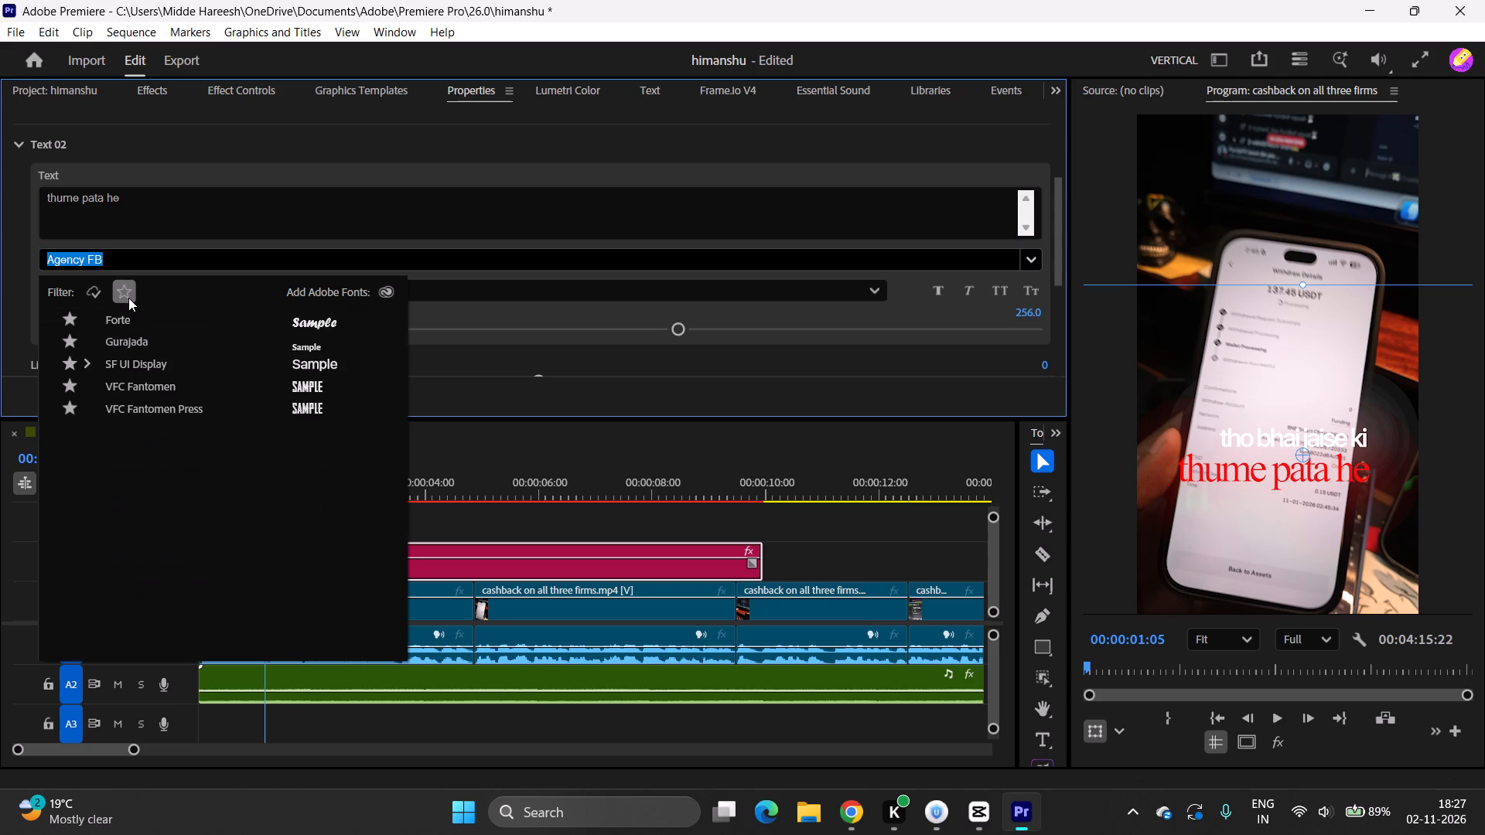
left_click(146, 366)
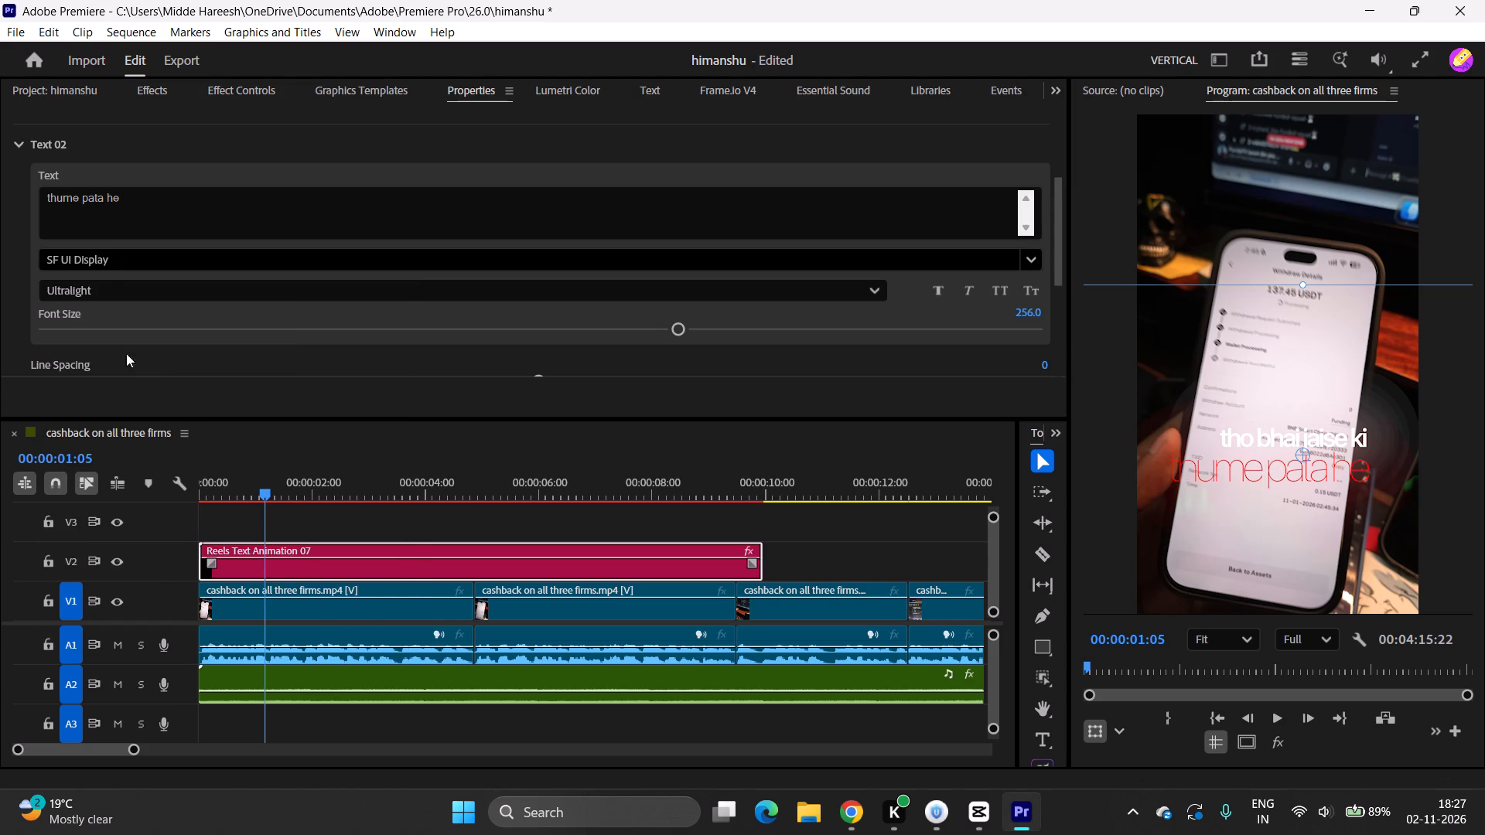
left_click(110, 280)
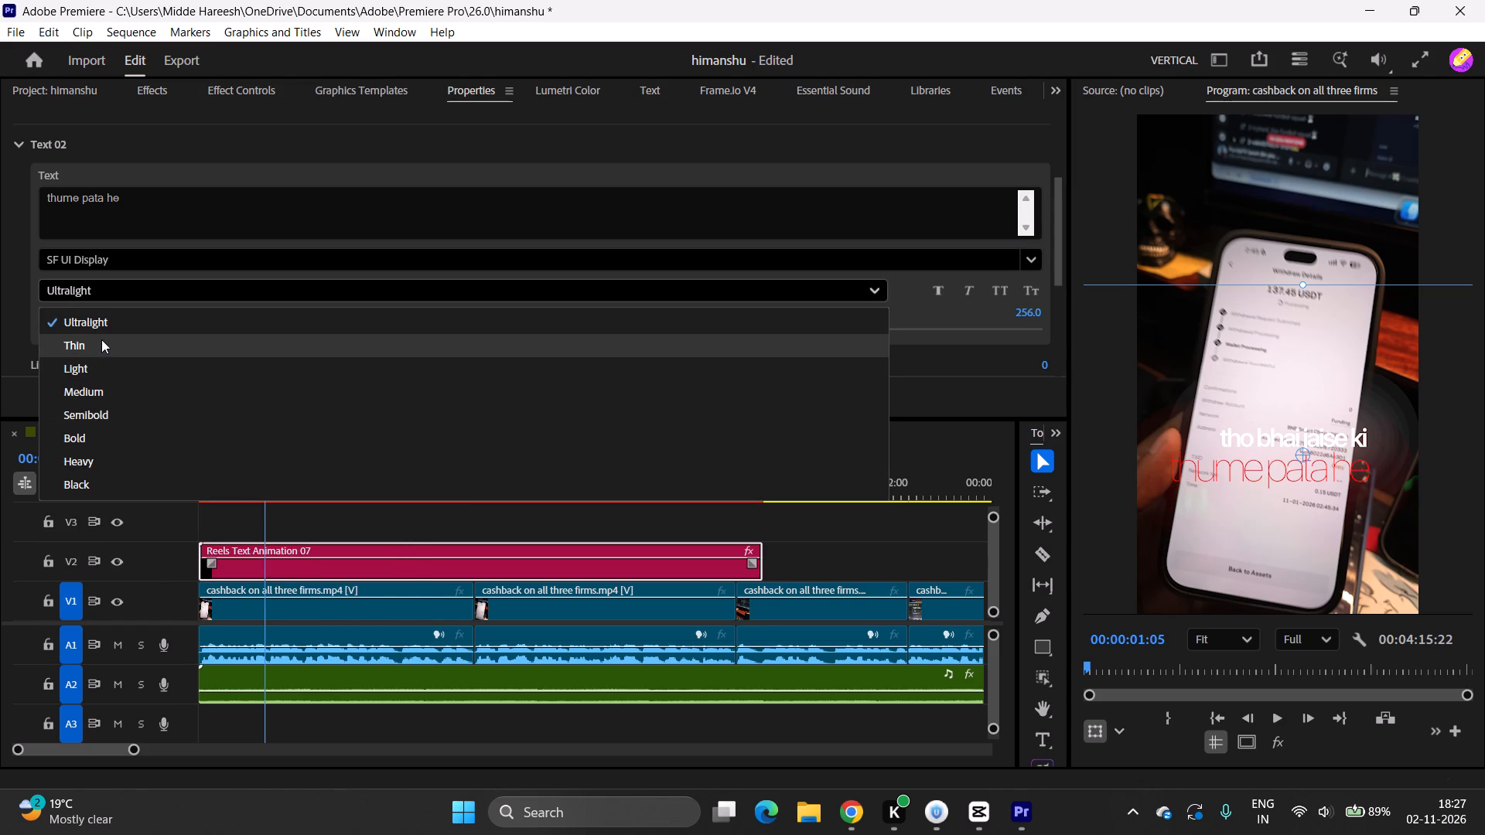
left_click(92, 430)
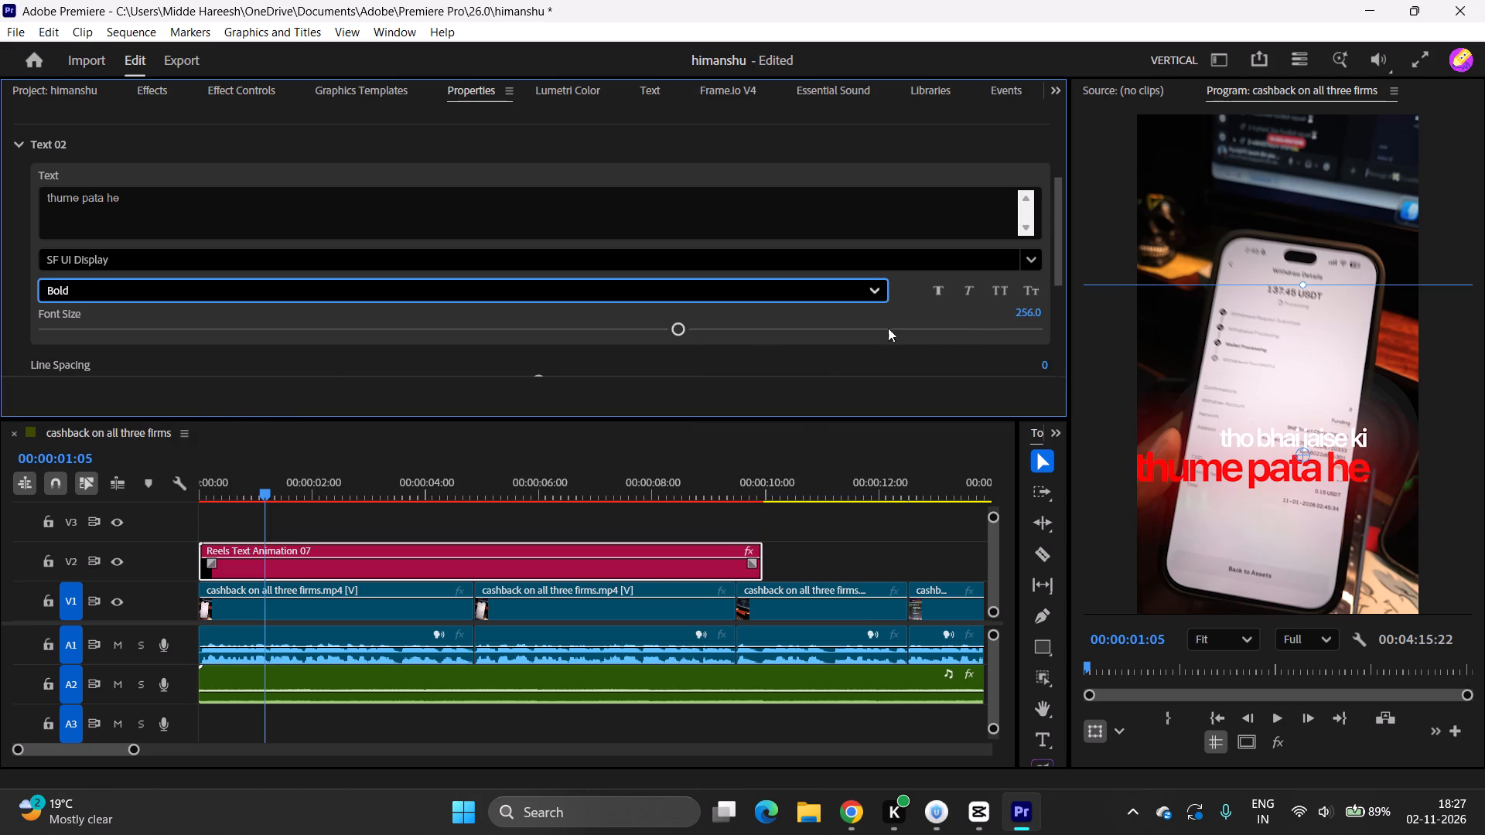
left_click(972, 292)
Scale the two-line text animation down slightly and reposition it over the lower part of the phone, inside the frame.
left_click_drag(1258, 458, 1261, 457)
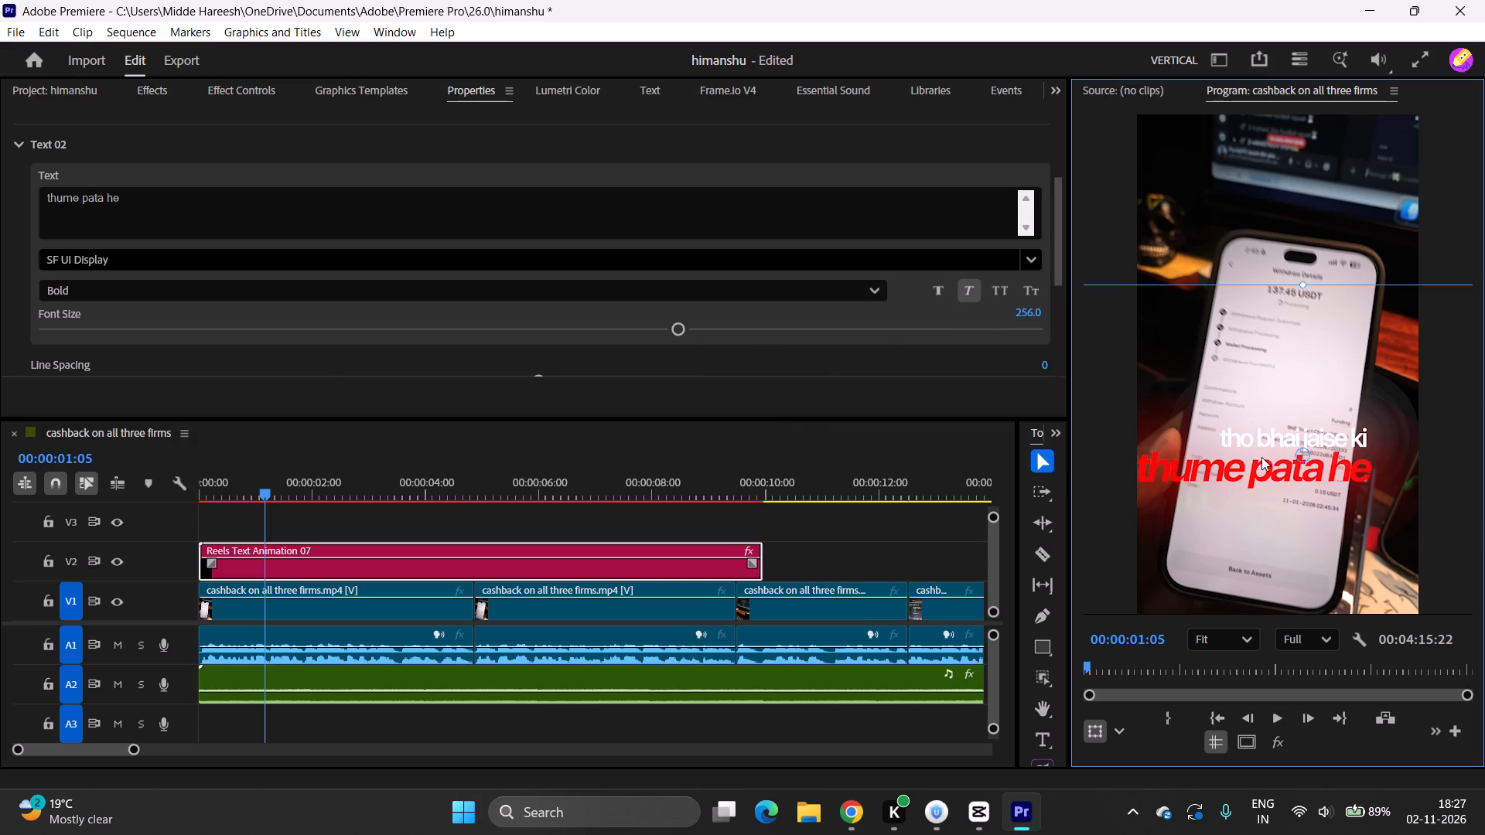
left_click_drag(1261, 457, 1276, 453)
left_click_drag(1316, 281, 1316, 296)
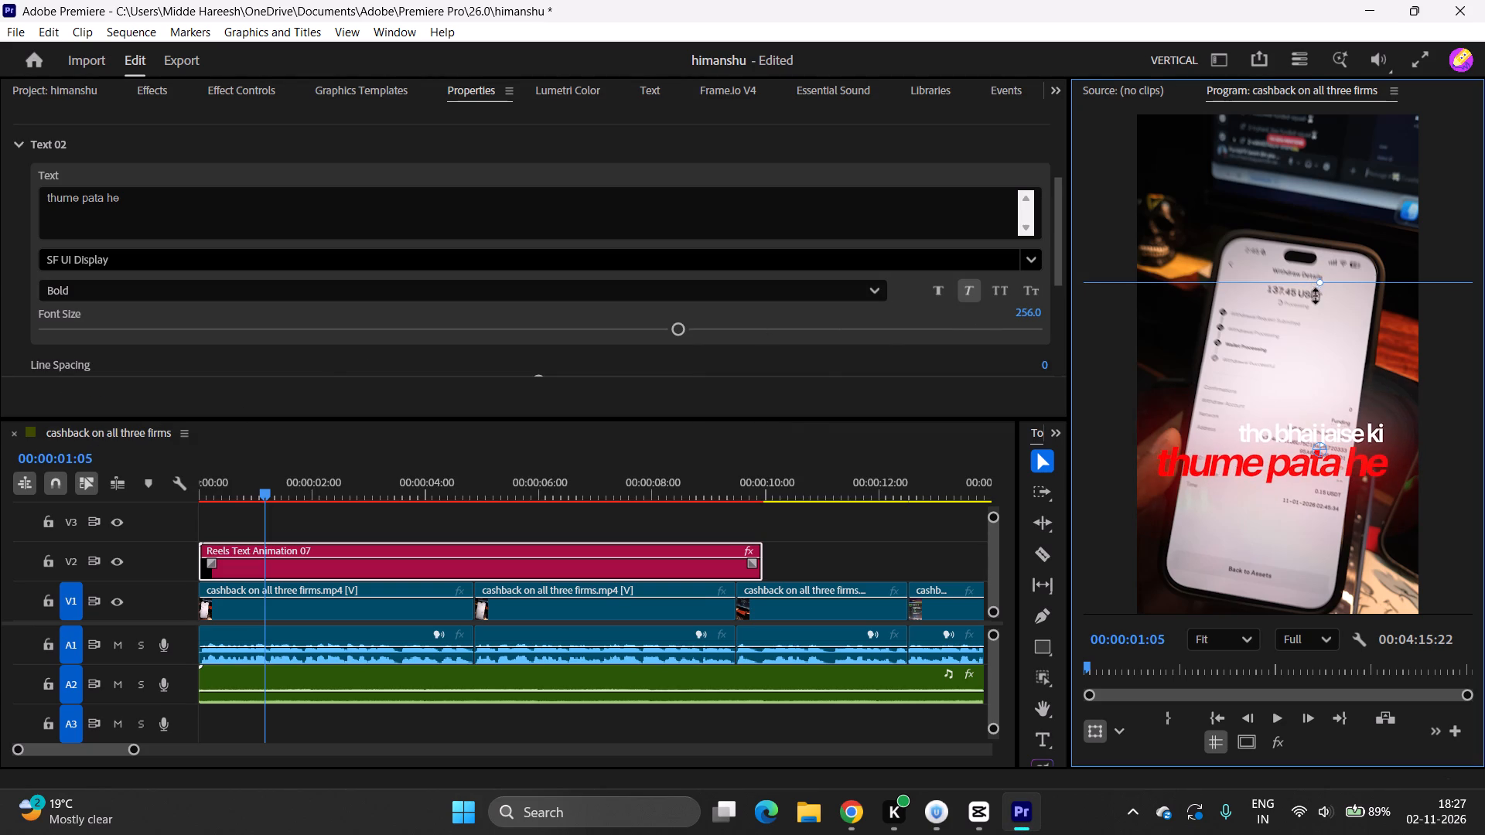
left_click_drag(1316, 296, 1319, 308)
left_click_drag(1344, 472, 1335, 483)
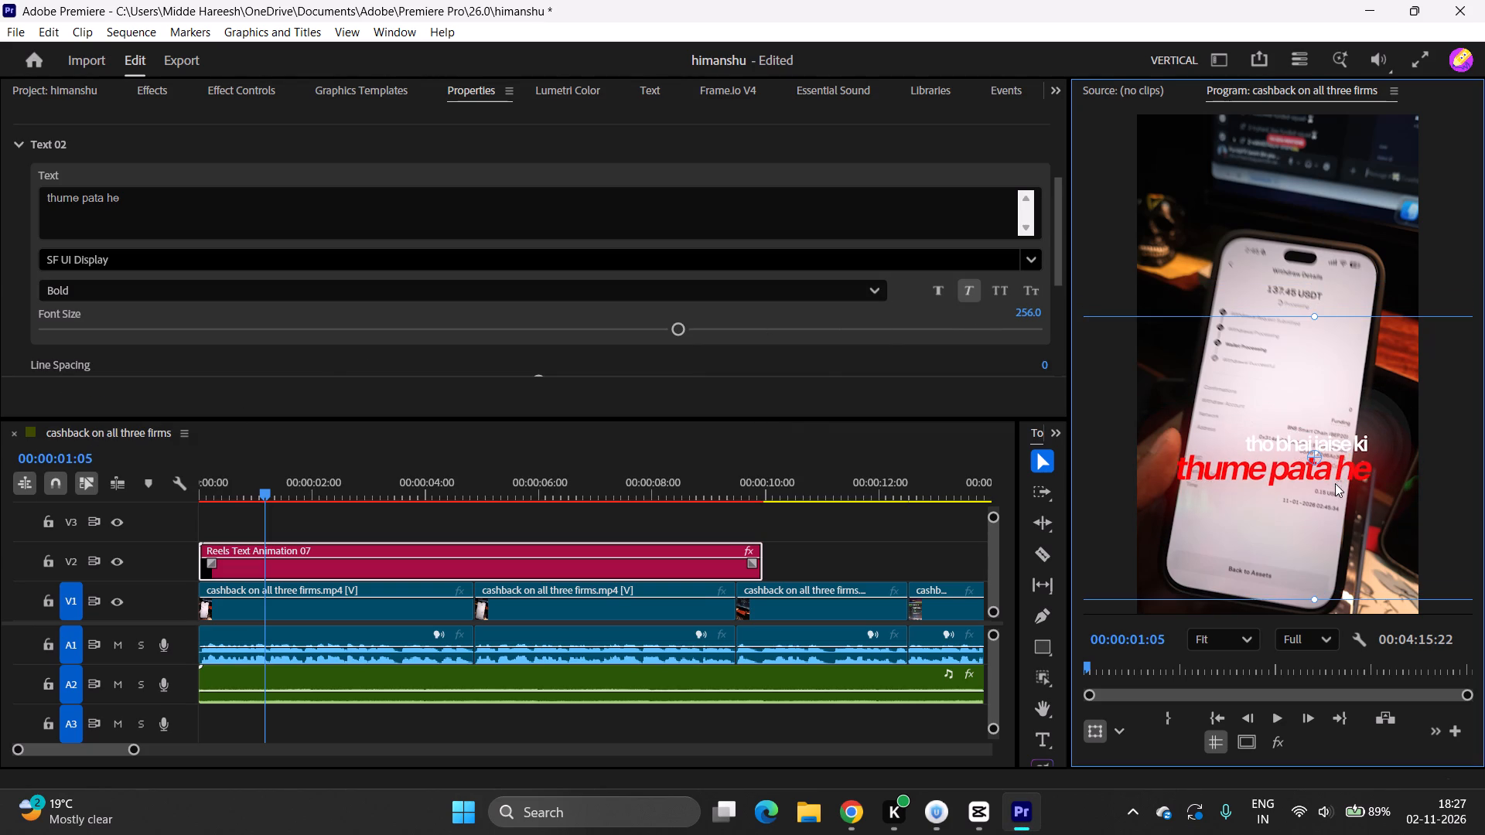
left_click_drag(1335, 483, 1333, 485)
Play the opening second repeatedly from the start to check the restyled text and find where the spoken phrase ends.
left_click_drag(265, 482, 149, 510)
key("space")
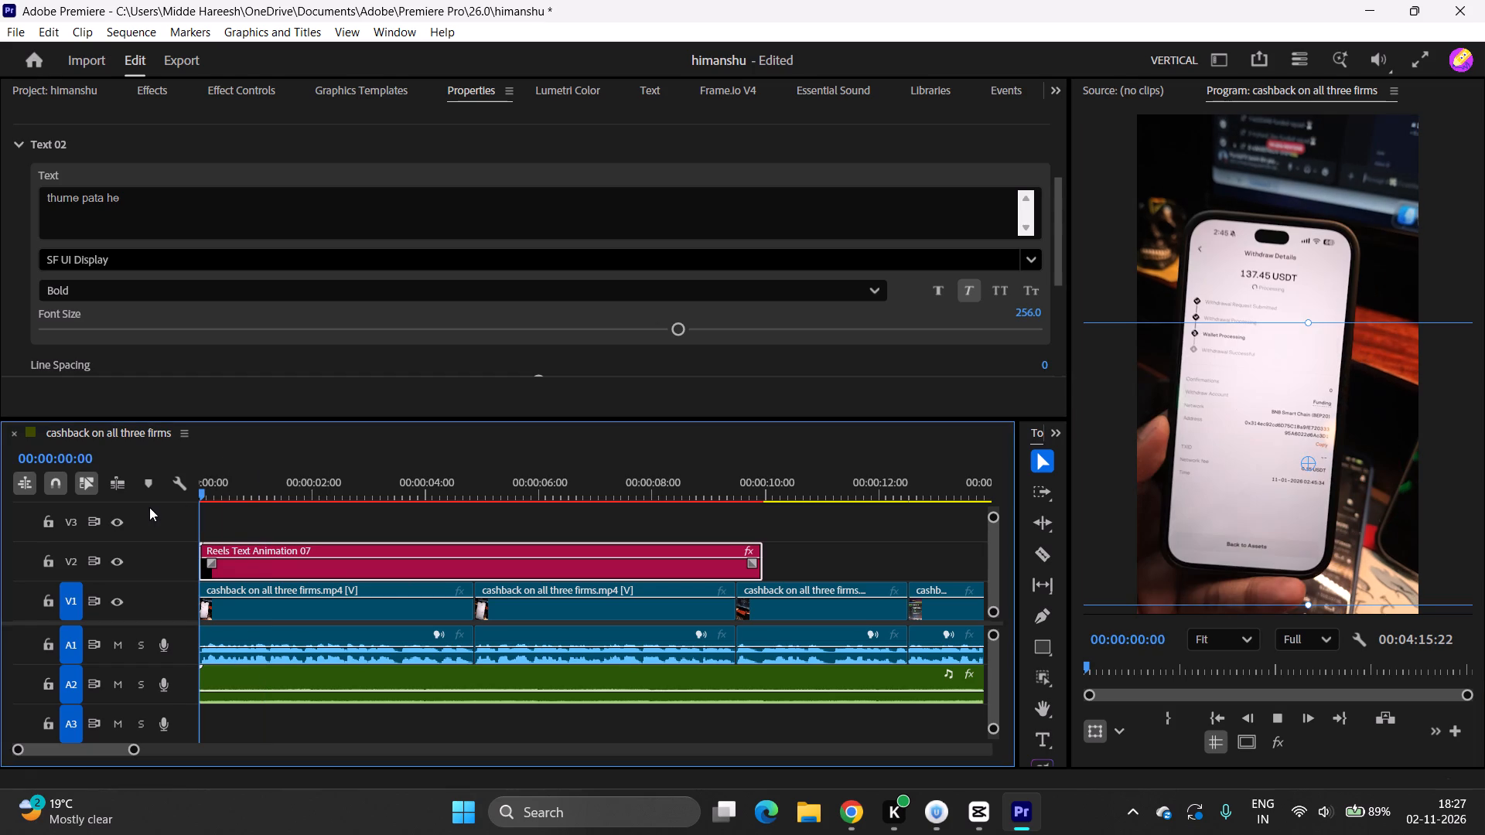
key("space")
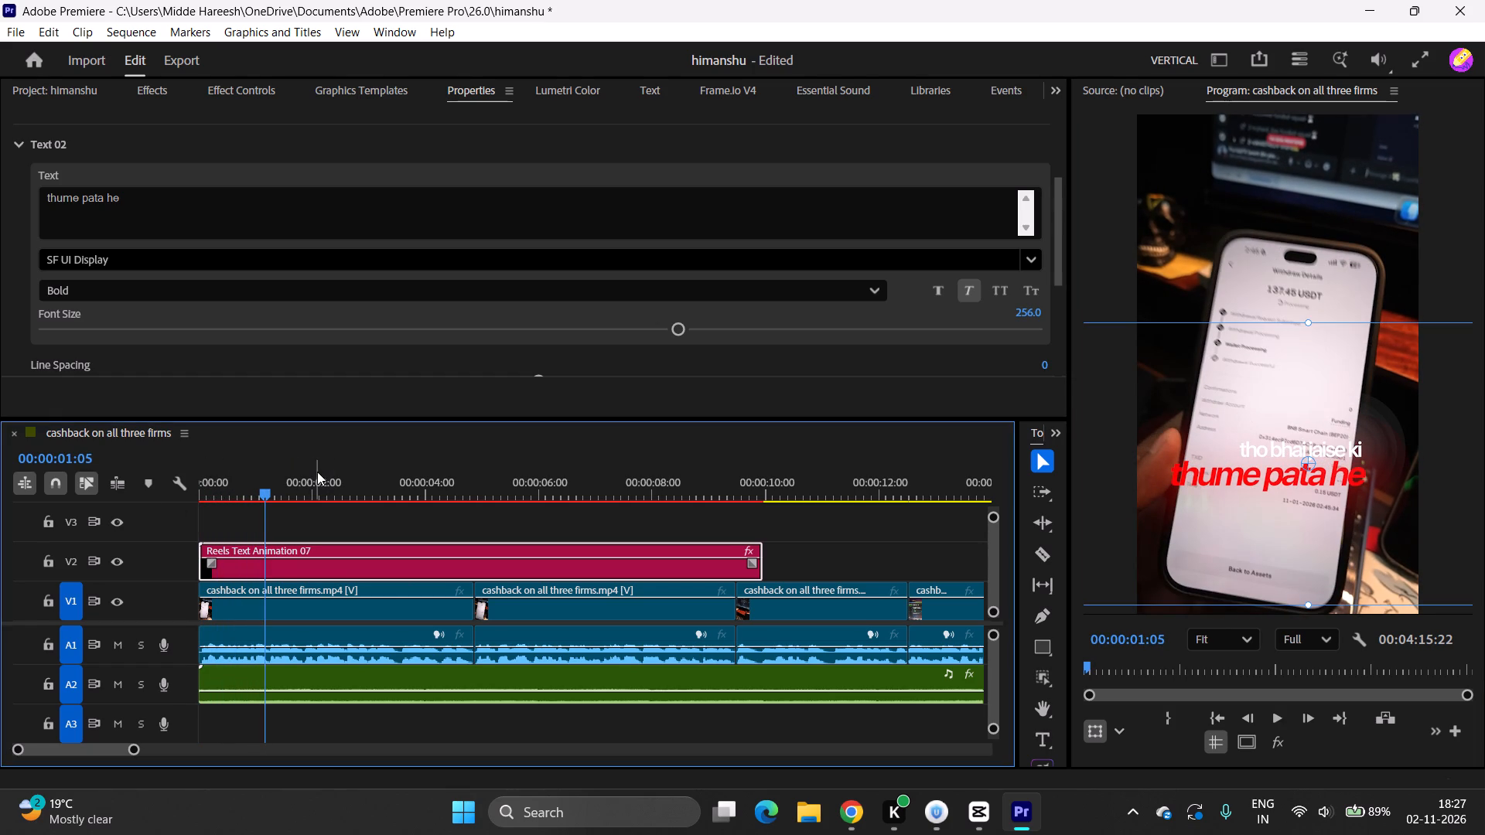
key("space")
key("space")
left_click_drag(288, 489, 137, 526)
key("space")
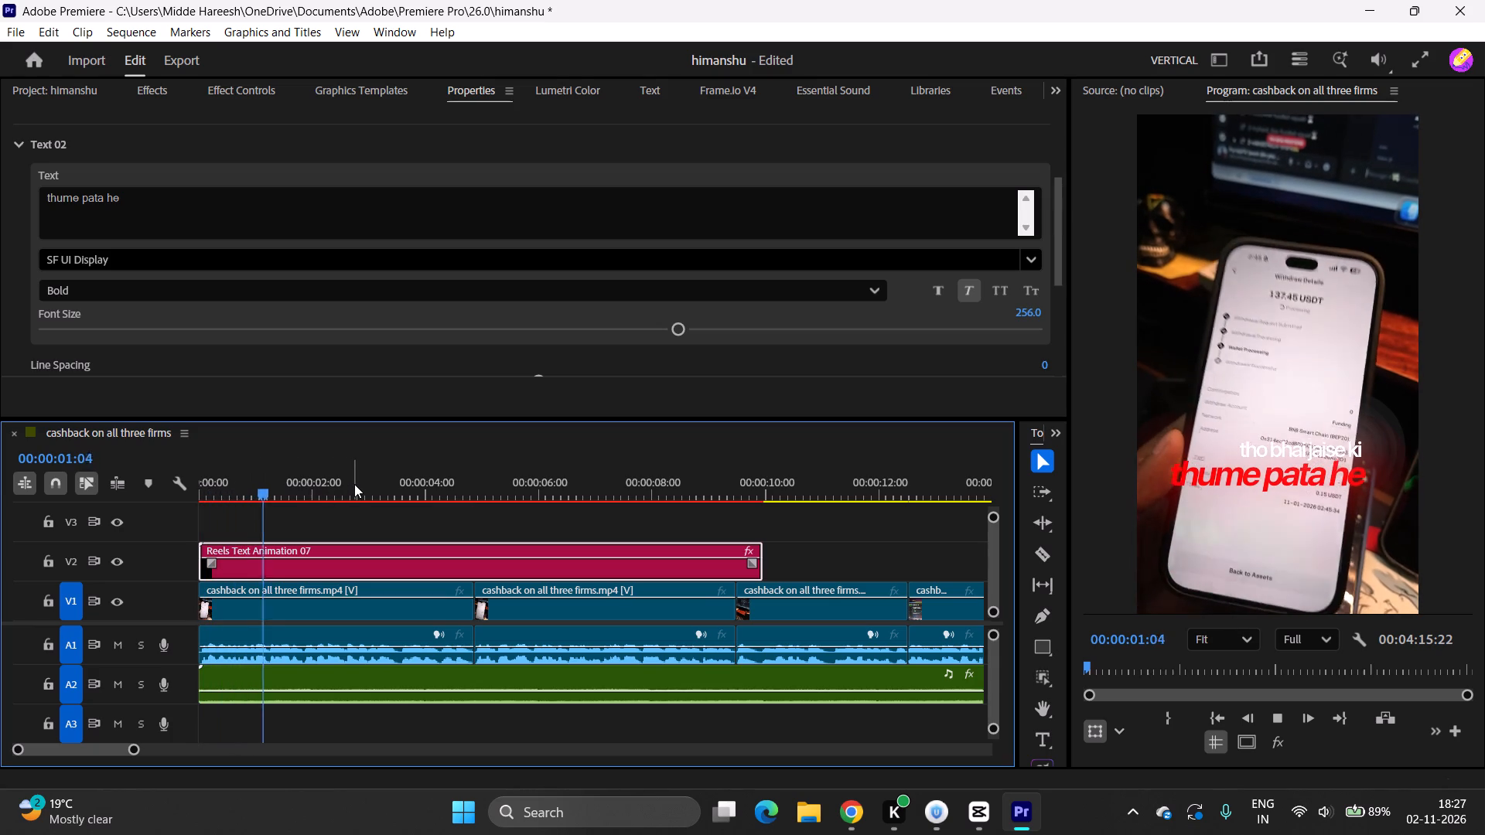
key("space")
left_click_drag(266, 487, 172, 513)
left_click(172, 513)
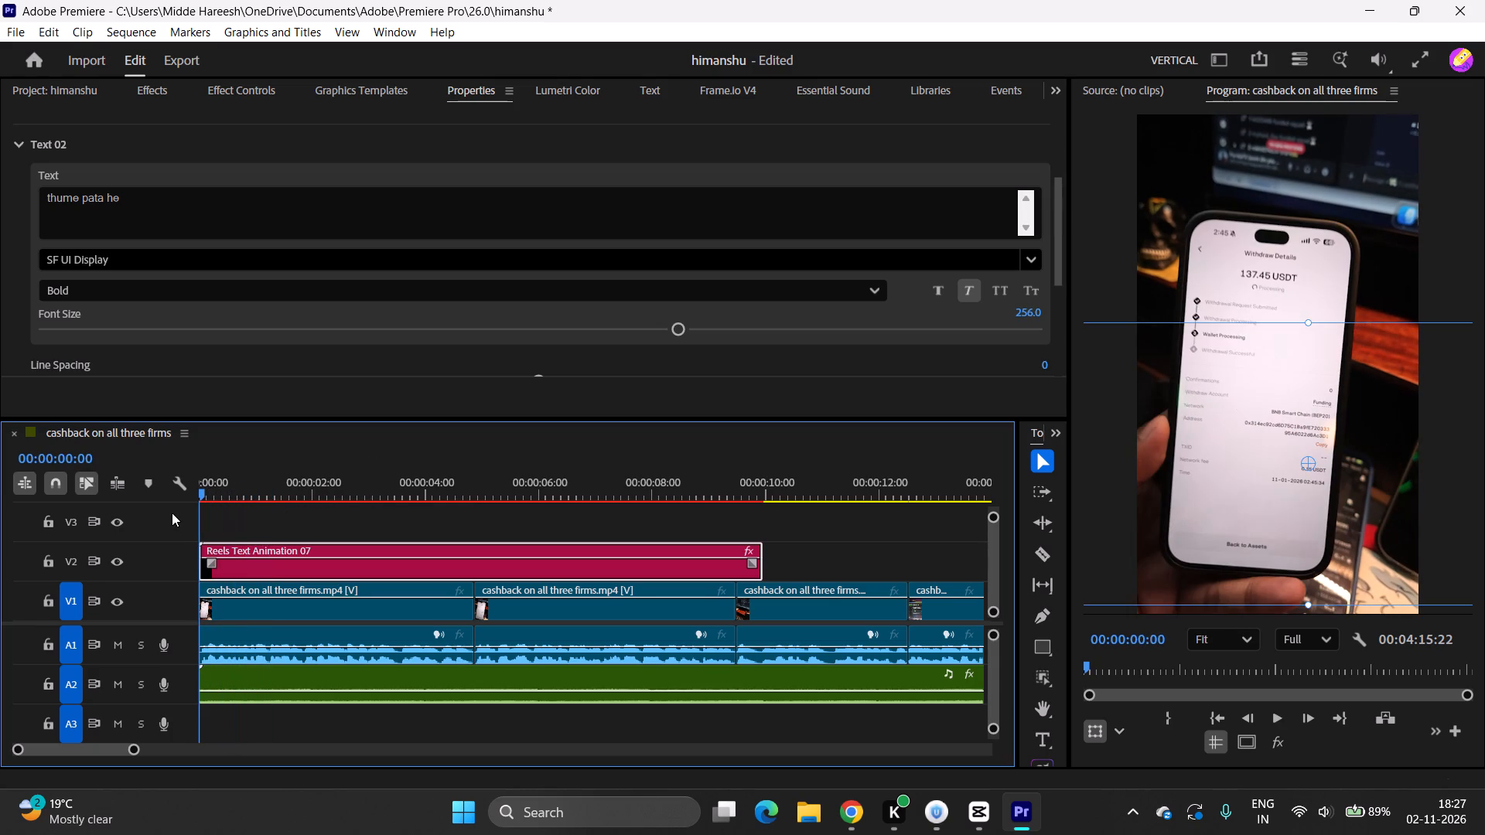
key("space")
key("space")
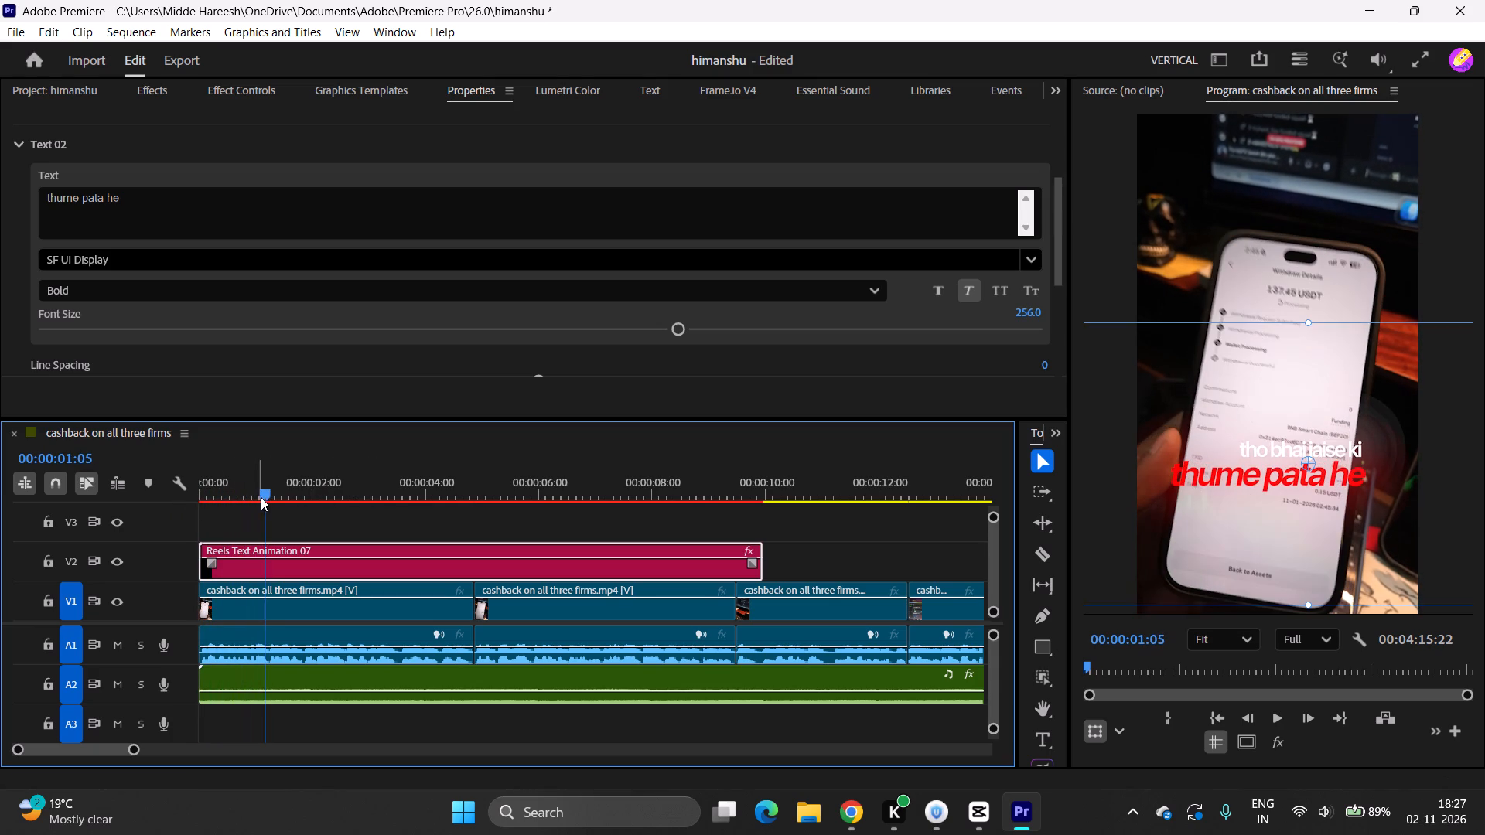
Cut the Reels Text Animation 07 clip at 00:00:01:05 and delete the part after the cut.
key("c")
left_click(269, 563)
key("v")
left_click(294, 557)
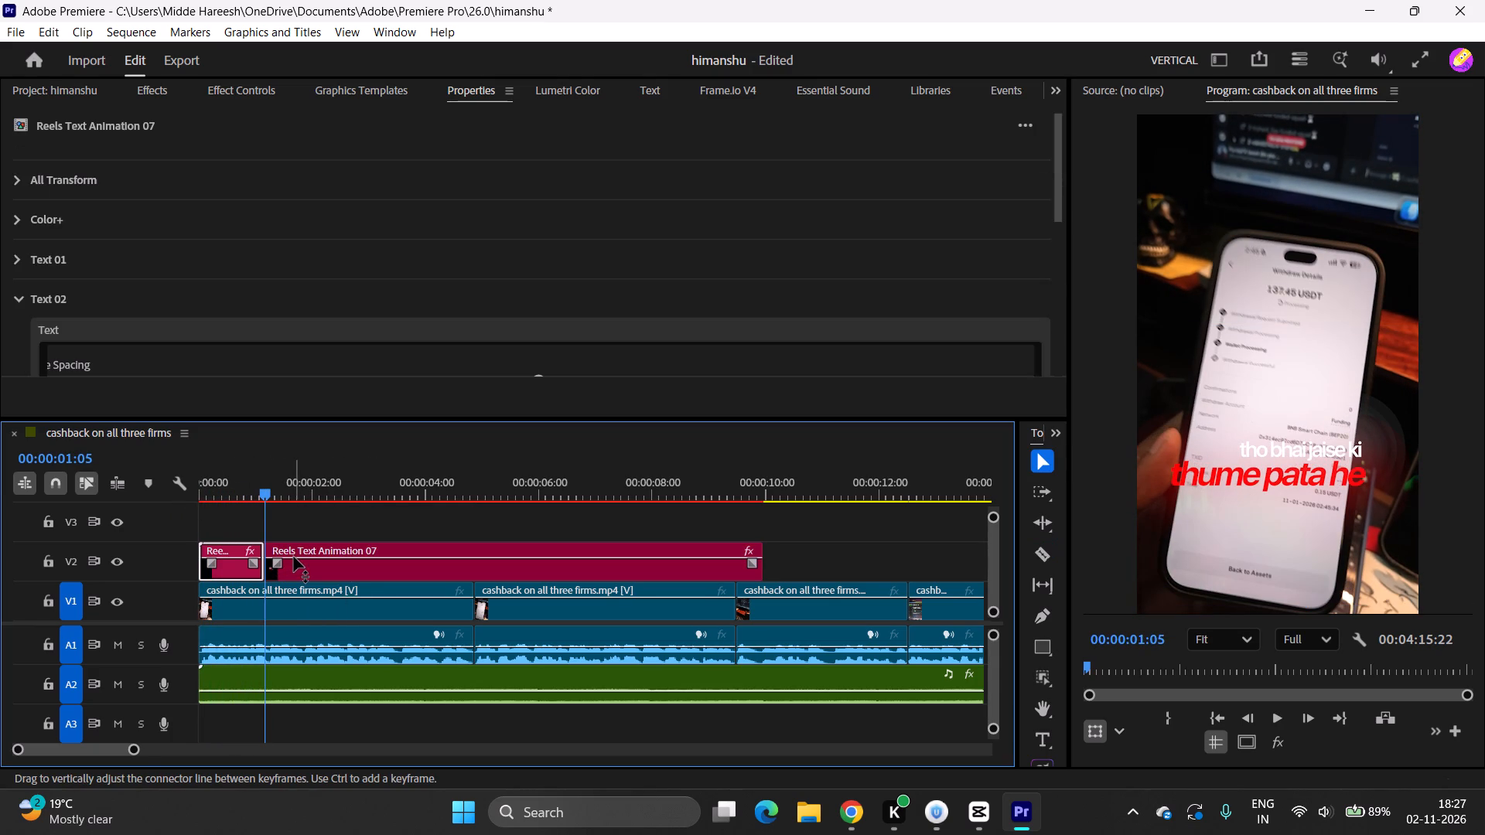
key("BackSpace")
Duplicate the trimmed Reels Text Animation 07 clip on V2, placing the copy directly after the original at 00:00:01:05.
left_click(249, 571)
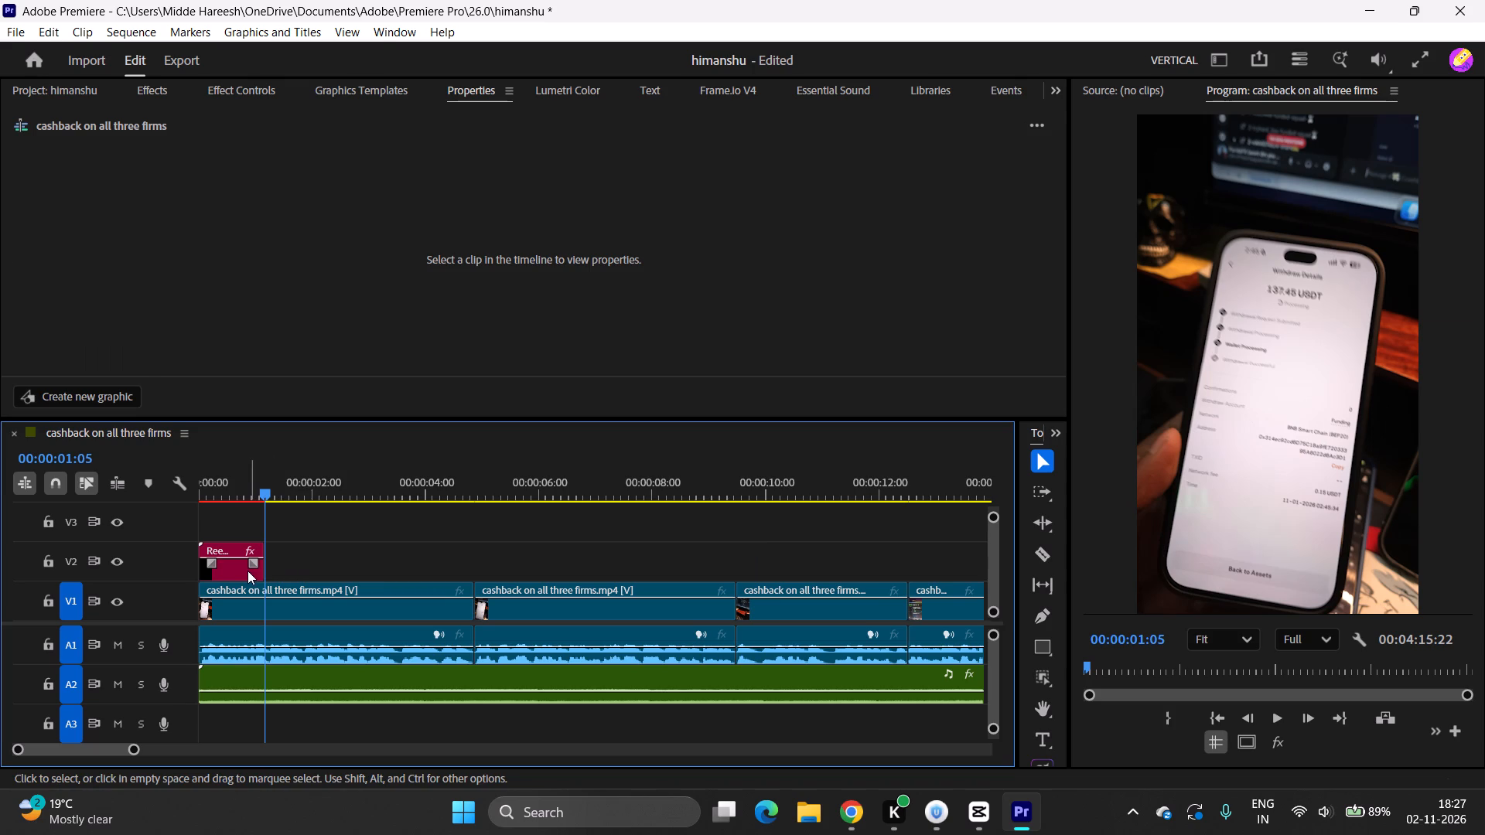
left_click_drag(222, 573, 290, 555, "alt")
Play the sequence from 00:00:01:05 to about 00:00:02:12 to hear the speech under the duplicated text clip.
key("space")
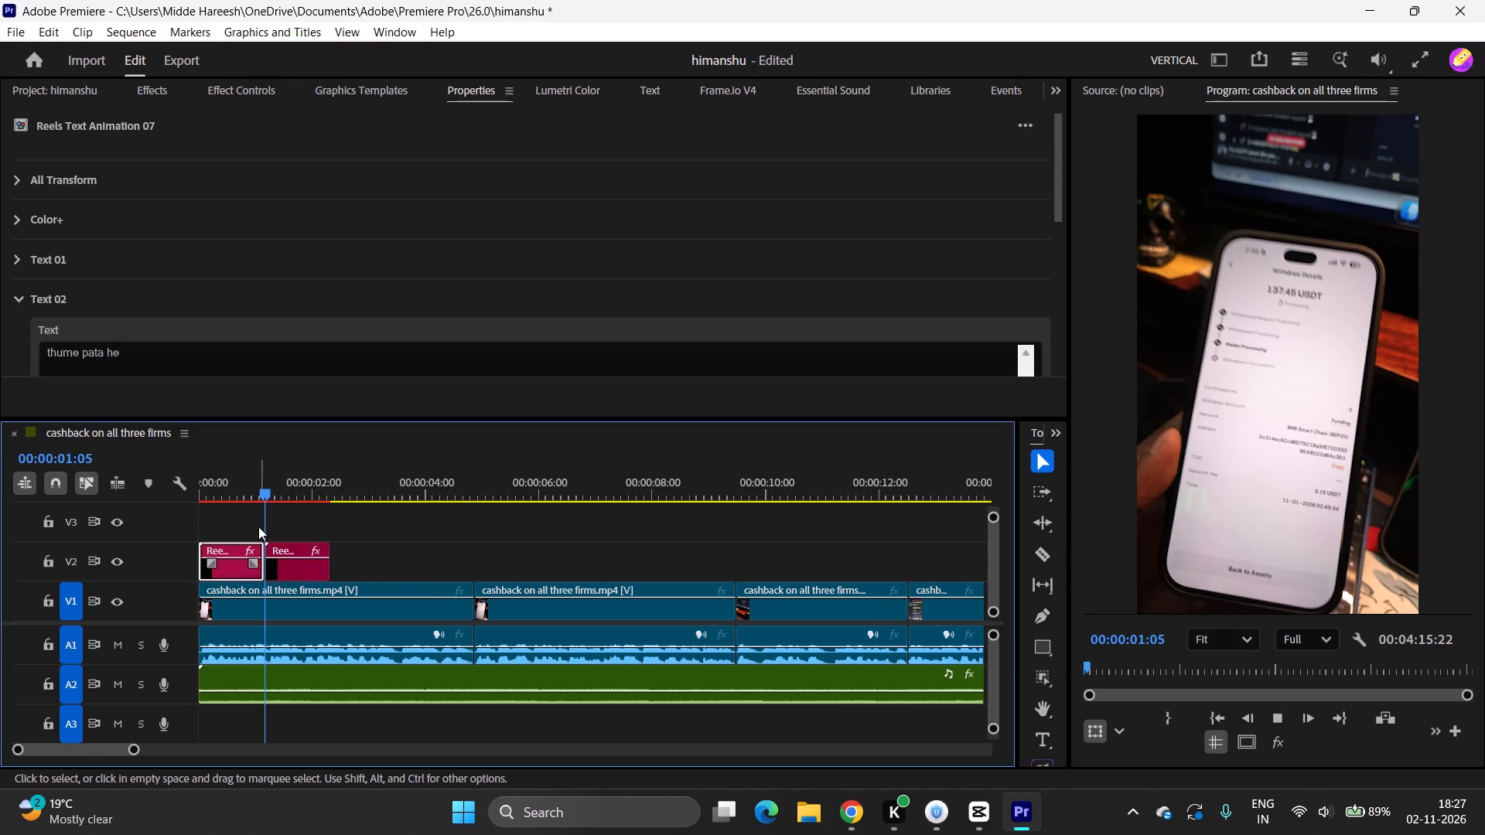
key("space")
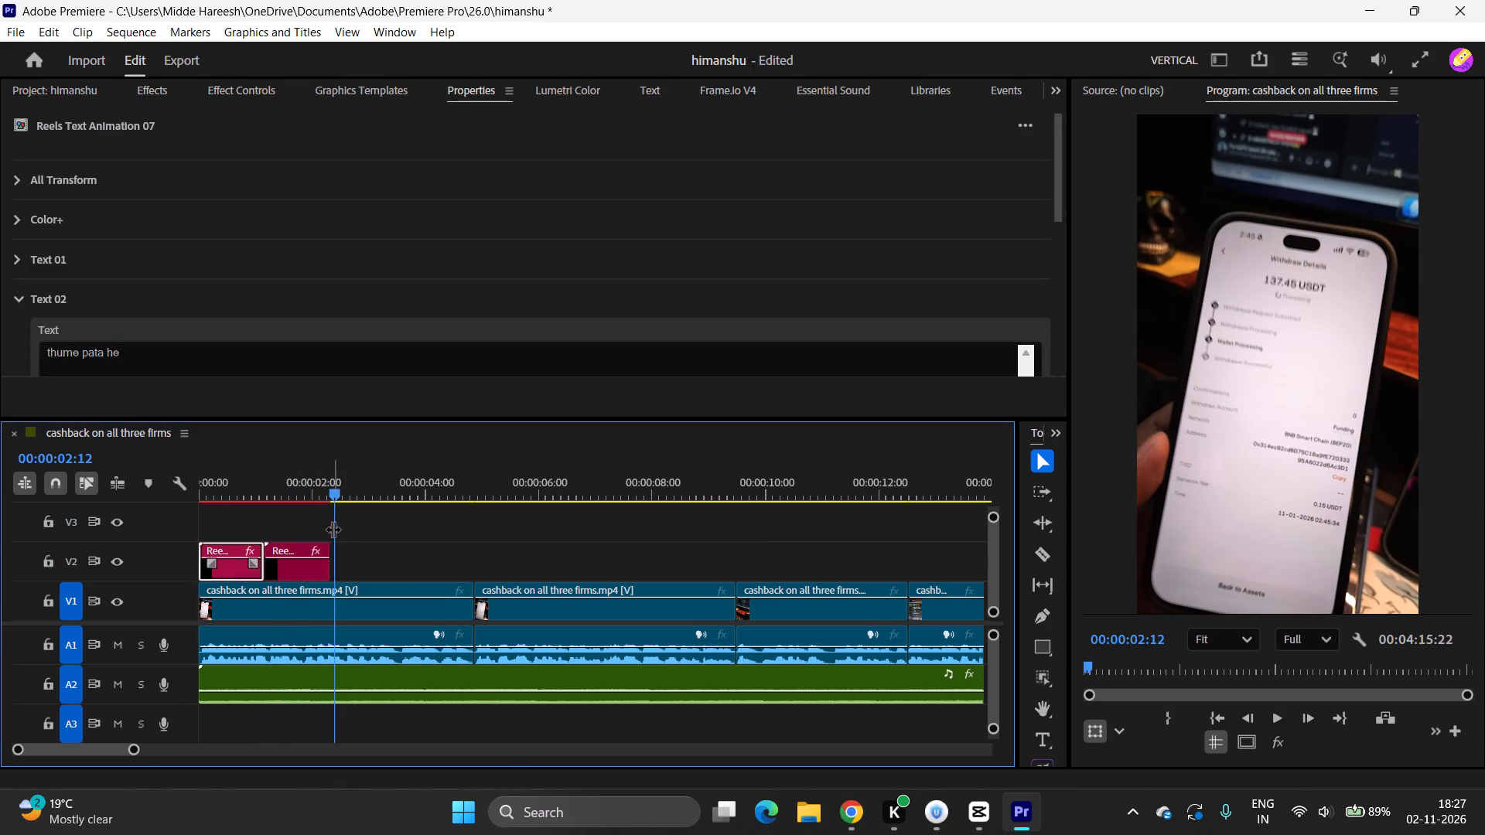
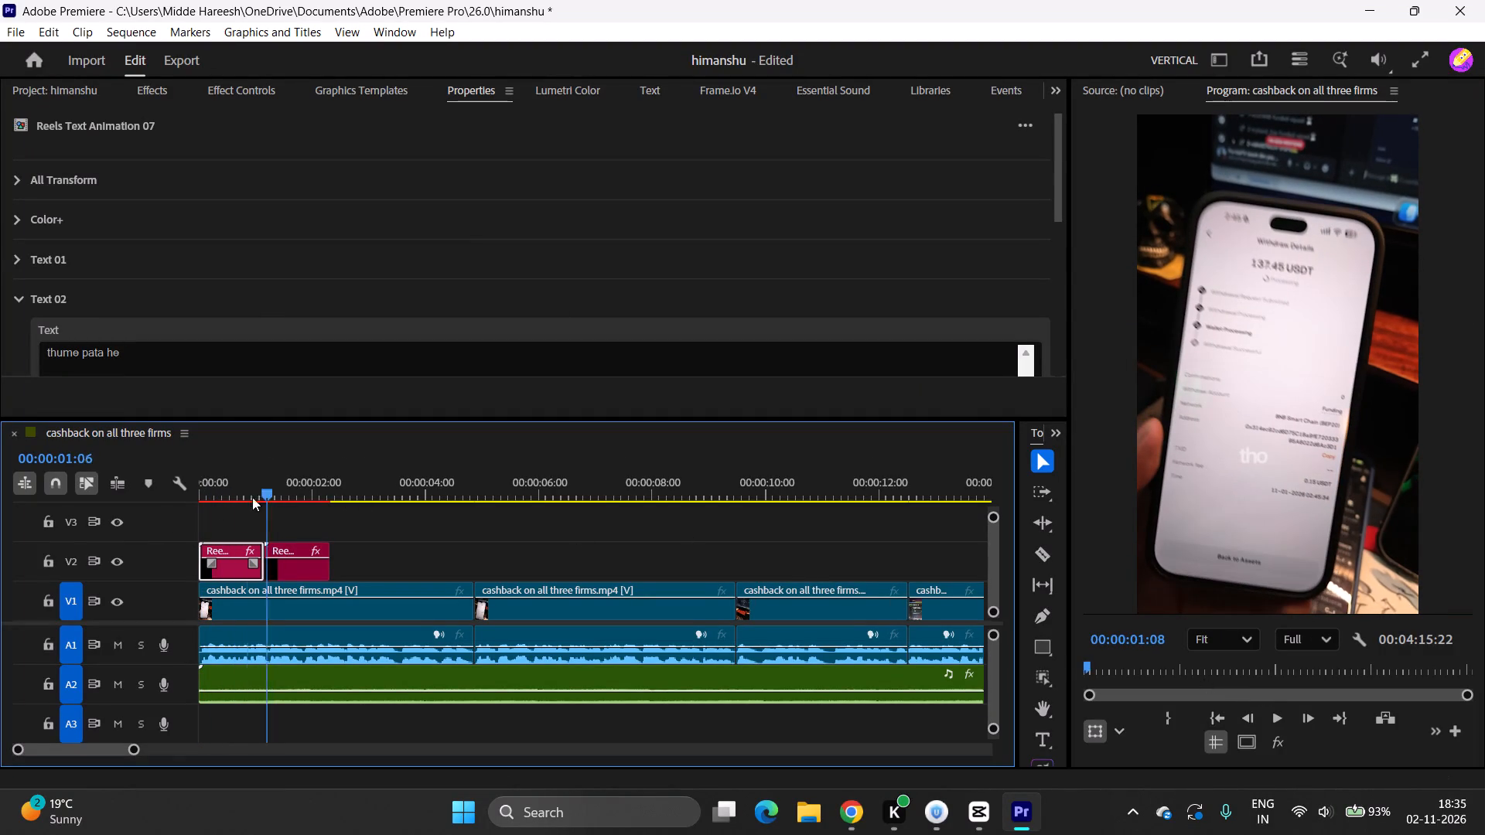
Replay the first two and a half seconds, repeating the stretch after 00:00:01:05, to make out the words spoken under the second text clip.
left_click_drag(252, 497, 179, 516)
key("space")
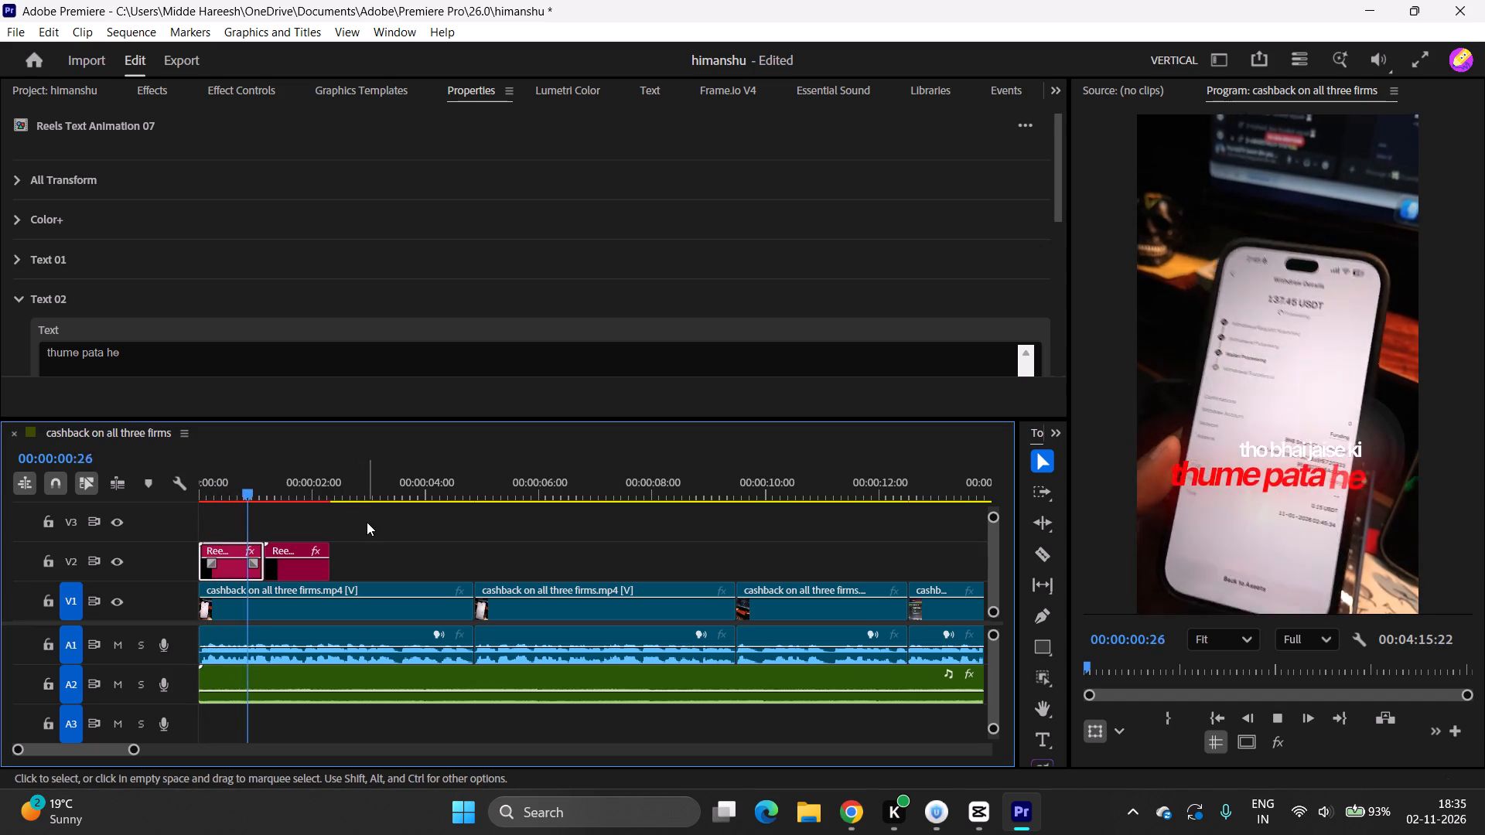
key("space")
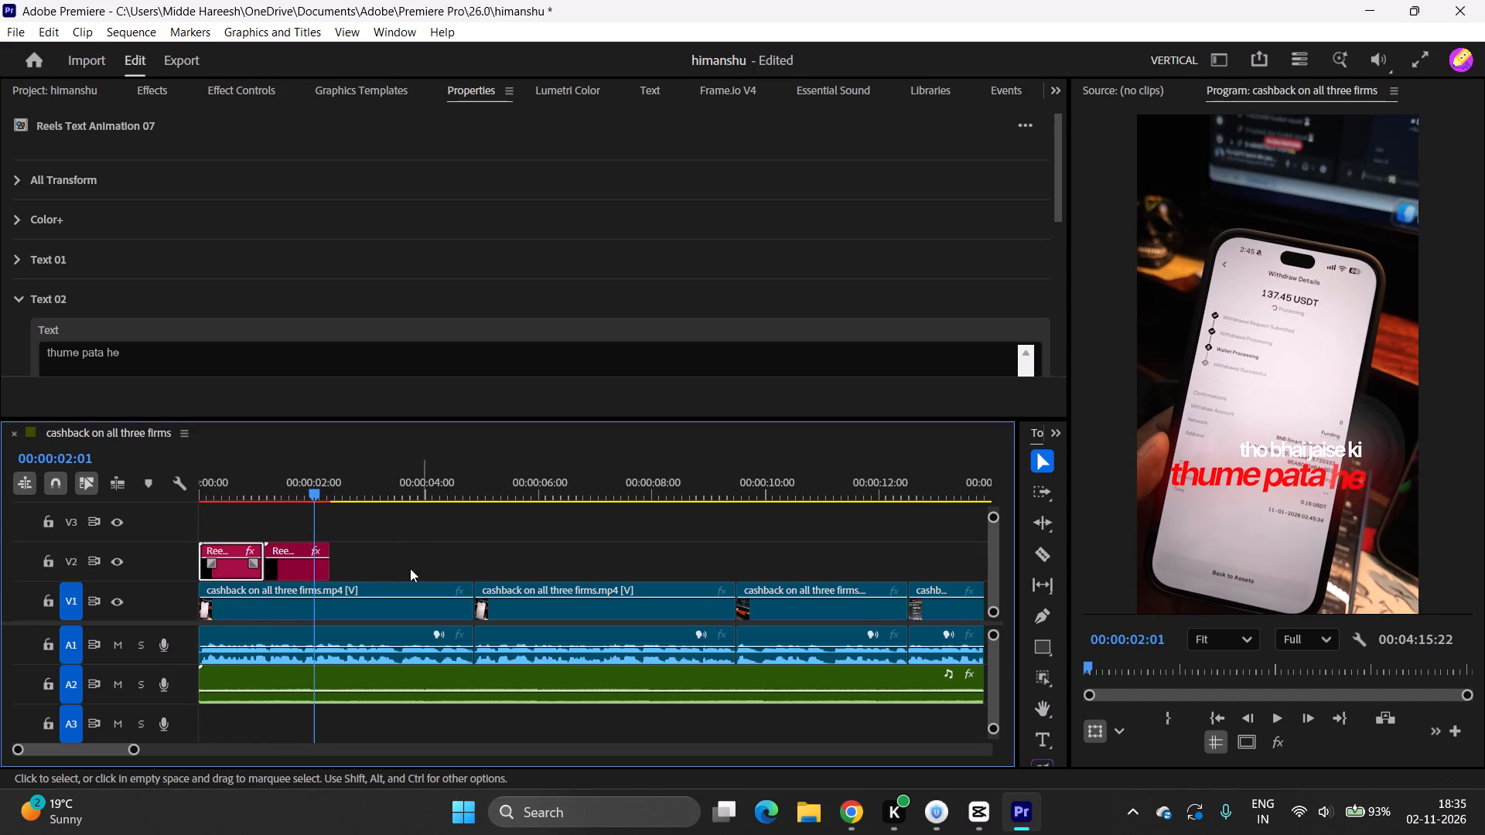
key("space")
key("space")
left_click_drag(348, 485, 340, 486)
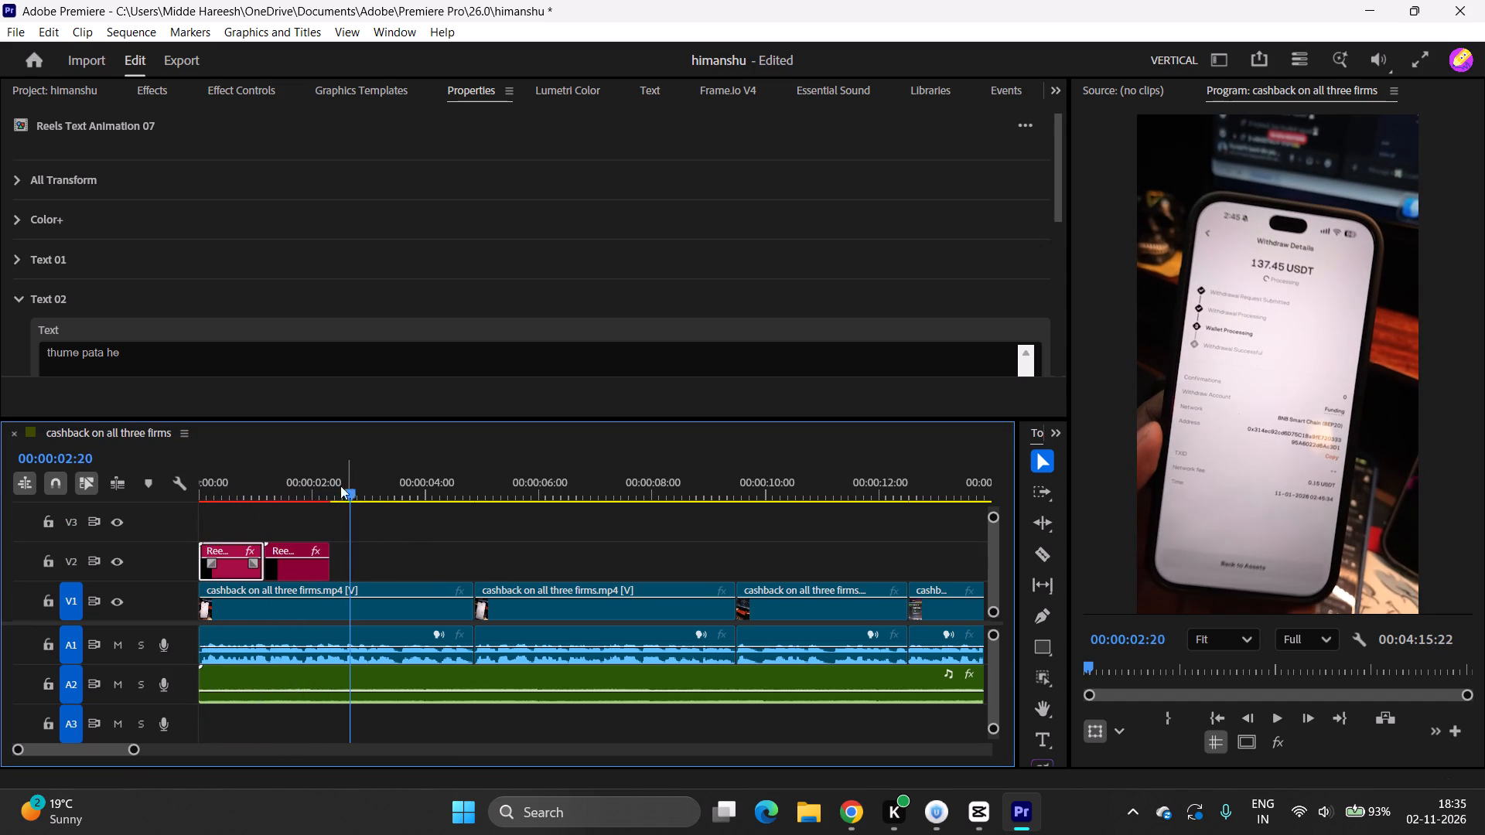
left_click_drag(340, 486, 260, 532)
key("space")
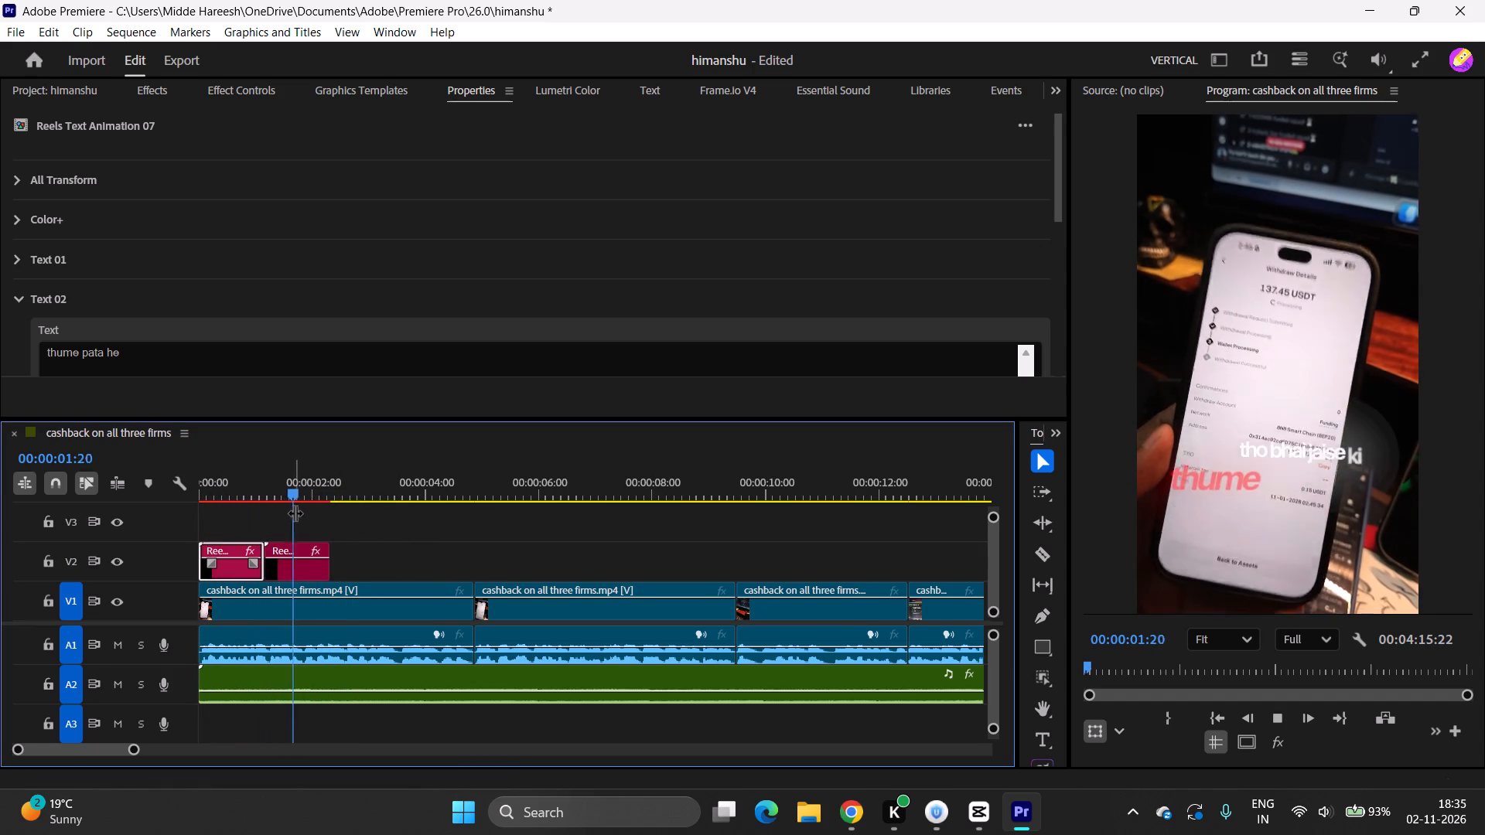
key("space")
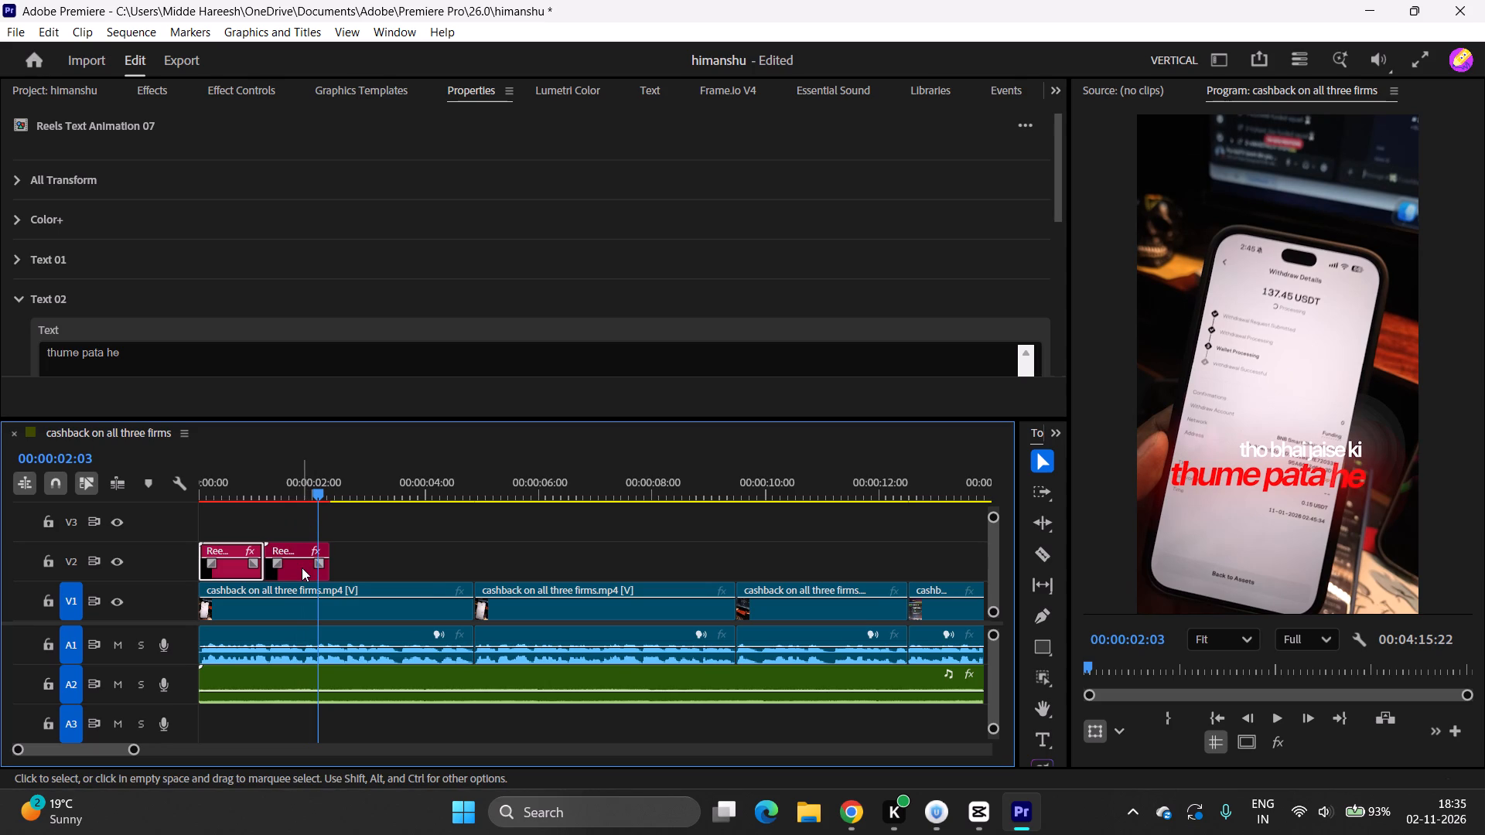
left_click_drag(319, 487, 189, 544)
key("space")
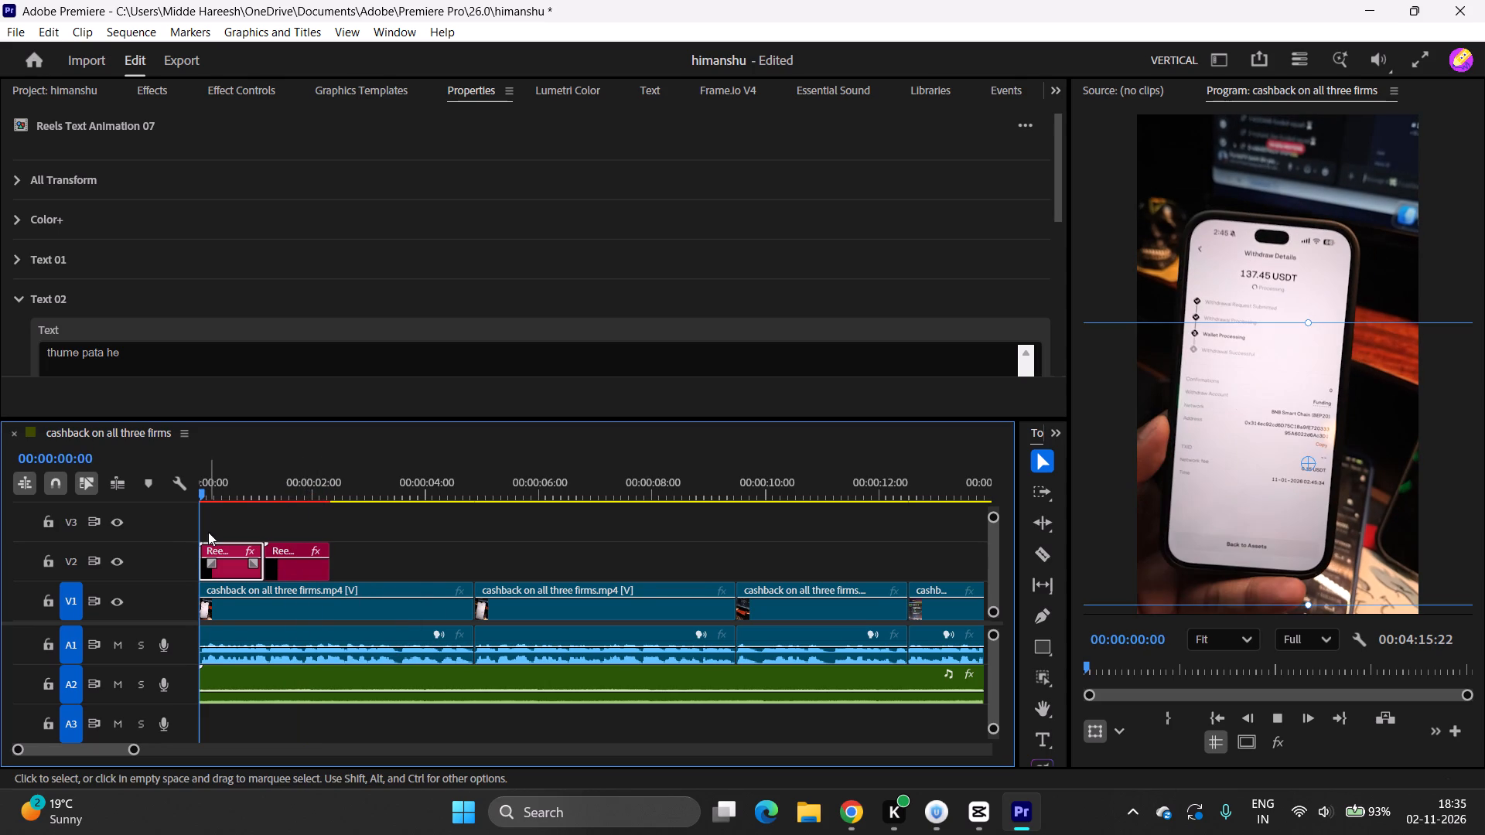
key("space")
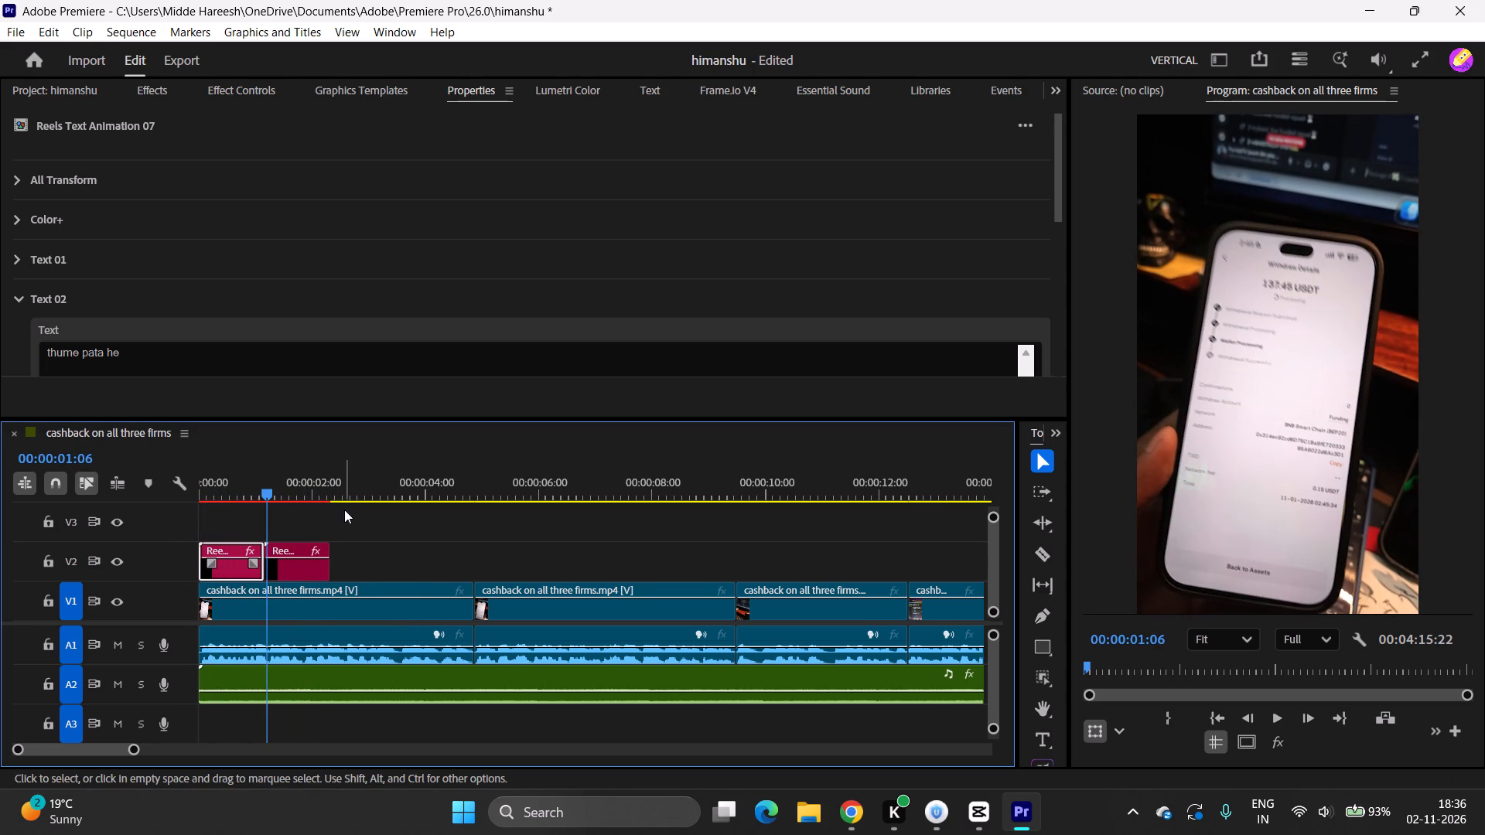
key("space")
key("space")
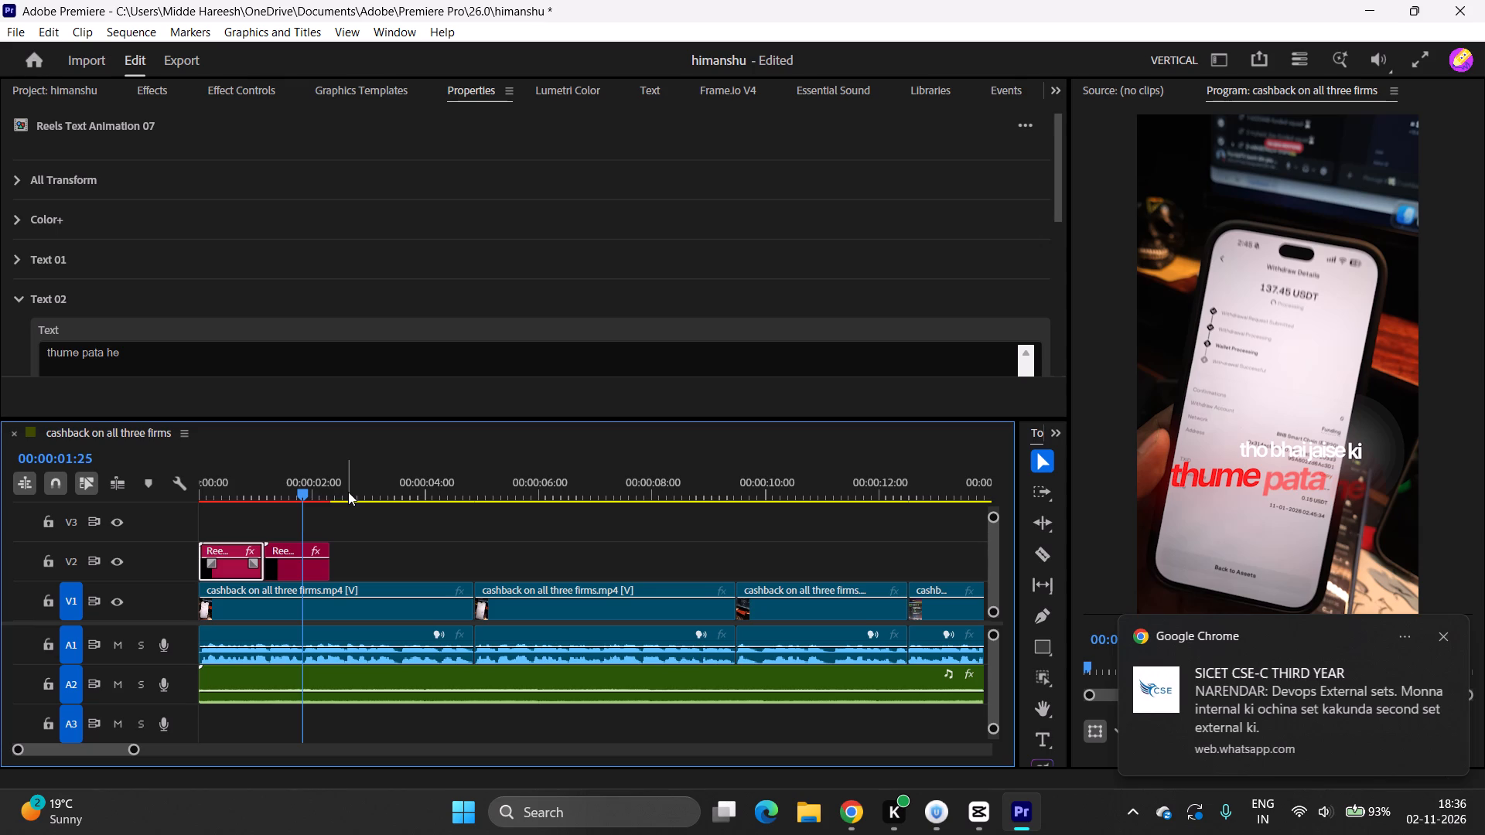
left_click_drag(302, 487, 251, 508)
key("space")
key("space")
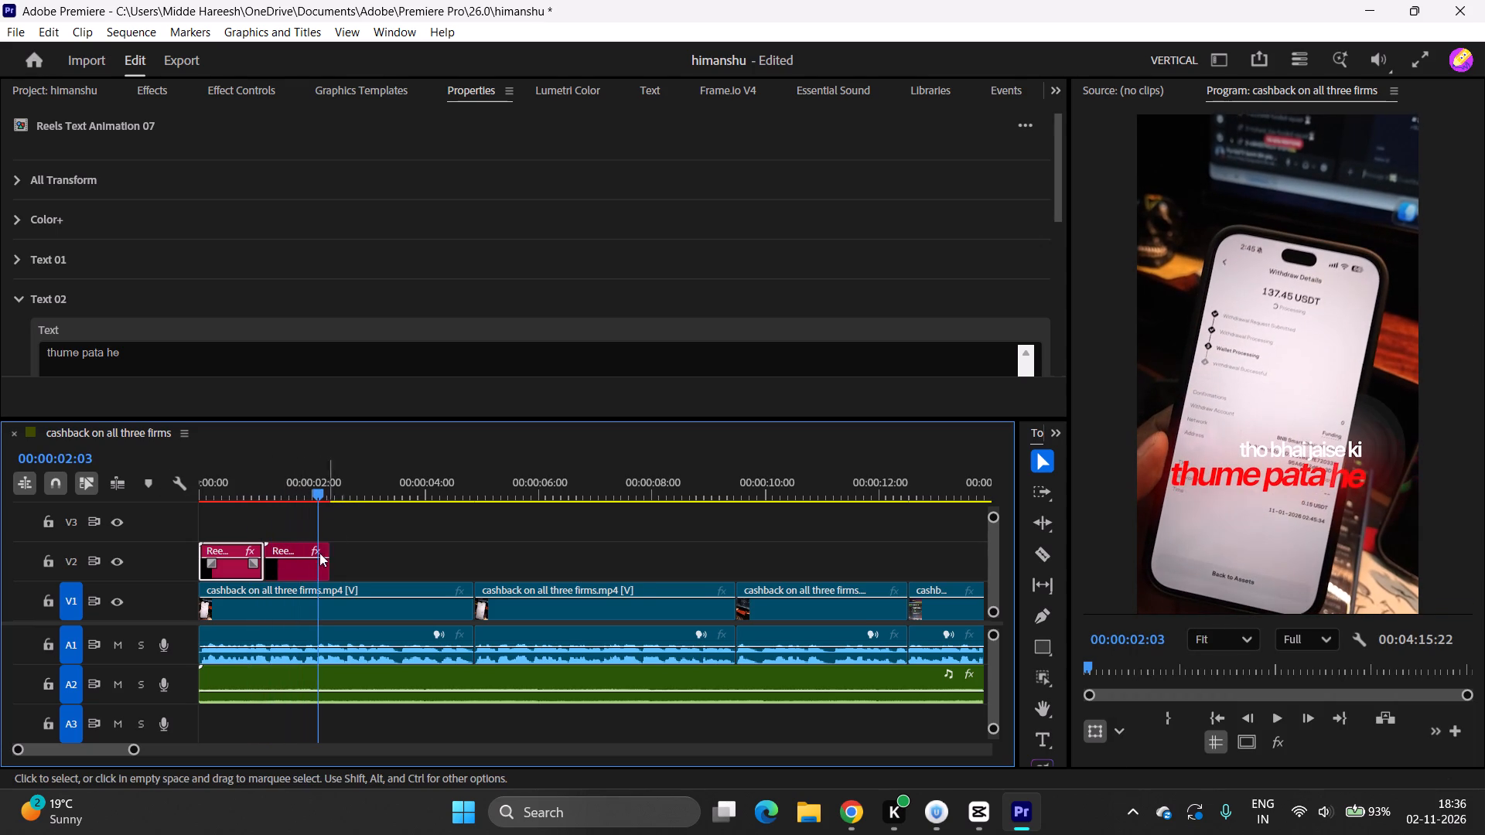
Change the Text 01 line of the second Reels Text Animation 07 clip on V2 to "Paridafx code pe".
left_click(295, 573)
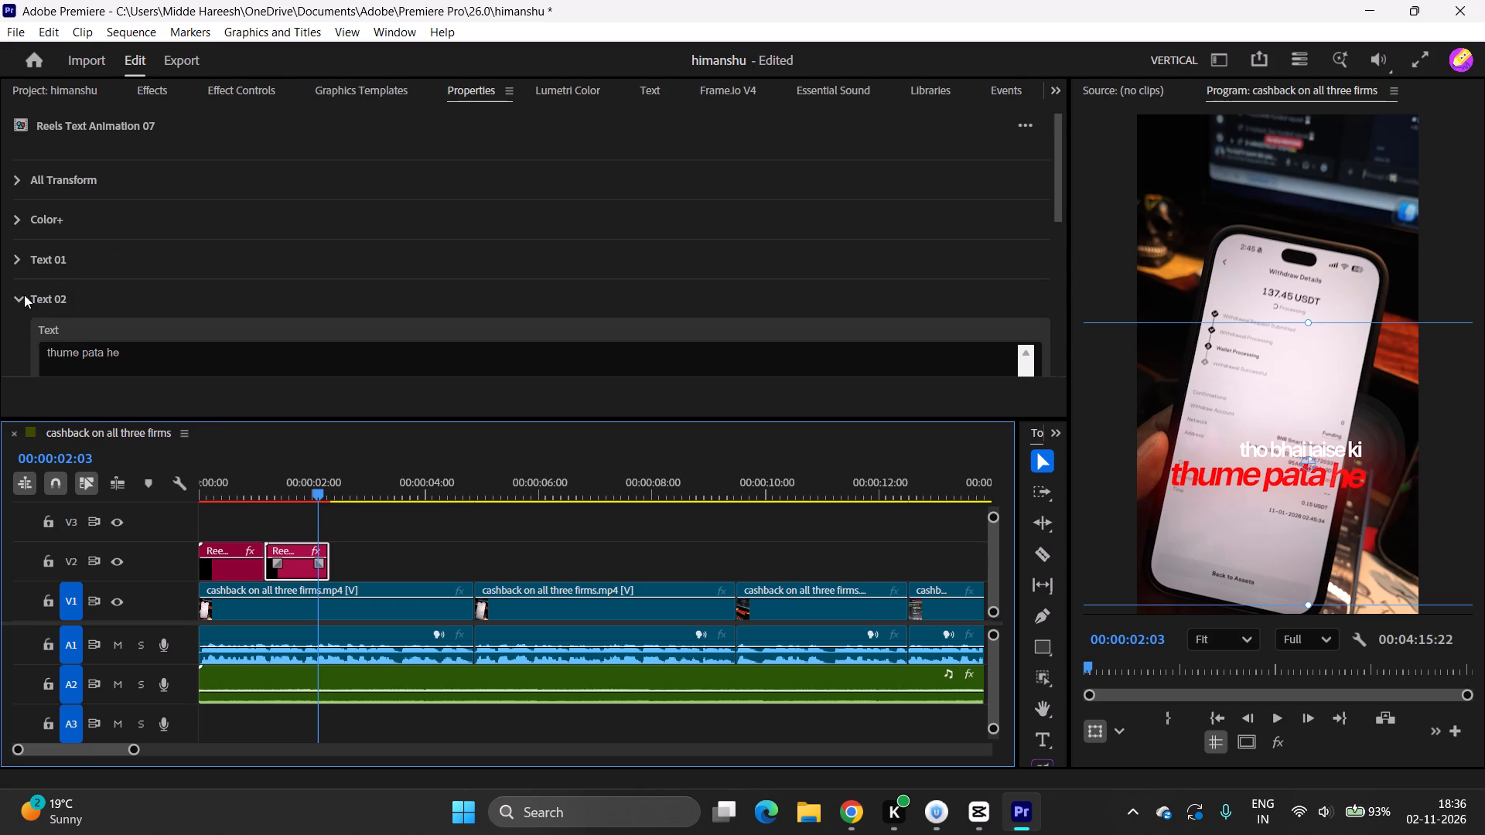
left_click(18, 295)
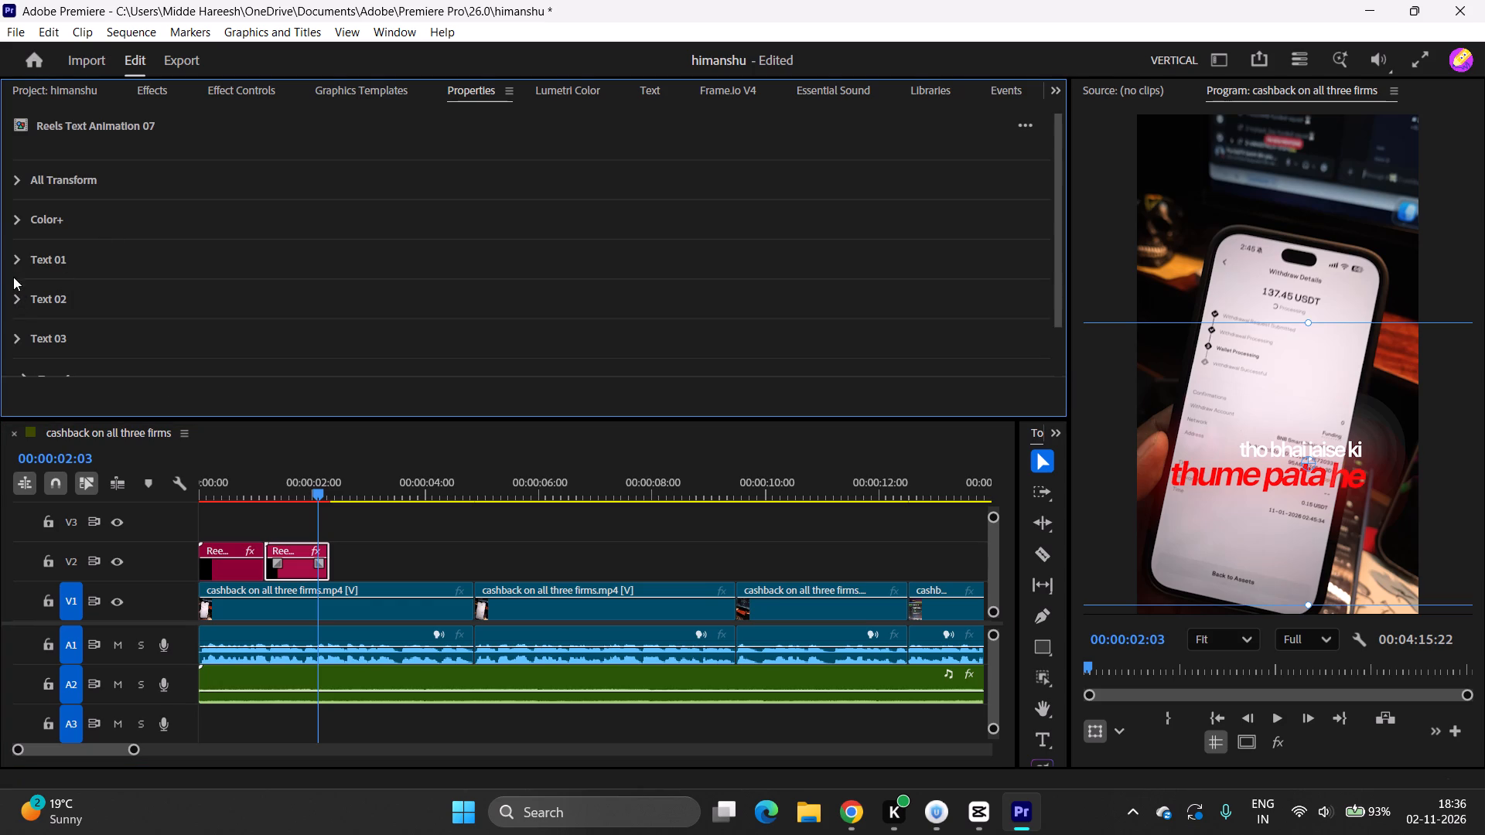
left_click(14, 259)
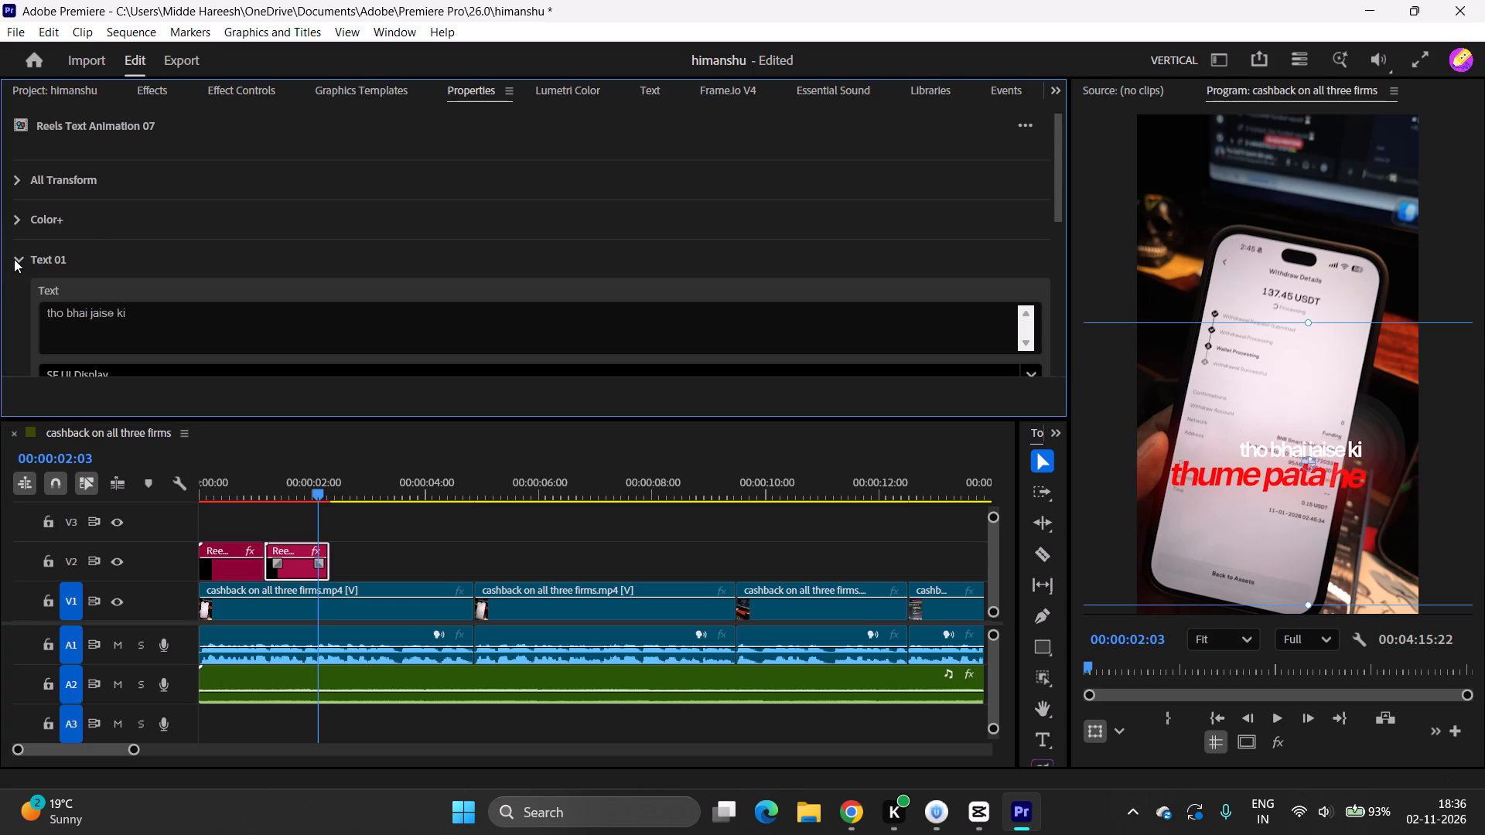
triple_click(128, 318)
left_click(128, 318)
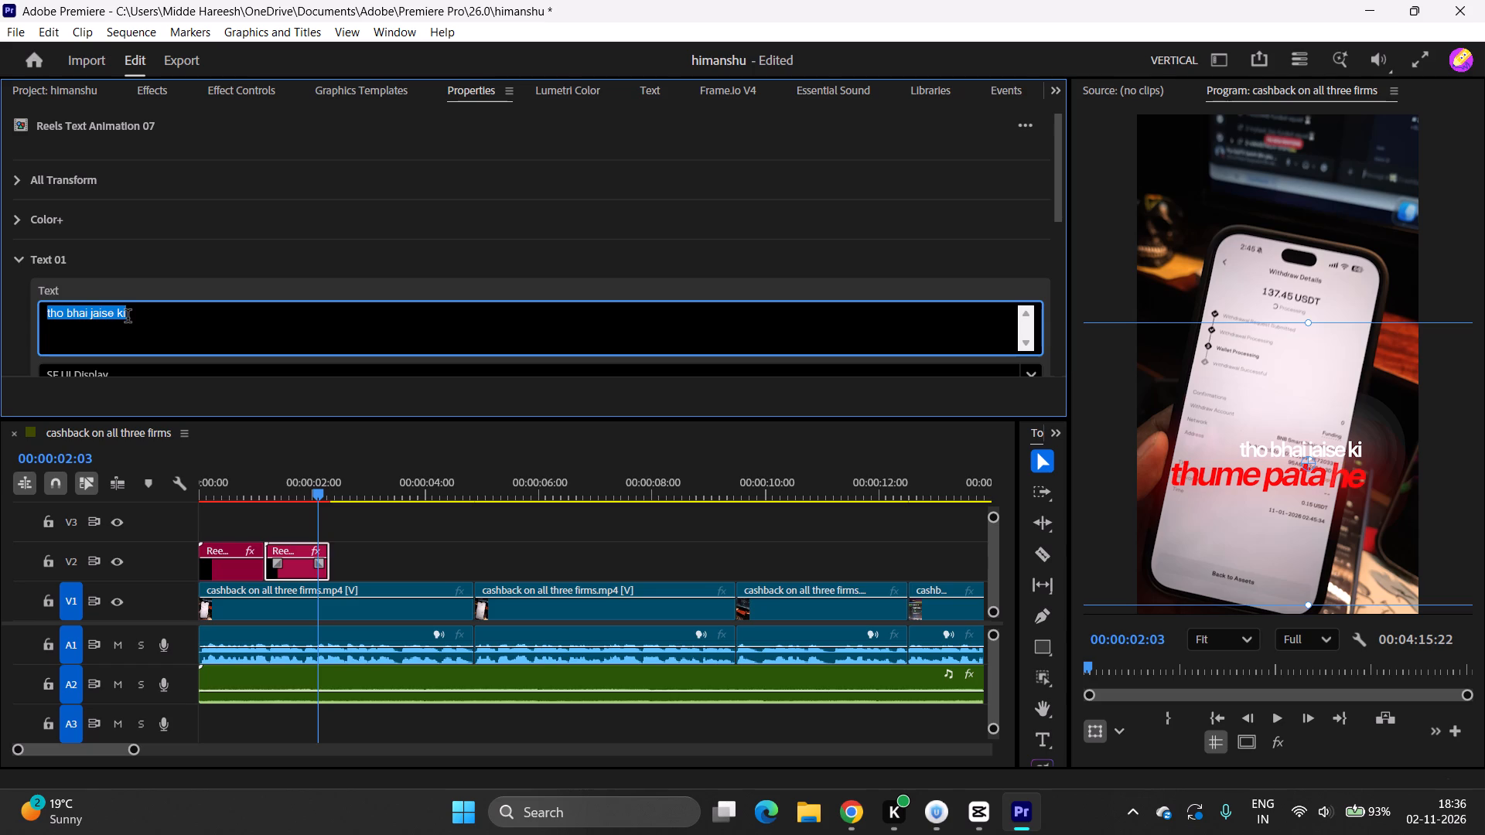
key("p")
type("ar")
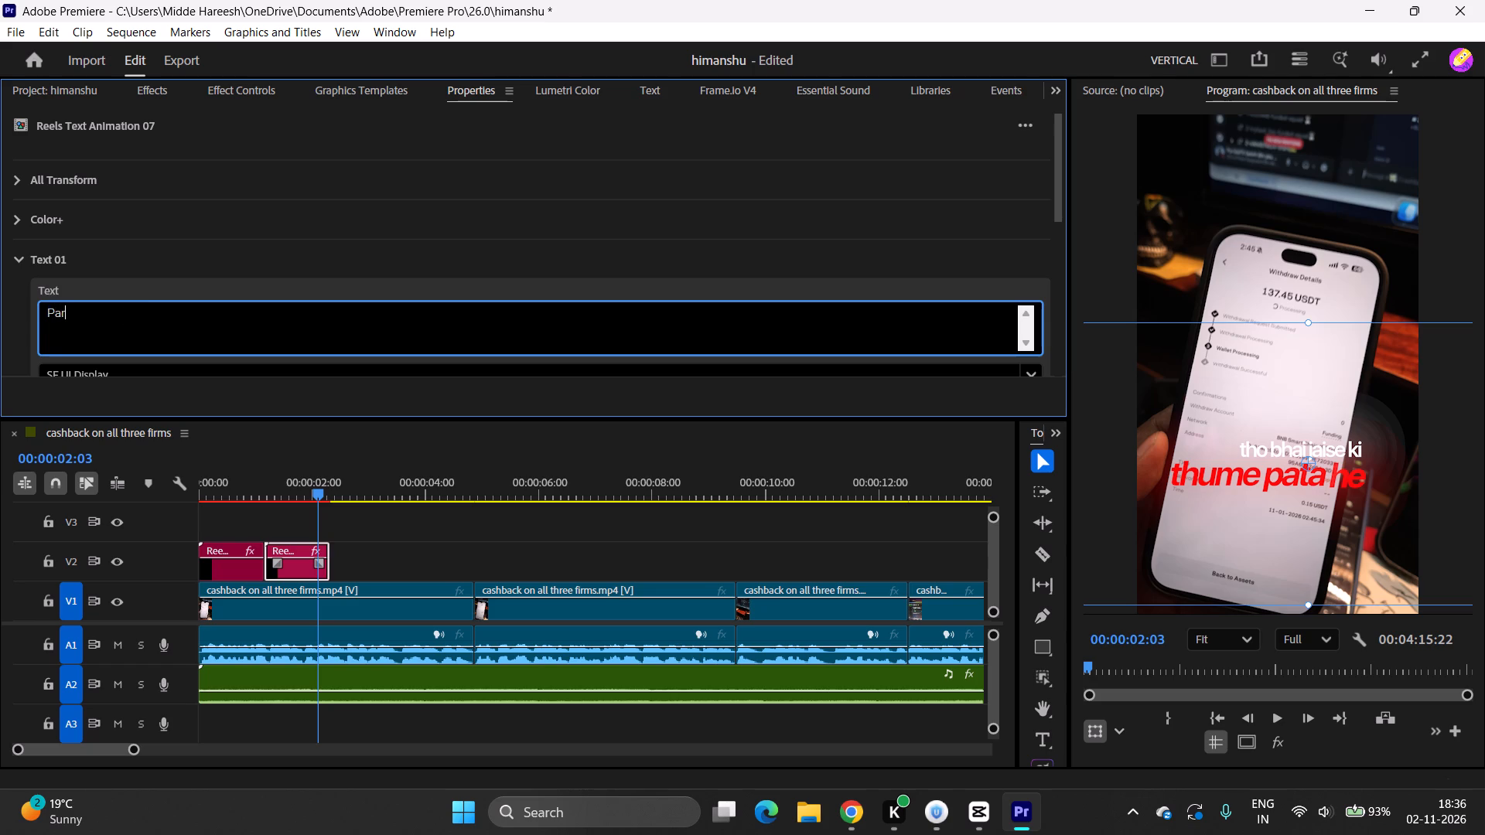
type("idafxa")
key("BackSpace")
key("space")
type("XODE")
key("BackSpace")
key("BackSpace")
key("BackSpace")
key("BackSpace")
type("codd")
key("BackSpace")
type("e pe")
scroll(20, 259, "down", 6)
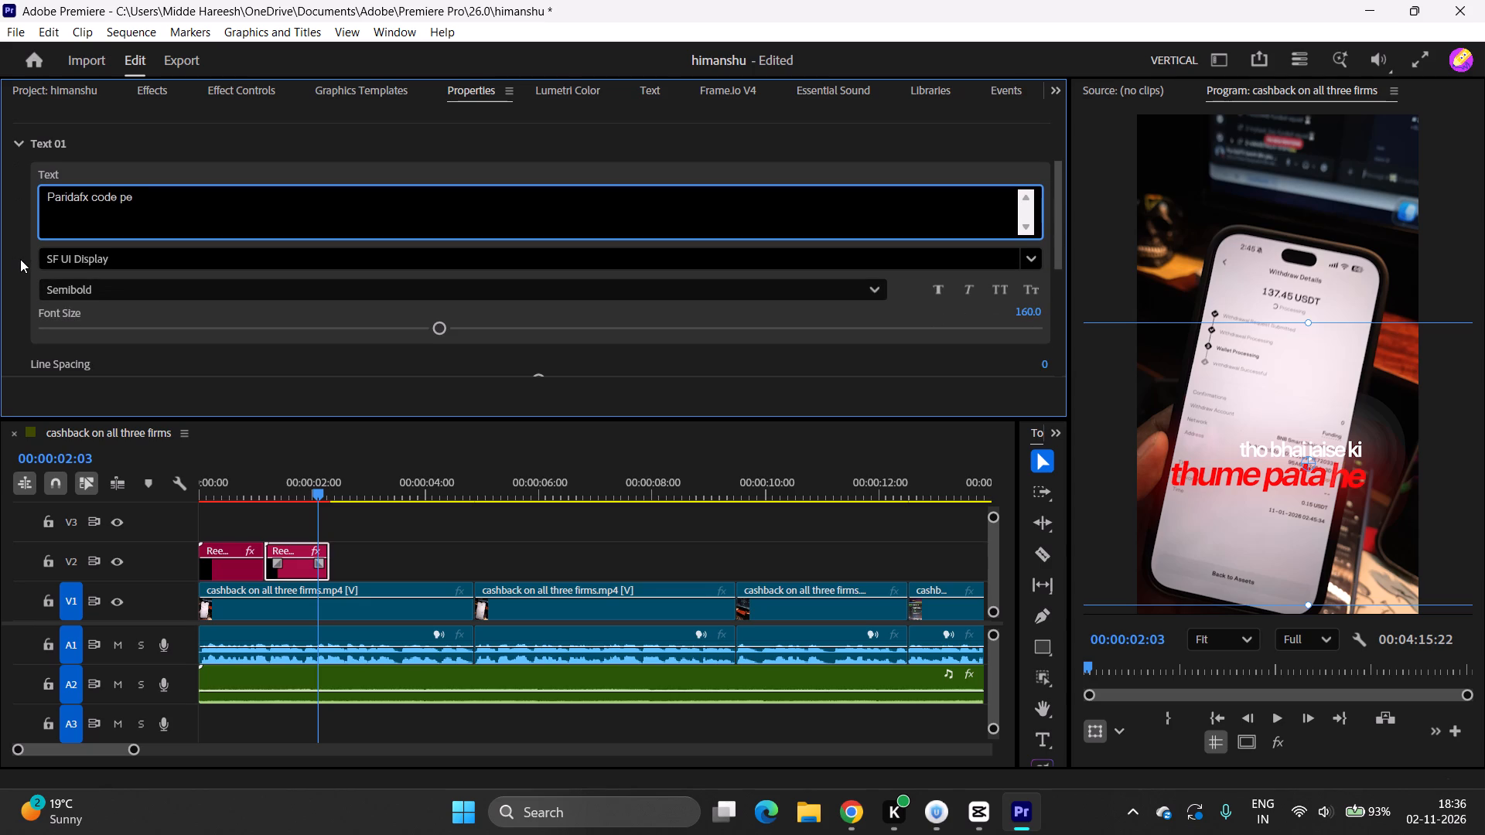
scroll(20, 258, "up", 7)
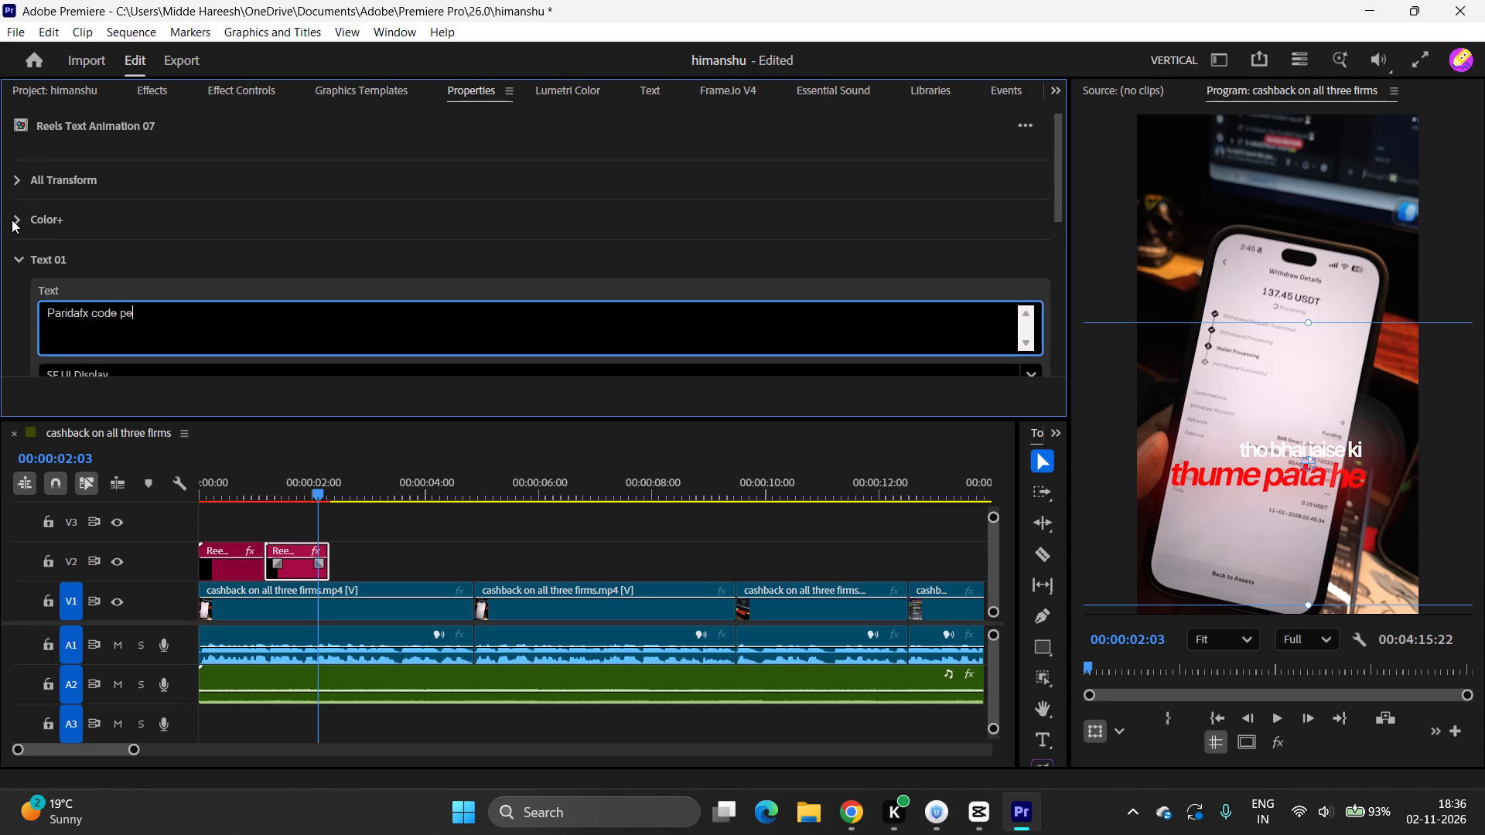
Recolour the second text clip by sampling its existing swatches, making Text 01 red and Text 02 white.
double_click(12, 220)
left_click(15, 220)
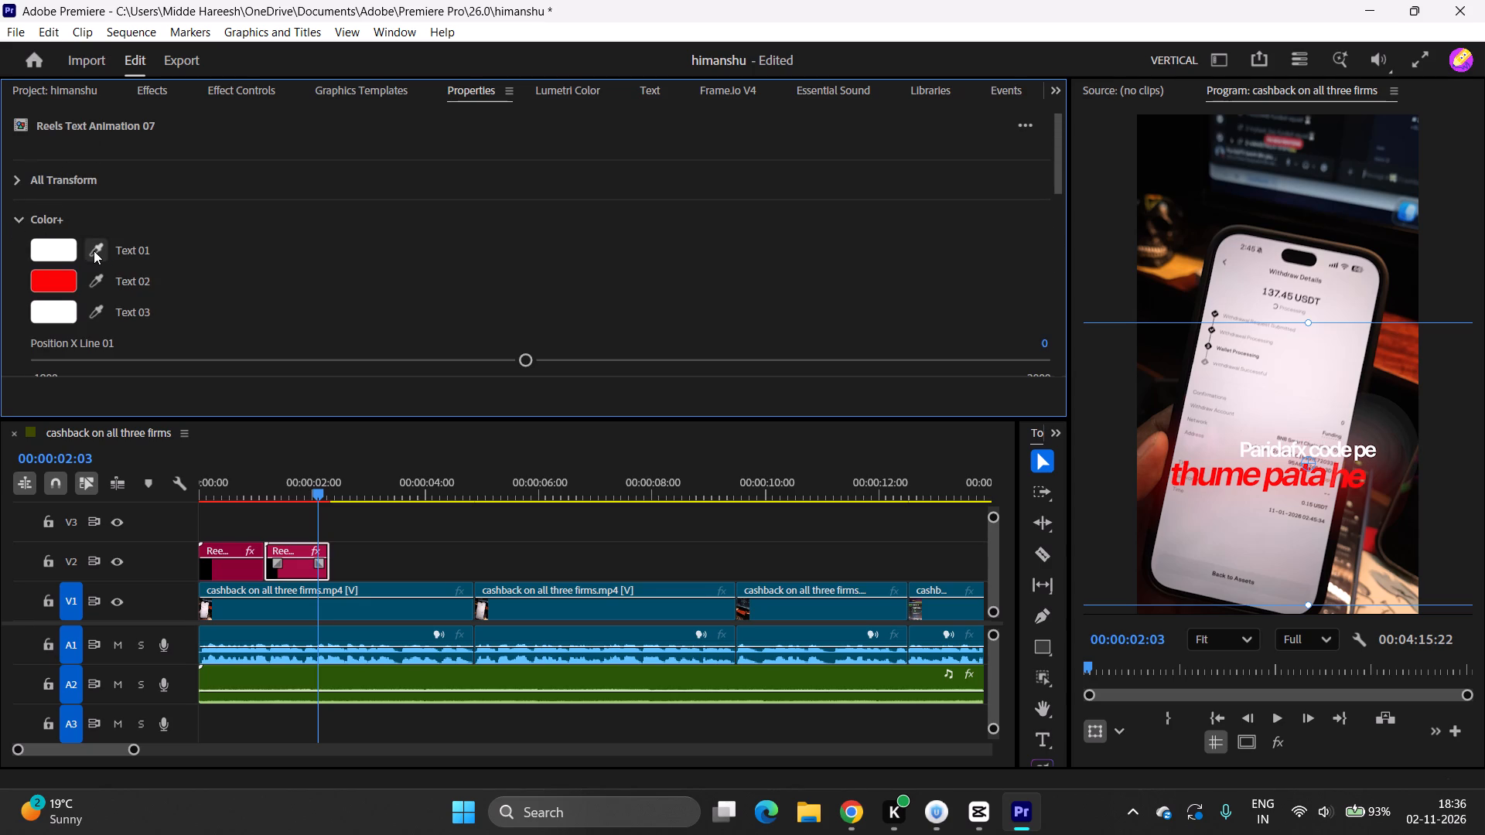
left_click(94, 250)
left_click(62, 283)
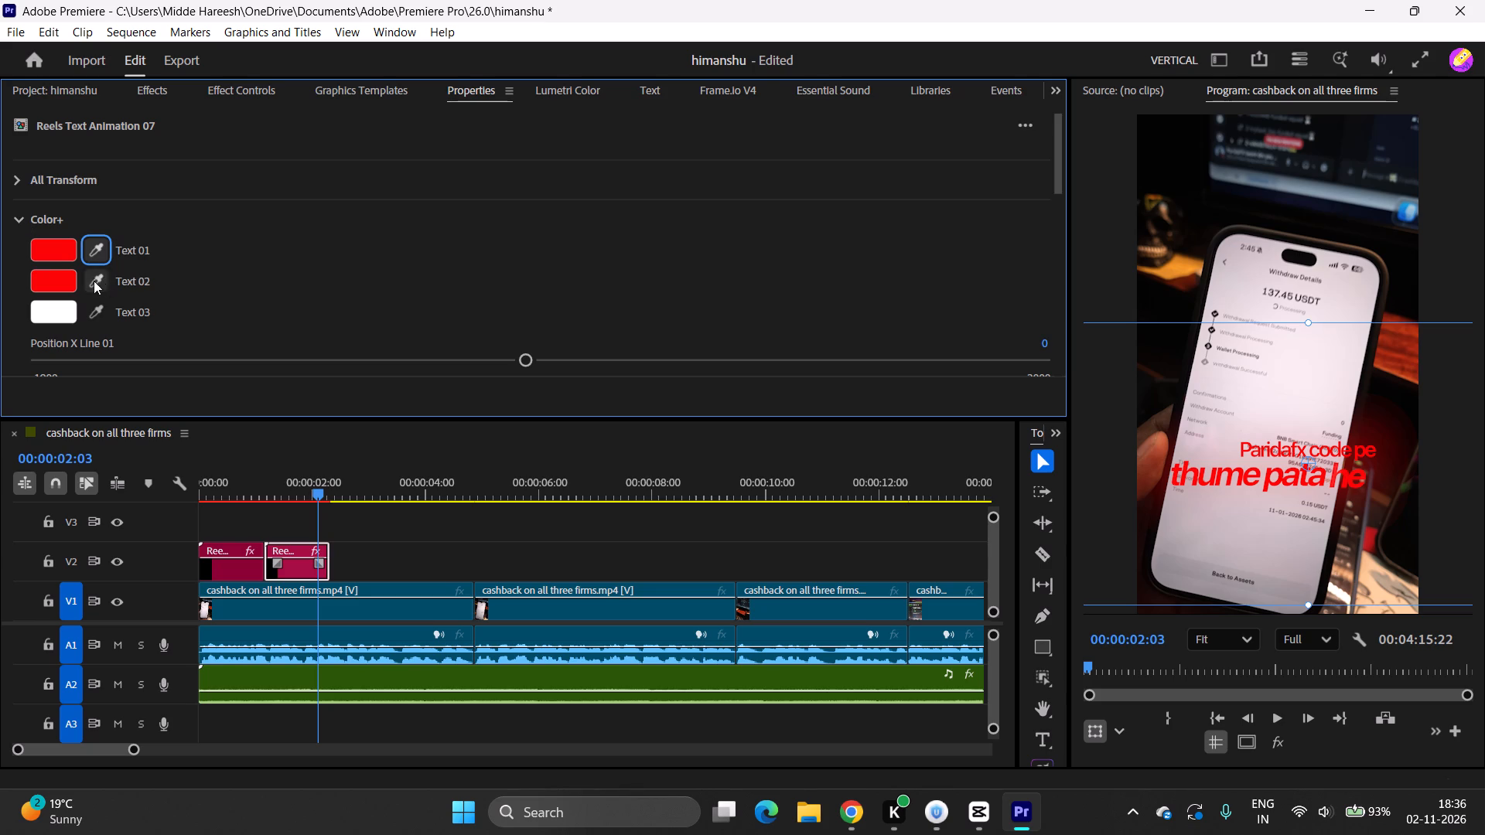
left_click(94, 281)
left_click(58, 309)
left_click(15, 216)
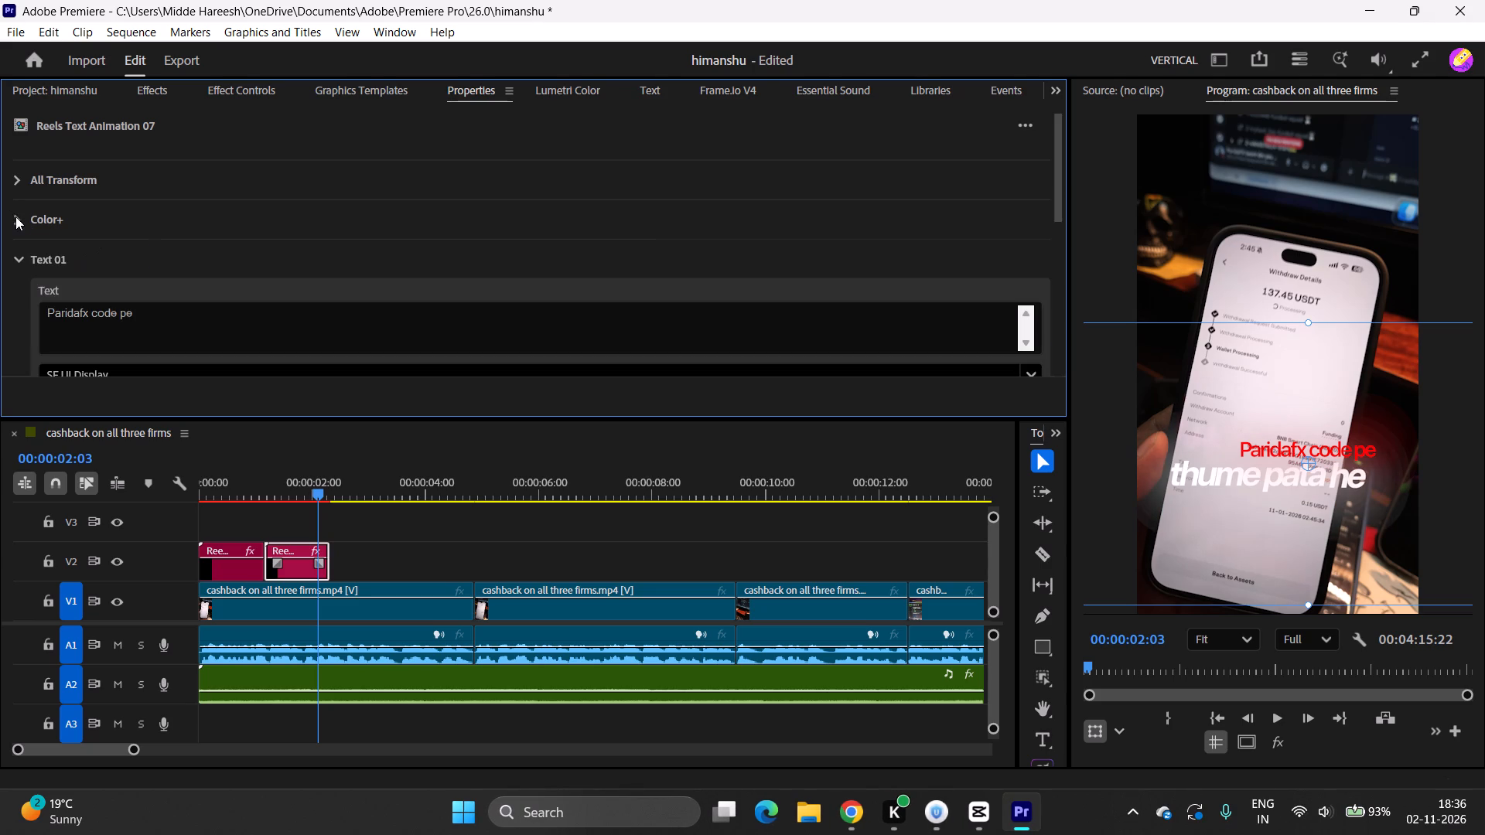
left_click(24, 263)
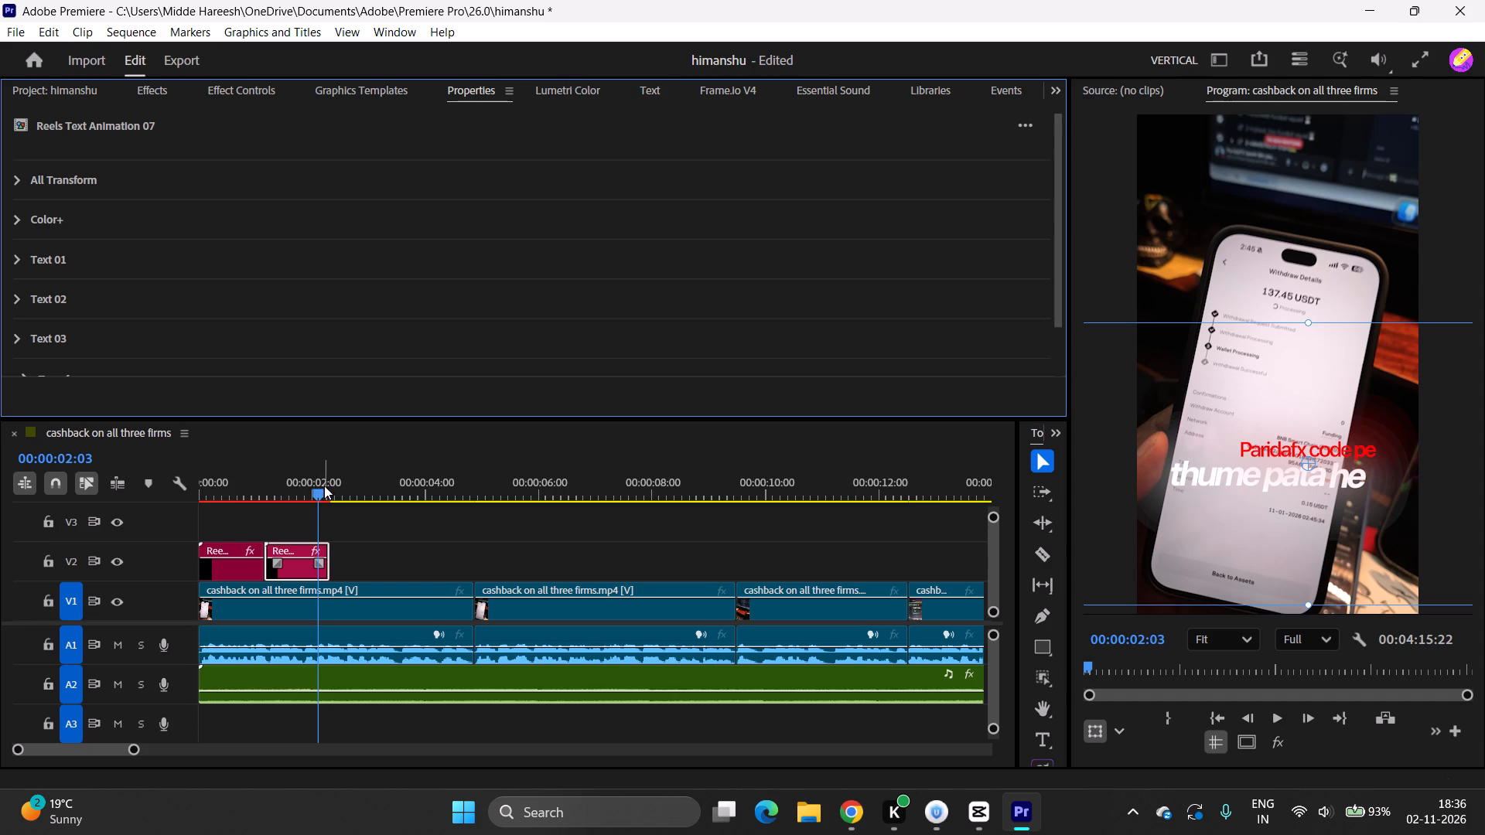
Extend the end of the second text clip on V2 to about 00:00:03:12 and play back the speech around it.
left_click_drag(322, 486, 235, 505)
key("space")
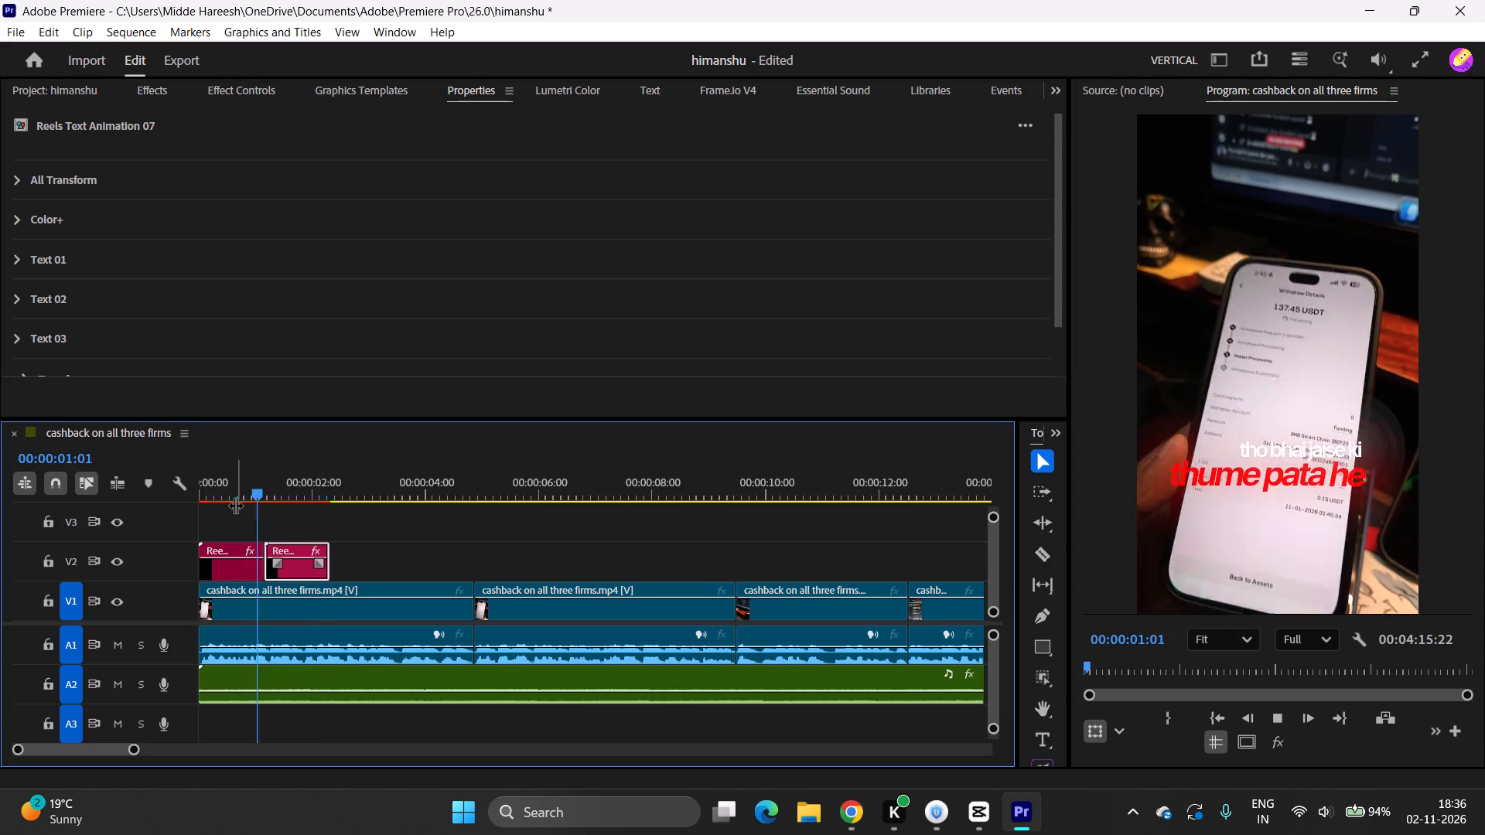
key("space")
key("space")
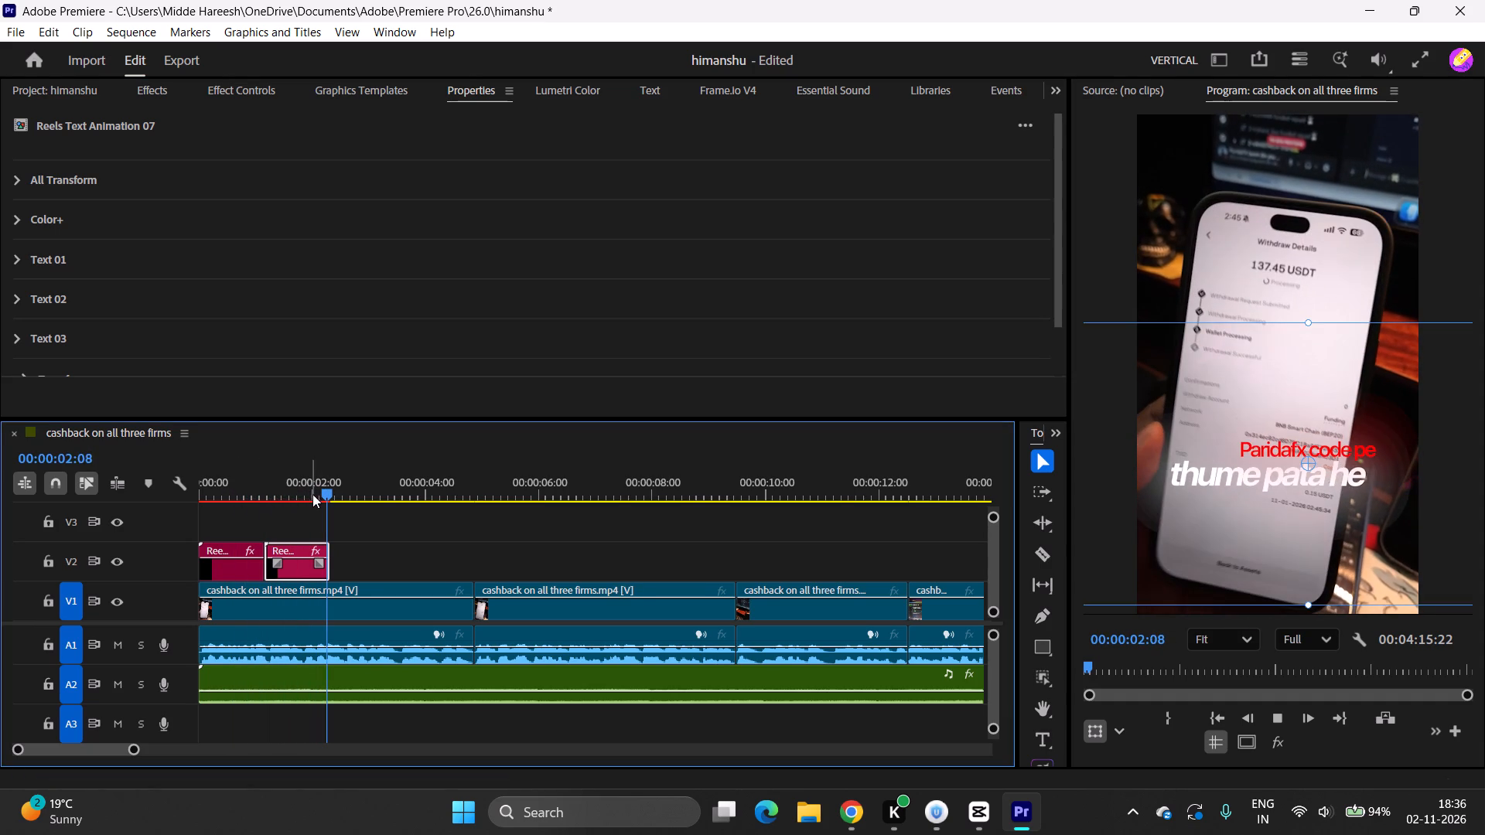
key("space")
left_click_drag(336, 559, 394, 561)
left_click(394, 561)
left_click_drag(394, 489, 253, 525)
left_click(253, 525)
key("space")
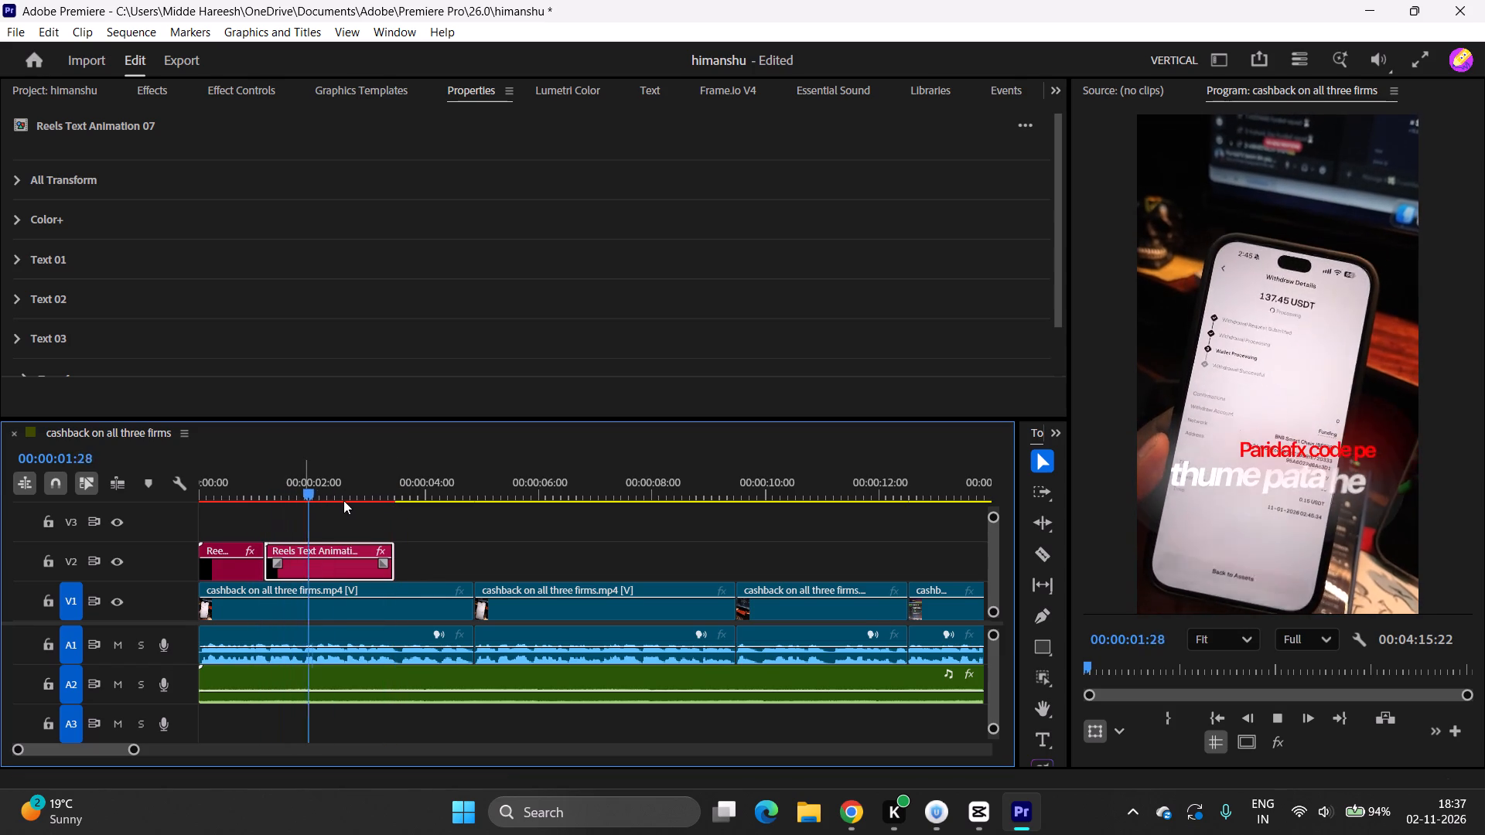
key("space")
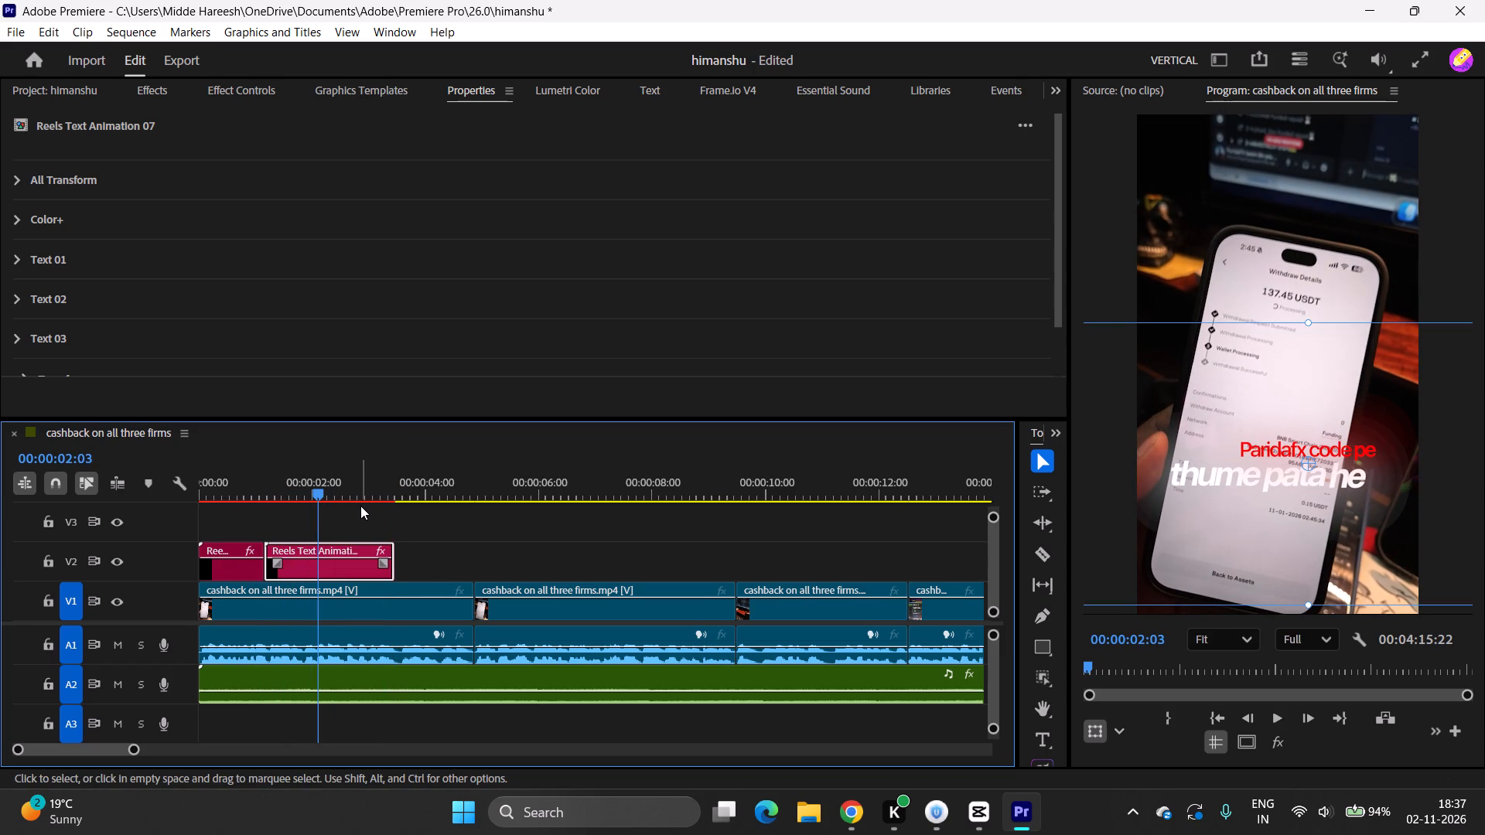
Copy the Text 01 wording "Paridafx code pe" from the second Reels Text Animation 07 clip.
left_click(19, 261)
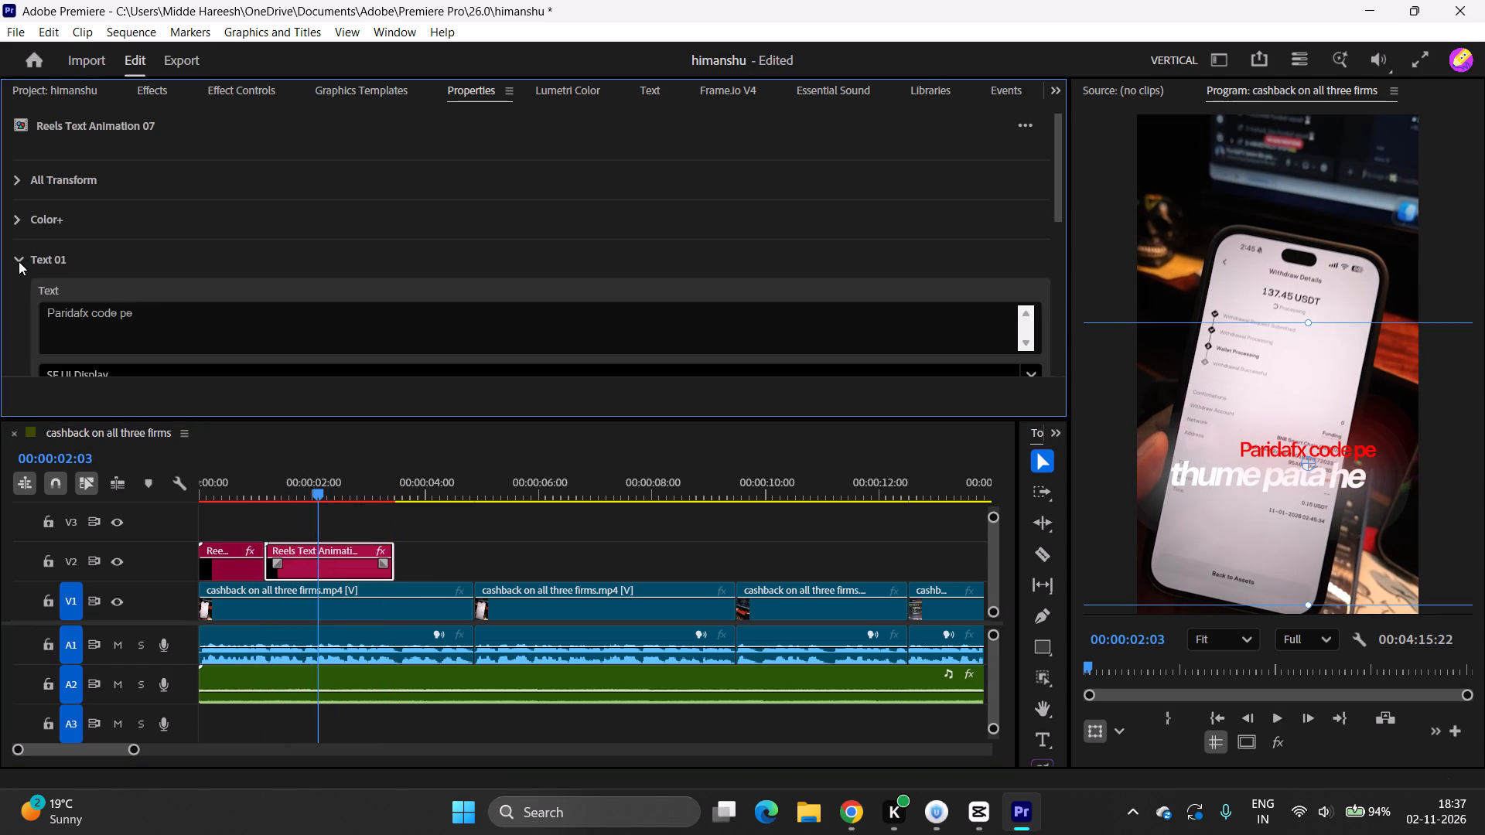
triple_click(148, 302)
left_click(148, 303)
triple_click(142, 312)
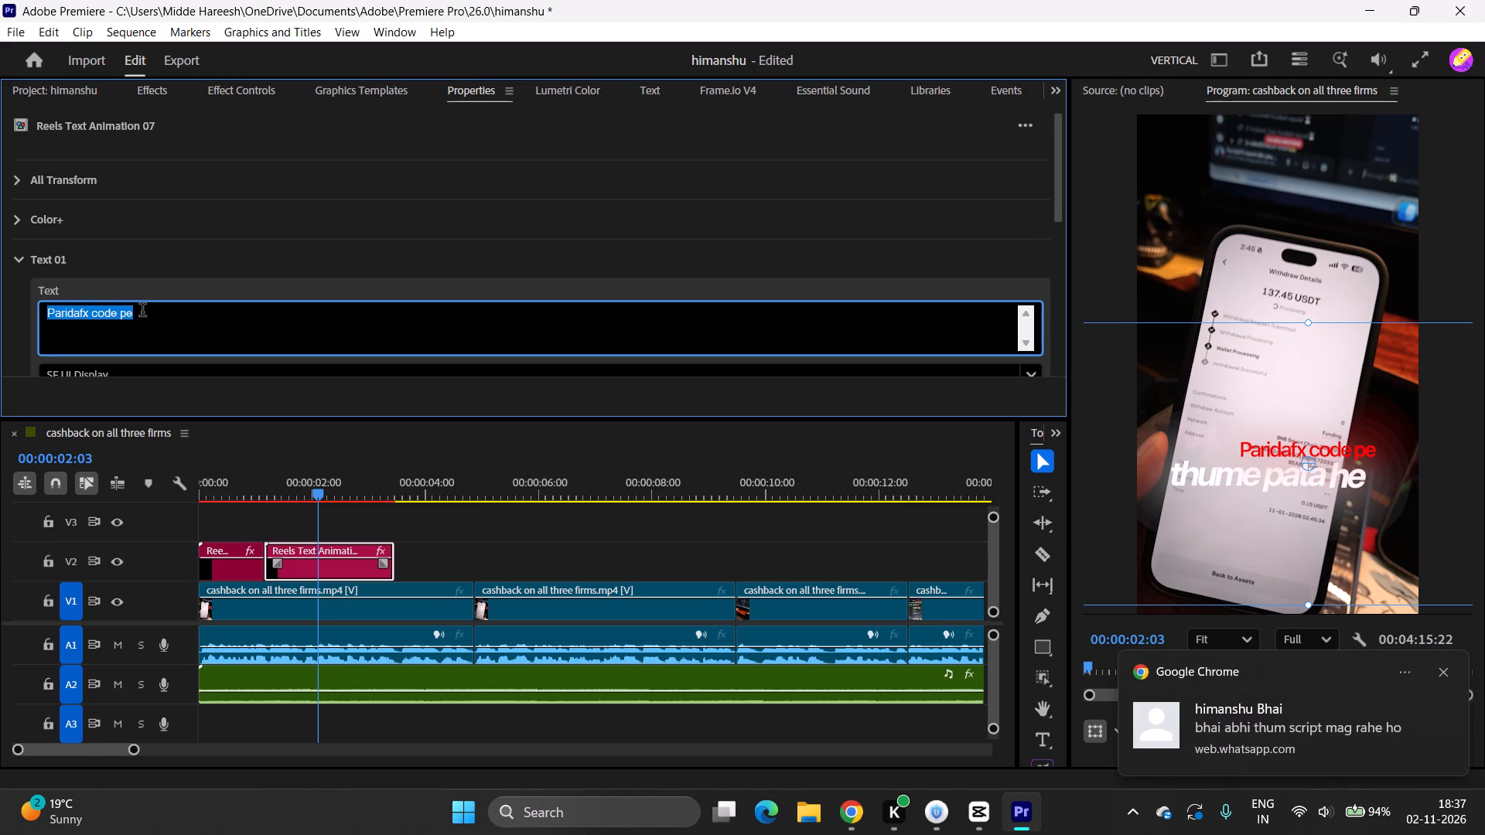
key("ctrl+c")
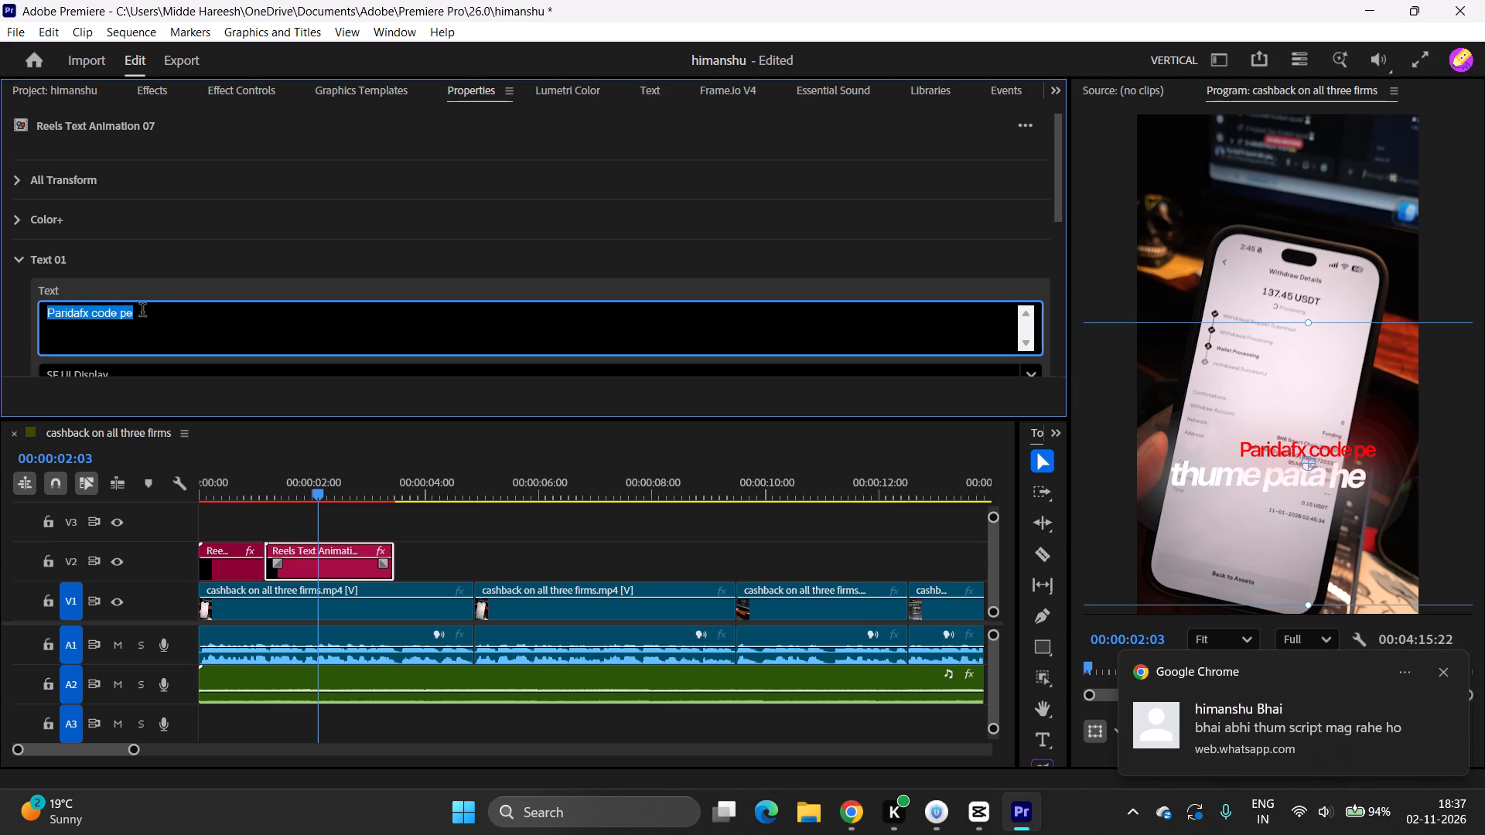
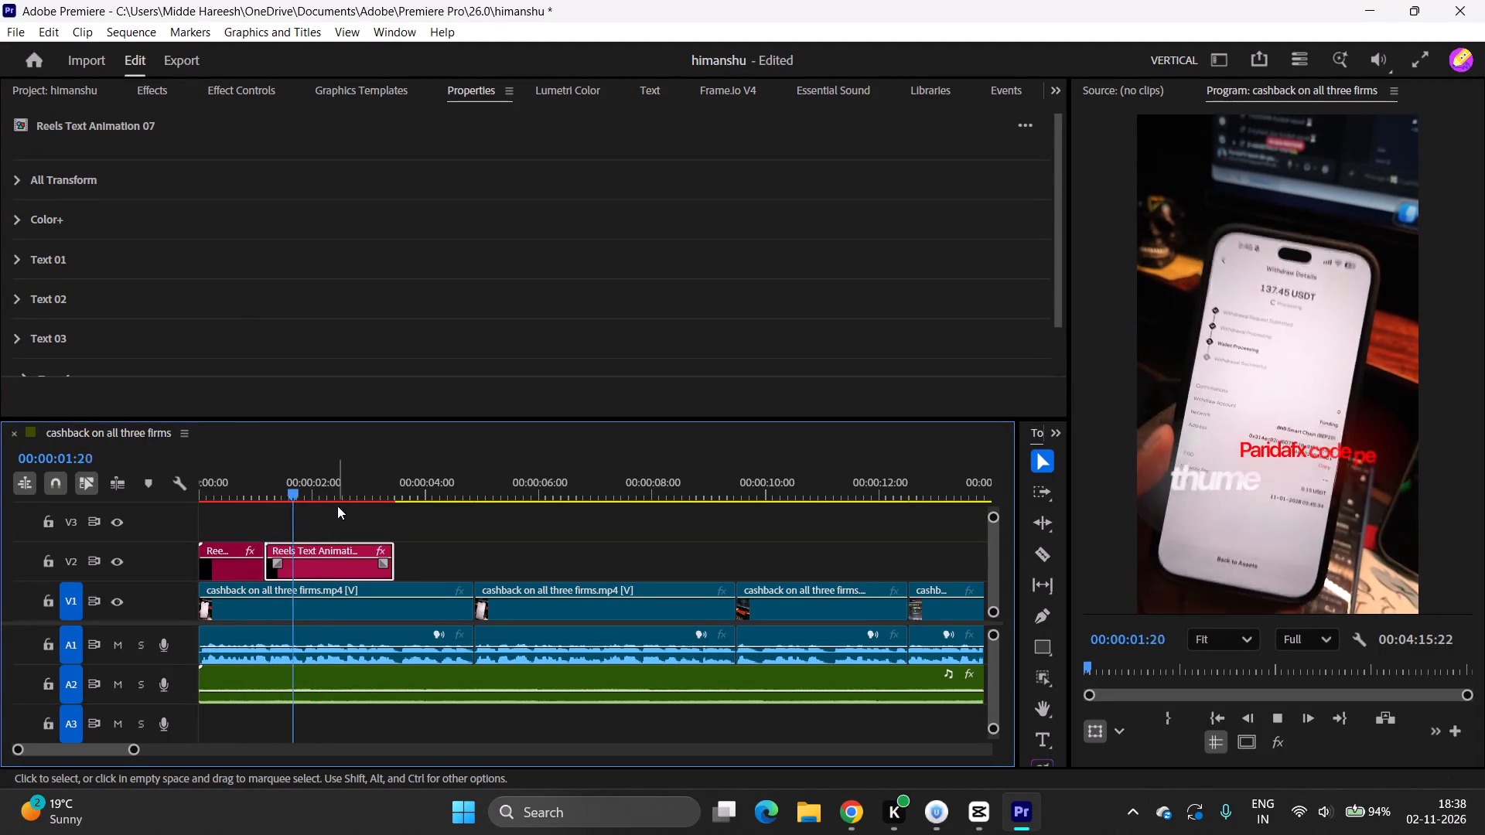
Copy the Text 01 wording of the second text clip and replace its Text 02 wording with "Paridafx code pe".
key("space")
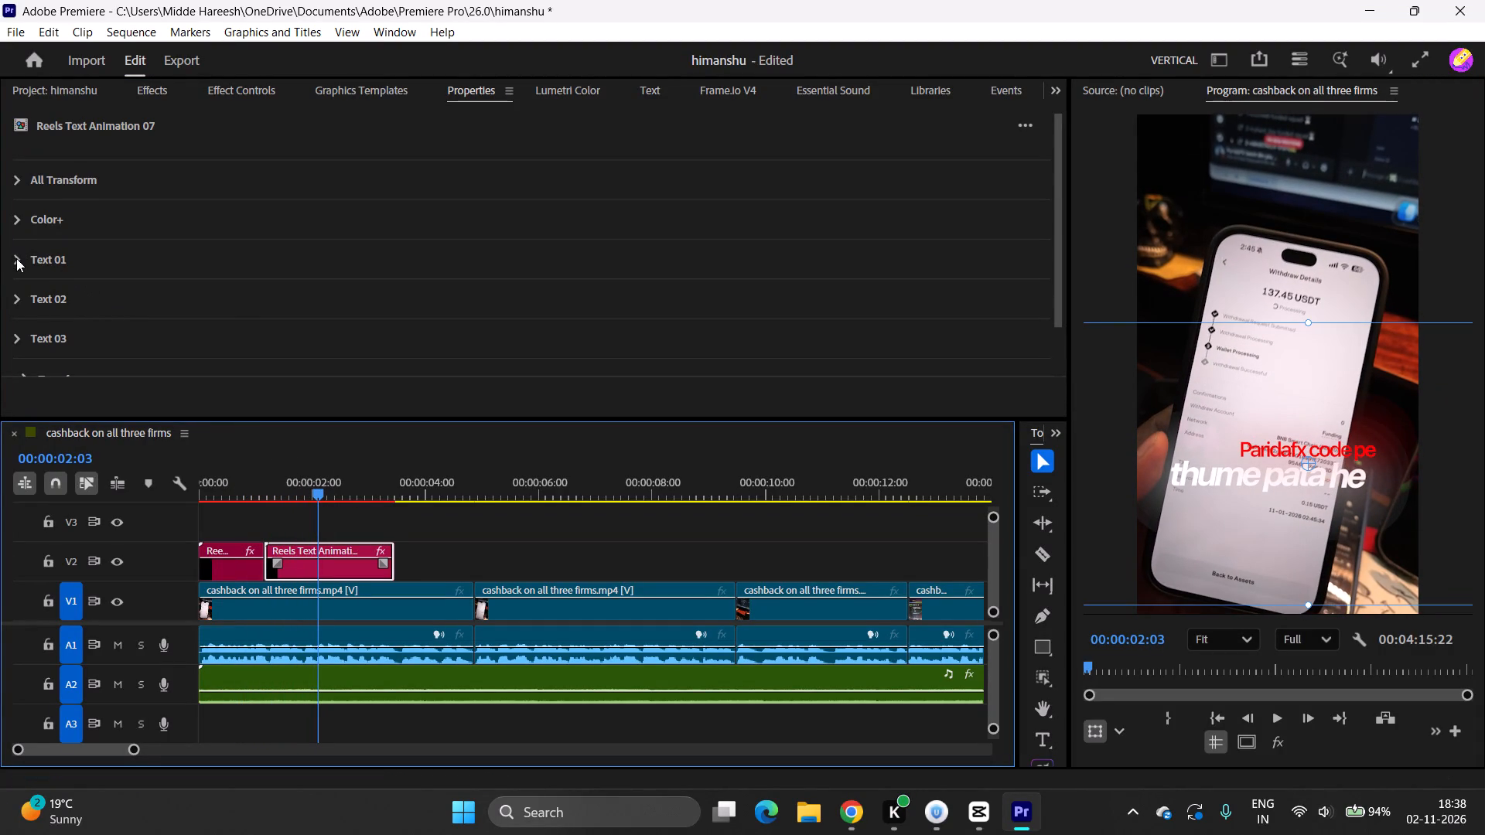
left_click(16, 258)
triple_click(135, 316)
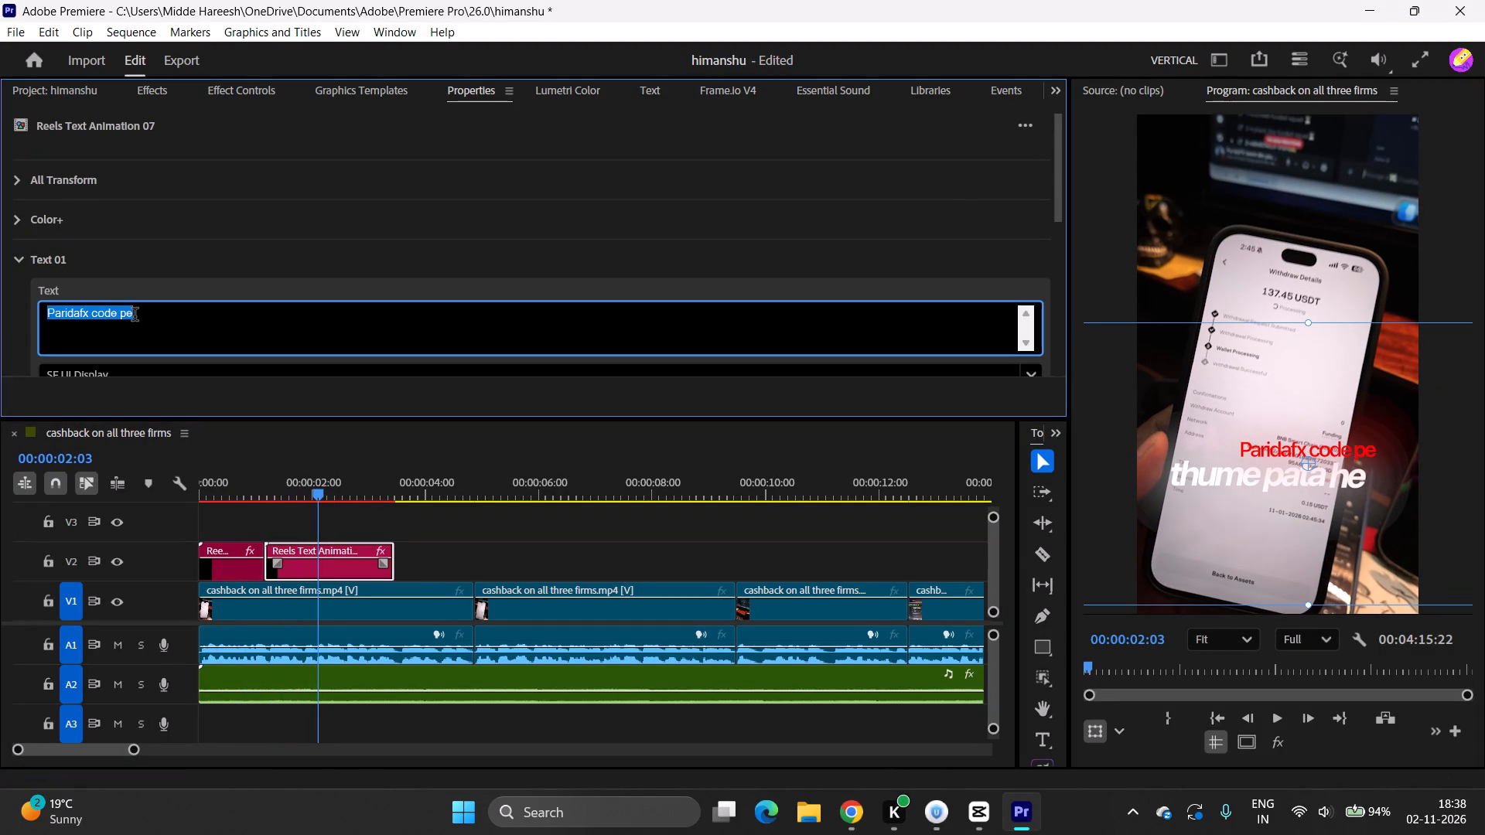
key("ctrl+c")
left_click(21, 257)
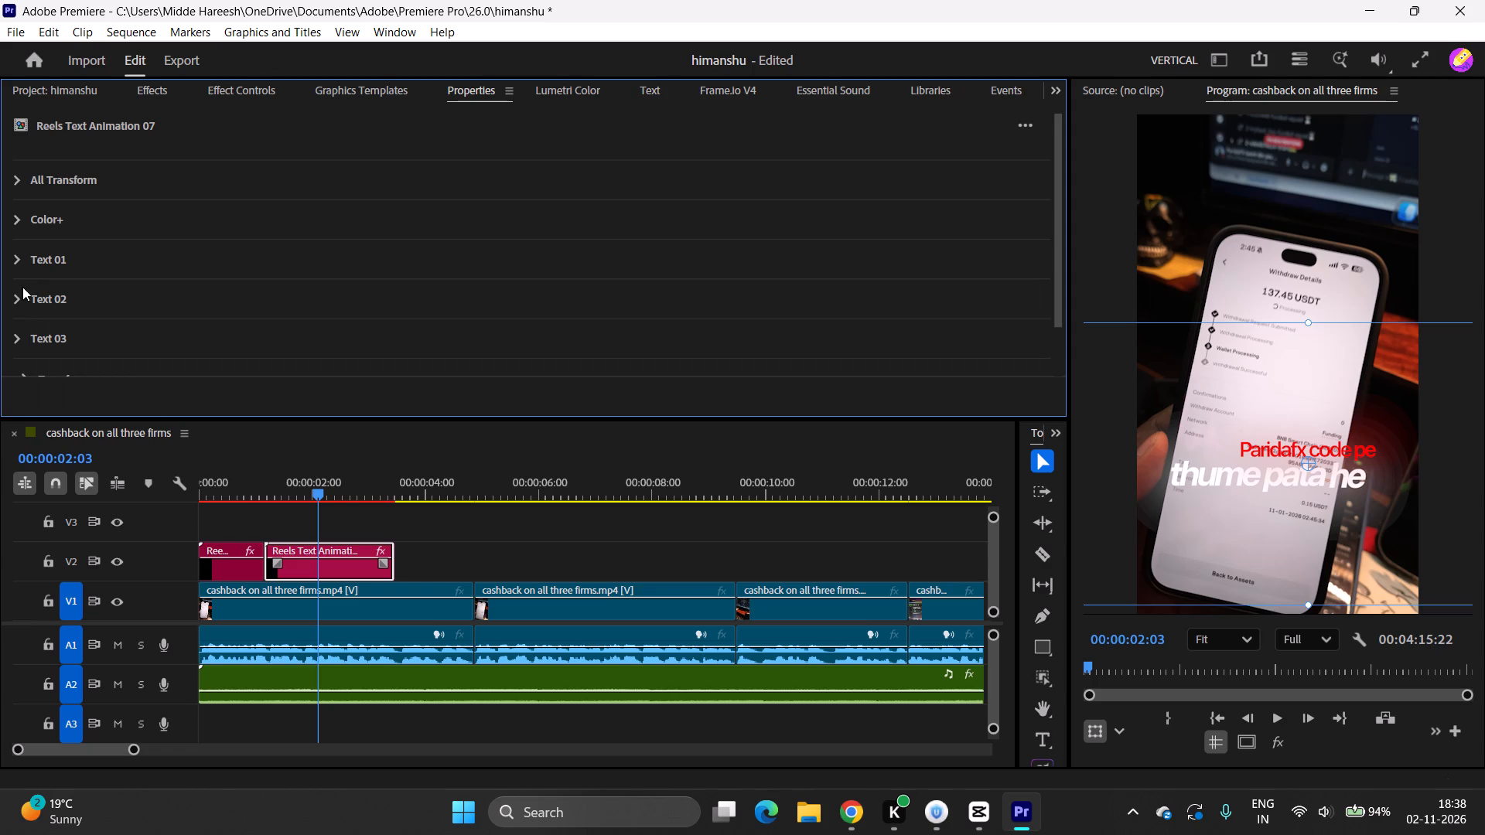
left_click(15, 299)
triple_click(122, 360)
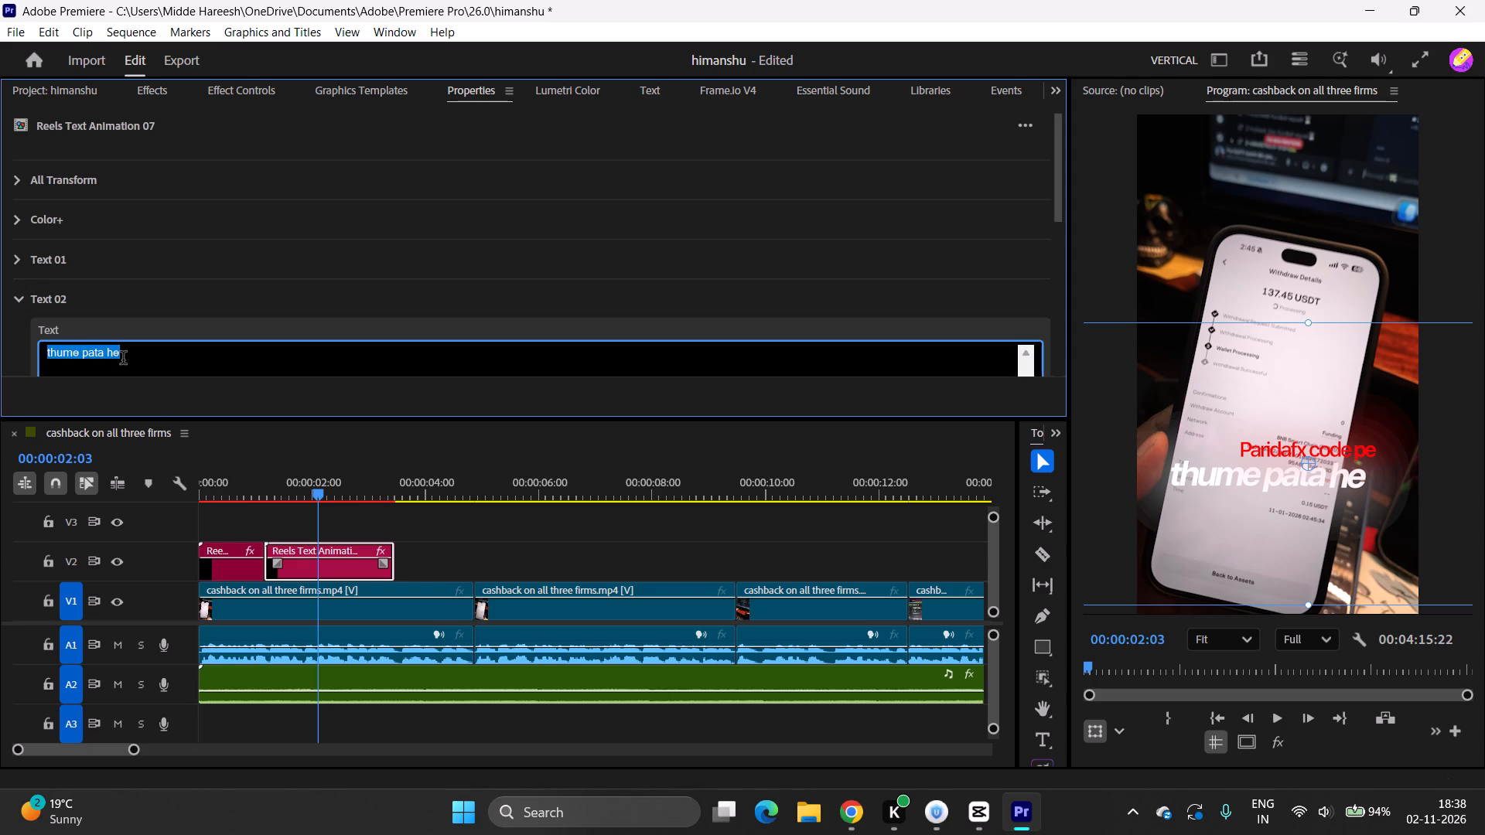
key("ctrl+v")
left_click(16, 298)
Swap the second text clip's colours by sampling its existing swatches, making Text 02 red and Text 01 white.
left_click(20, 211)
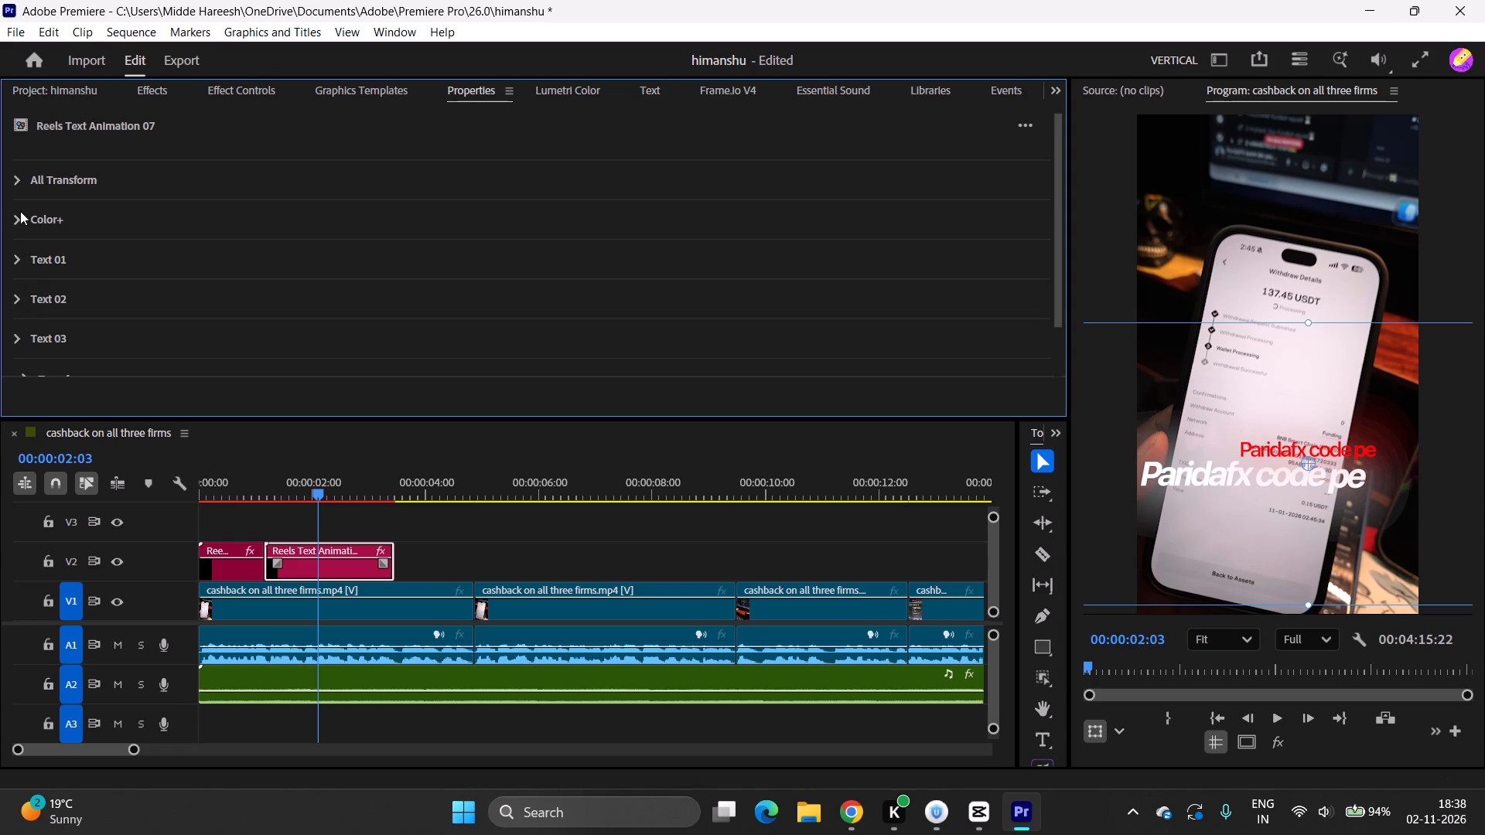
left_click(16, 218)
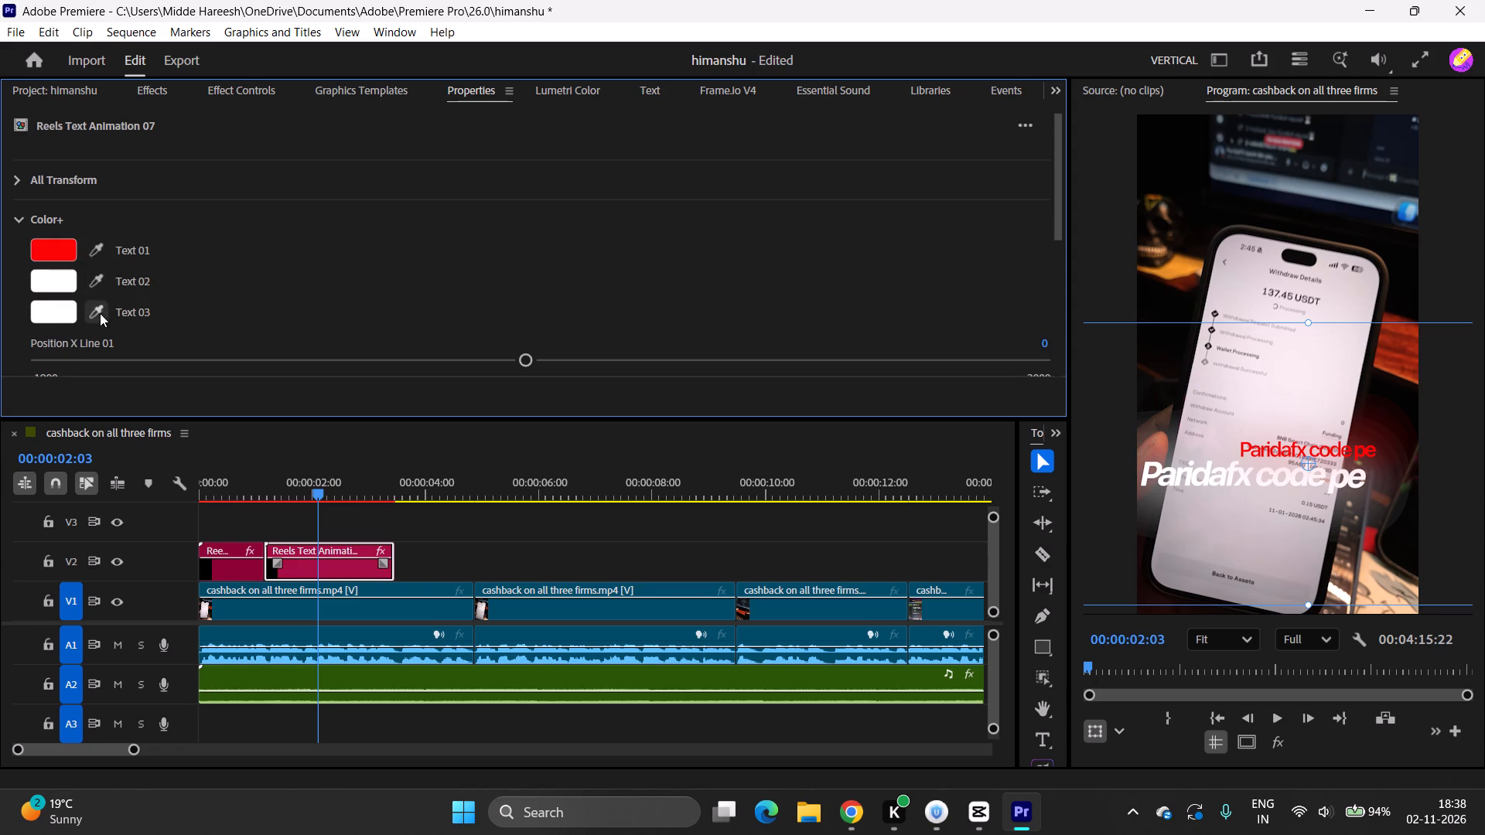
left_click(97, 283)
left_click(69, 259)
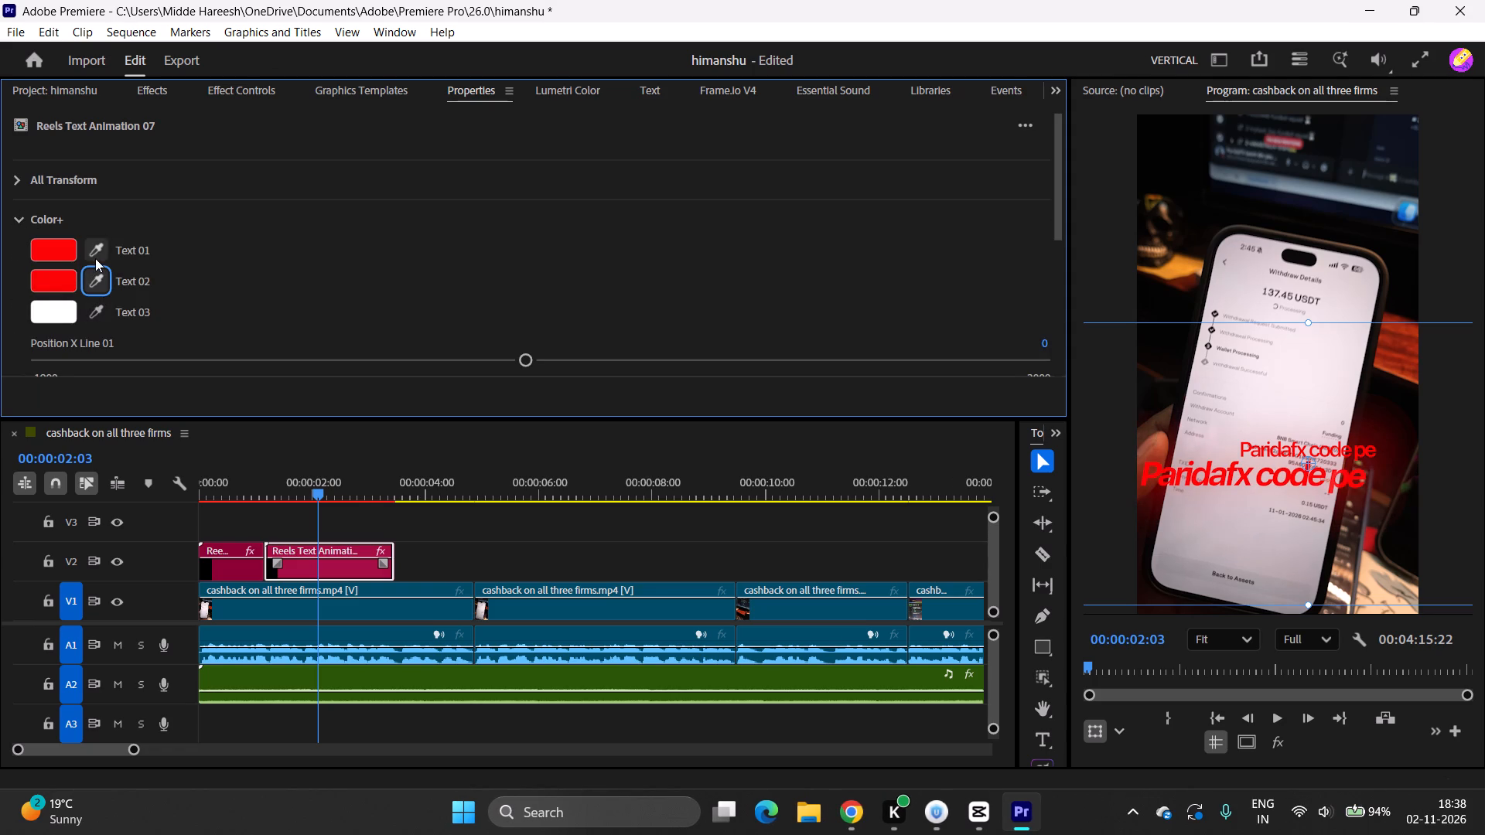
left_click(95, 258)
left_click(60, 320)
left_click(23, 215)
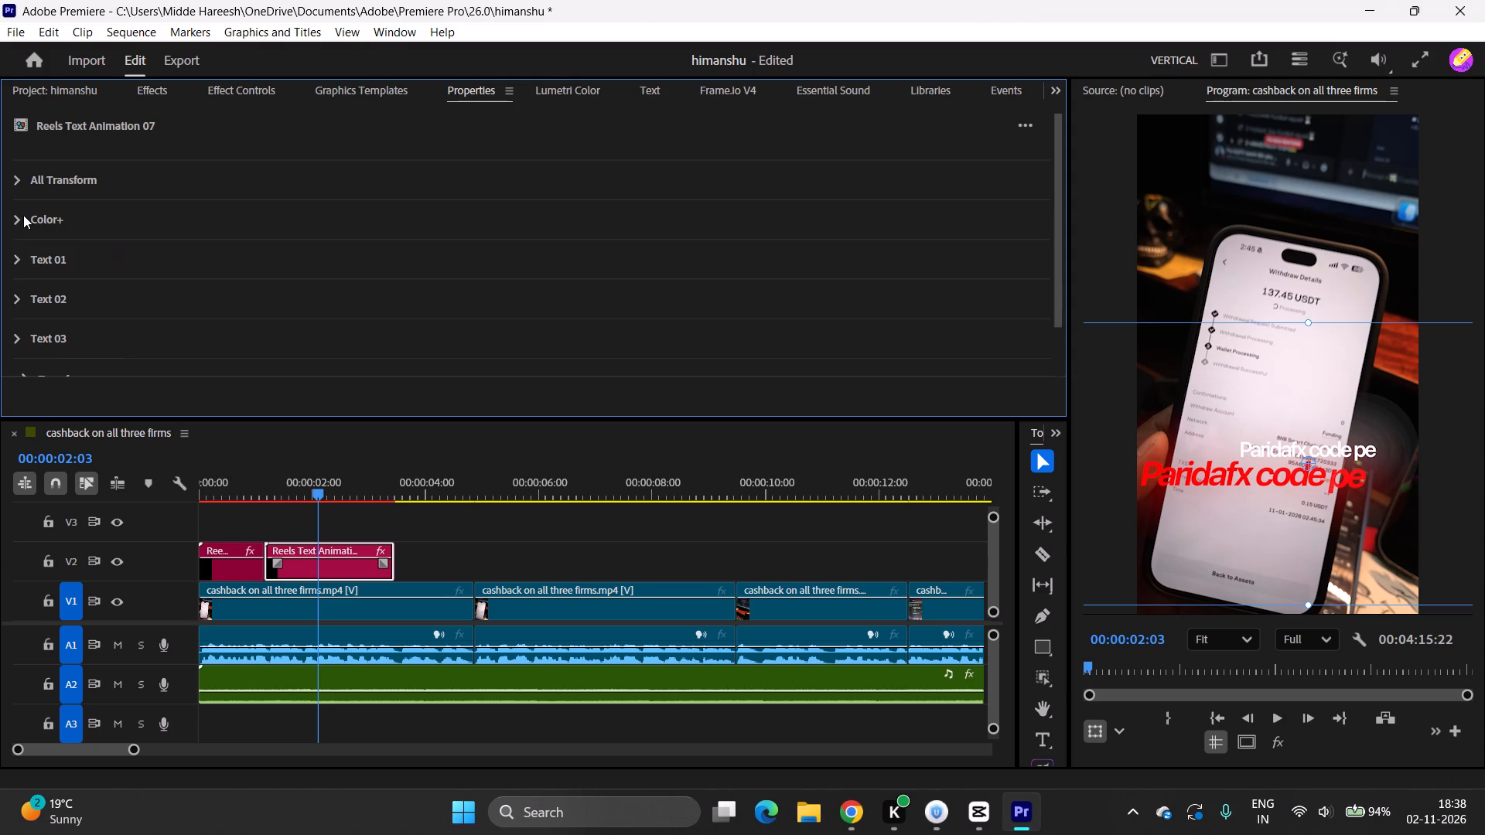
Delete all the Text 01 wording from the second Reels Text Animation 07 clip, leaving that field empty.
left_click(21, 264)
triple_click(122, 309)
left_click(122, 310)
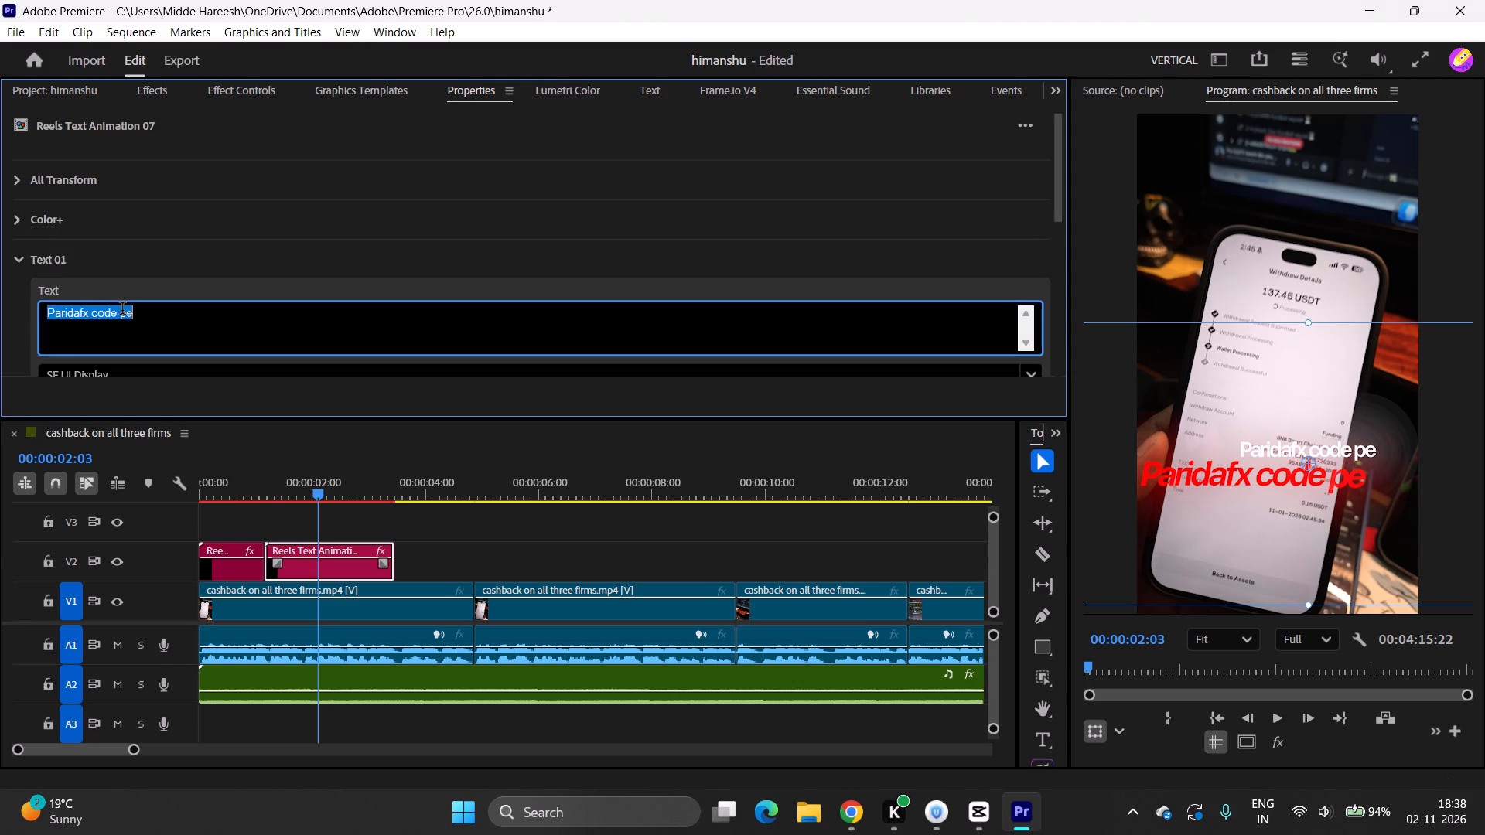
key("BackSpace")
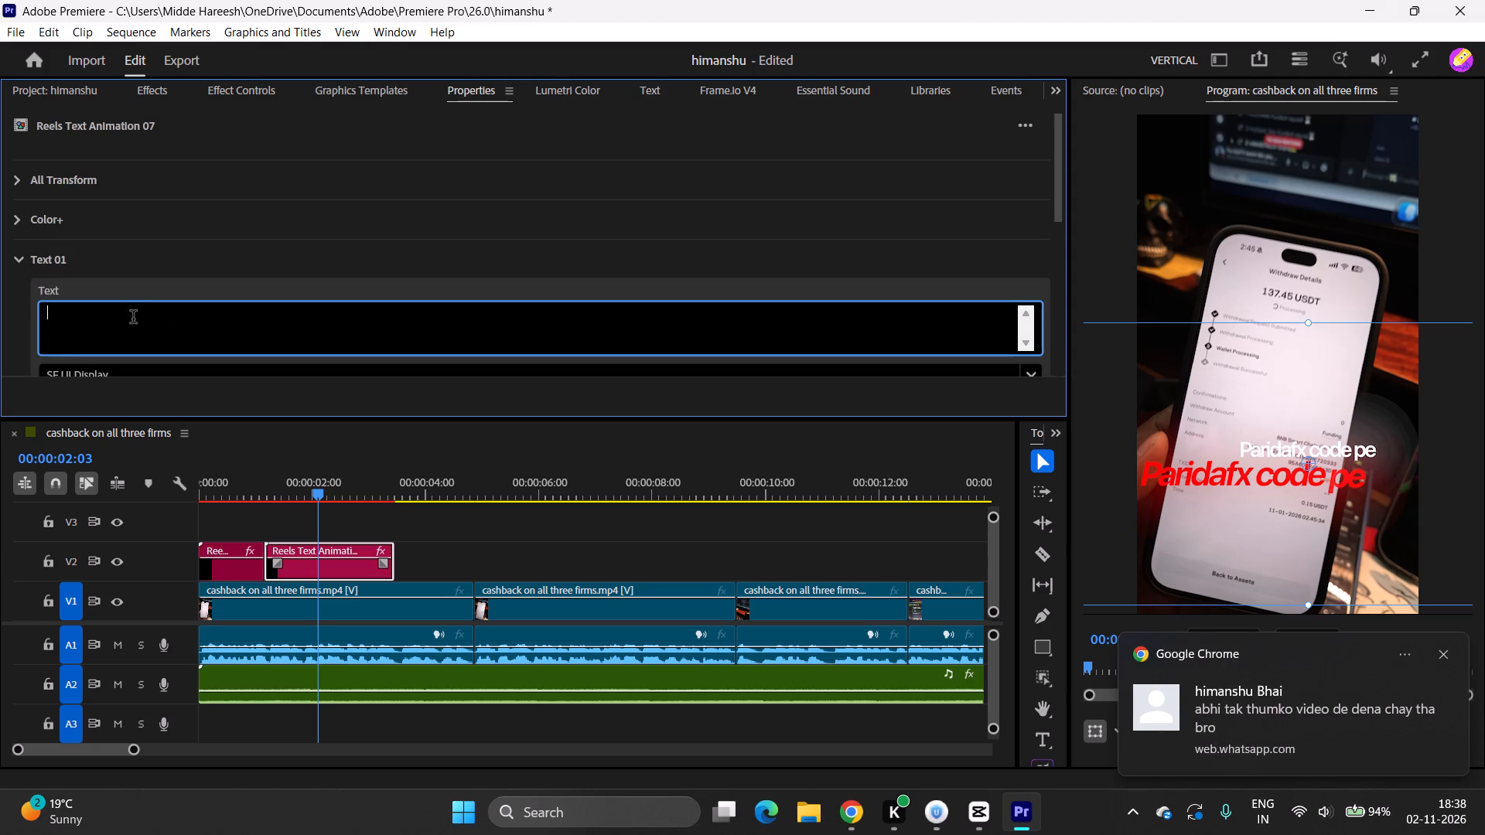
left_click(15, 257)
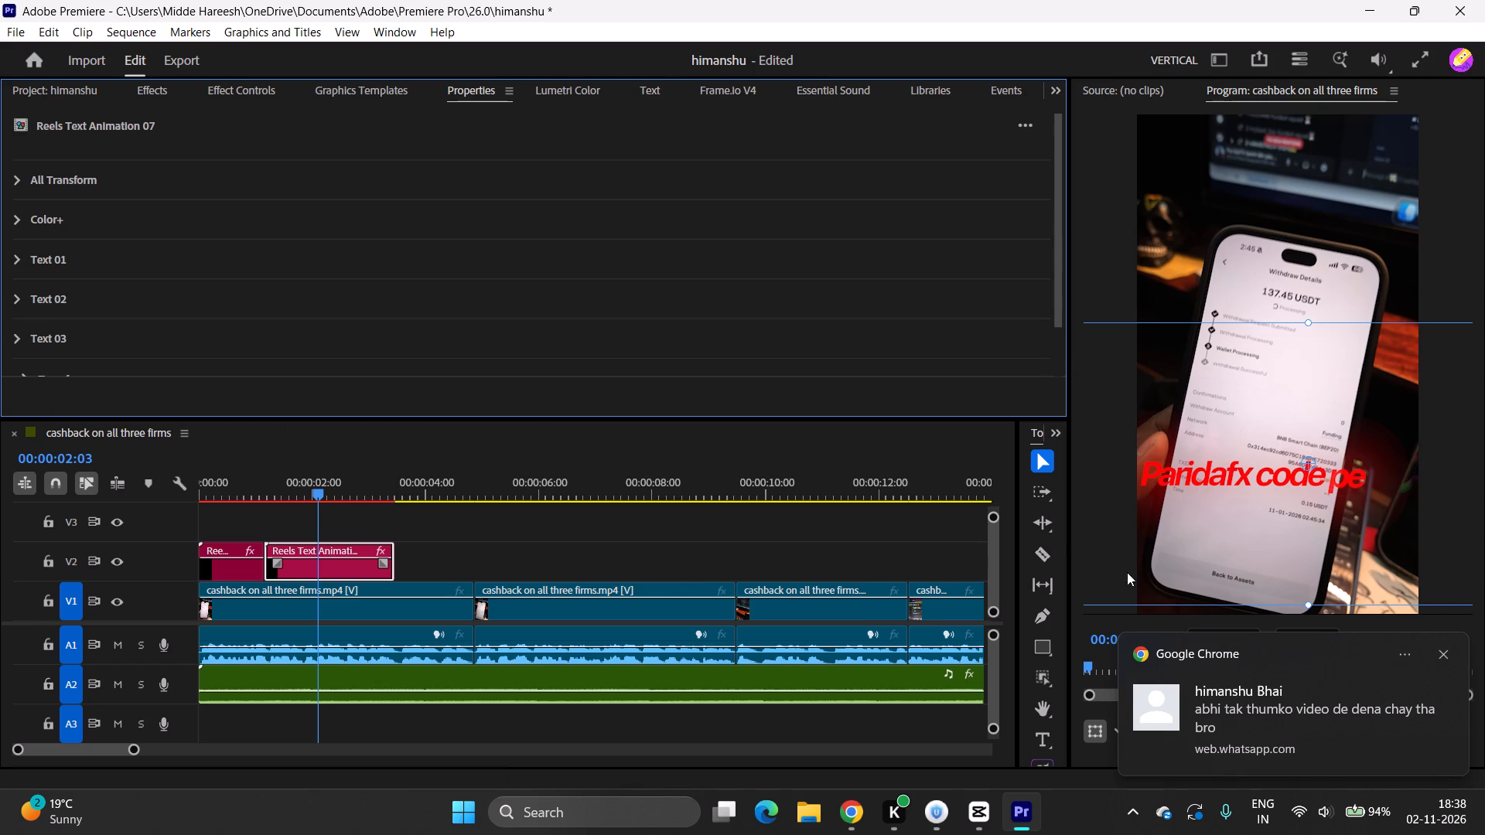
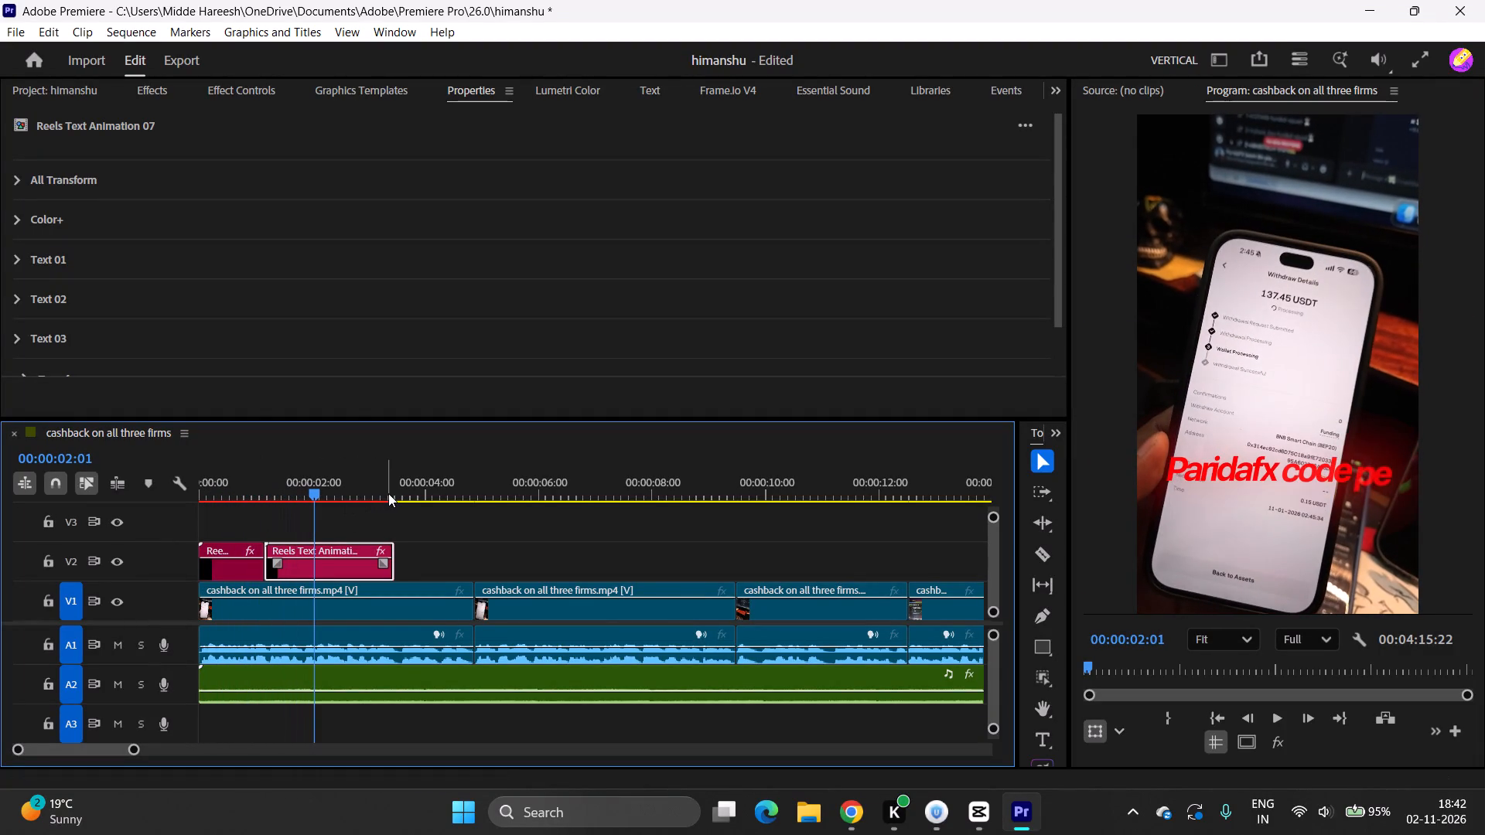
Play back the second text clip several times to examine how its wording times with the speech.
key("space")
key("space")
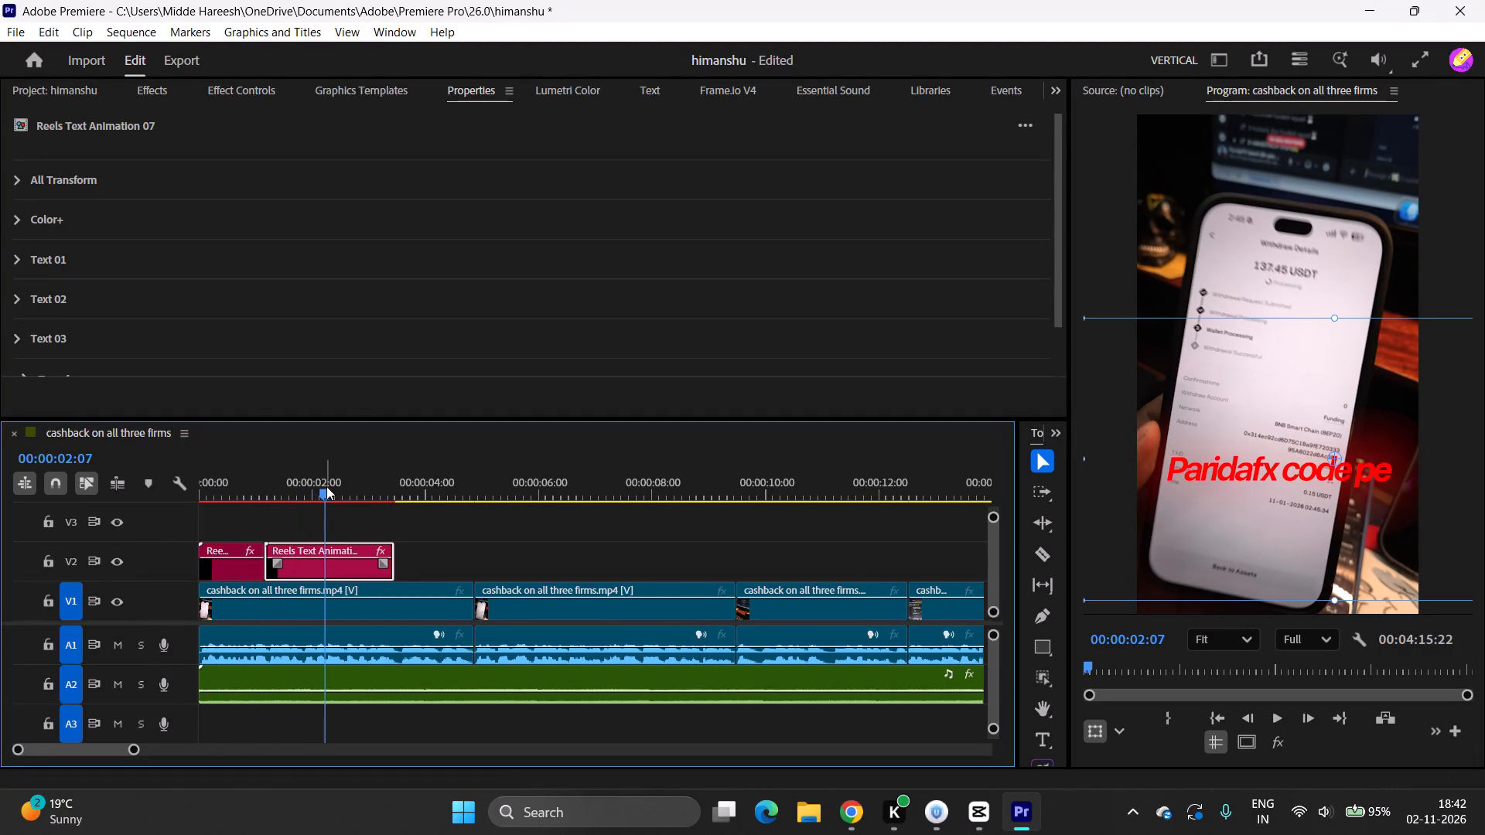
left_click_drag(325, 486, 259, 505)
key("space")
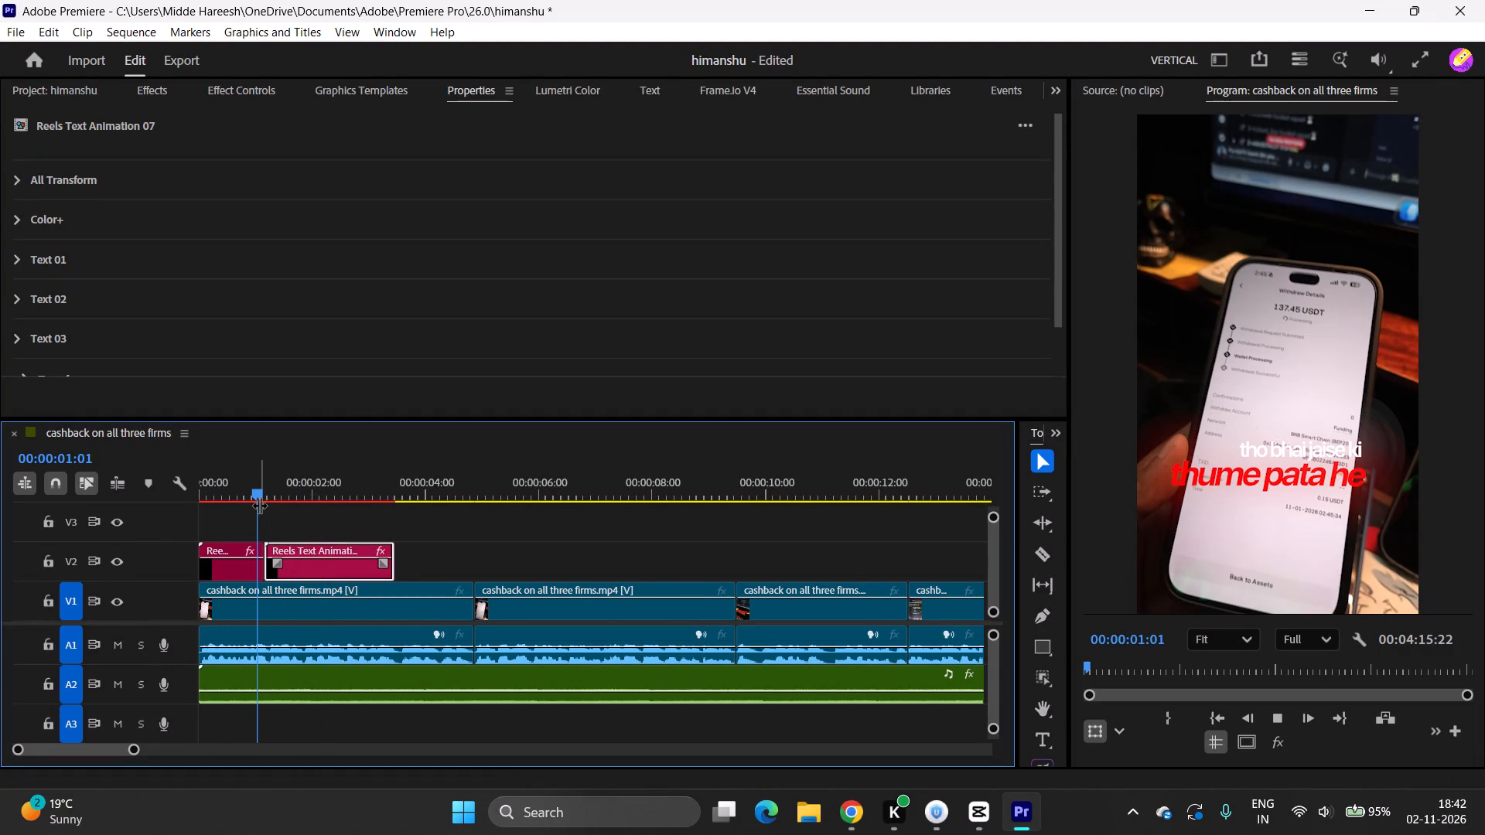
key("space")
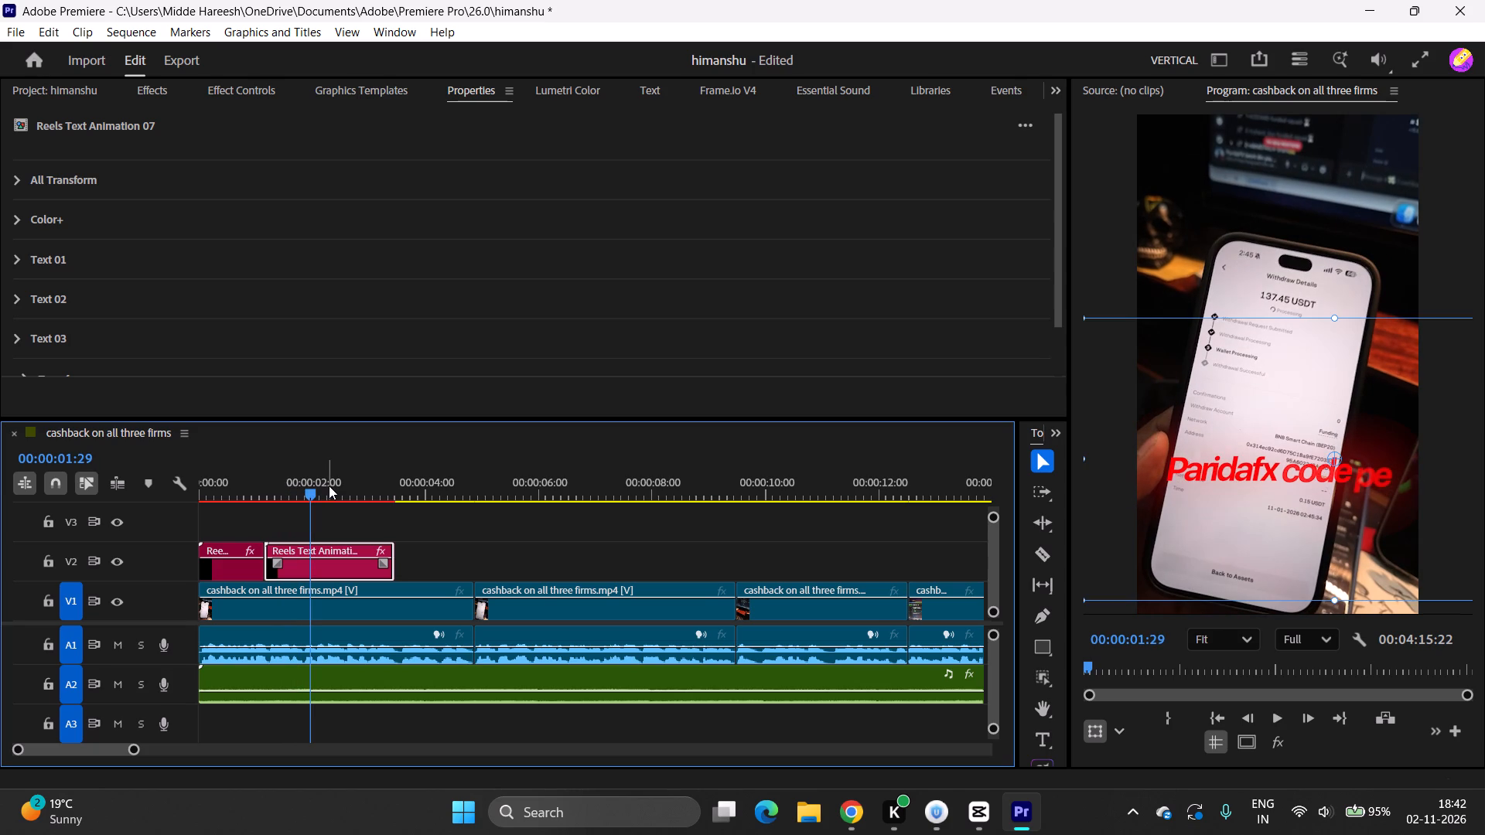
left_click_drag(309, 489, 261, 506)
key("space")
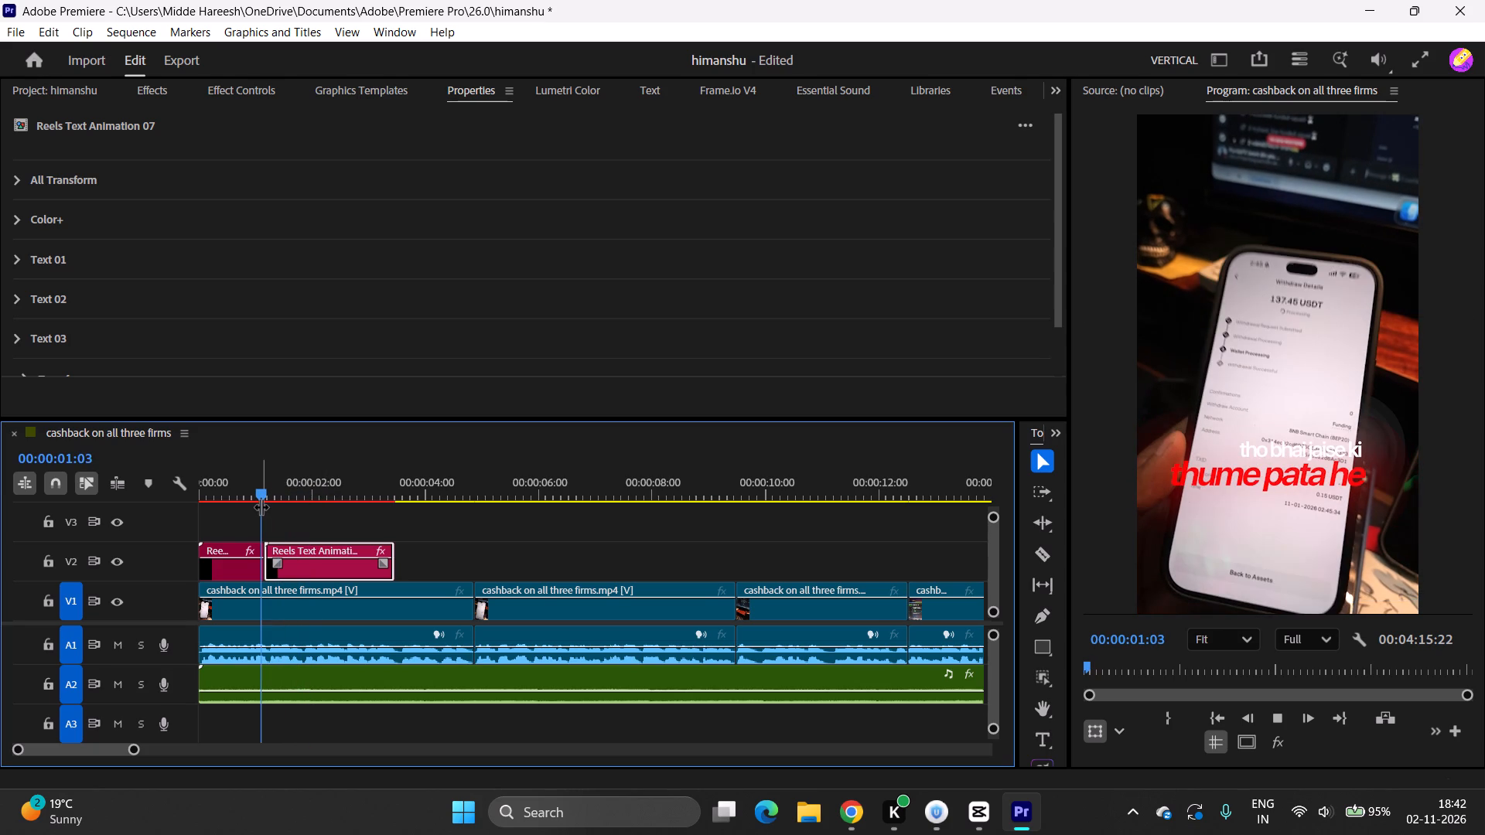
key("space")
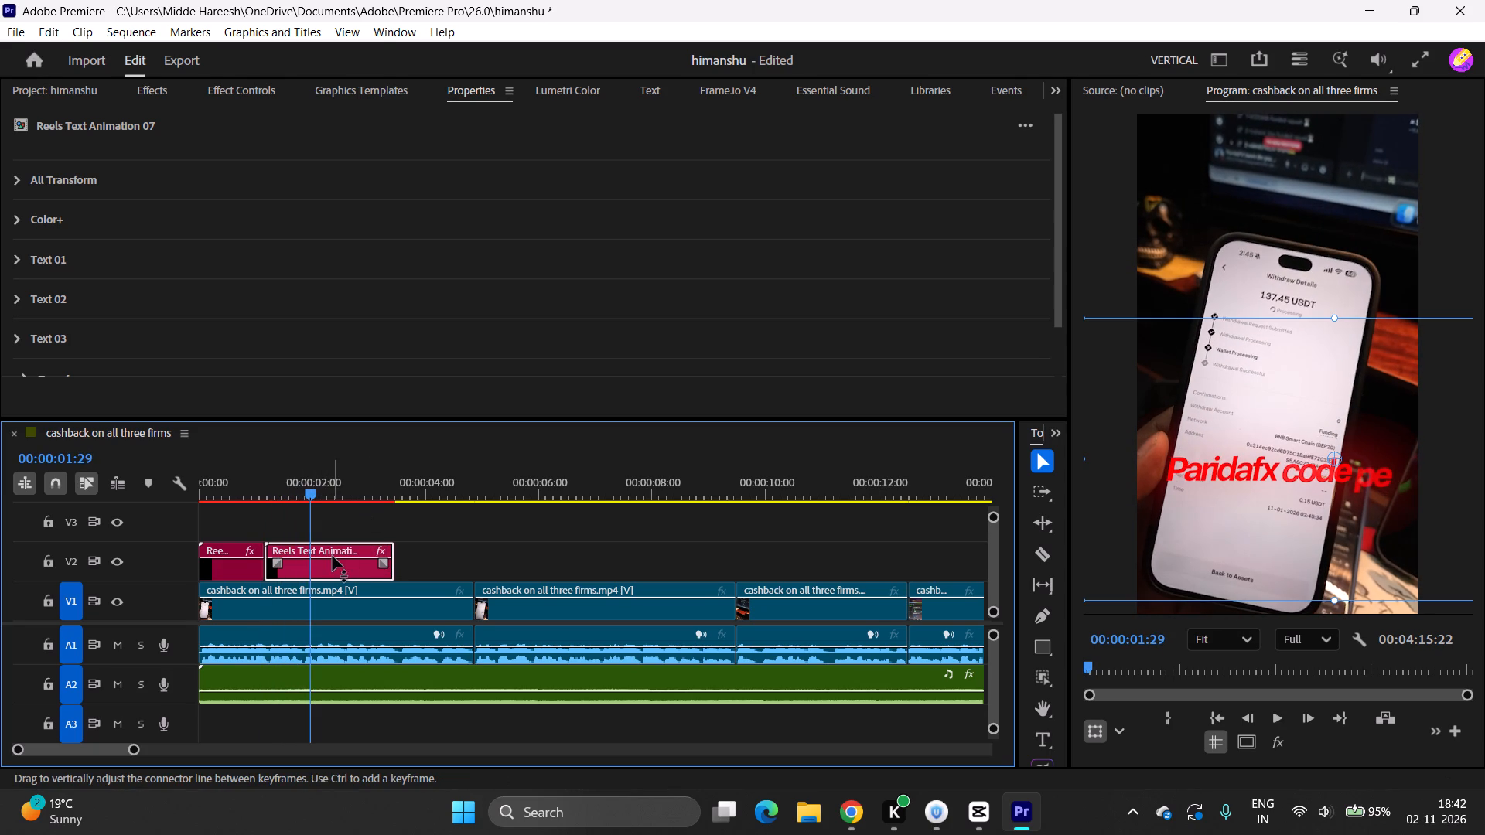
Duplicate the first V2 text clip onto V3 above the second text clip, starting at 00:00:01:21.
left_click(242, 567)
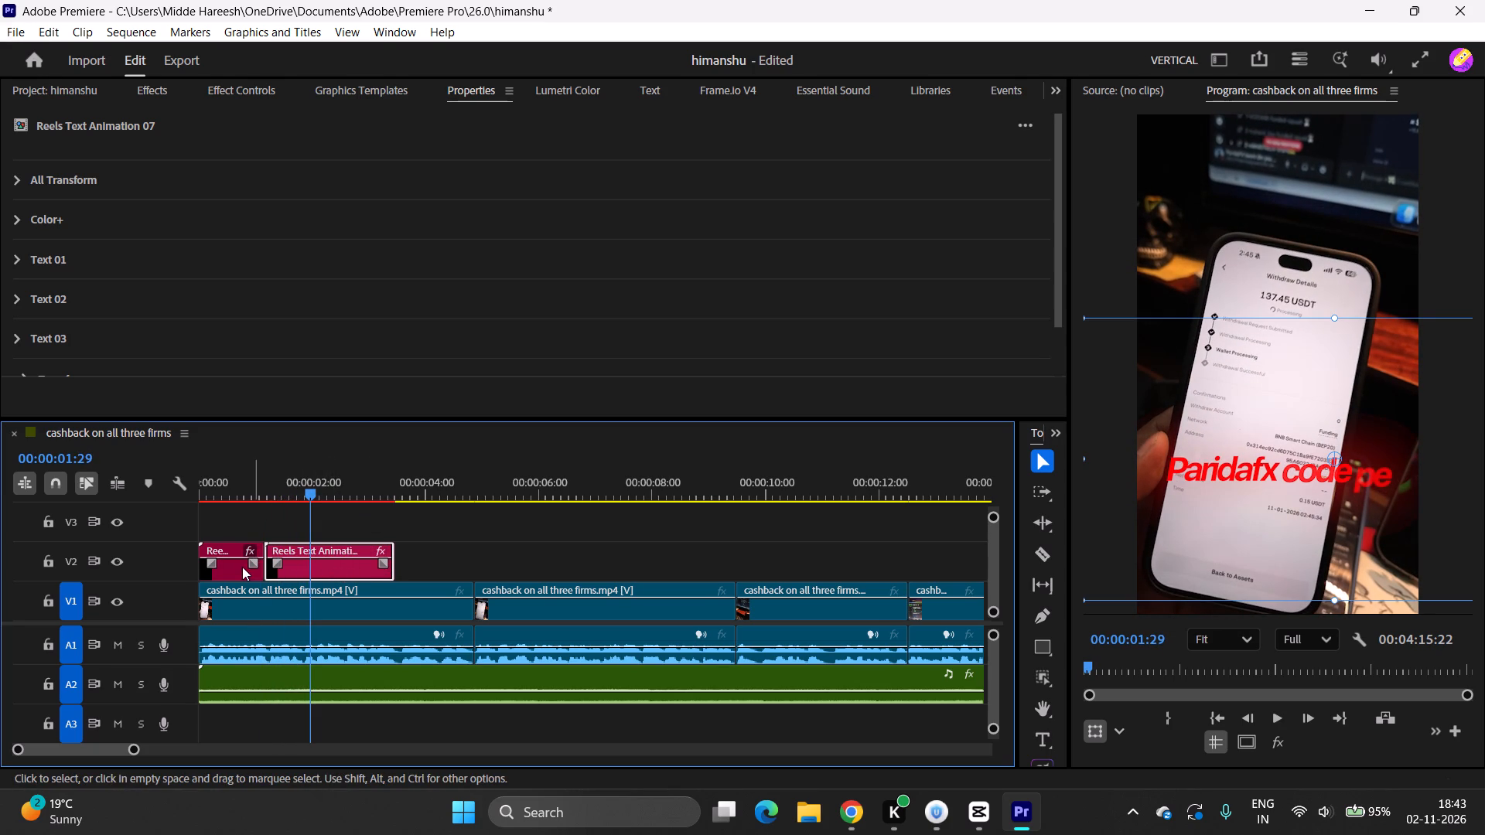
left_click_drag(234, 568, 340, 534, "alt")
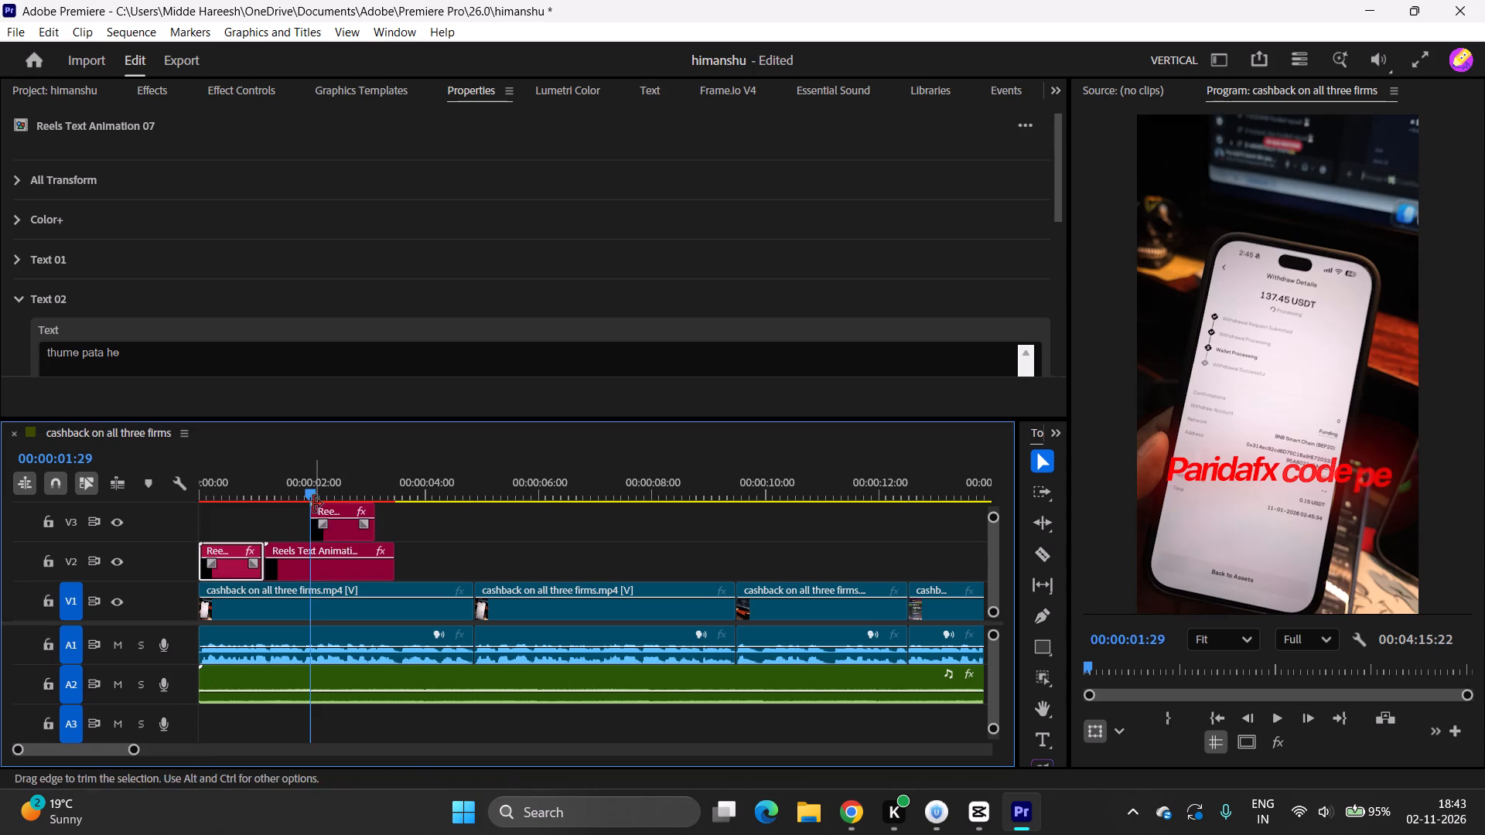
left_click_drag(312, 493, 272, 501)
key("space")
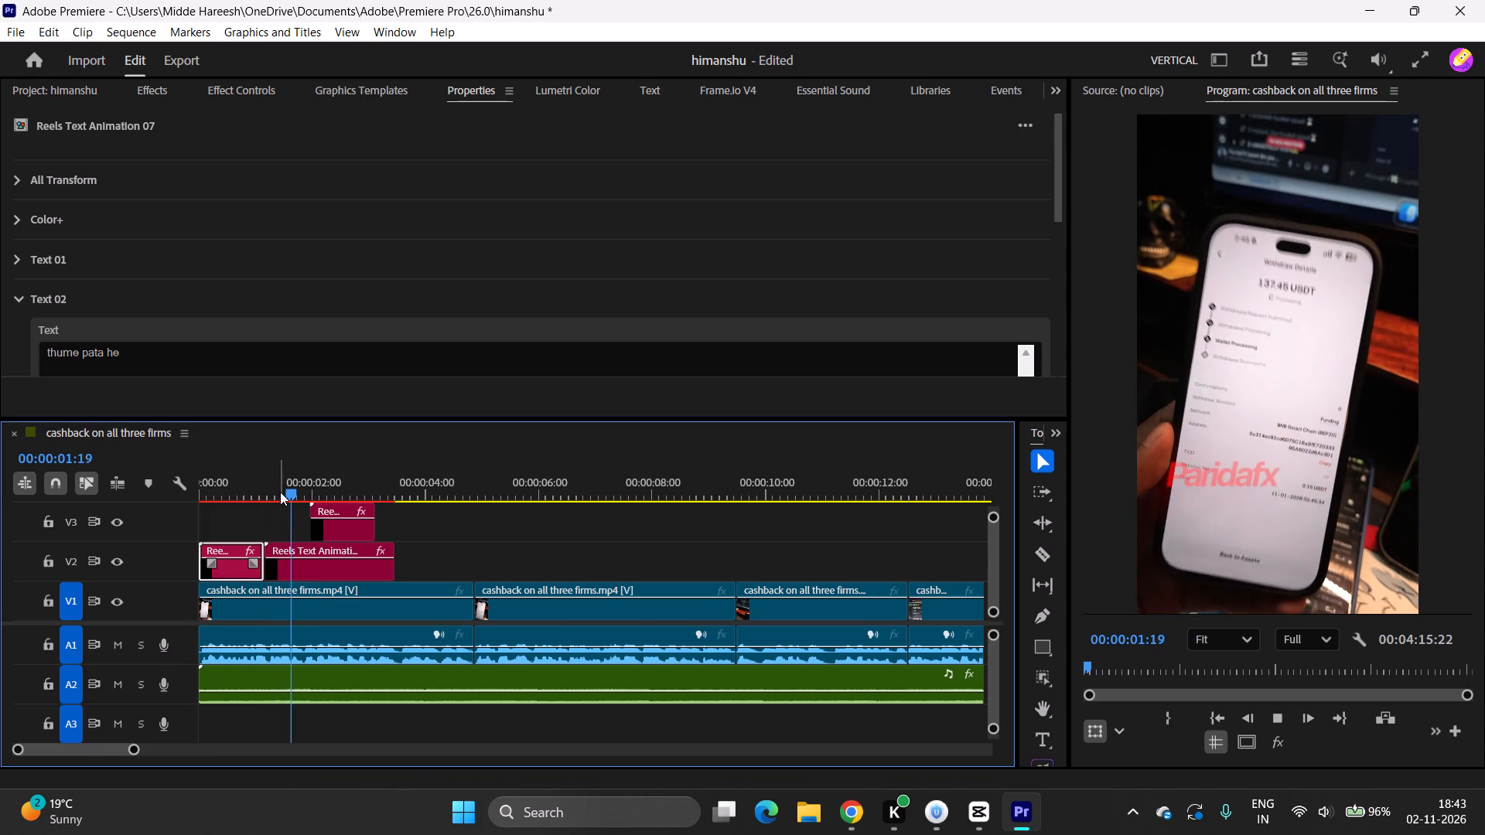
key("space")
left_click_drag(333, 529, 316, 533)
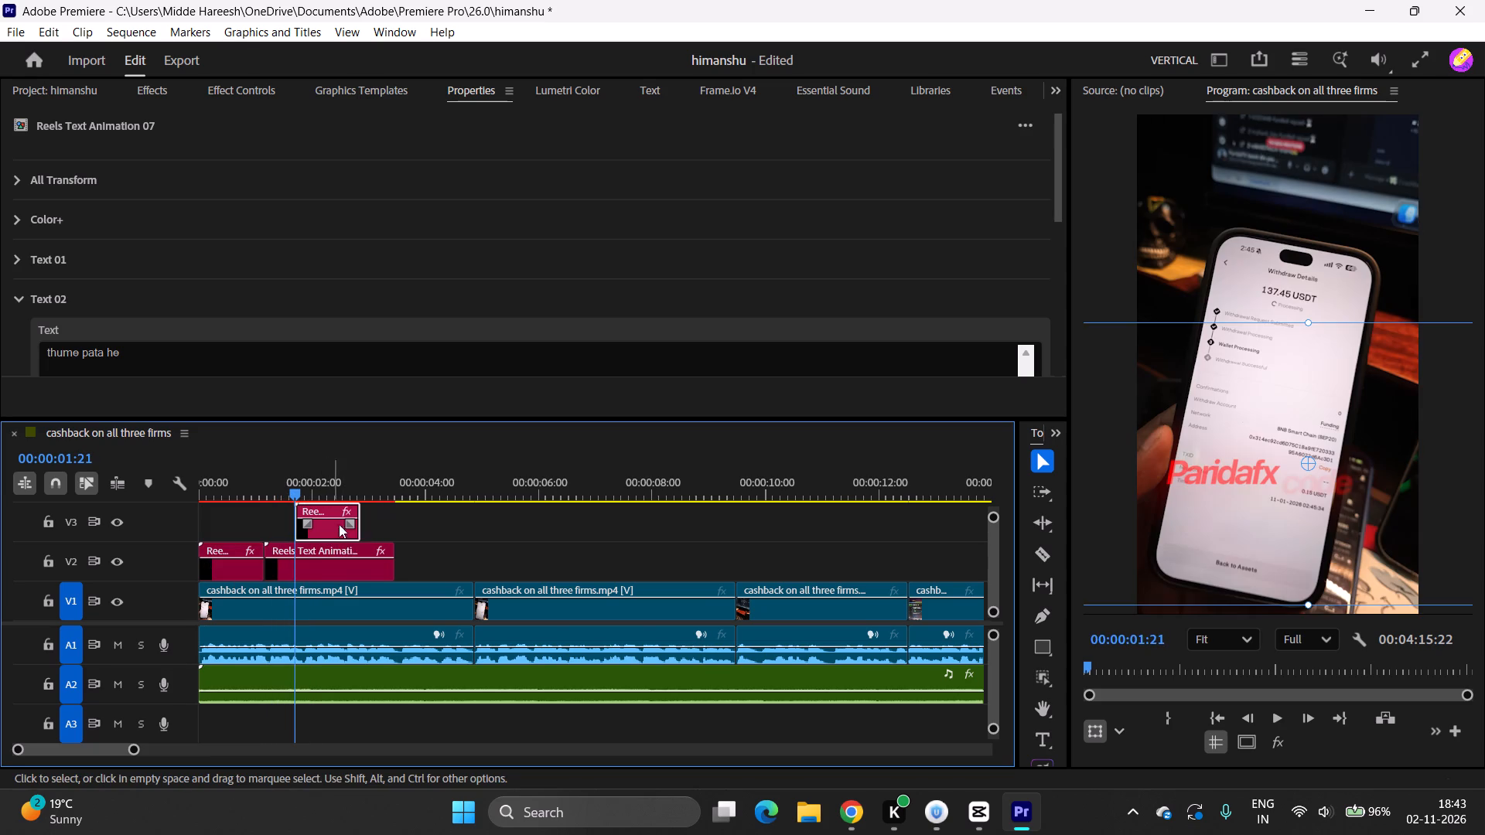
Play back the overlapping text clips and move the V3 clip's text down in the frame, below the red Paridafx wording.
key("space")
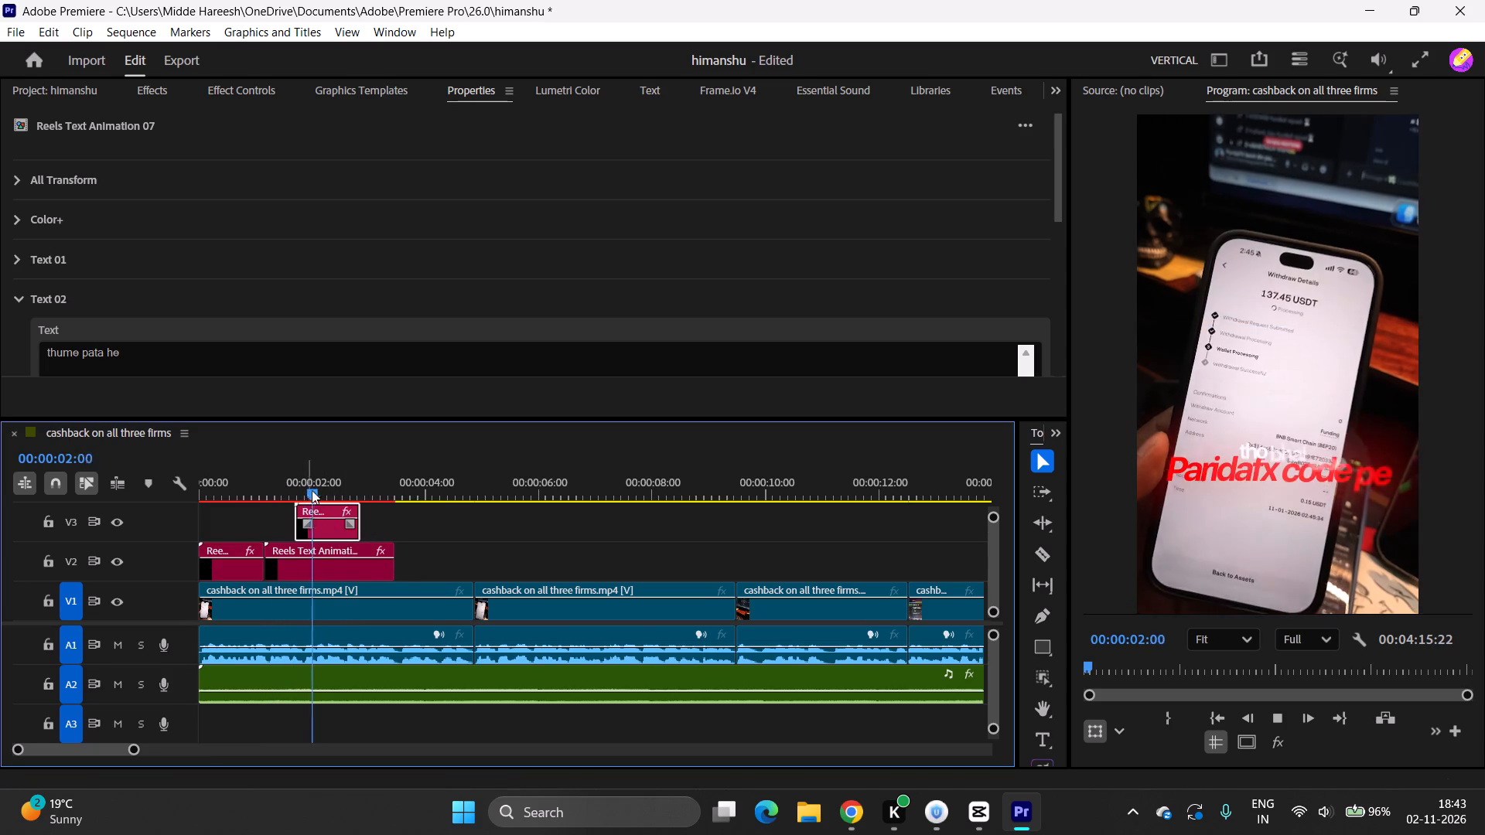
key("space")
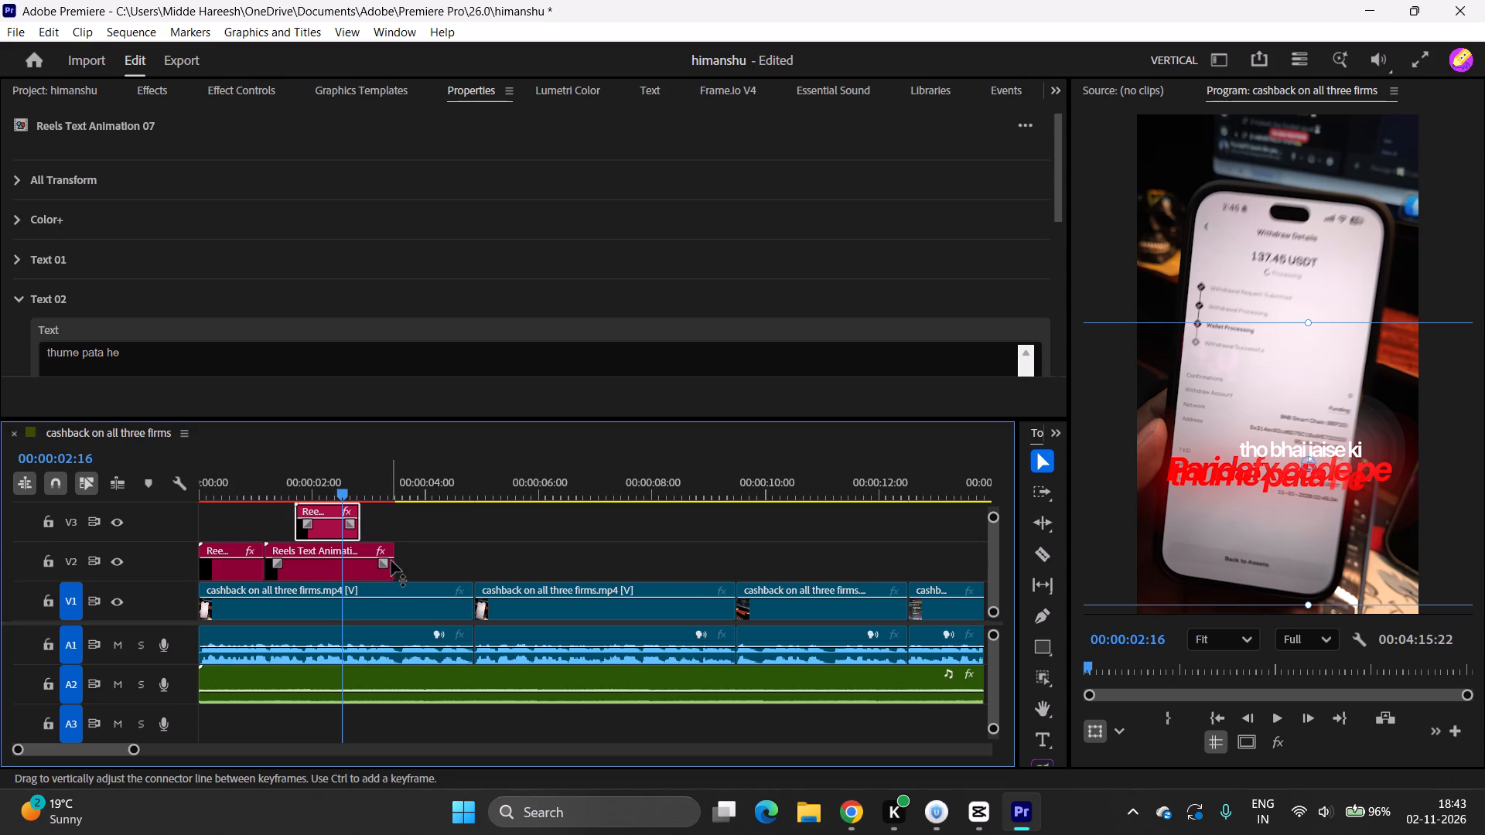
left_click_drag(340, 489, 261, 514)
key("space")
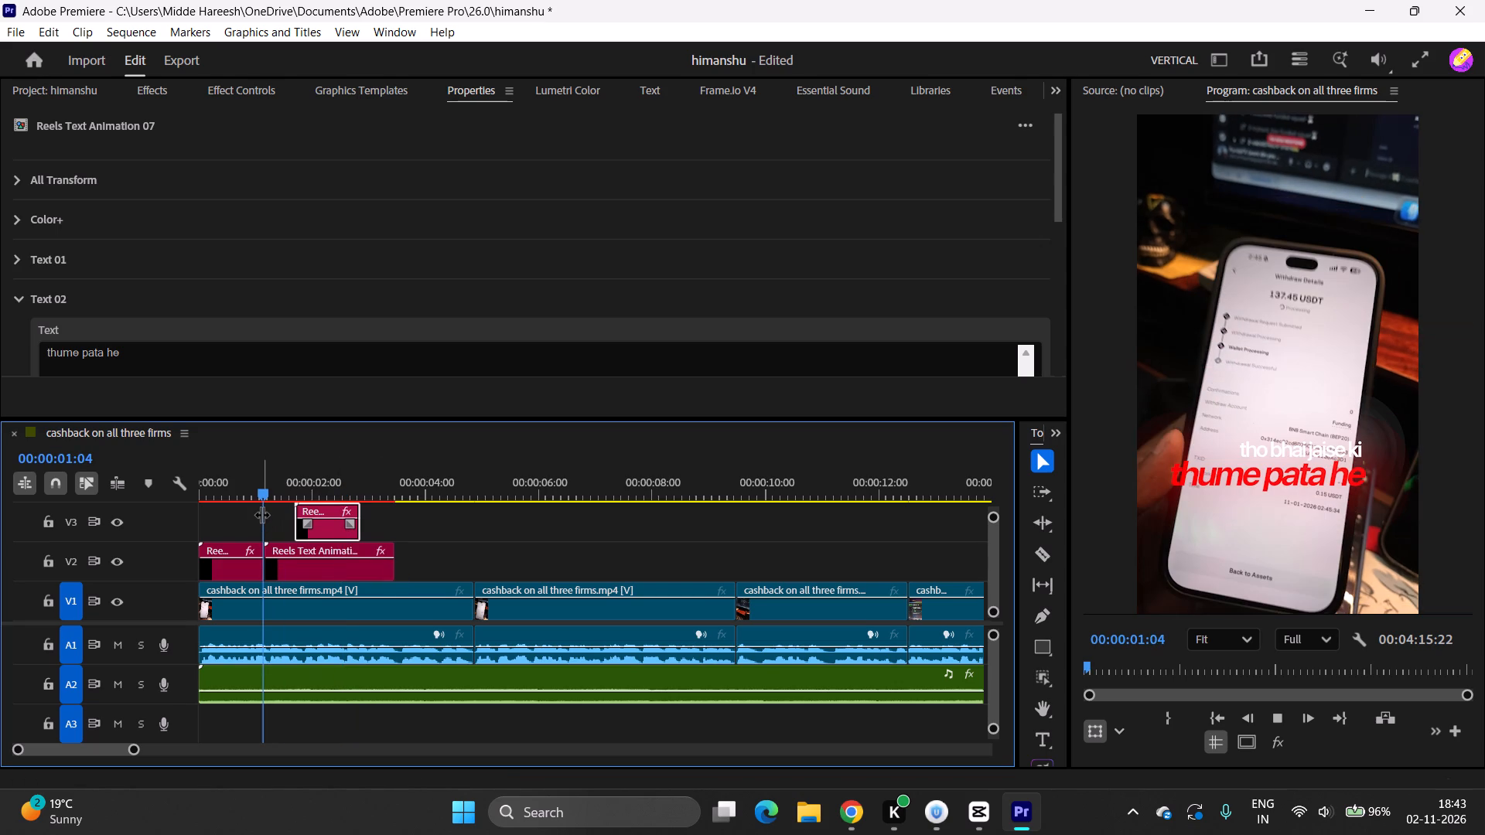
key("space")
key("space")
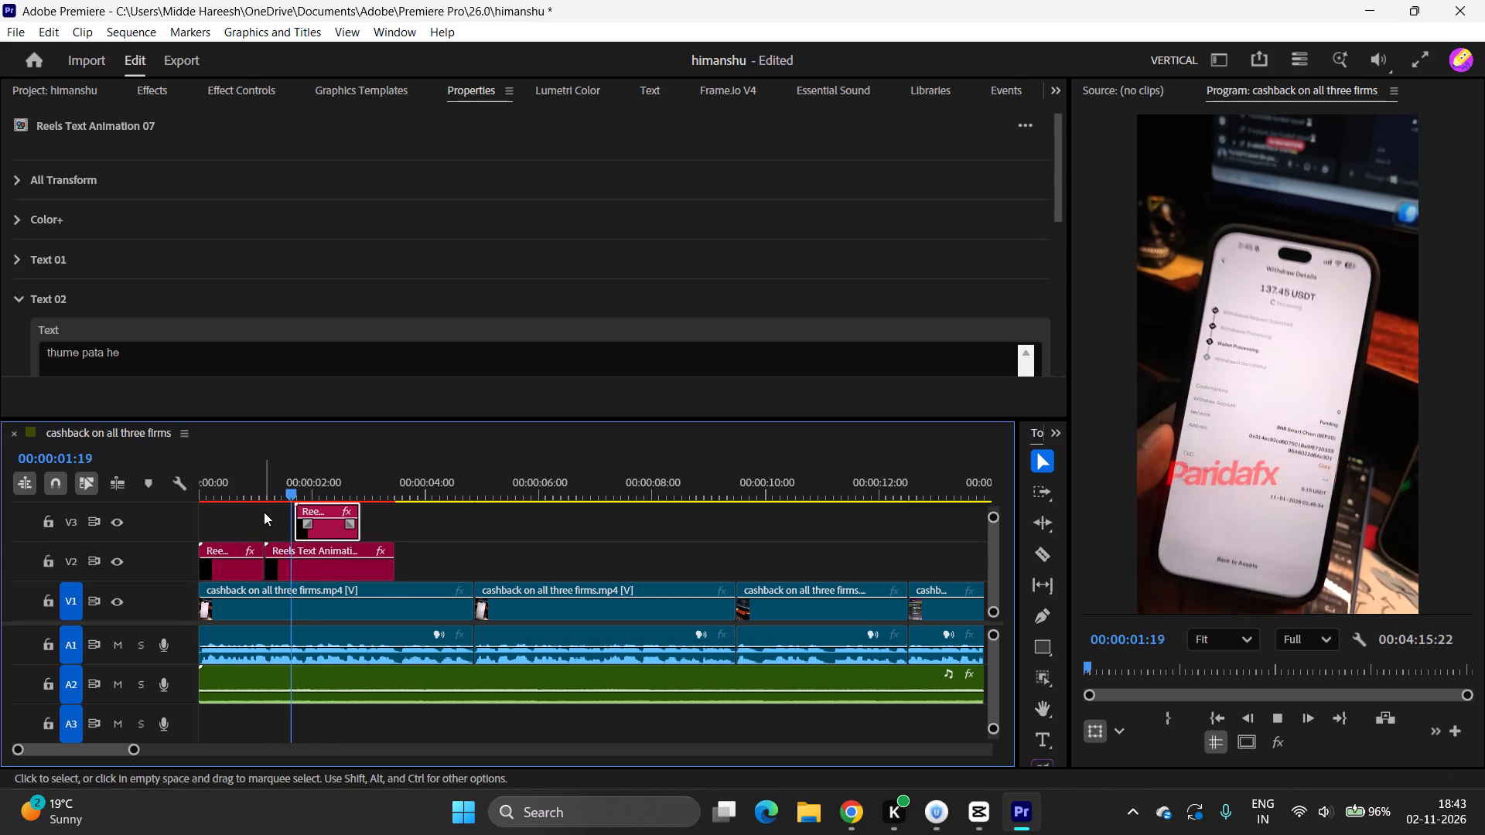
key("space")
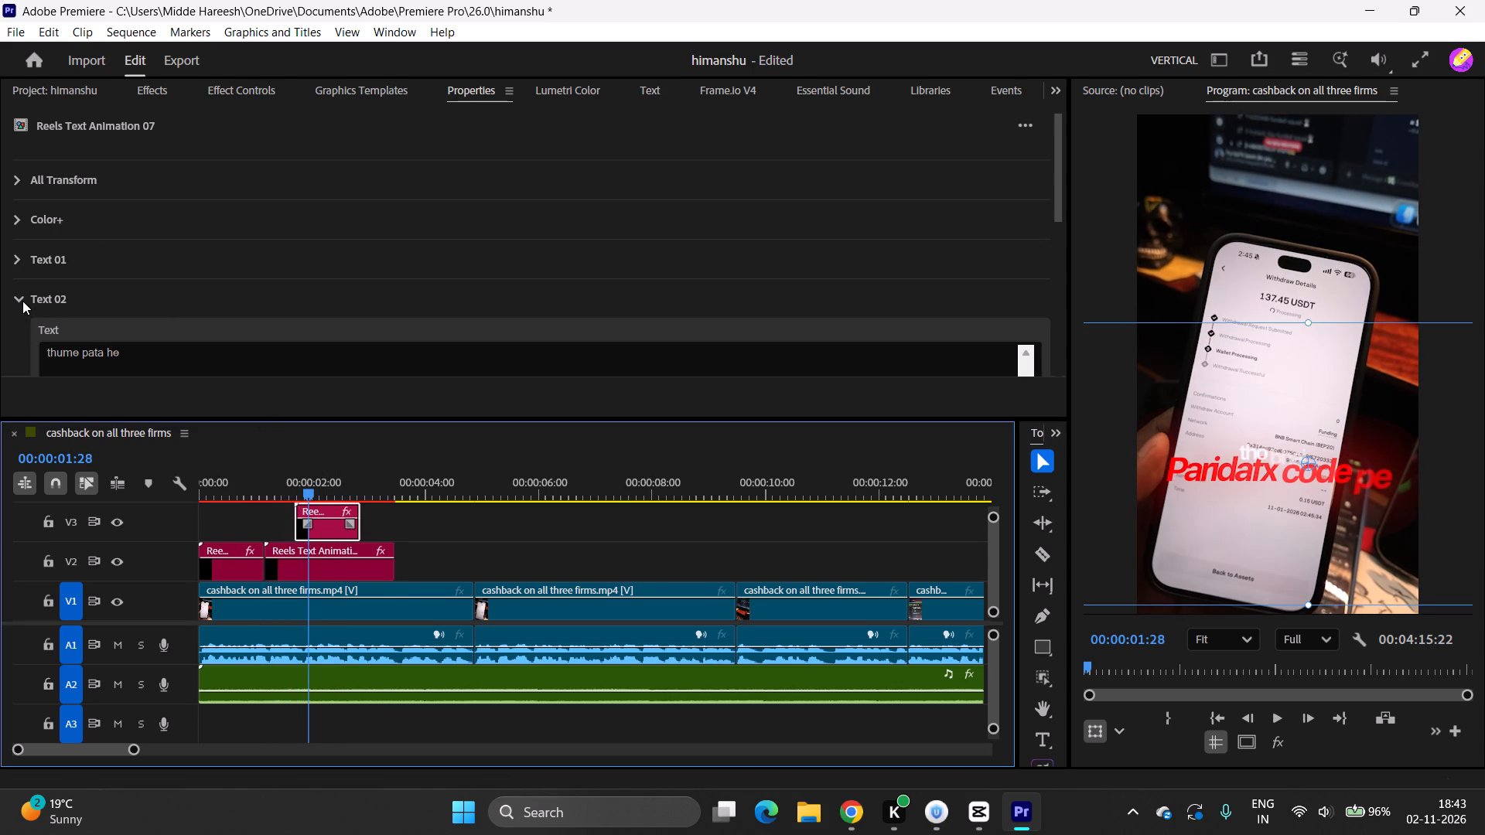
left_click_drag(1237, 516, 1234, 570)
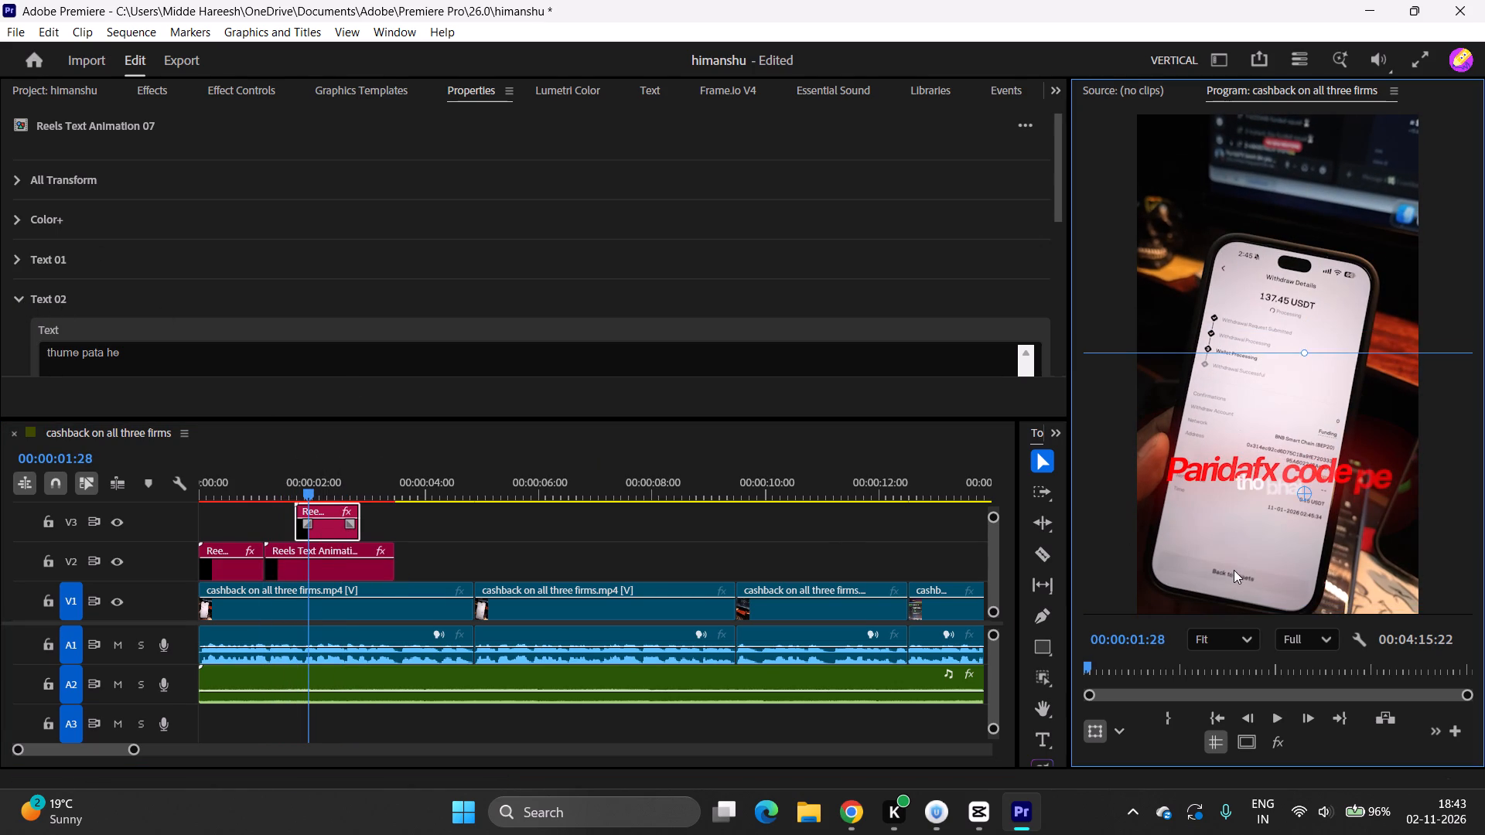
left_click_drag(1234, 570, 1234, 571)
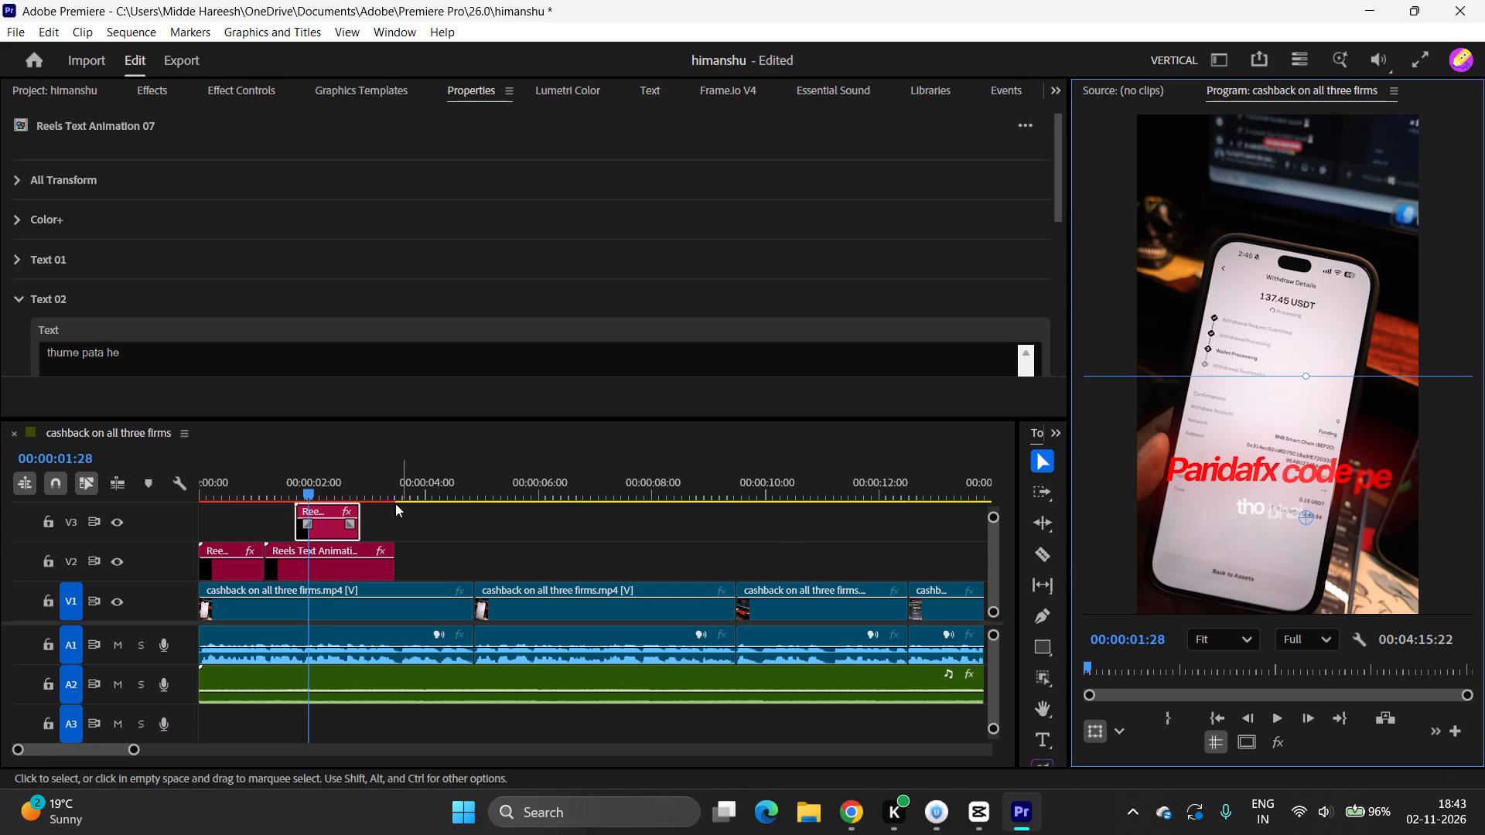
Shorten the Text 02 wording of the second V2 text clip to "Paridafx".
left_click(326, 582)
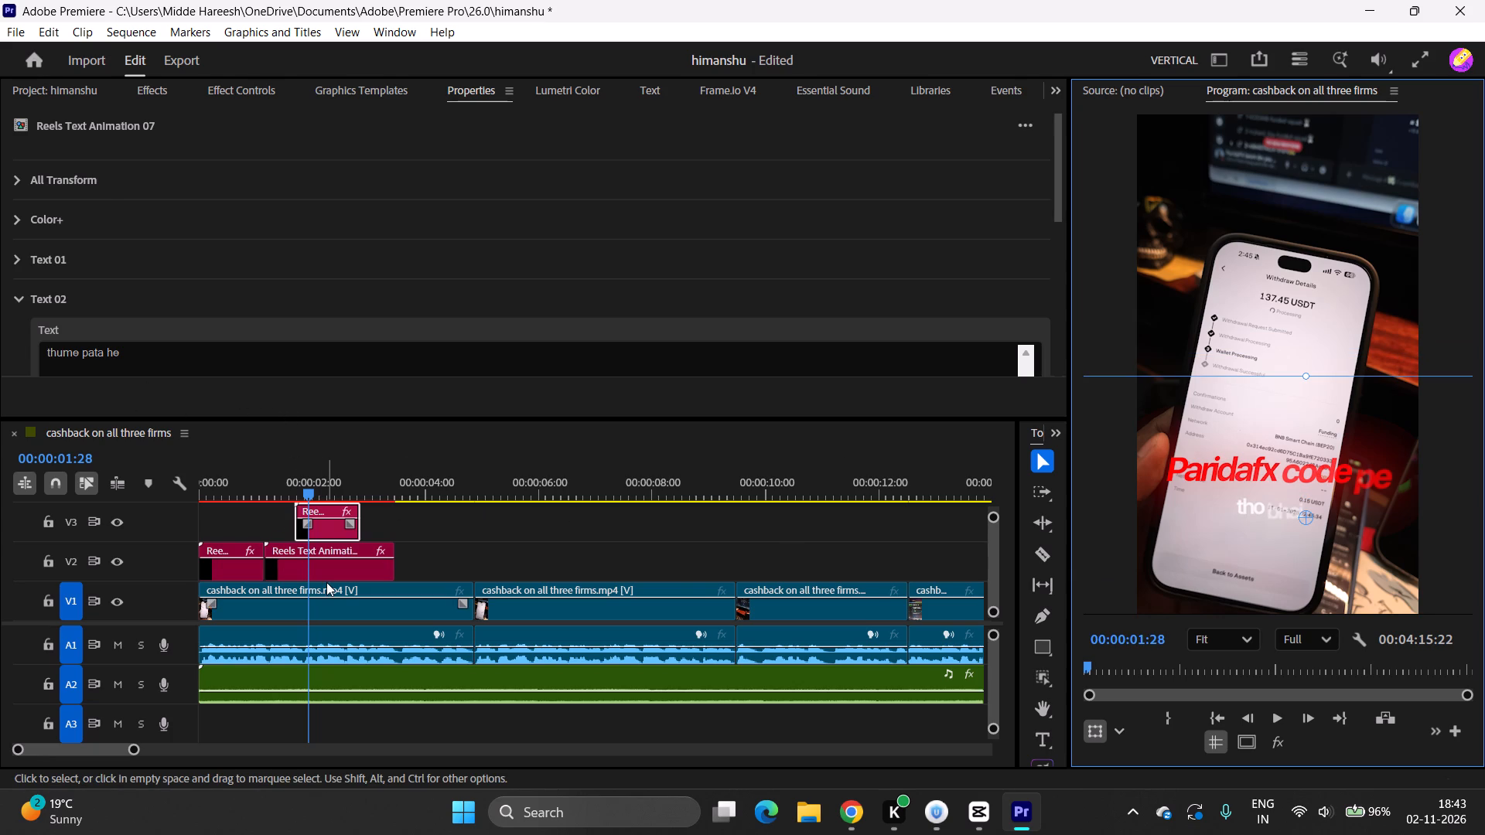
left_click(325, 571)
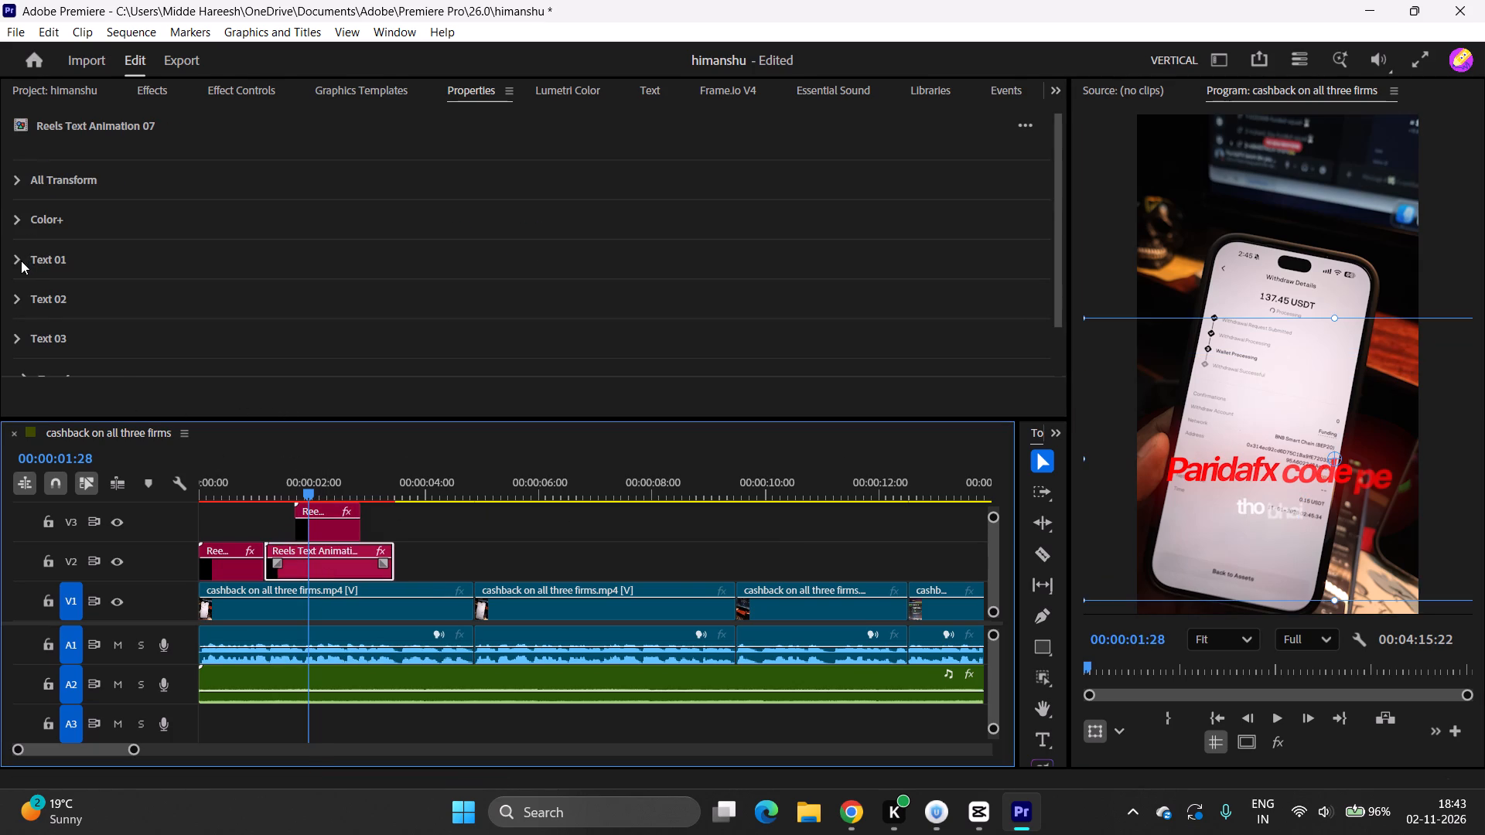
left_click(15, 264)
left_click(17, 256)
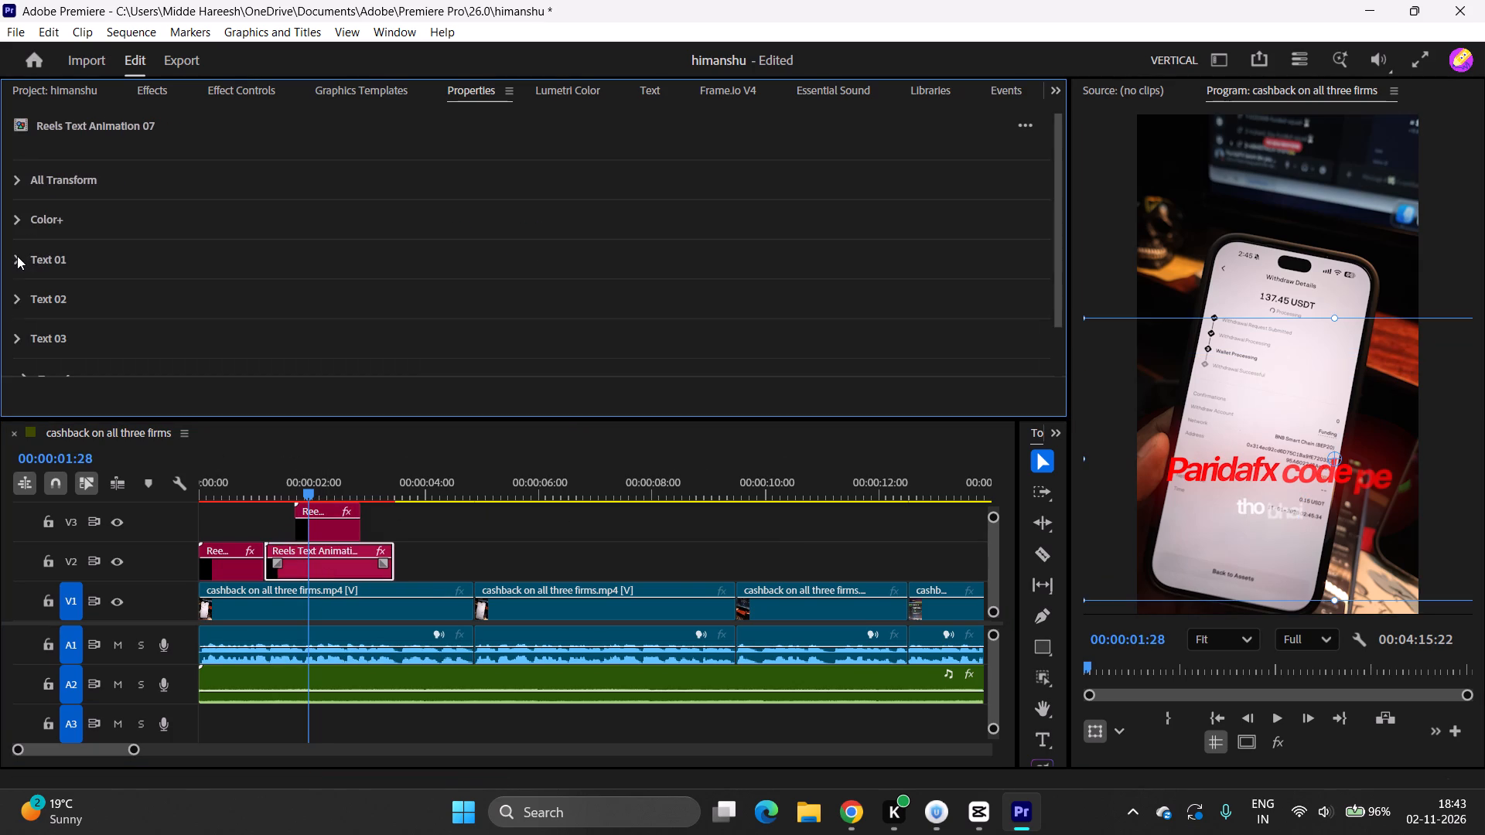
left_click(14, 295)
double_click(144, 349)
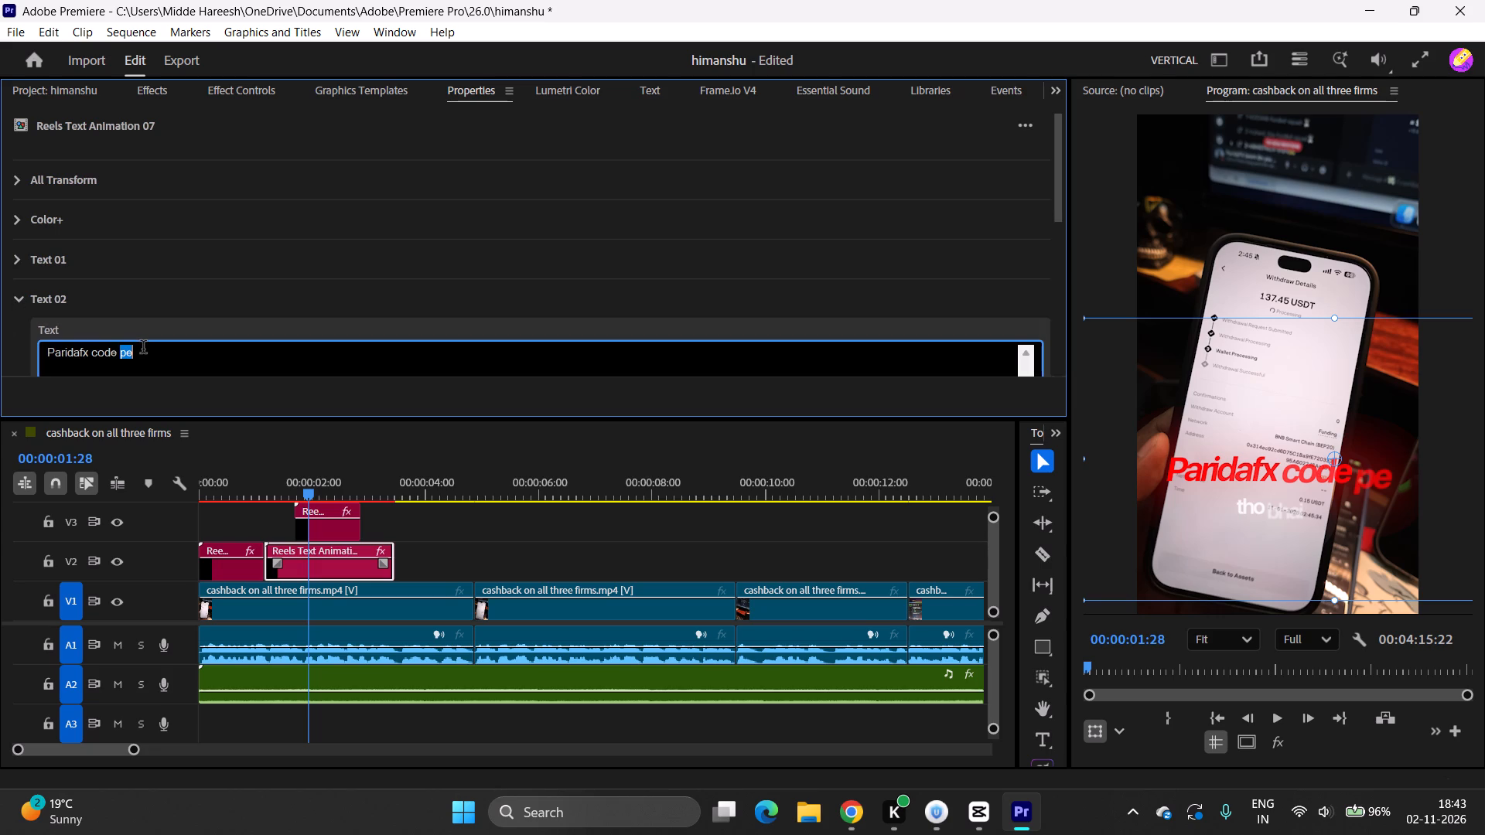
key("BackSpace")
key("BackSpace")
key("BackSpace")
key("BackSpace")
key("BackSpace")
key("BackSpace")
left_click(19, 293)
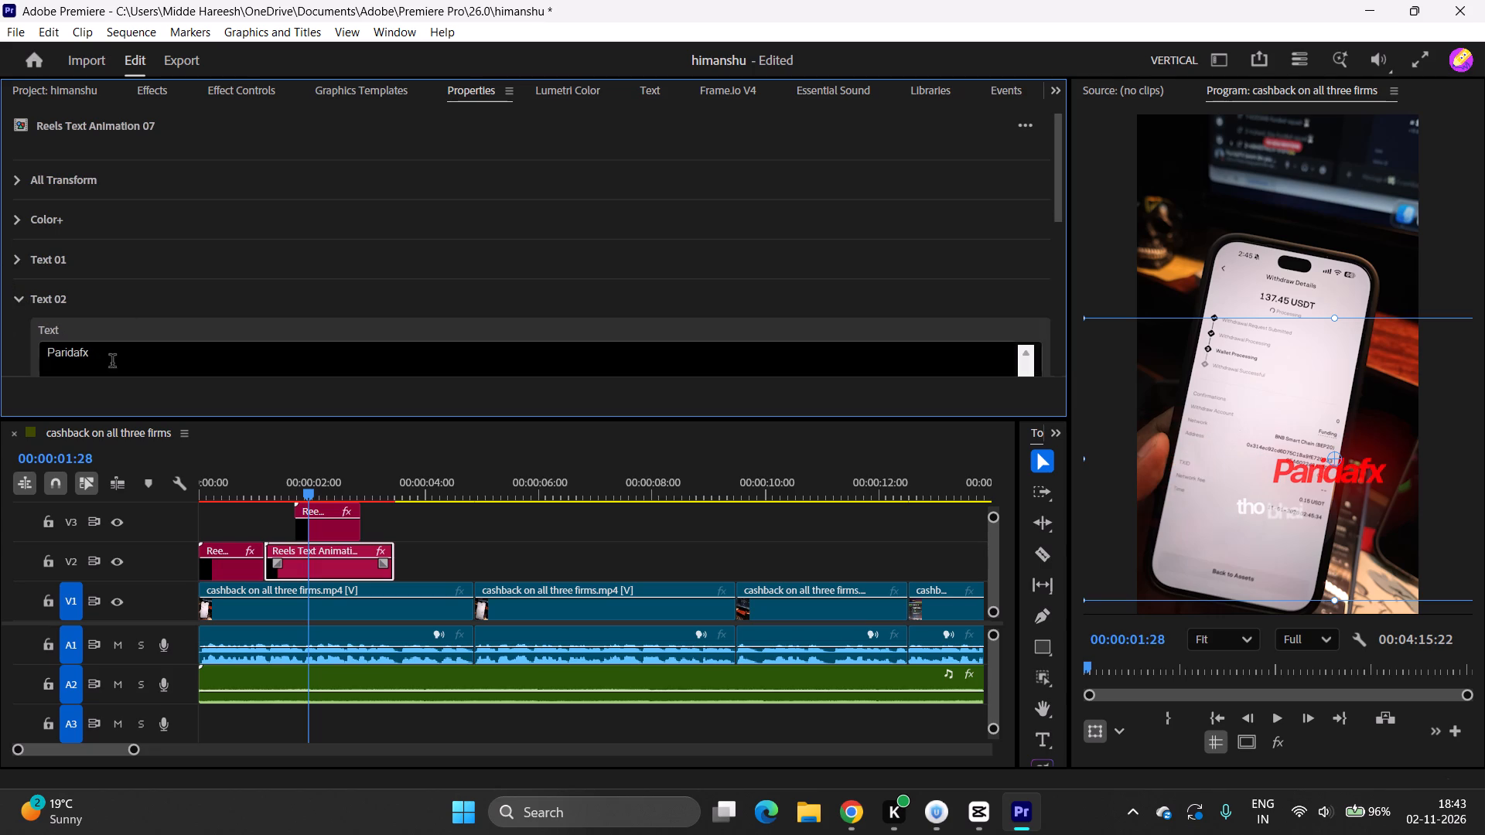
Move the red "Paridafx" text left in the frame so it sits above and left of the white V3 text.
left_click_drag(1255, 526, 1236, 515)
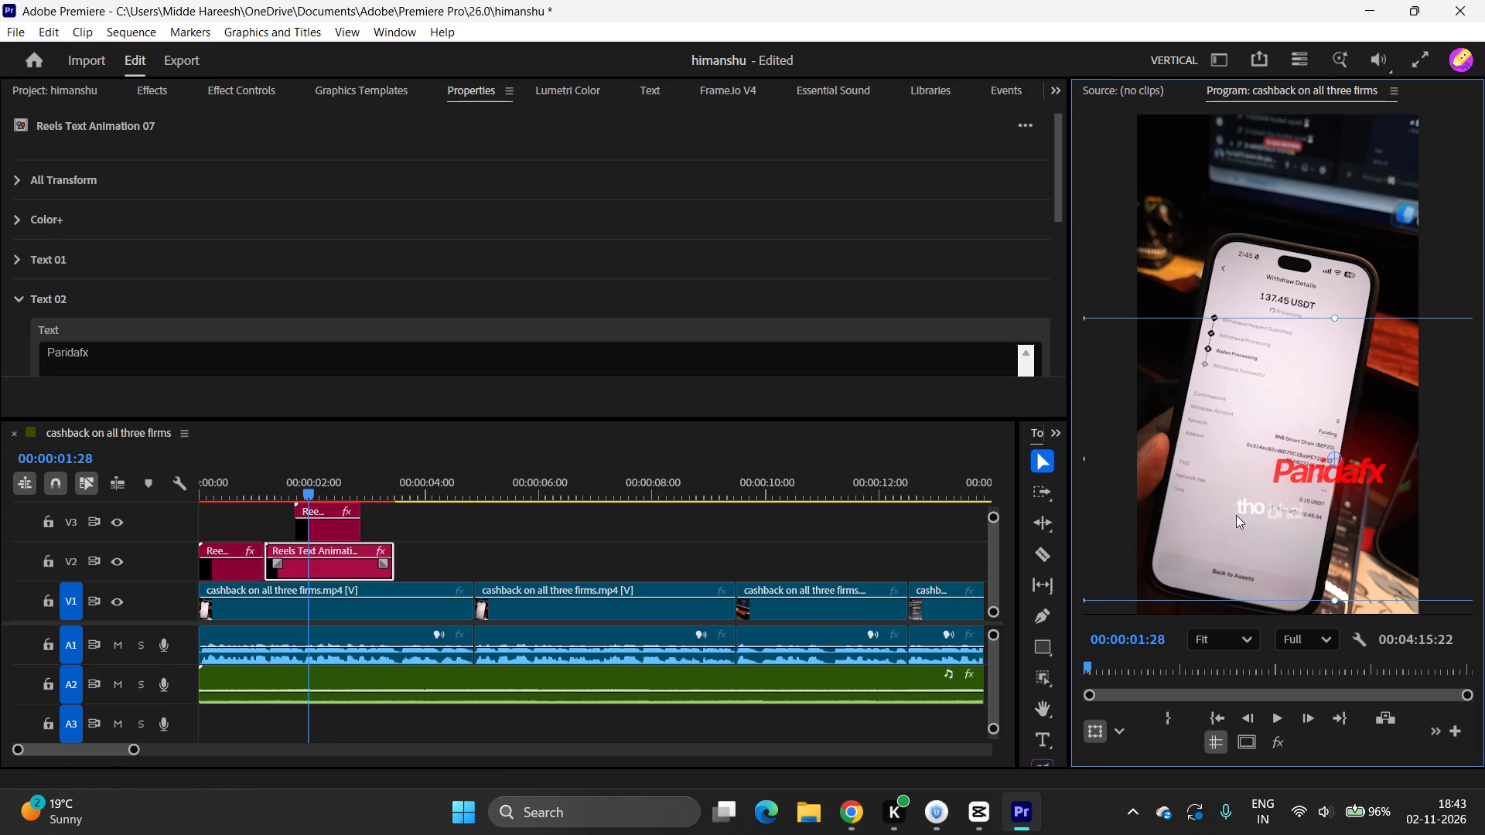
left_click_drag(1236, 515, 1183, 507)
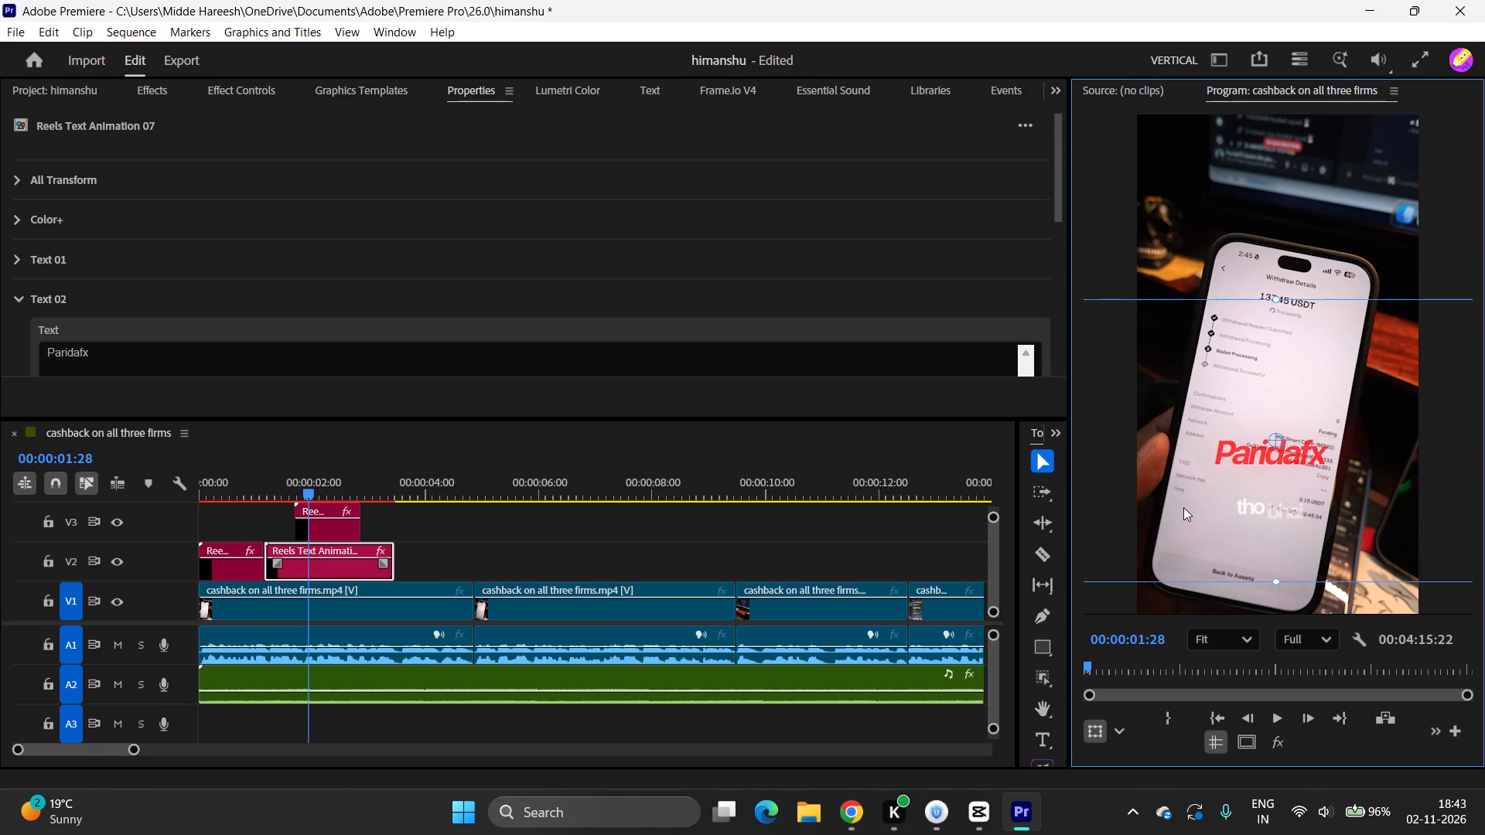
left_click_drag(1183, 507, 1159, 523)
Delete all the Text 02 wording from the V3 text clip, leaving that field empty.
left_click(336, 527)
left_click(1222, 561)
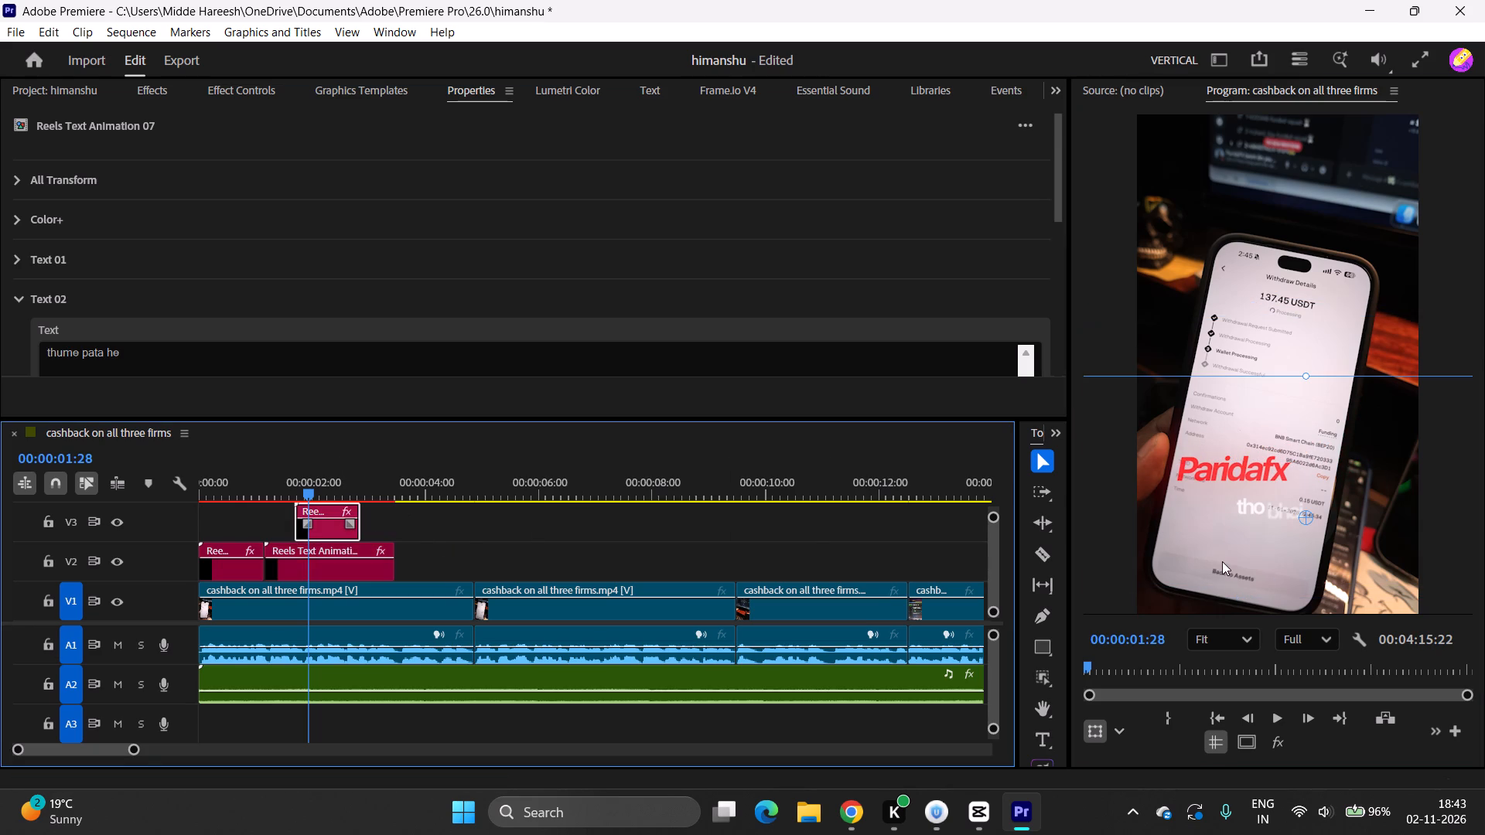
left_click(12, 250)
triple_click(123, 351)
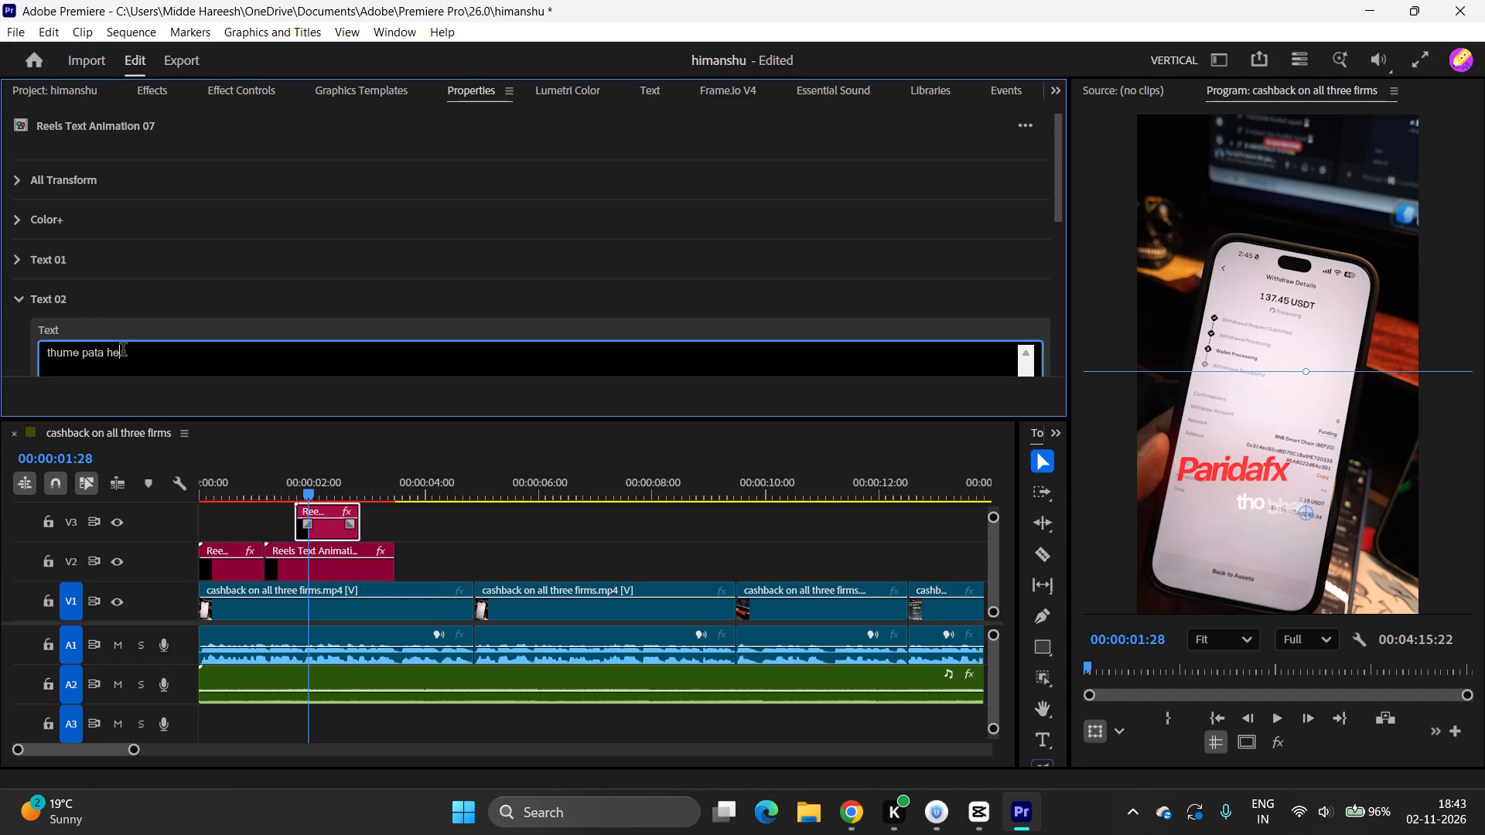
key("BackSpace")
left_click(17, 298)
left_click(17, 345)
left_click(15, 341)
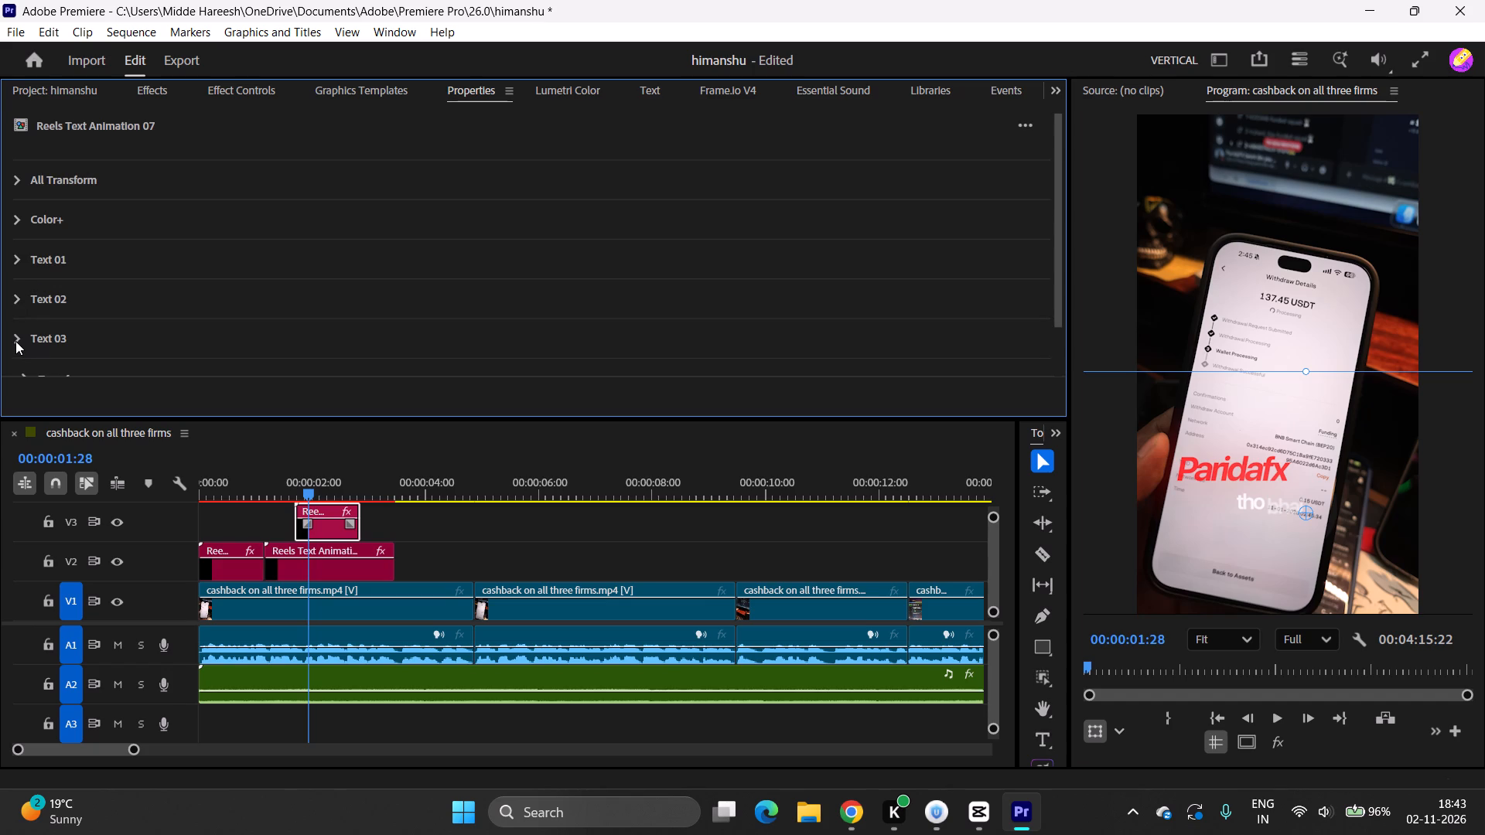
scroll(58, 312, "down", 1)
left_click(29, 322)
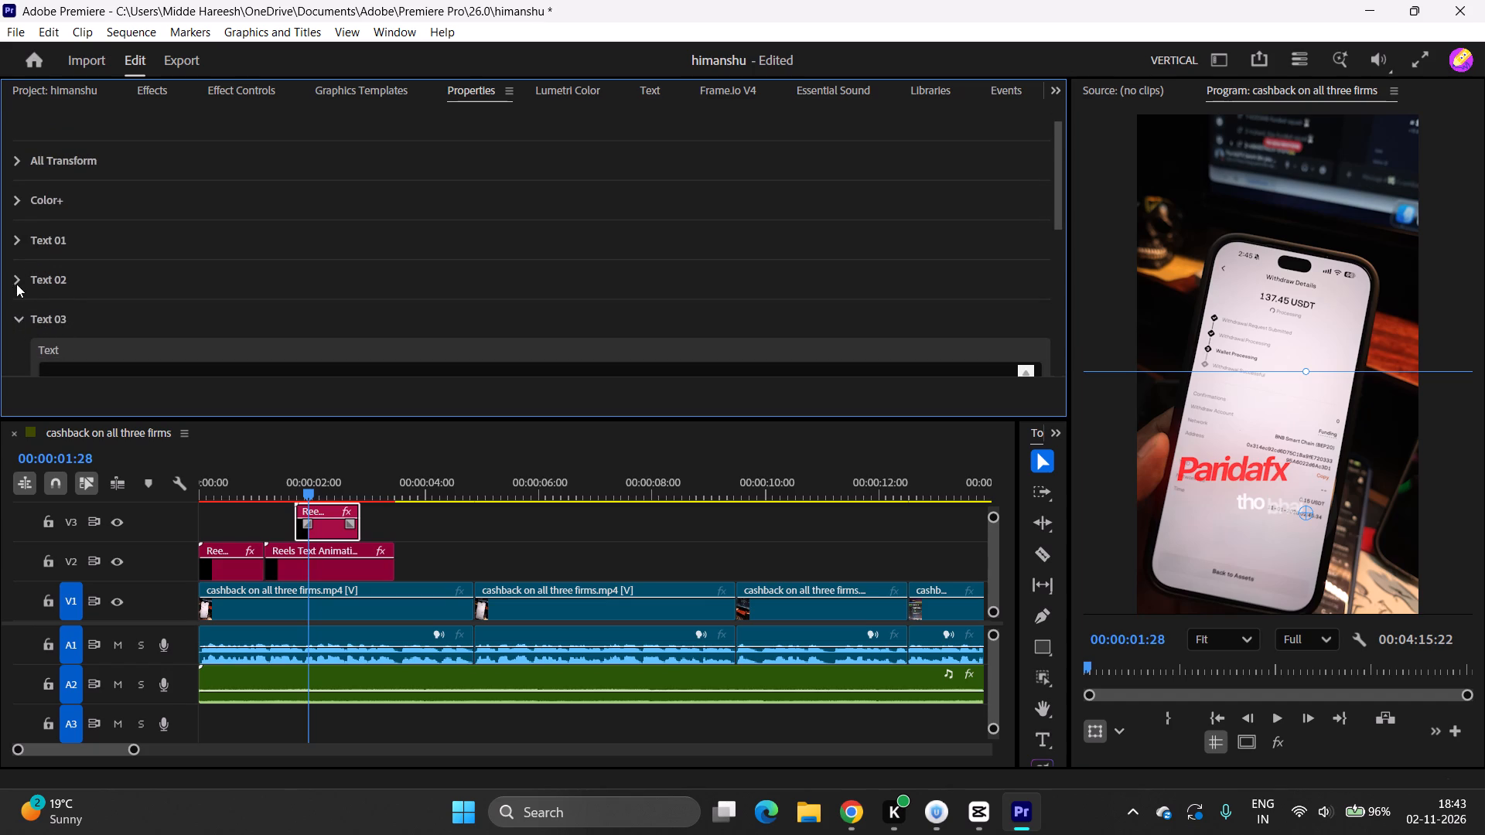
left_click(20, 319)
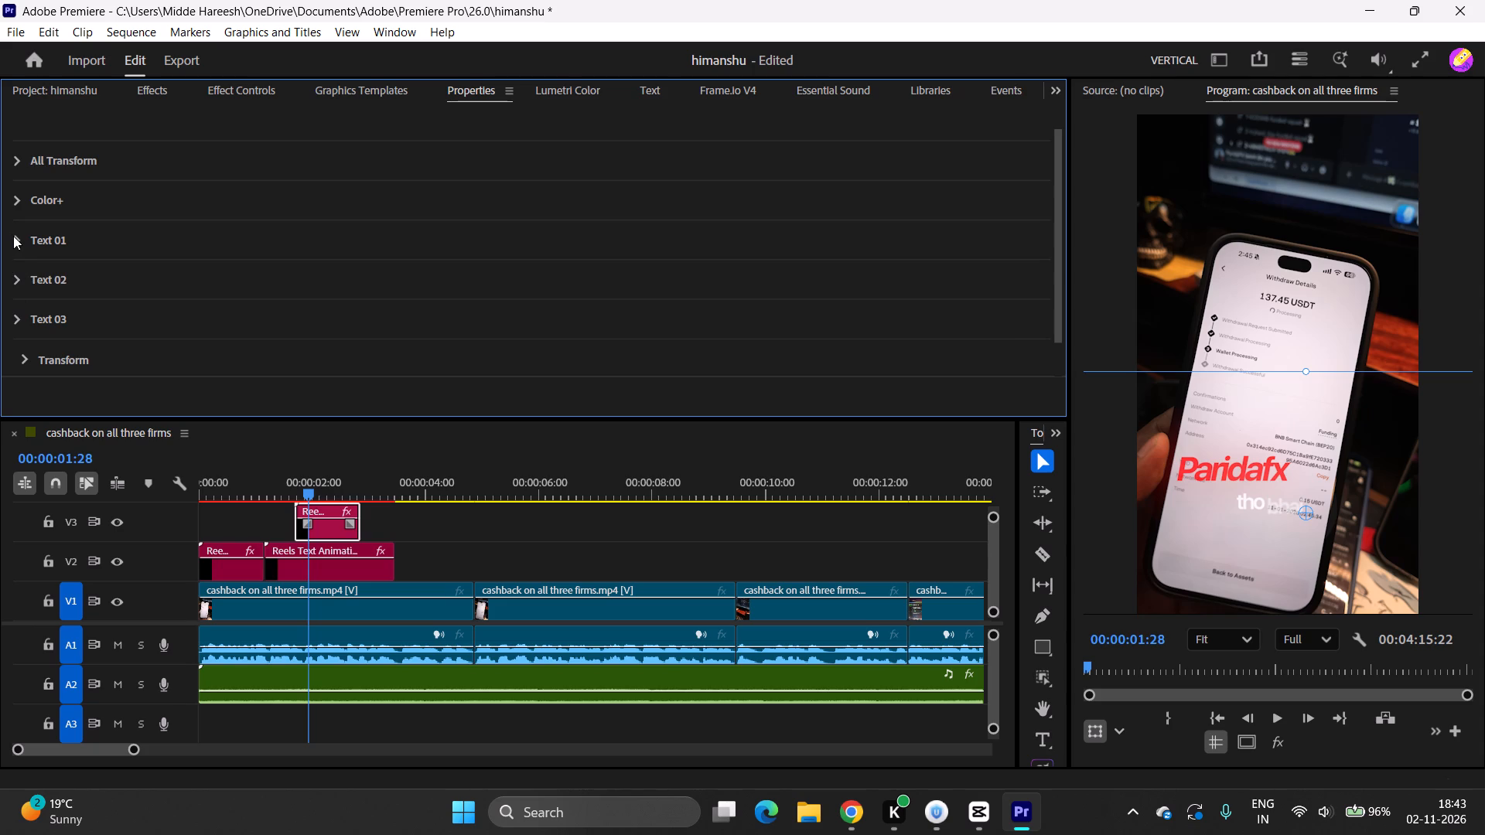
Replace the V3 text clip's Text 01 wording with "code pe" and play back the two overlapping text clips.
left_click(13, 236)
triple_click(151, 298)
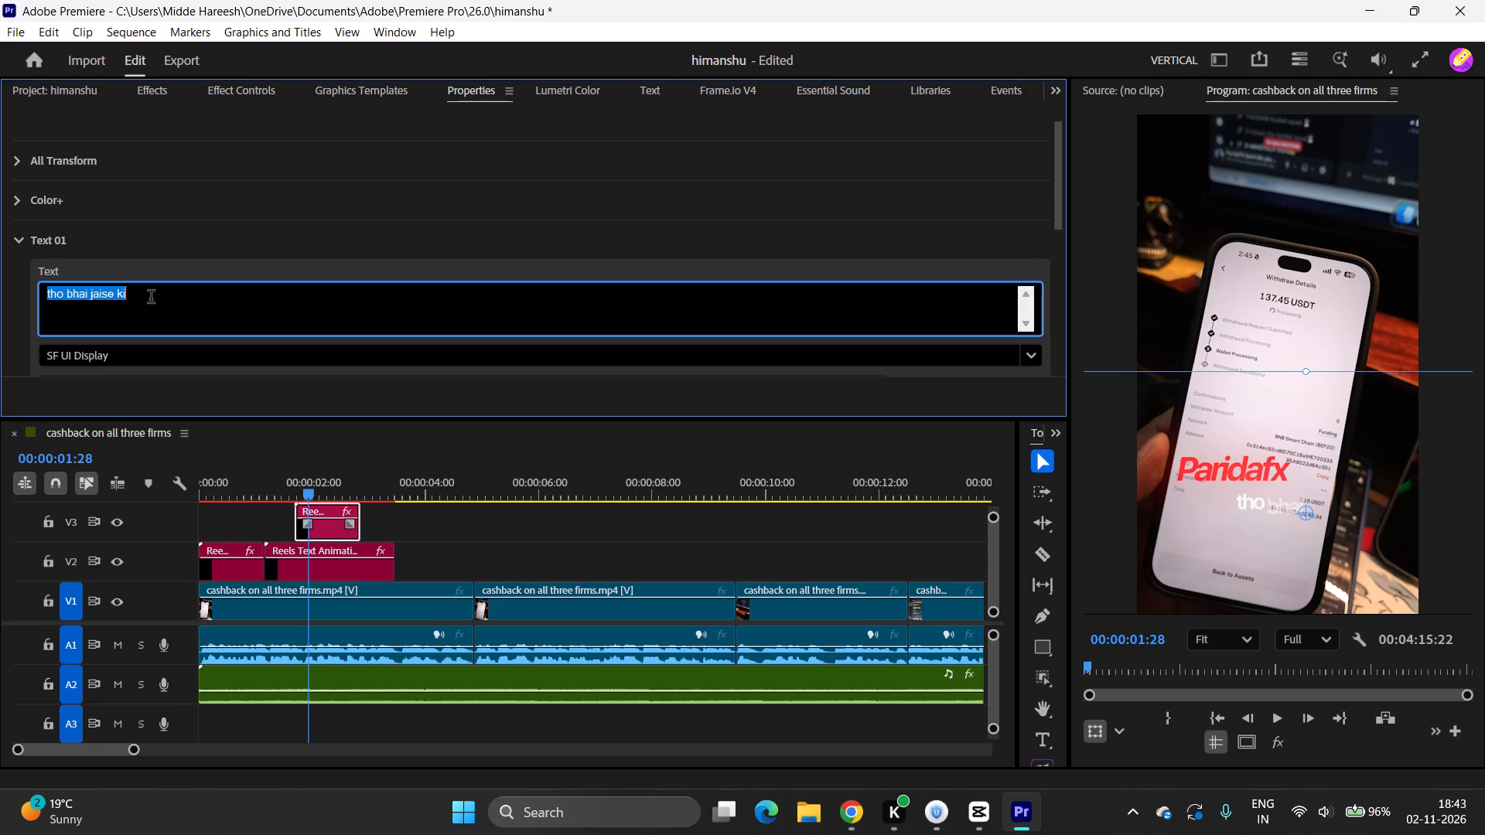
type("code pe")
left_click(24, 241)
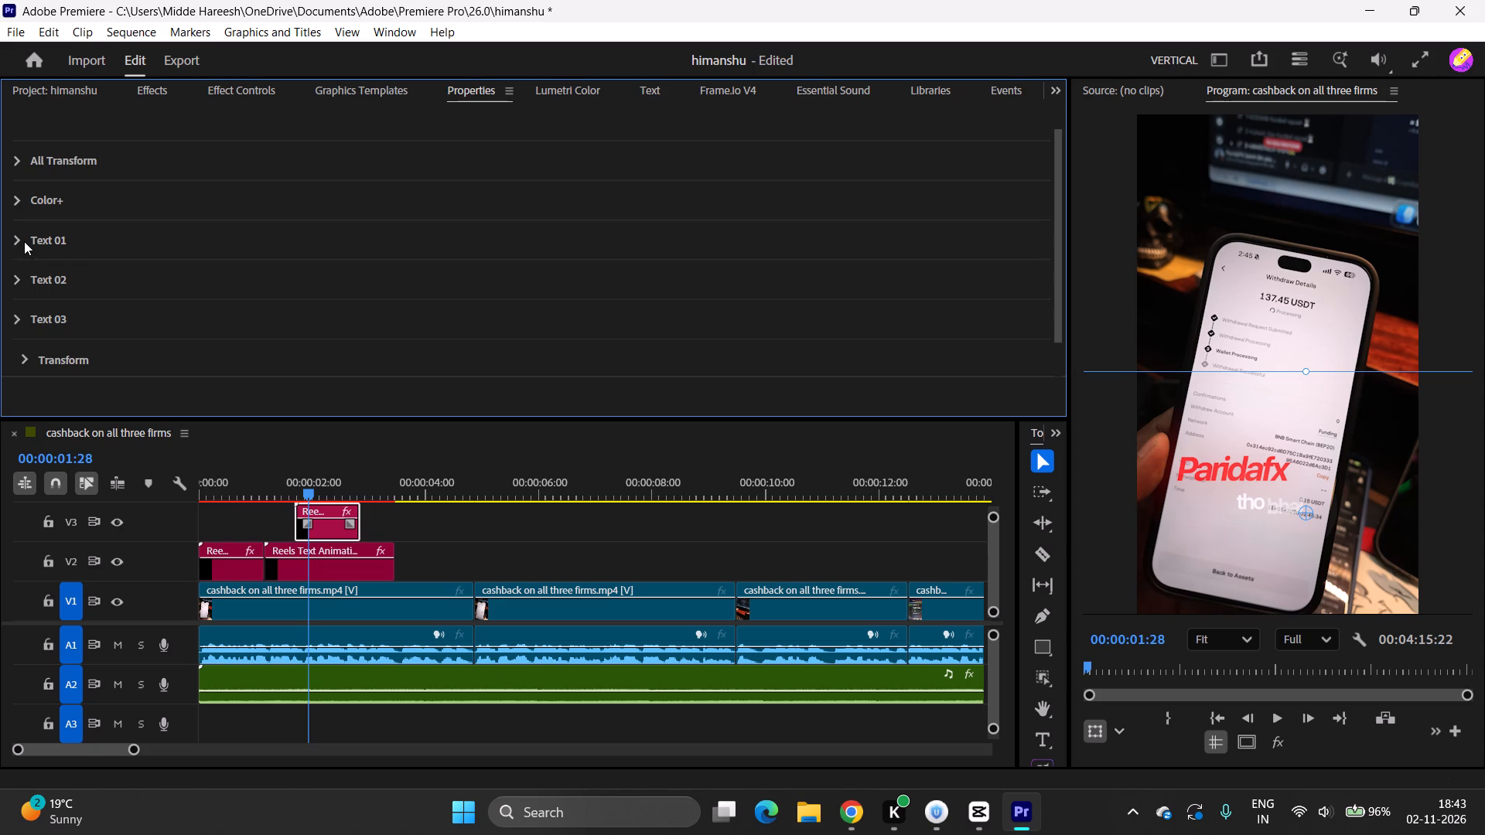
left_click_drag(309, 485, 275, 495)
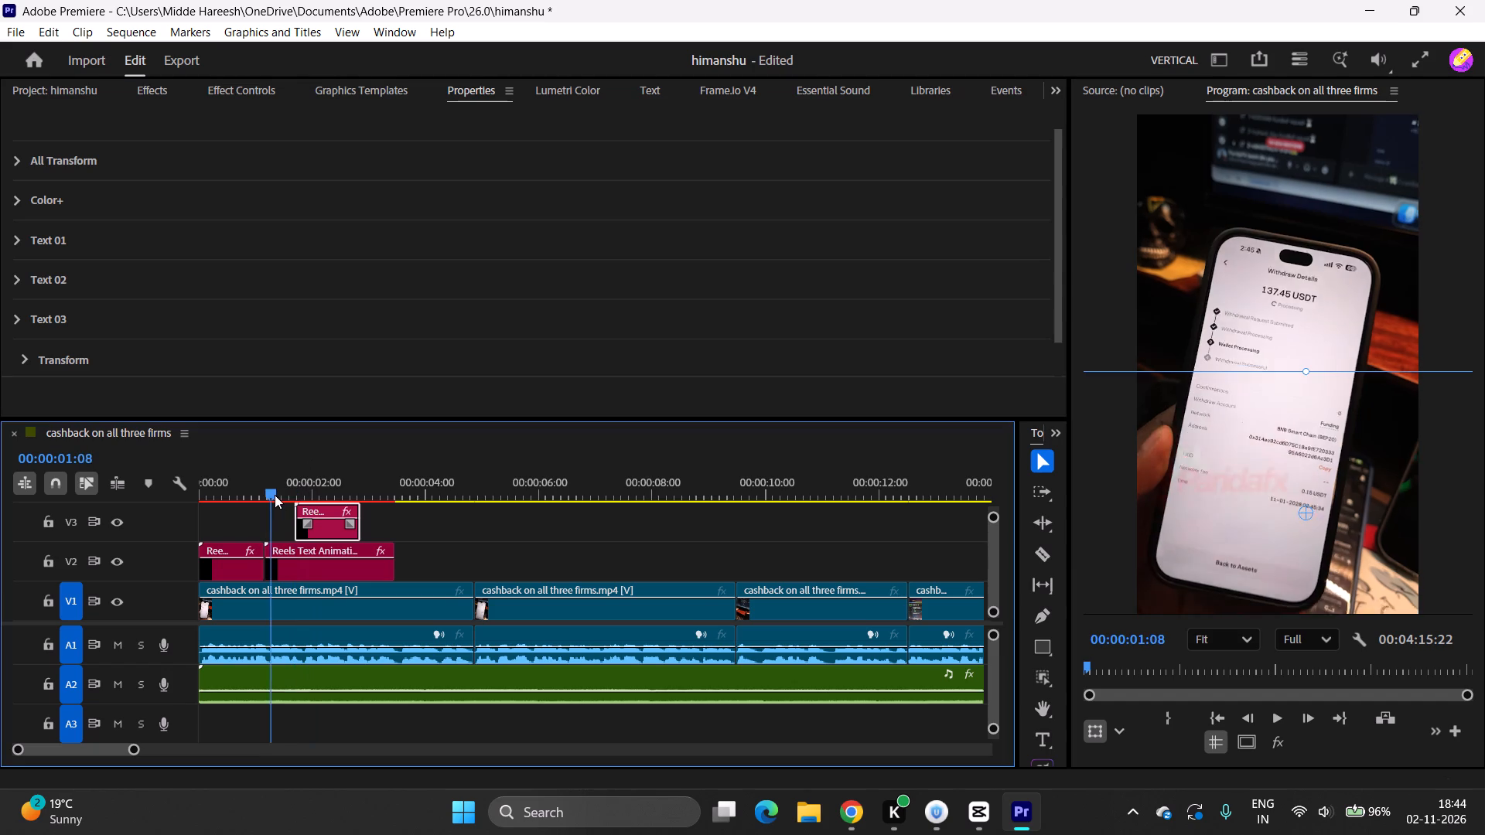
left_click_drag(275, 495, 261, 499)
key("space")
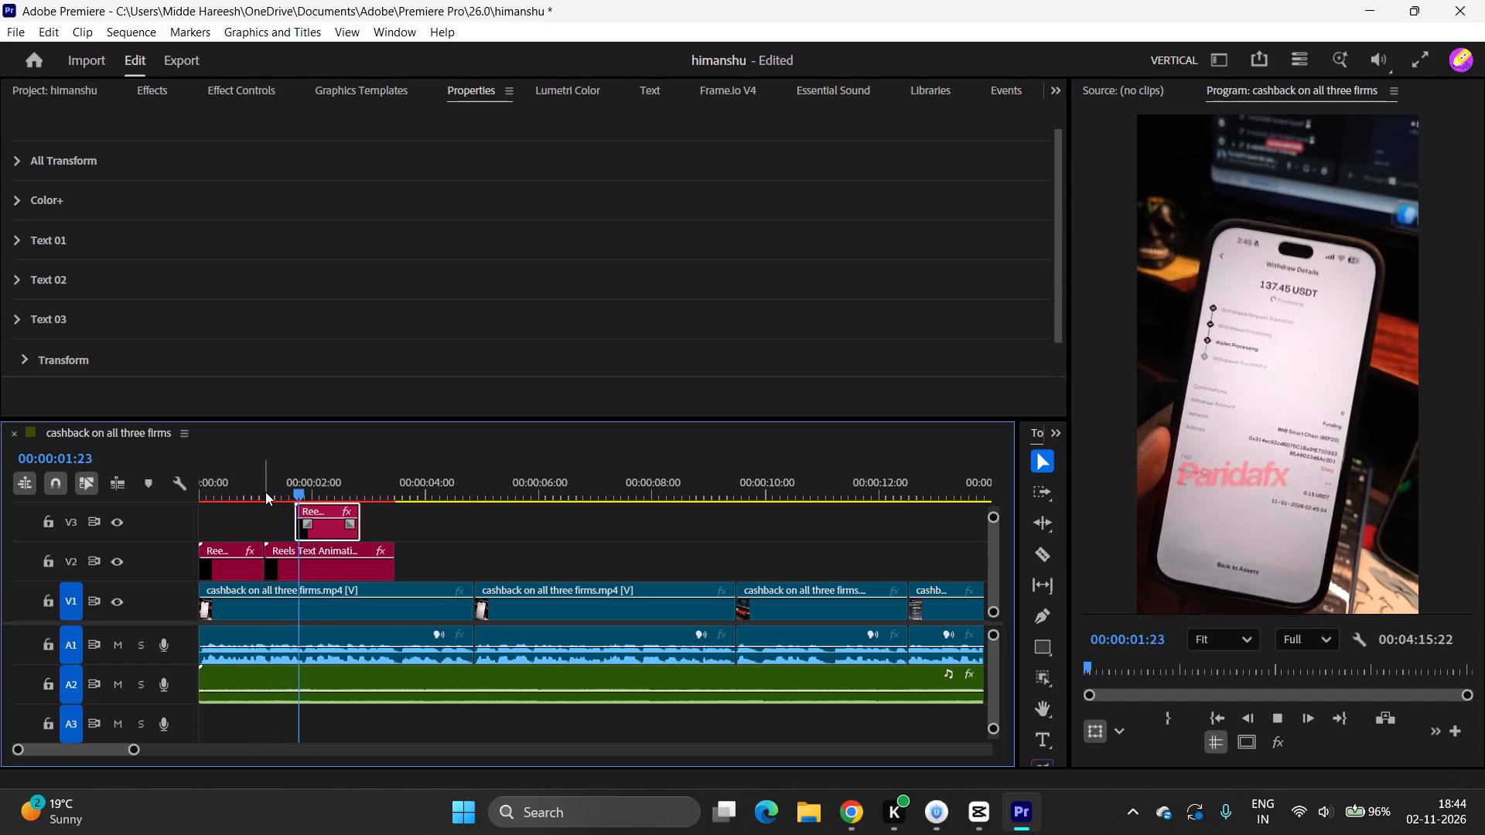
key("space")
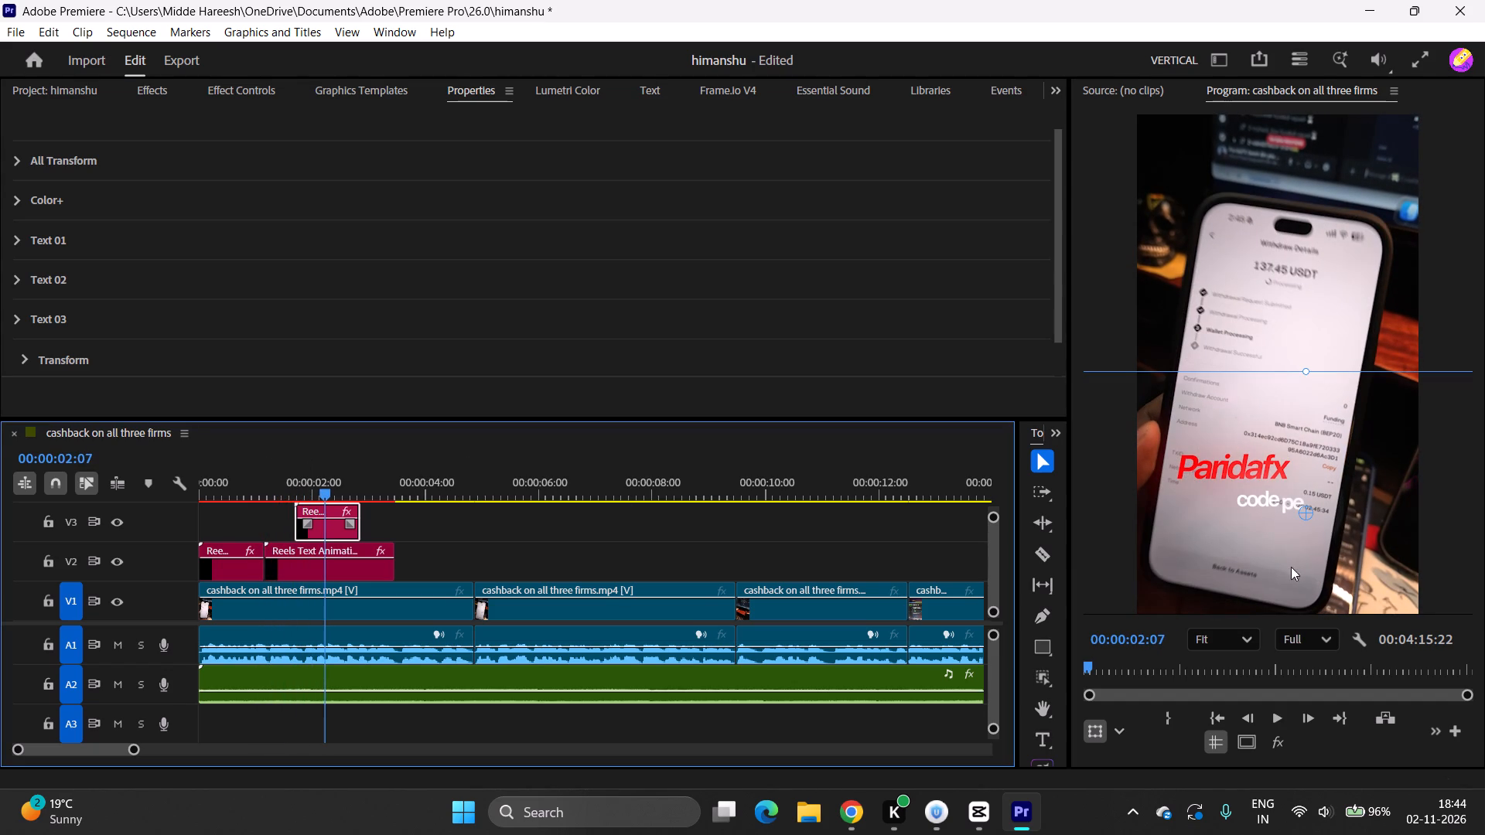
Move the white "code pe" text so it sits immediately right of the red "Paridafx" text, slightly lower than it.
left_click_drag(1273, 567, 1360, 535)
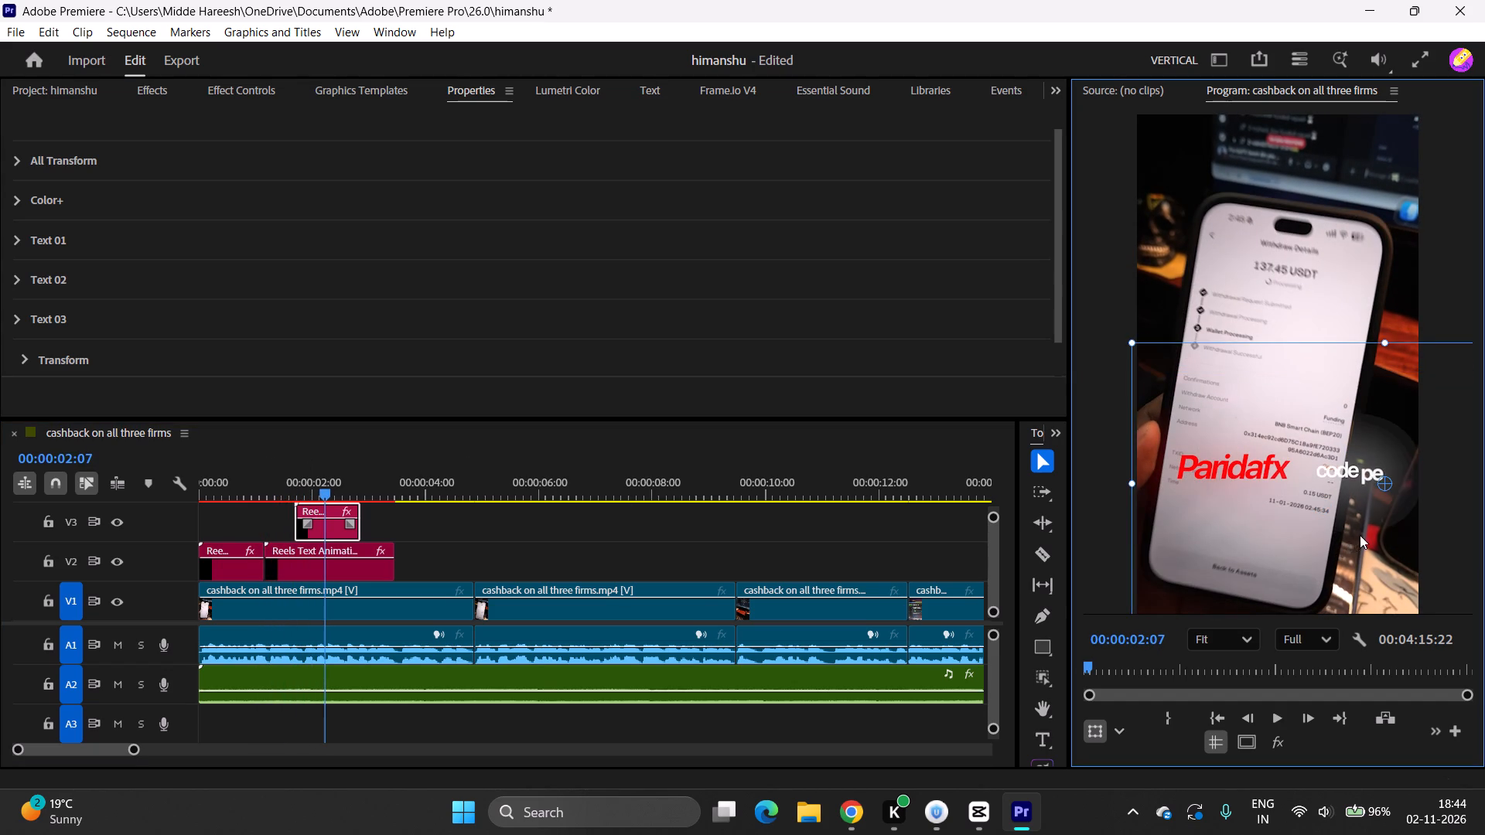
left_click_drag(1360, 535, 1328, 537)
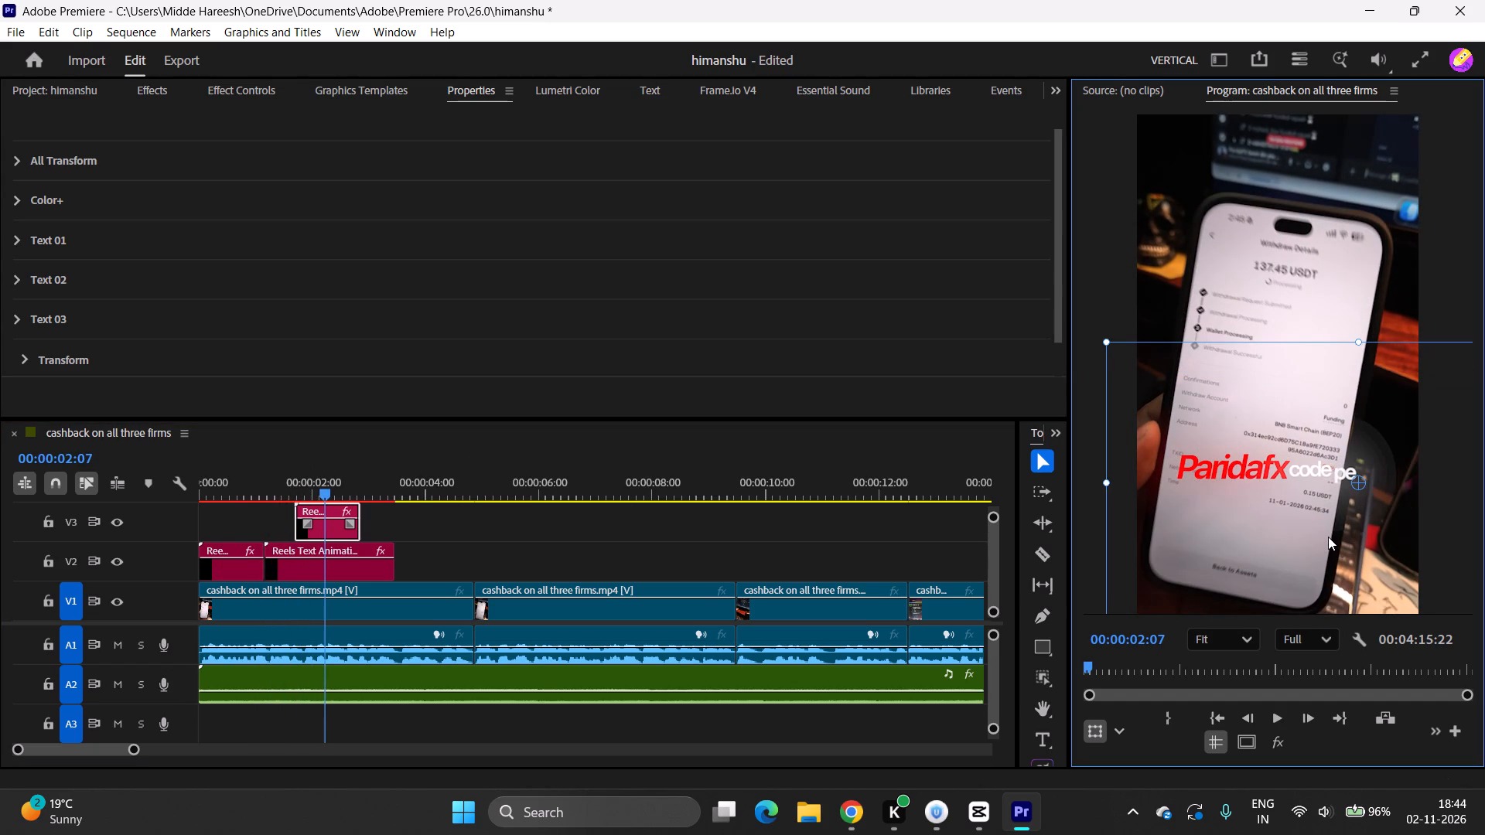
left_click_drag(1328, 537, 1329, 539)
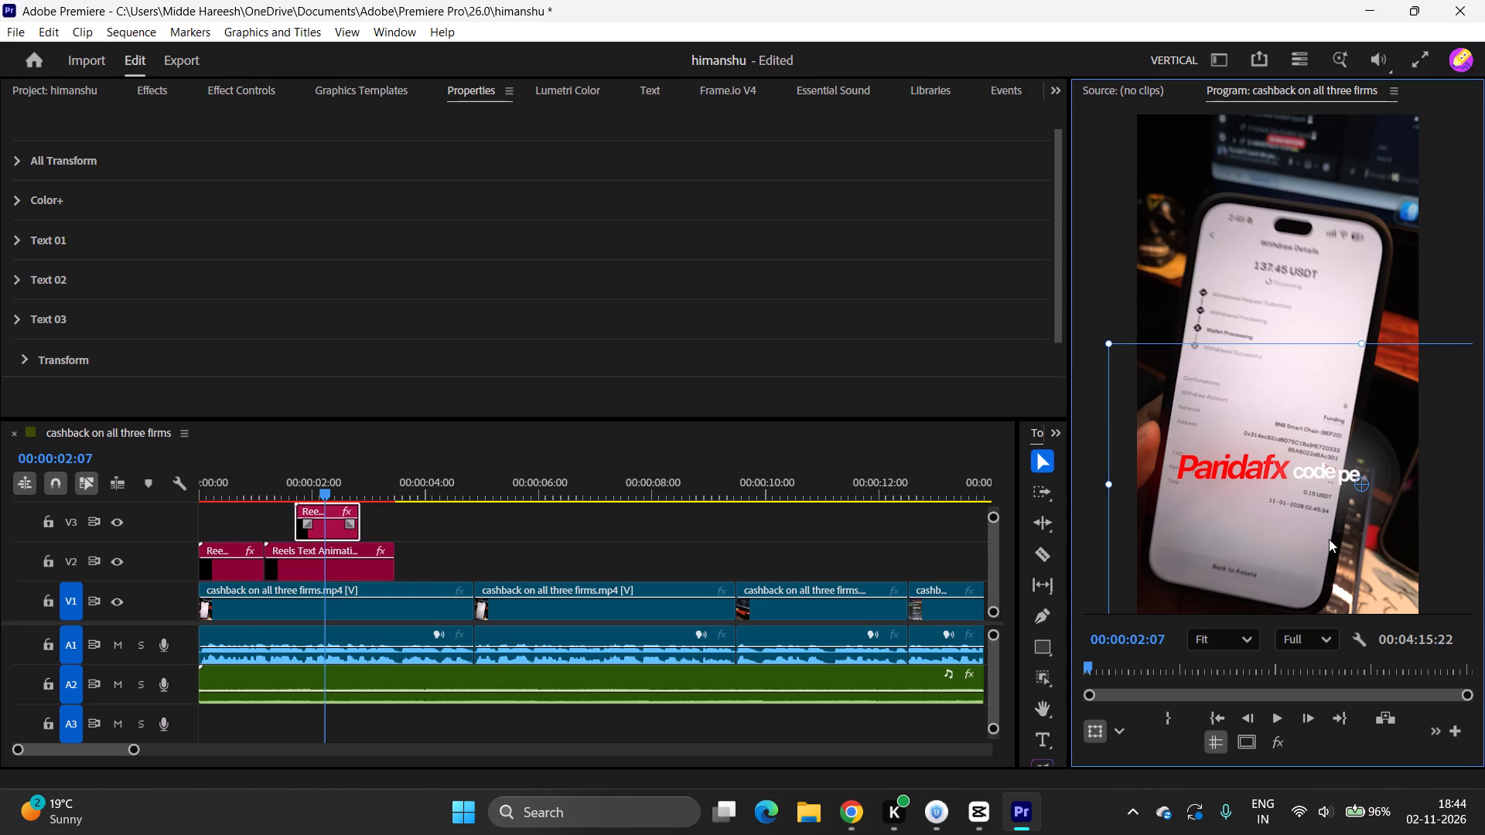
left_click_drag(1329, 539, 1329, 540)
Play back the opening text clips to check the timing and placement of "Paridafx" and "code pe".
left_click_drag(322, 478, 272, 492)
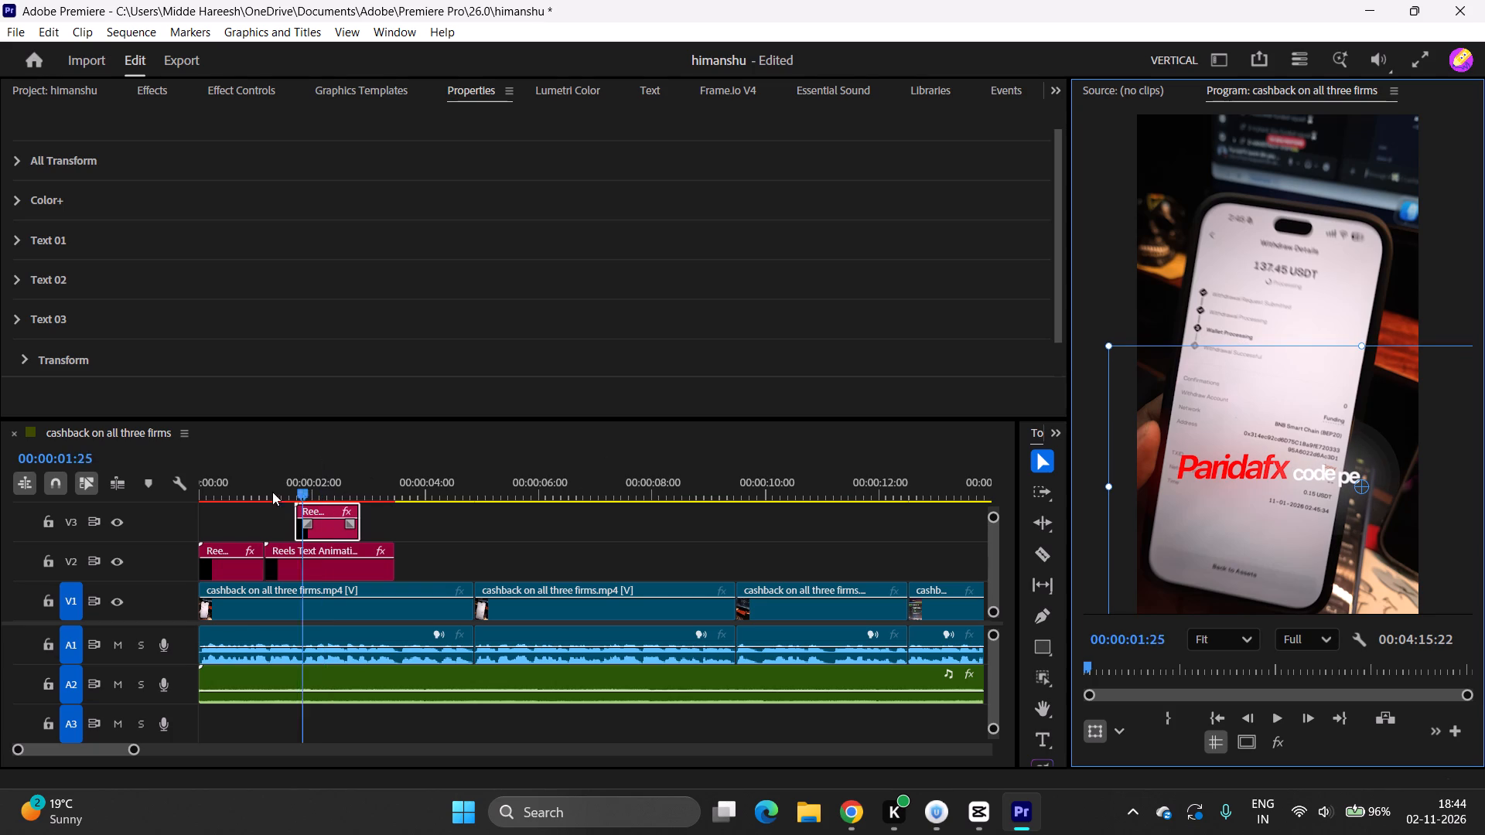
left_click_drag(272, 492, 260, 496)
key("space")
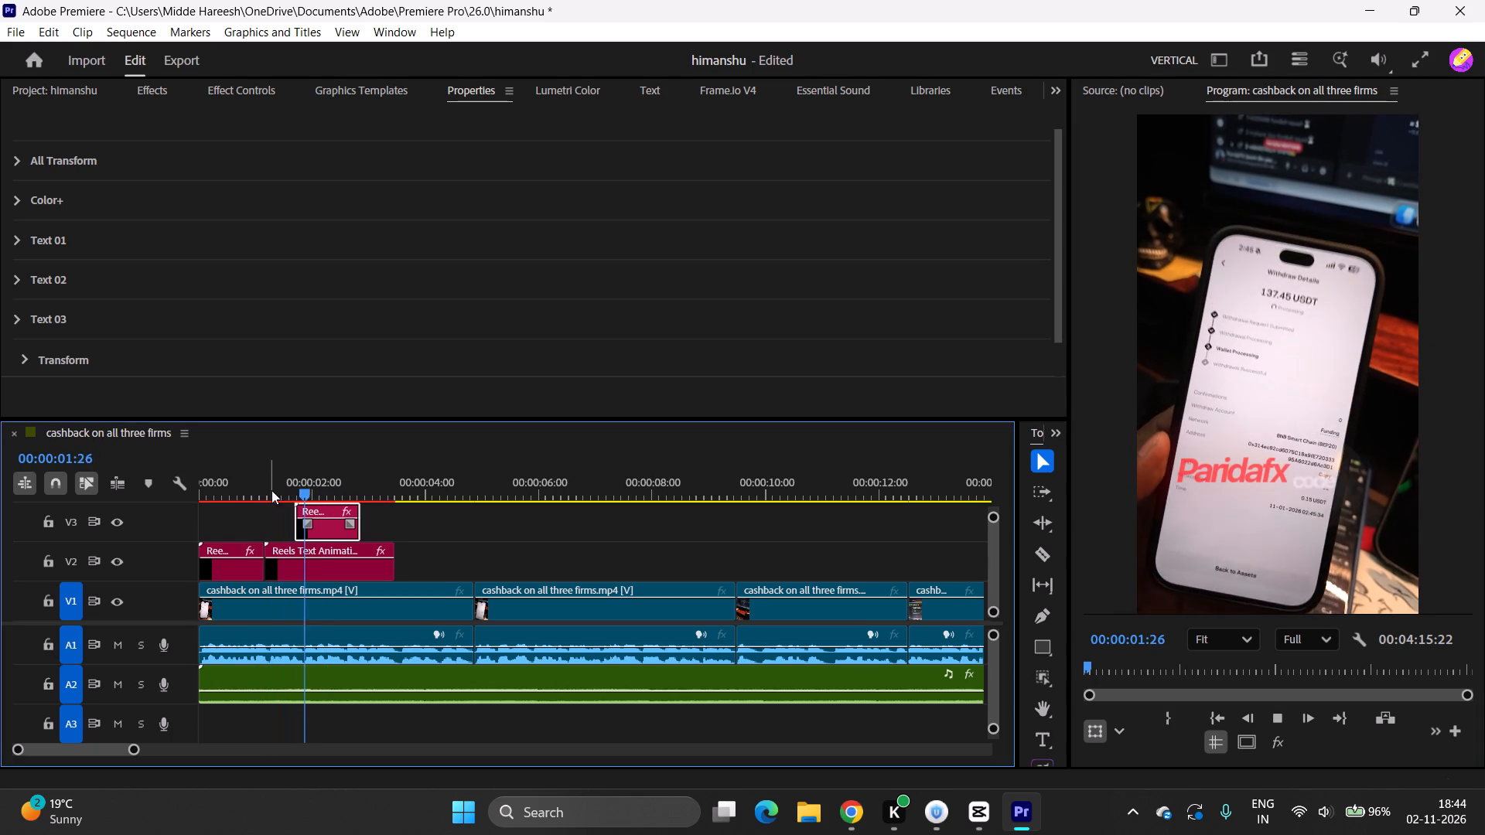
key("space")
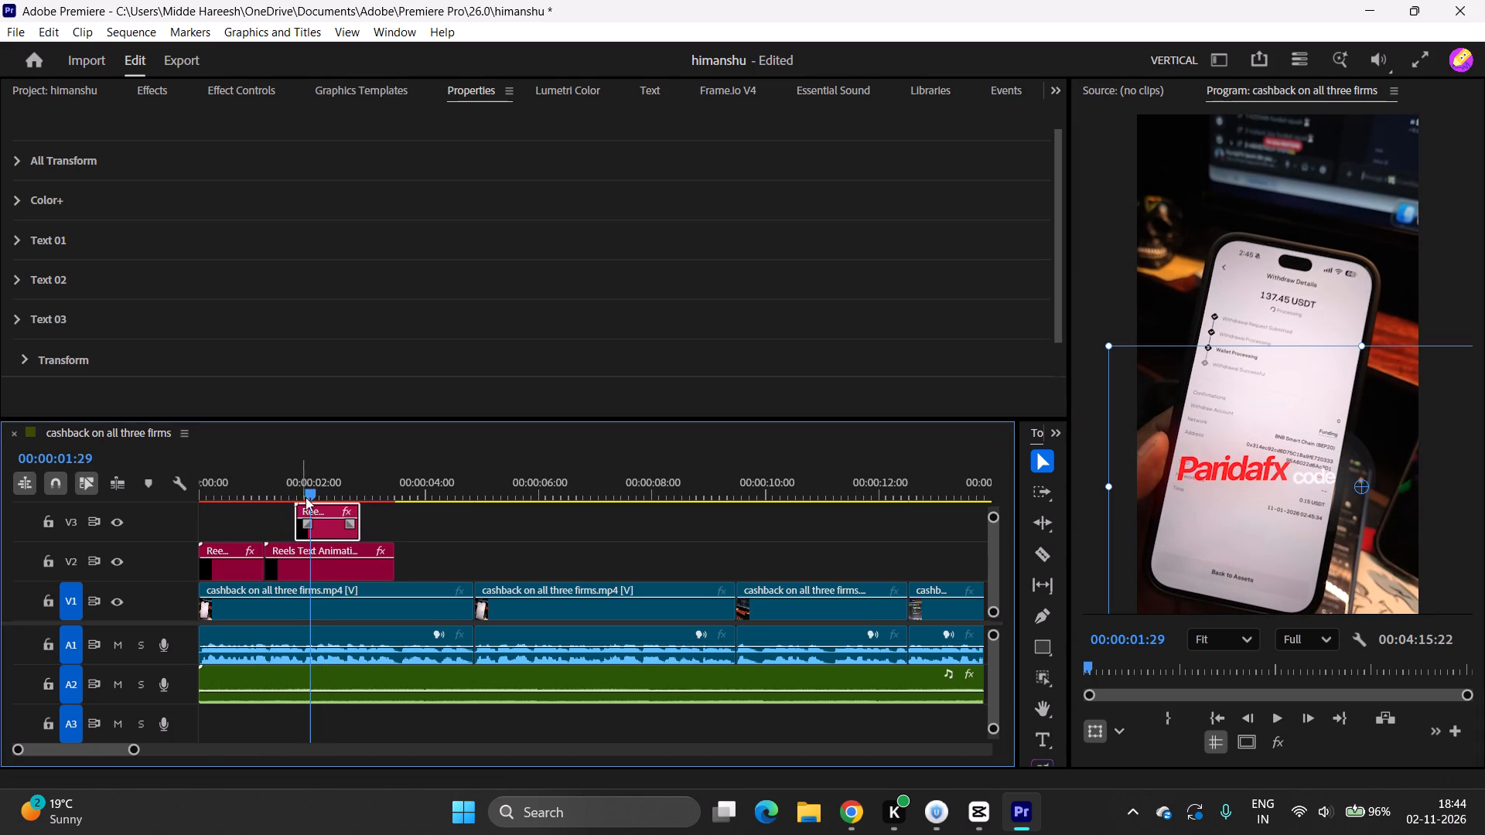
left_click_drag(309, 489, 219, 510)
left_click(219, 510)
key("space")
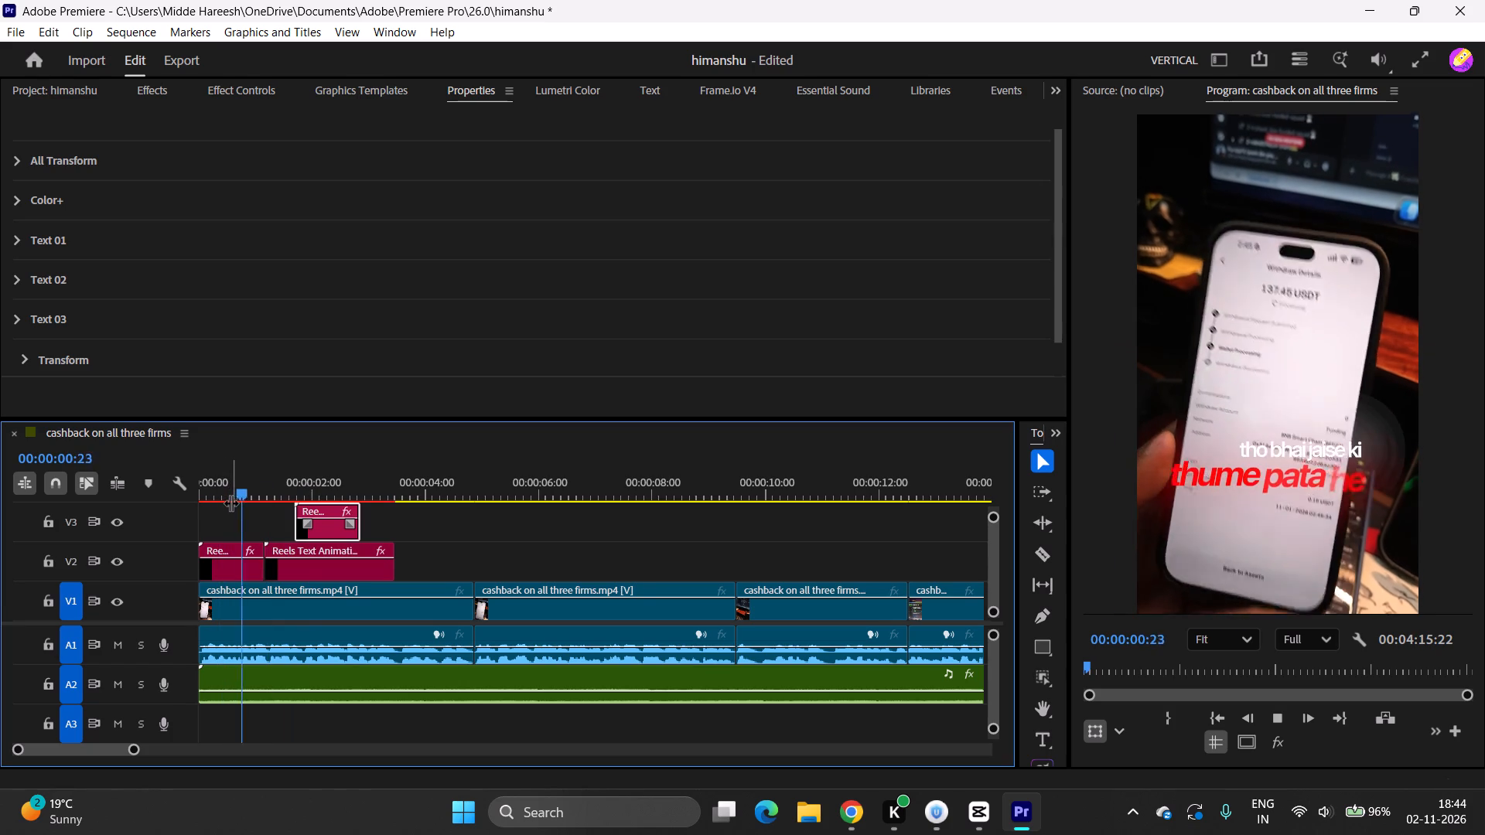
key("space")
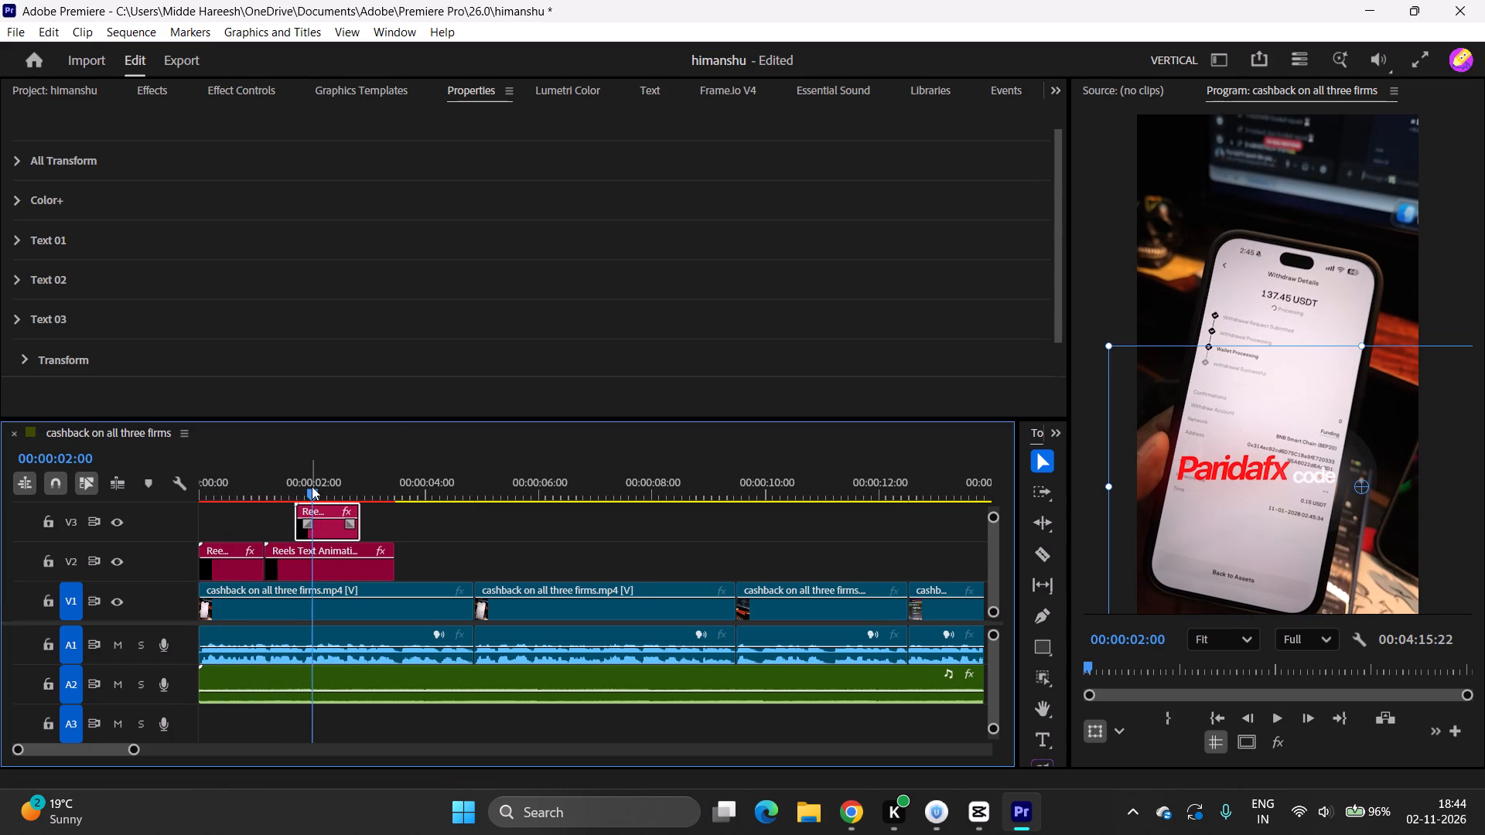
Trim the start of the second V2 text clip to 00:00:01:22 and move the clip earlier to abut the first V2 clip.
left_click_drag(312, 486, 285, 492)
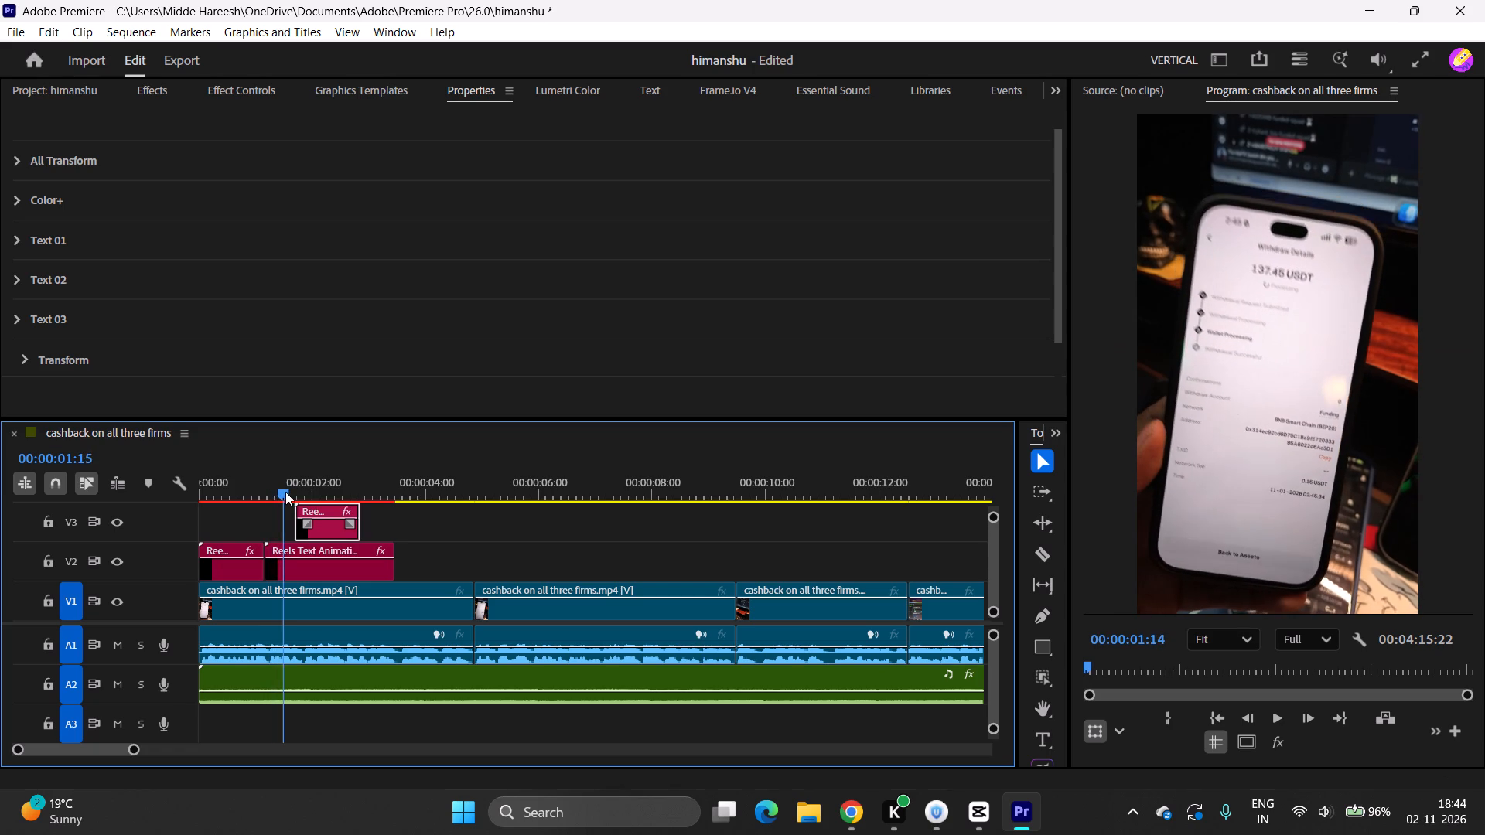
left_click_drag(285, 492, 299, 488)
left_click(288, 570)
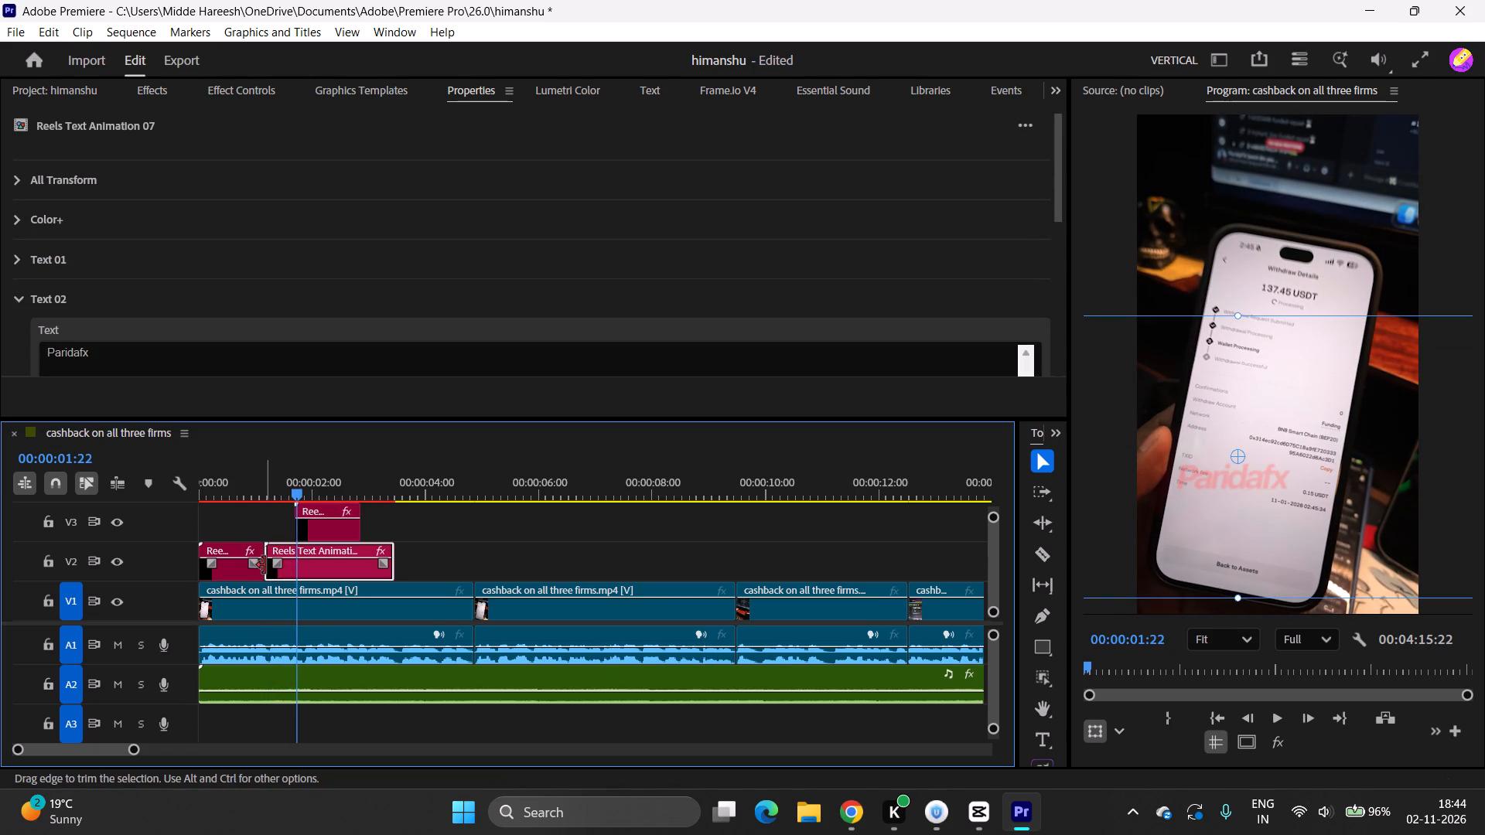
left_click_drag(267, 564, 291, 558)
left_click_drag(319, 564, 307, 564)
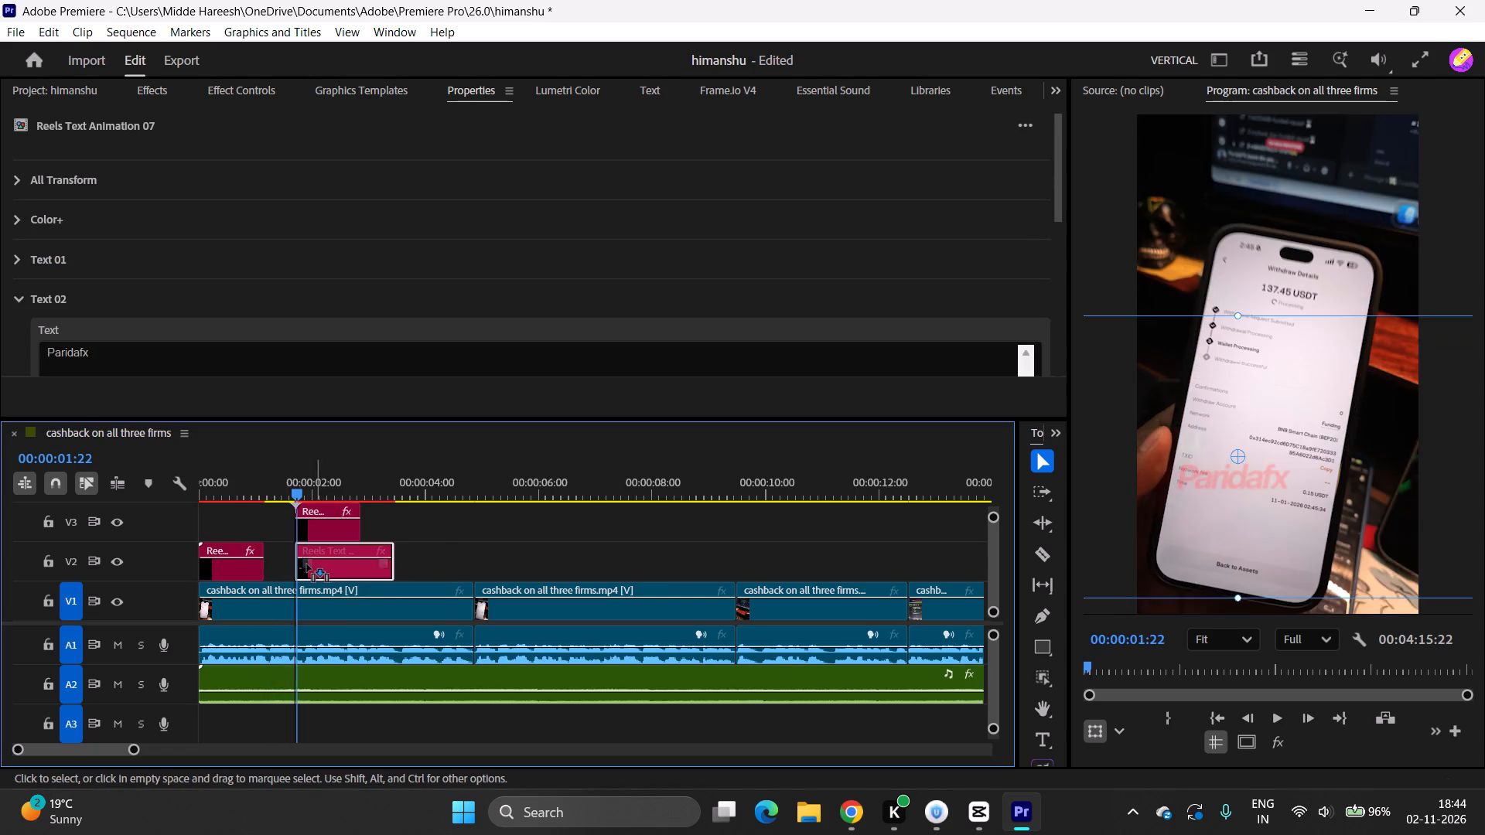
left_click_drag(307, 564, 293, 564)
Play back from 00:00:01:00 past the ends of the text clips to examine their timing against the speech.
left_click_drag(294, 490, 253, 503)
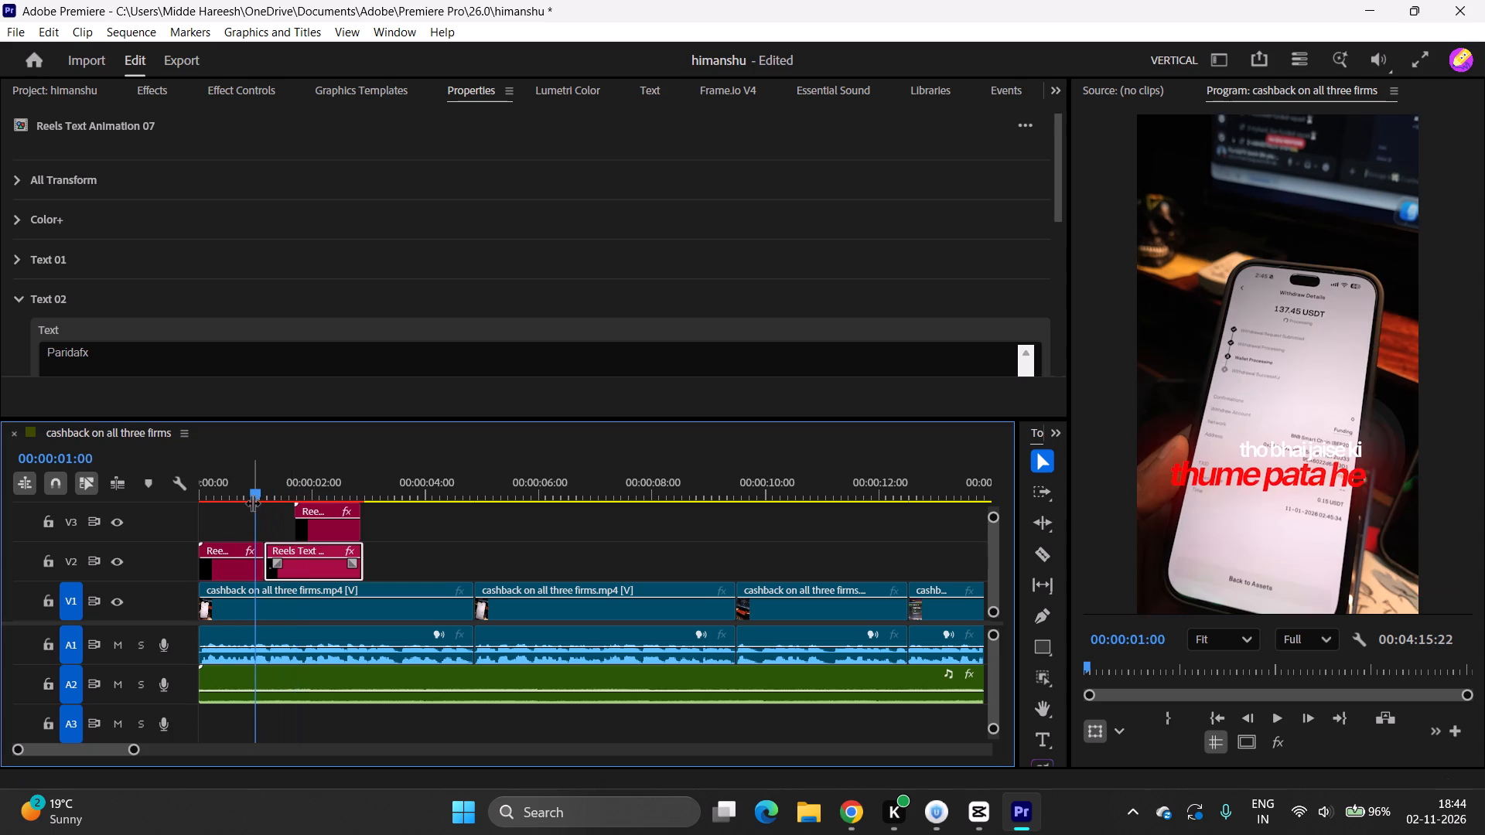
key("space")
key("space")
key("space")
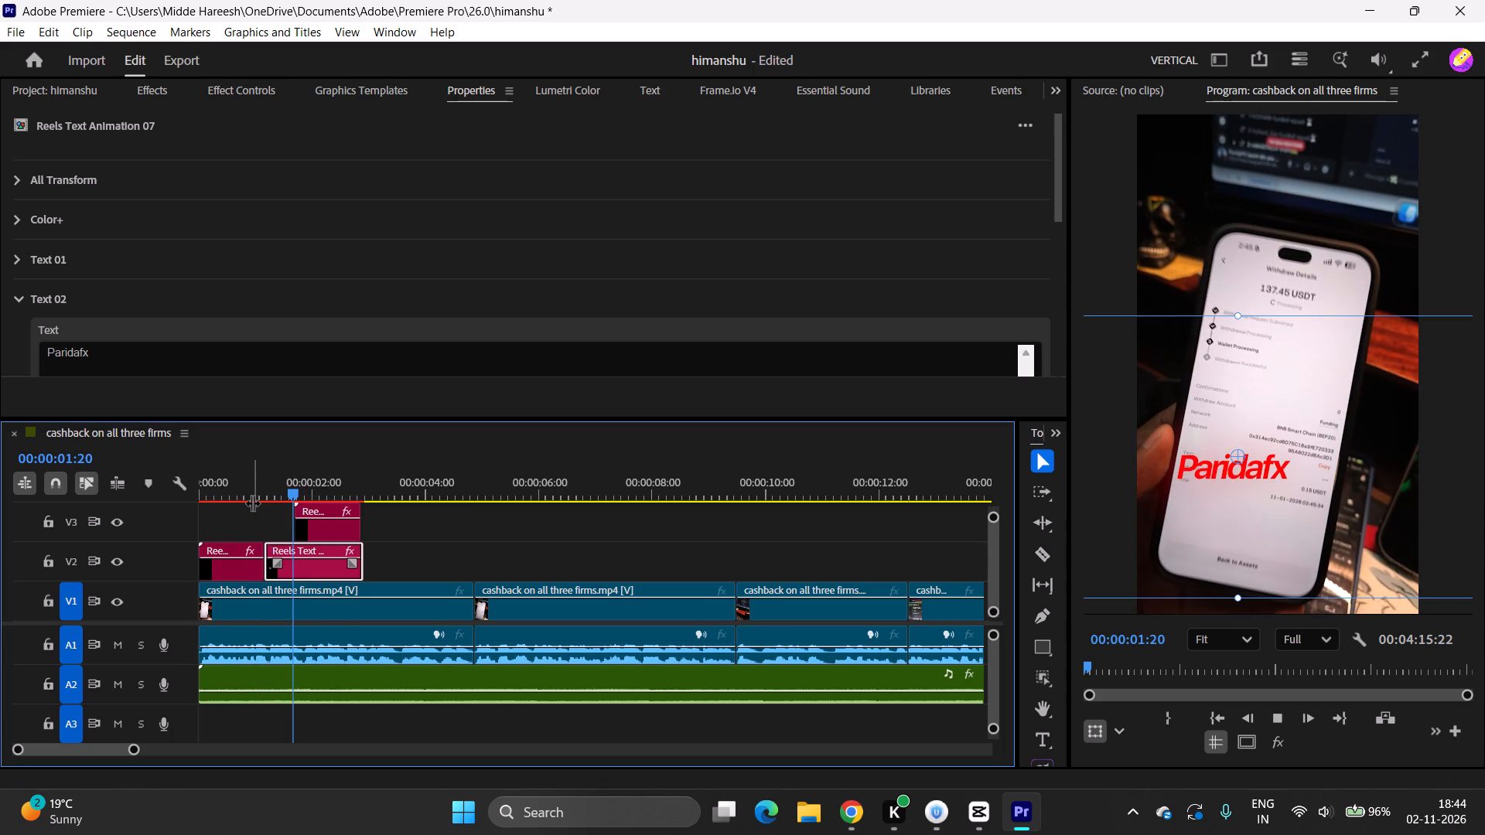
key("space")
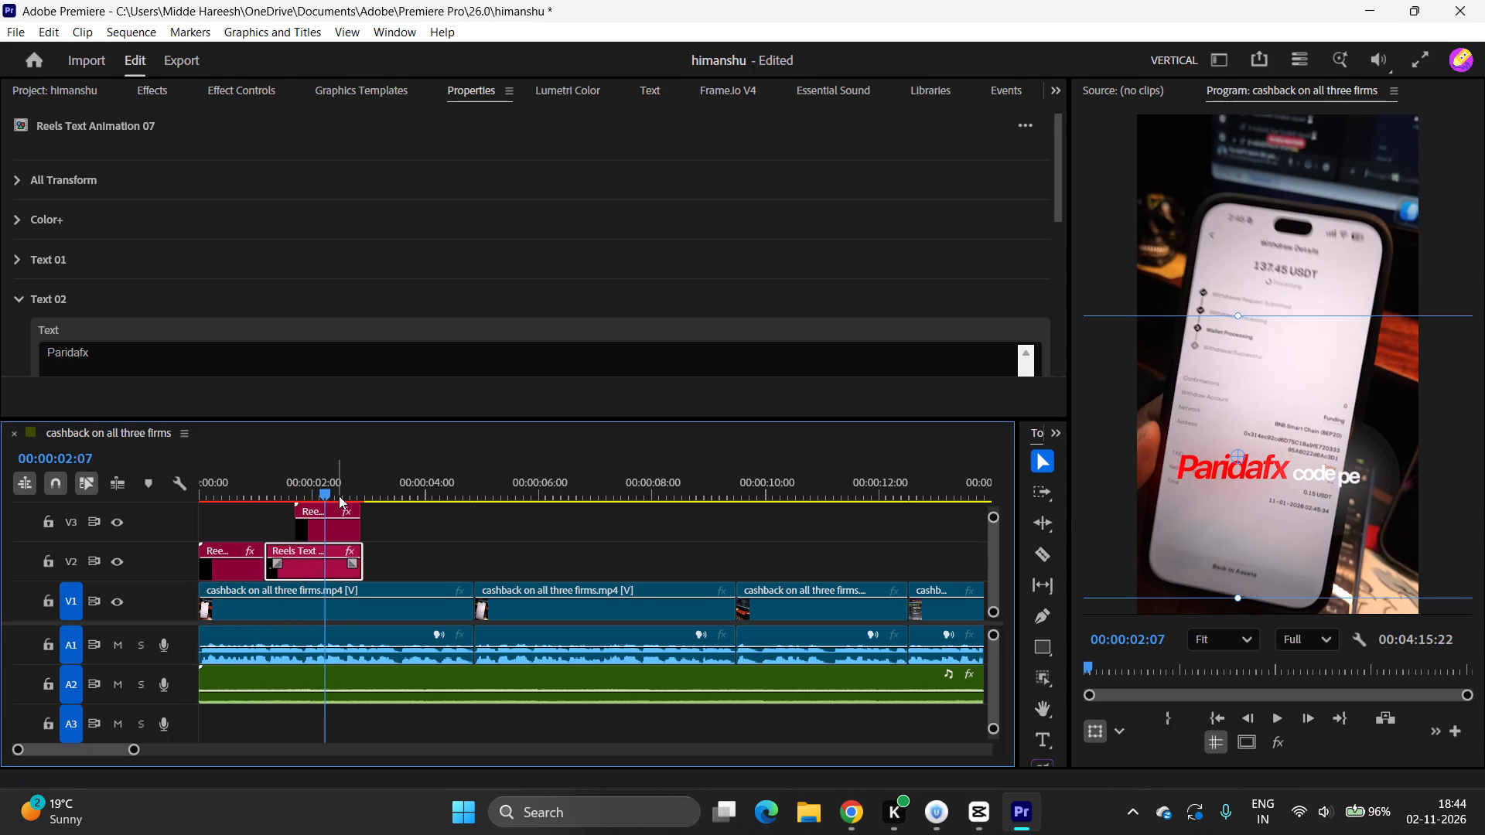
key("space")
key("space")
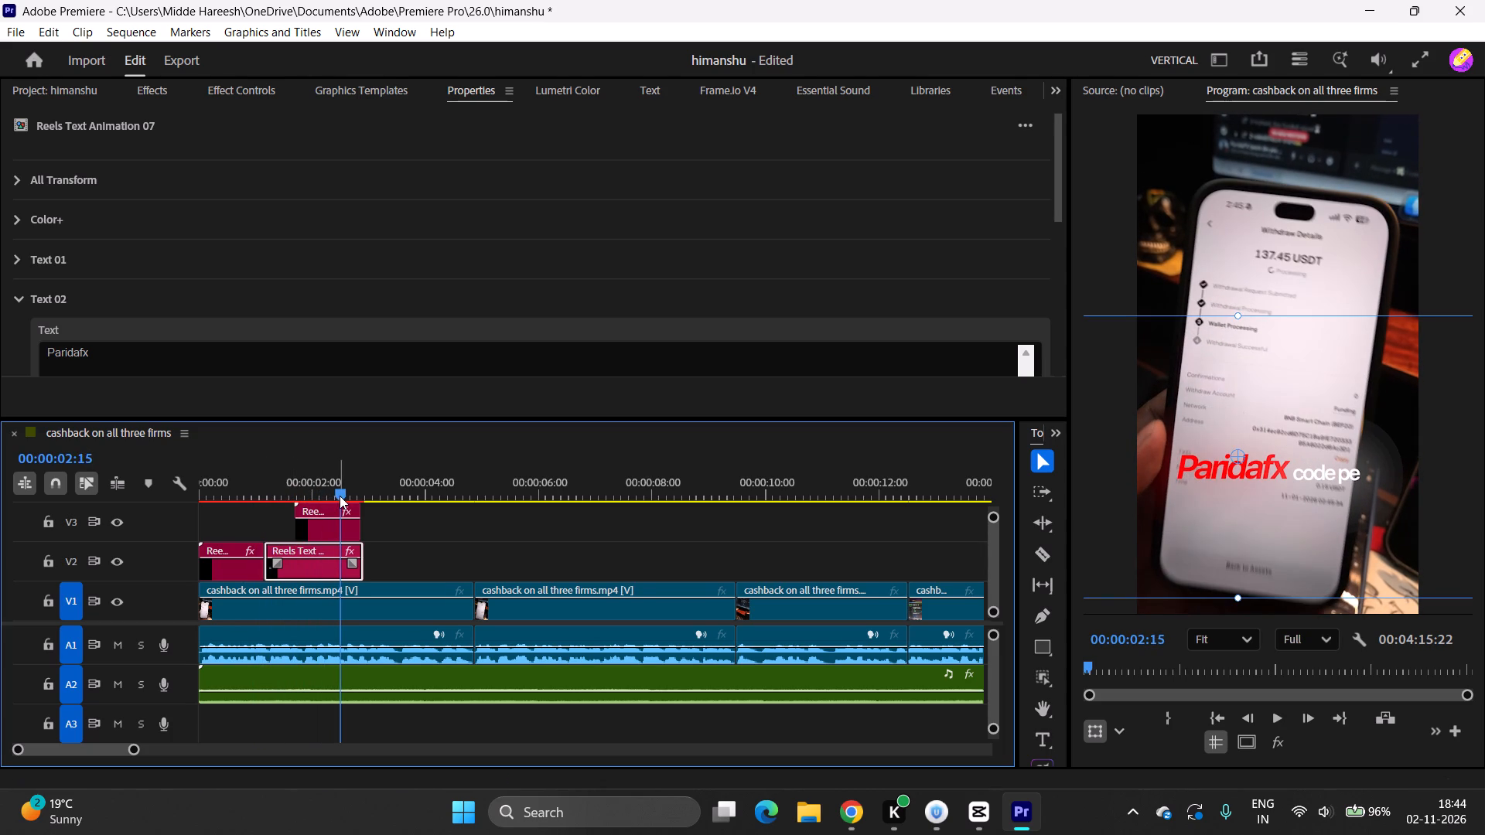
key("space")
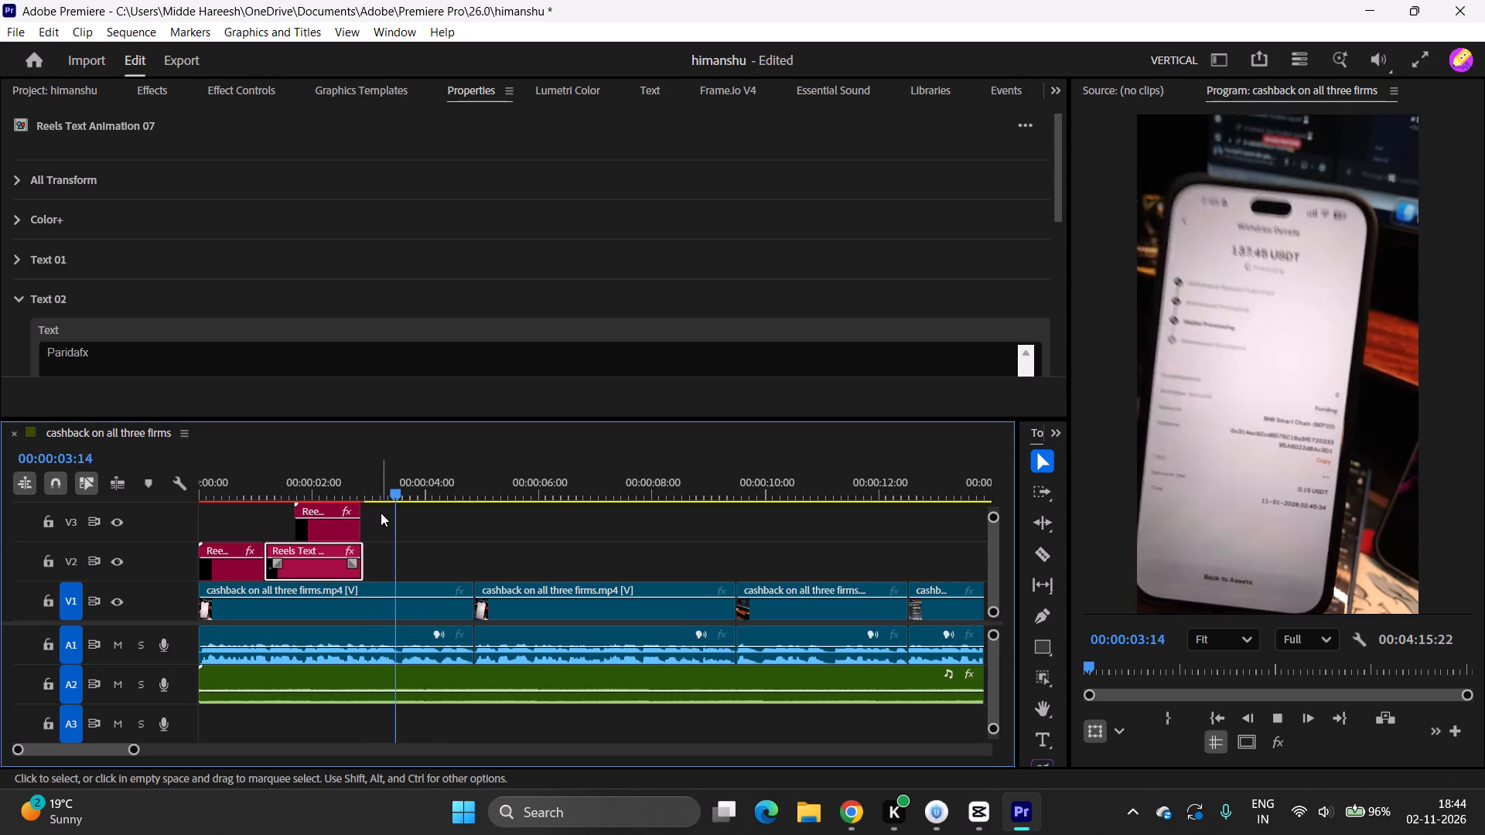
key("space")
left_click_drag(439, 486, 376, 518)
left_click(376, 518)
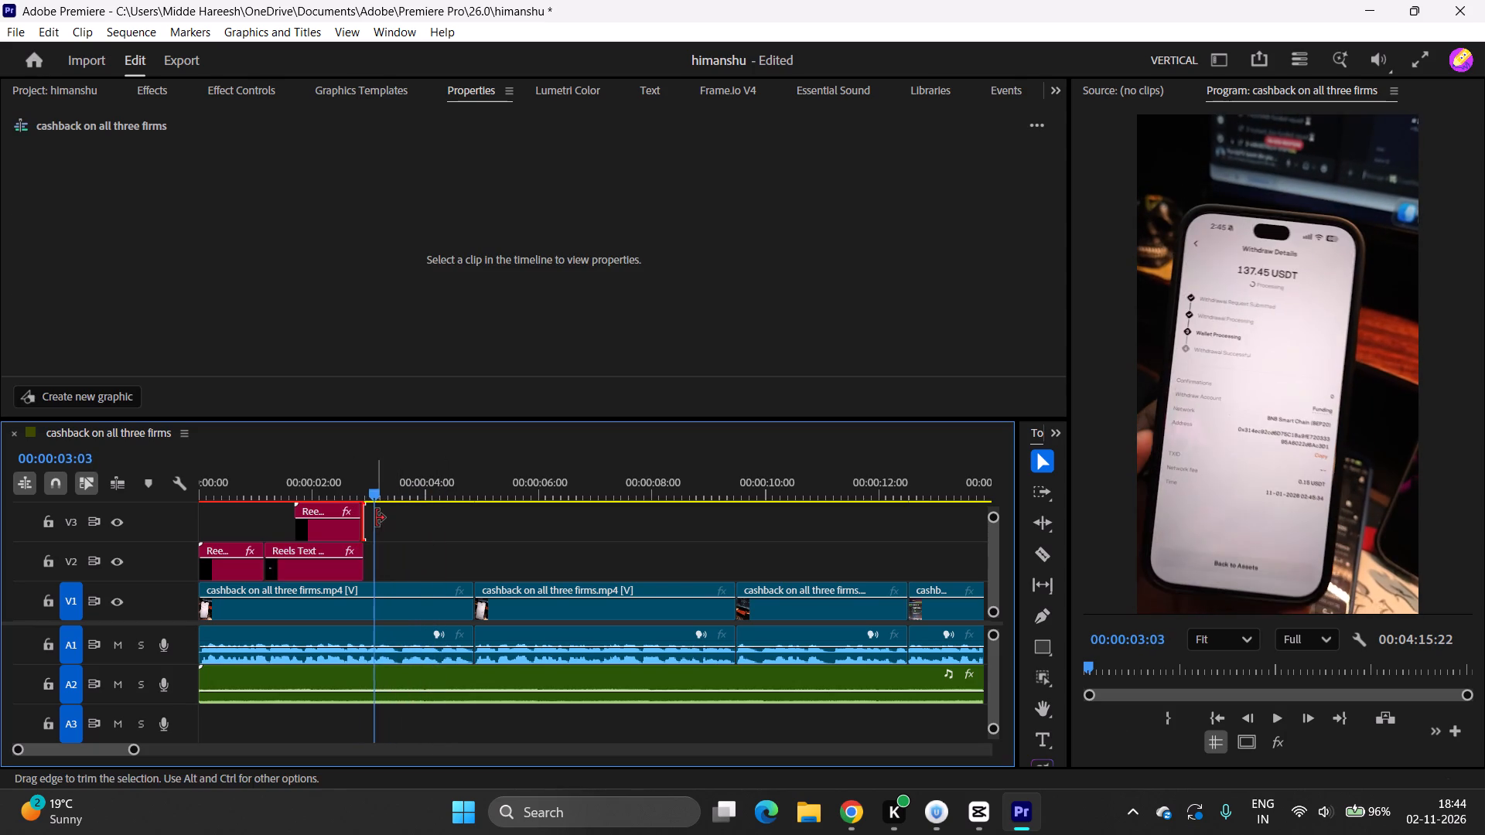
key("space")
key("space")
left_click_drag(411, 489, 365, 511)
key("space")
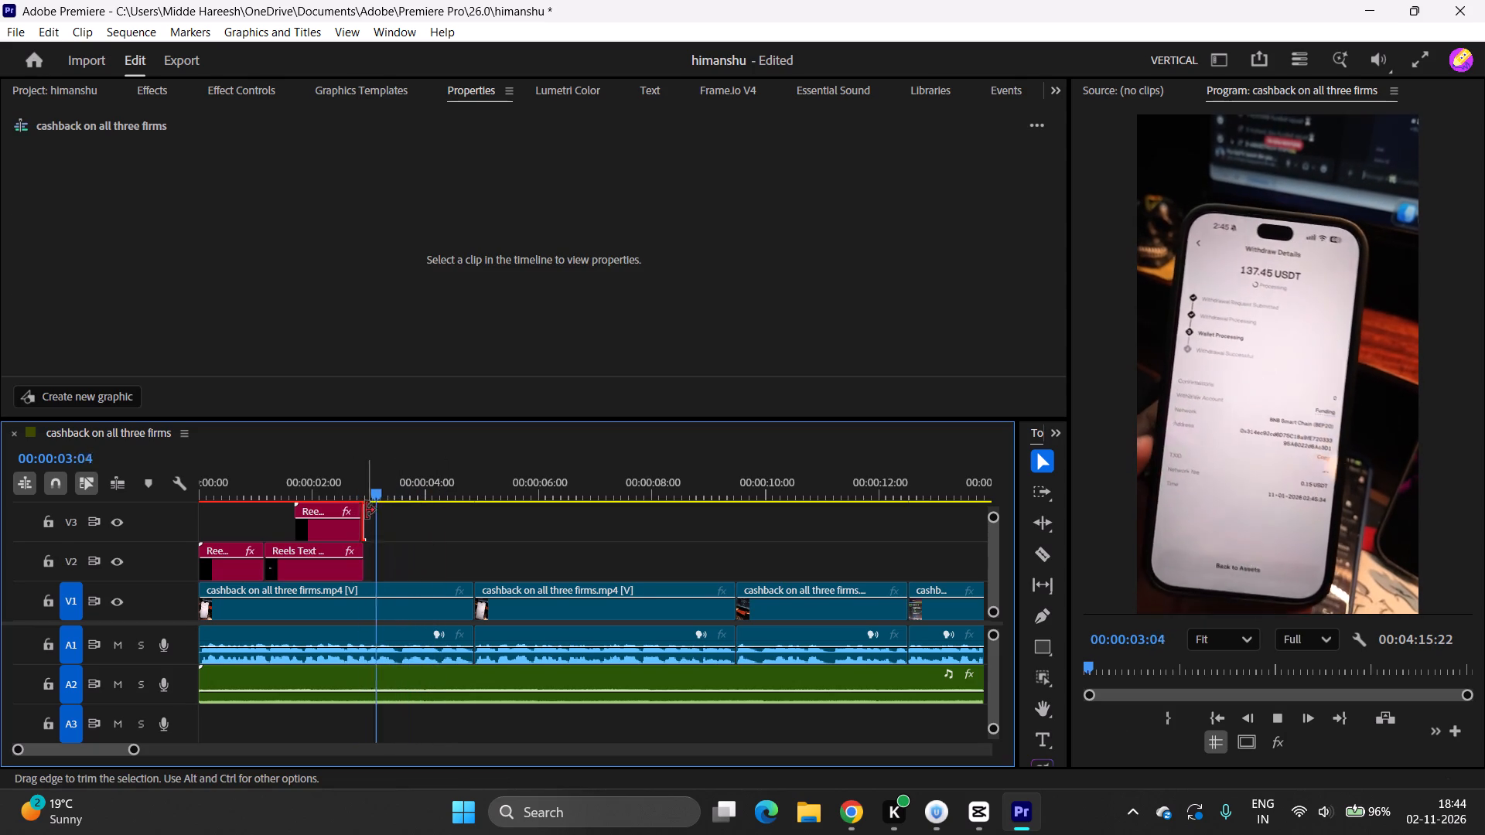
key("space")
Extend the ends of the "Paridafx" V2 clip and the V3 text clip to 00:00:03:10 and play back the overlap.
left_click_drag(398, 490, 325, 507)
left_click(325, 507)
key("space")
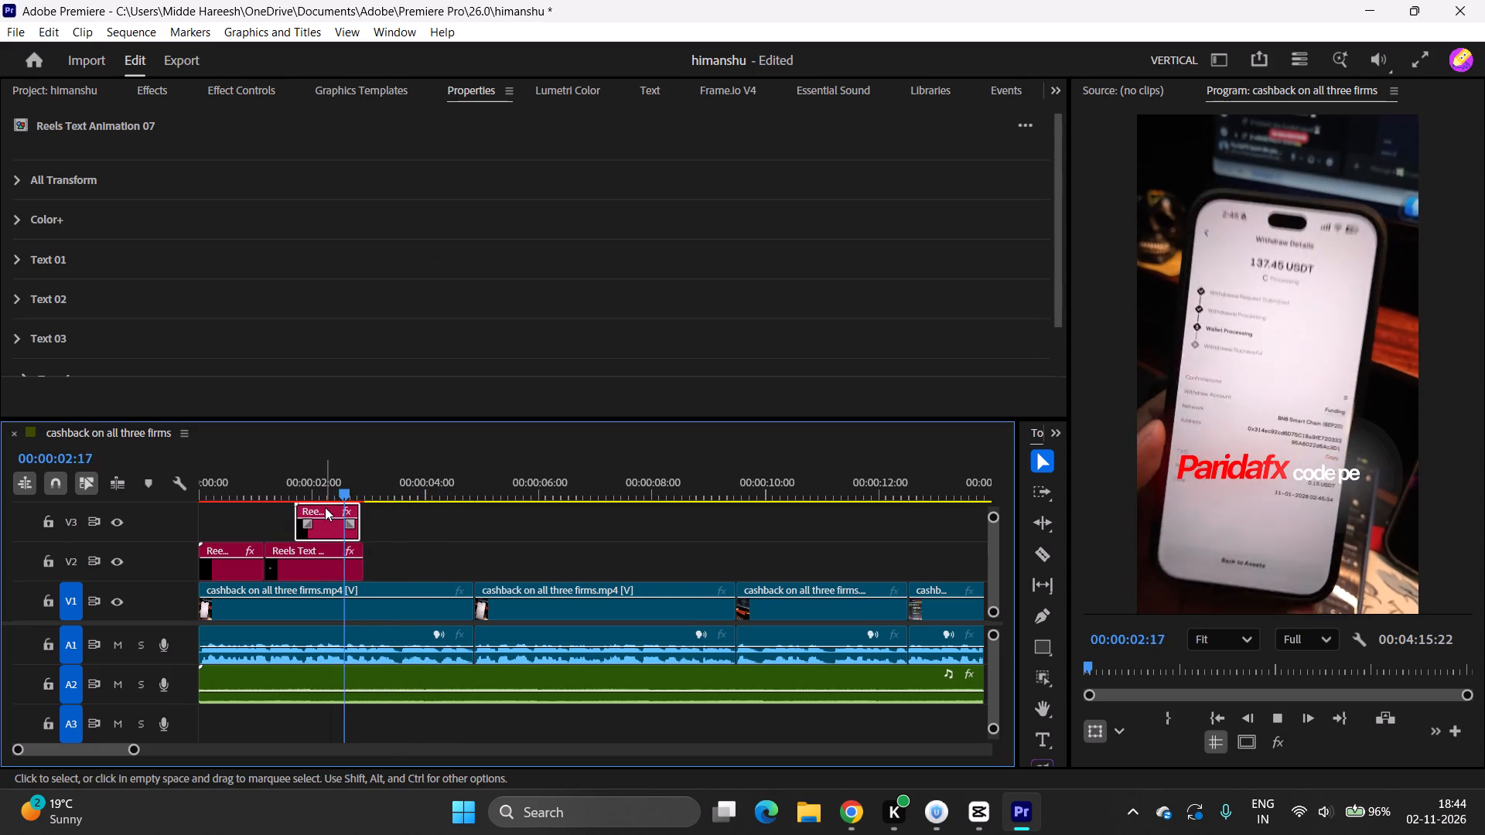
key("space")
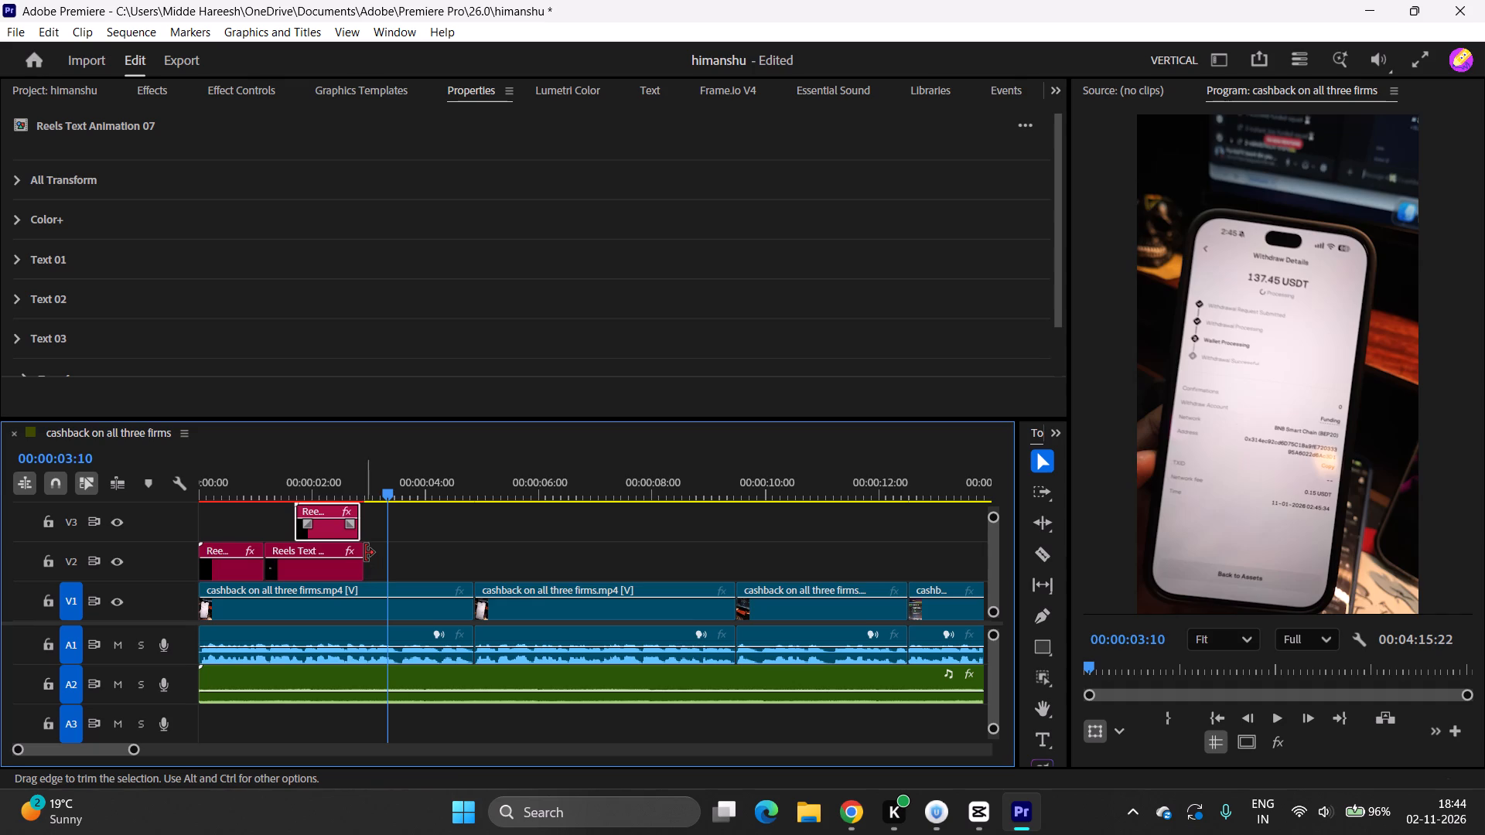
left_click_drag(365, 553, 382, 550)
left_click_drag(360, 527, 380, 524)
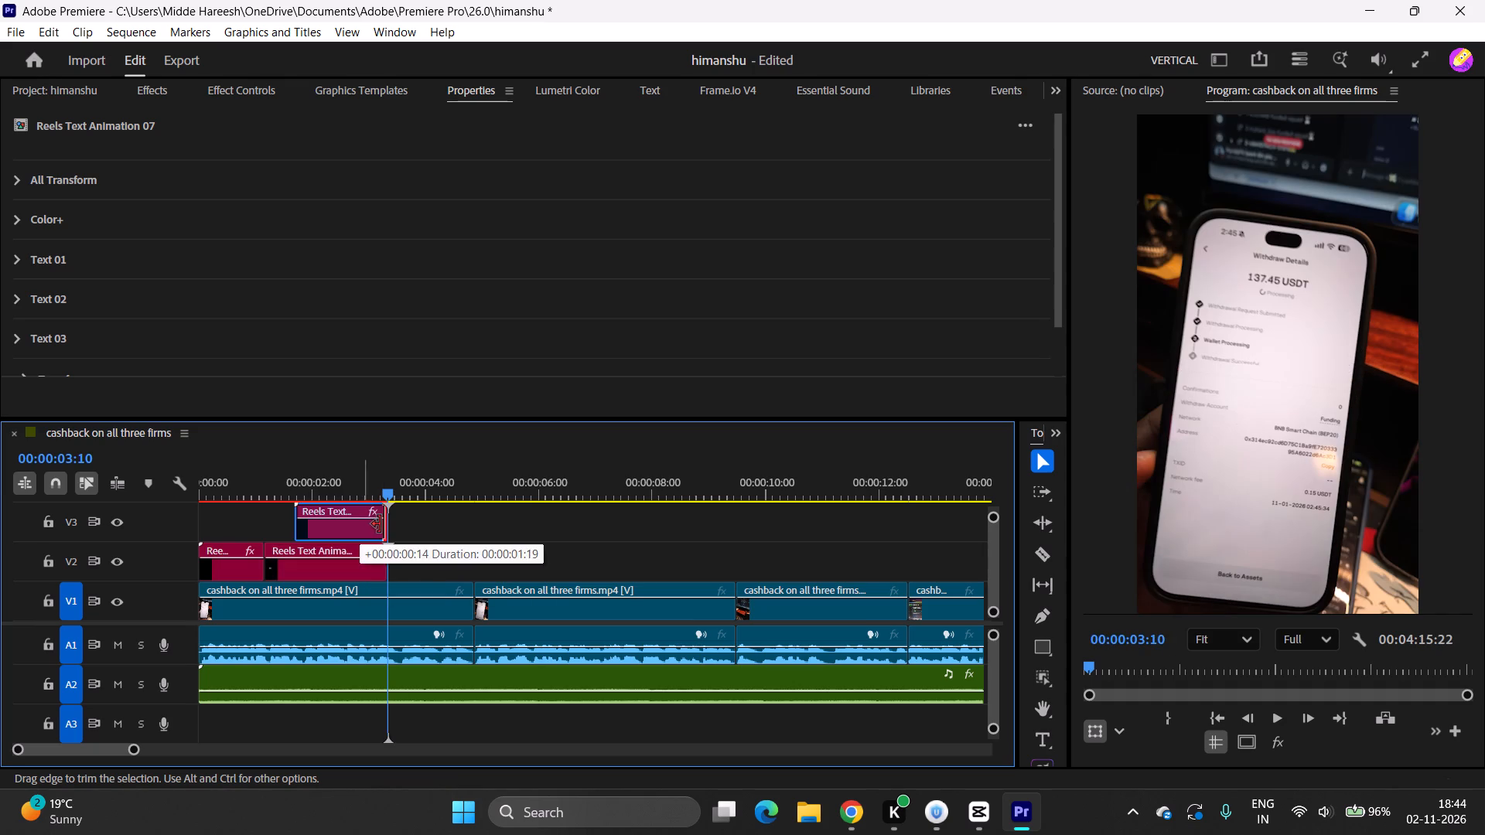
left_click_drag(380, 524, 381, 524)
left_click_drag(387, 490, 313, 508)
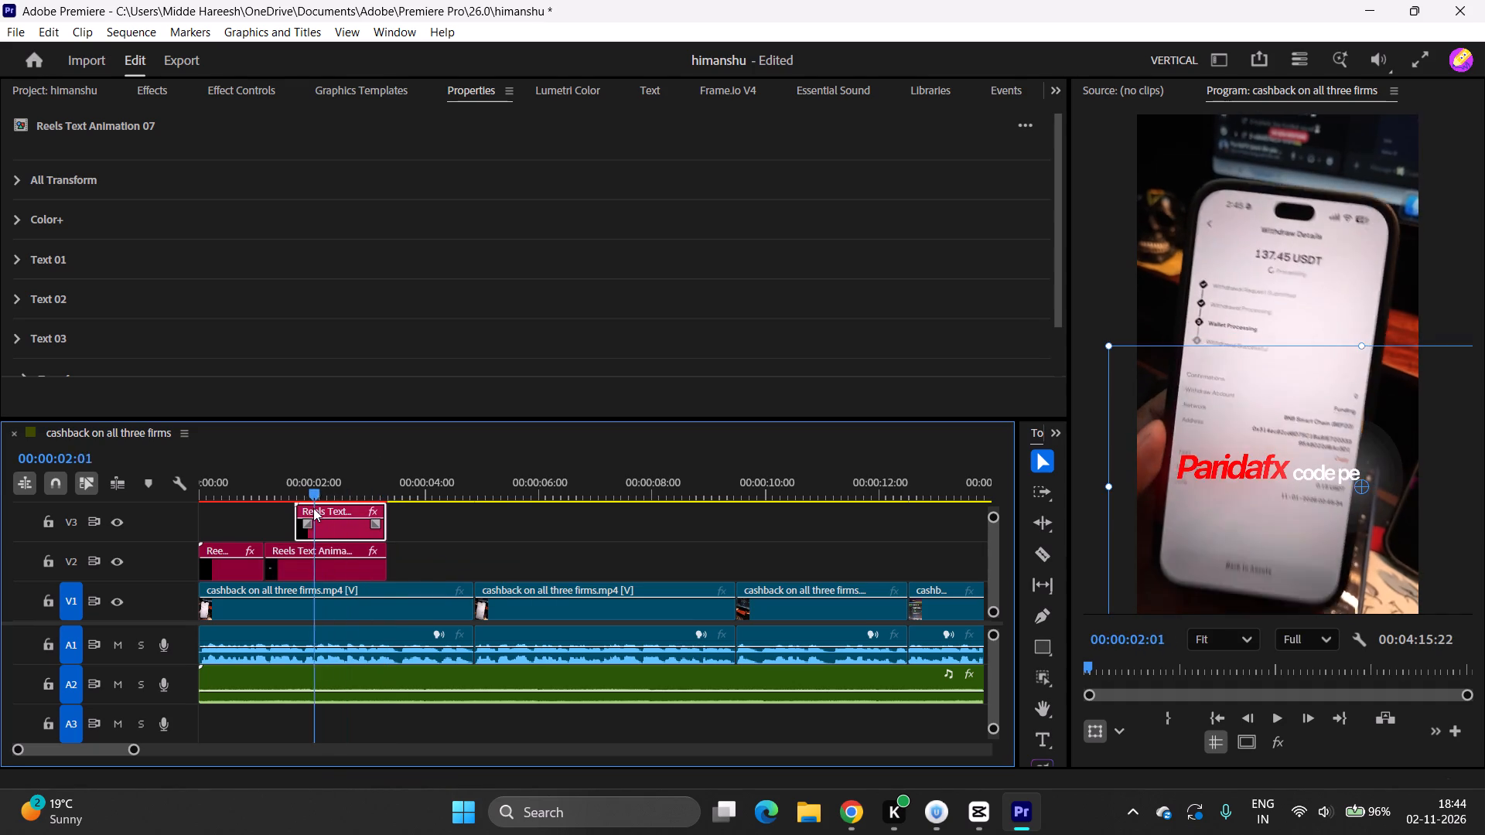
left_click_drag(313, 508, 310, 510)
key("space")
key("space")
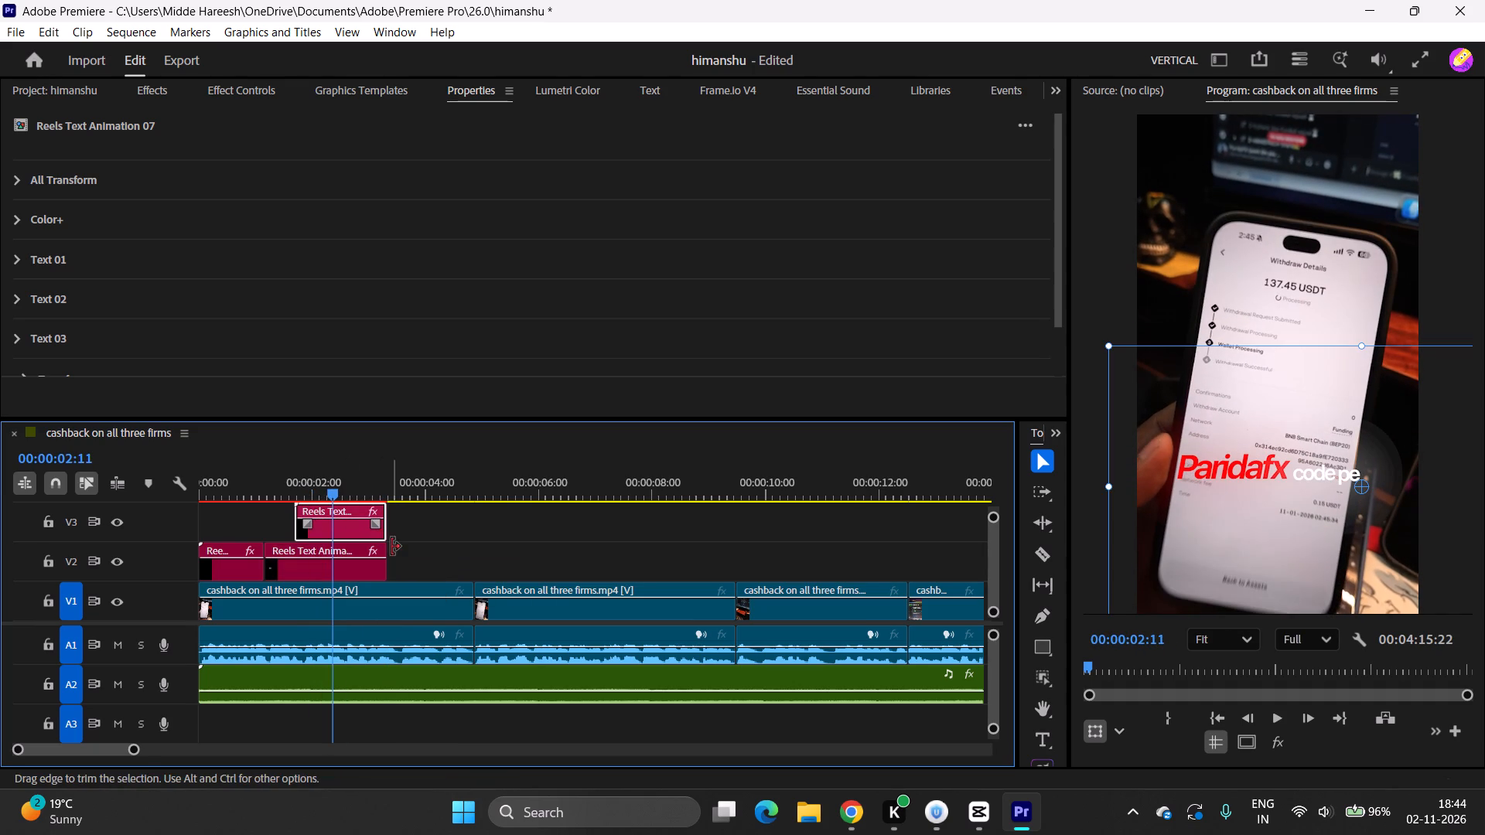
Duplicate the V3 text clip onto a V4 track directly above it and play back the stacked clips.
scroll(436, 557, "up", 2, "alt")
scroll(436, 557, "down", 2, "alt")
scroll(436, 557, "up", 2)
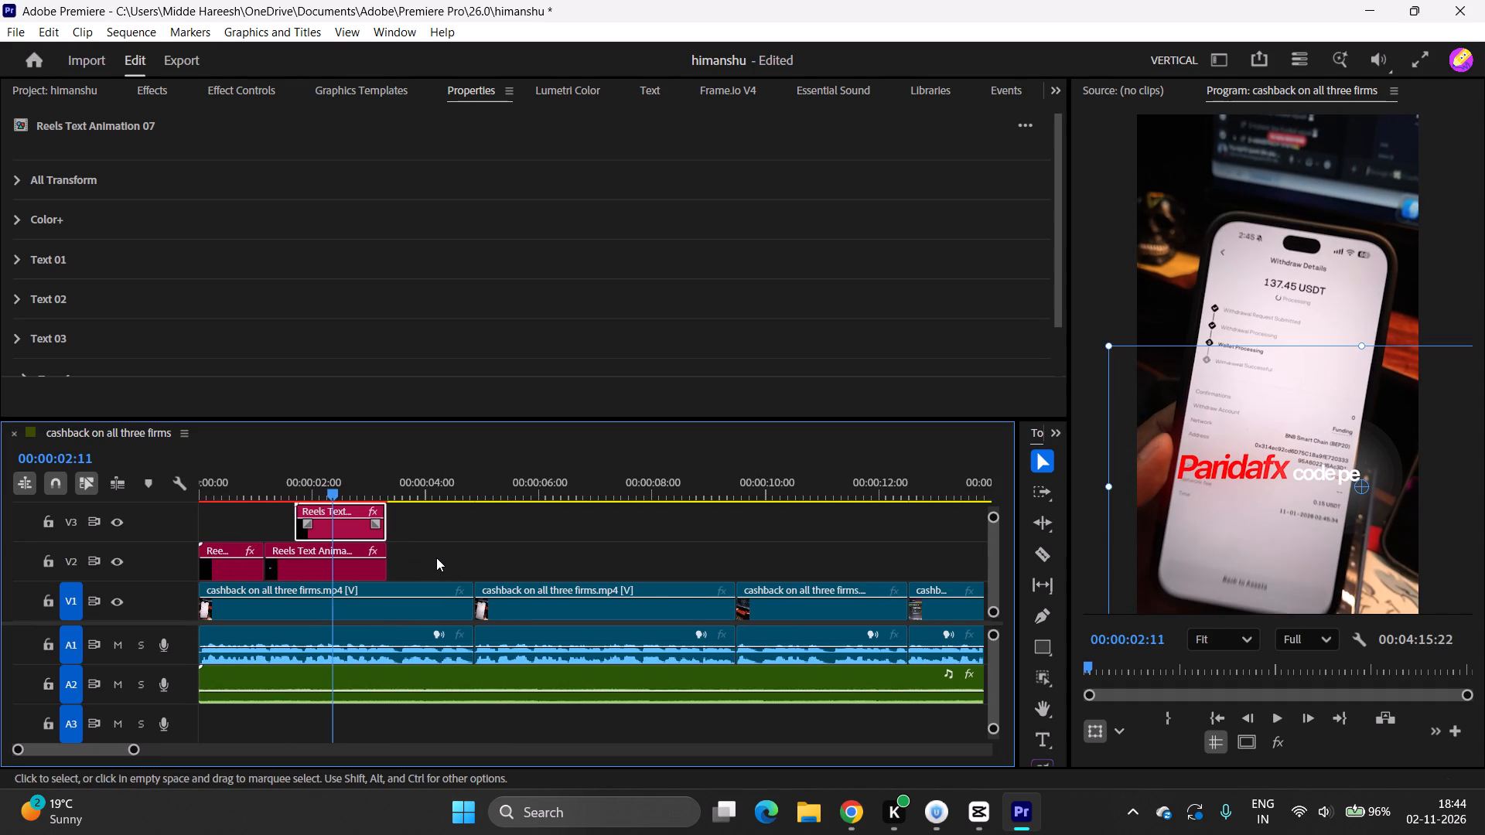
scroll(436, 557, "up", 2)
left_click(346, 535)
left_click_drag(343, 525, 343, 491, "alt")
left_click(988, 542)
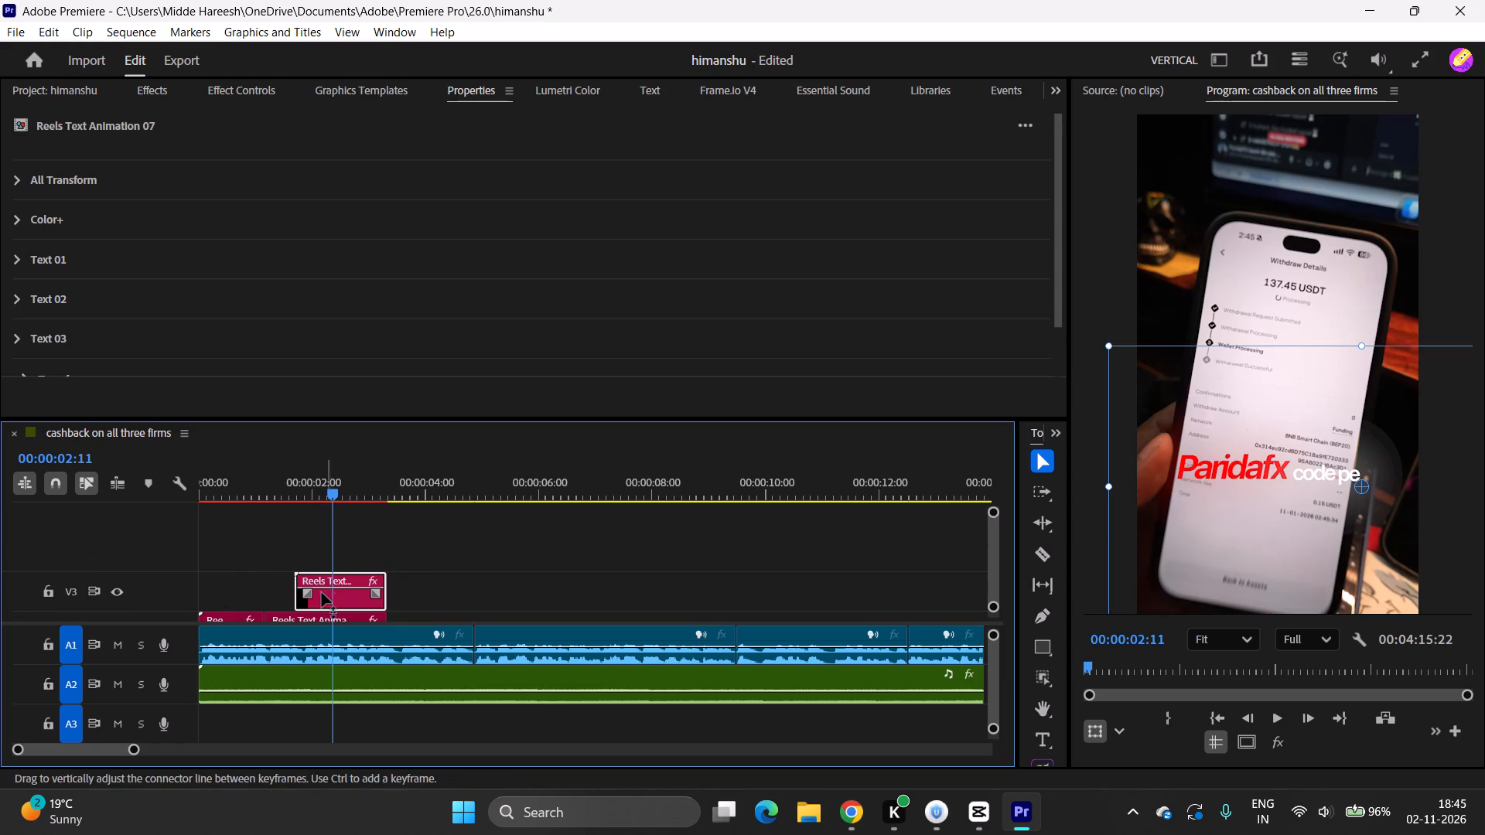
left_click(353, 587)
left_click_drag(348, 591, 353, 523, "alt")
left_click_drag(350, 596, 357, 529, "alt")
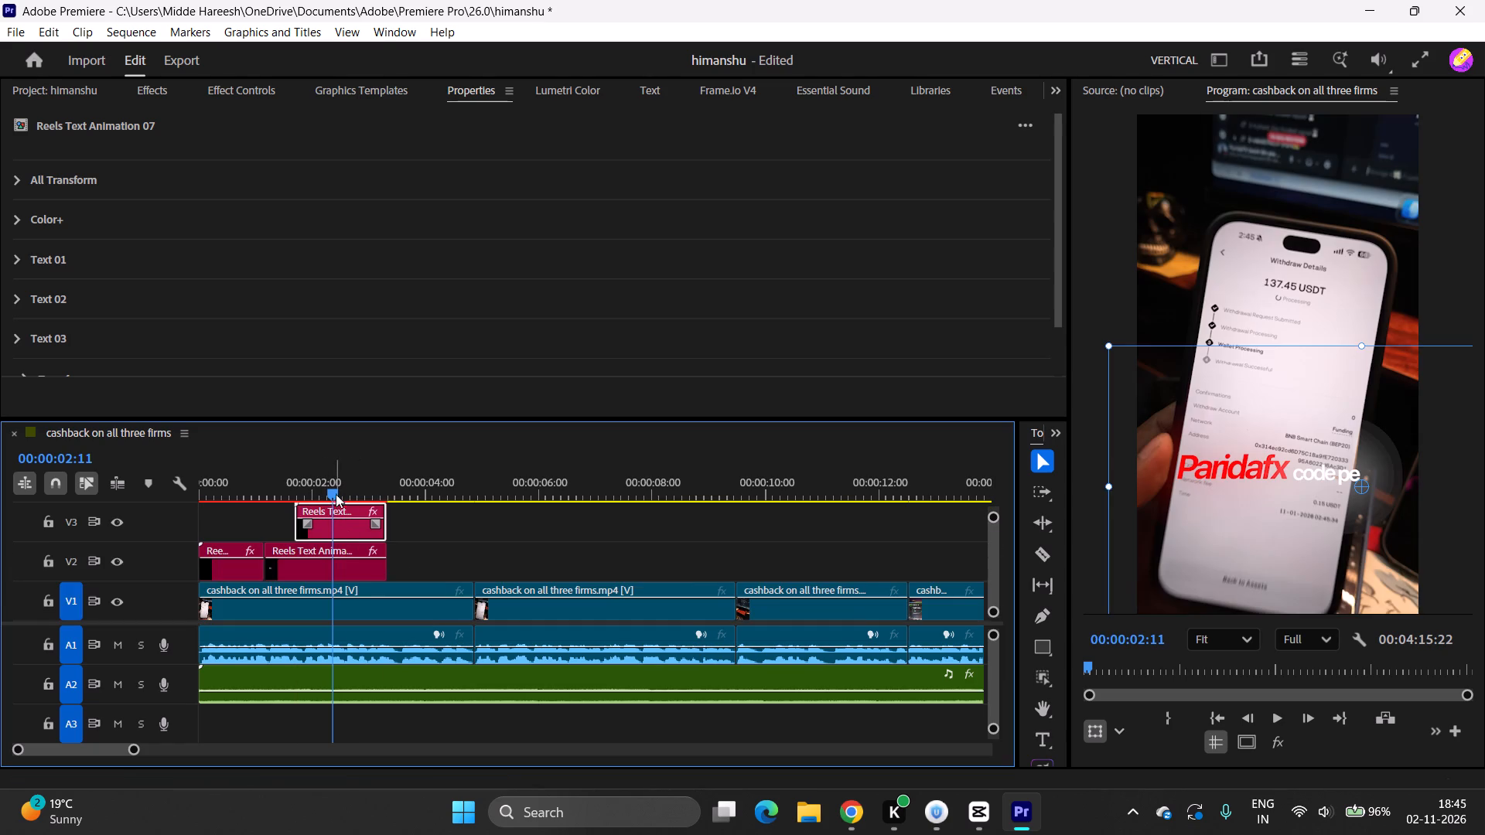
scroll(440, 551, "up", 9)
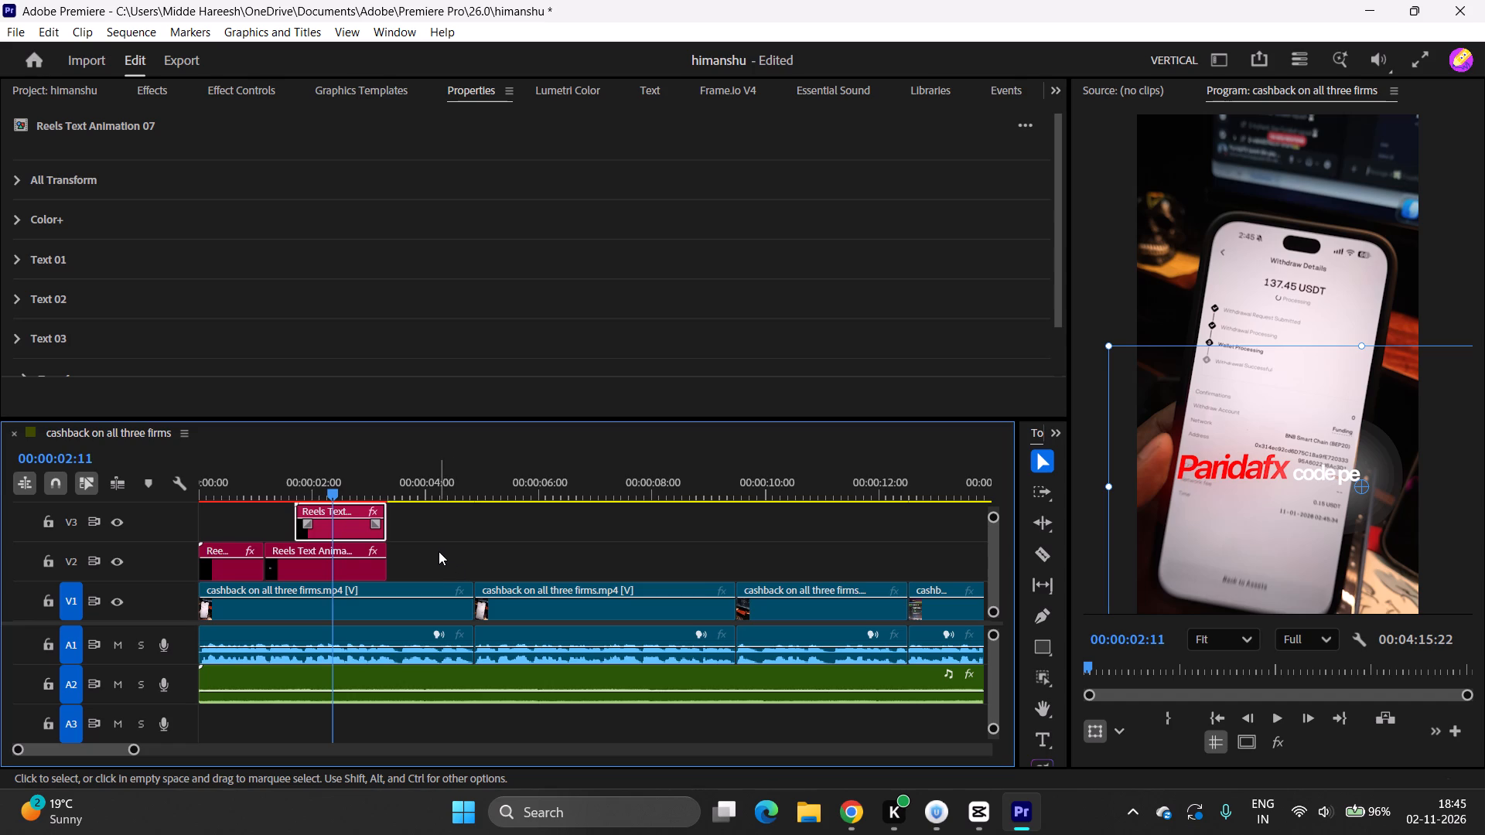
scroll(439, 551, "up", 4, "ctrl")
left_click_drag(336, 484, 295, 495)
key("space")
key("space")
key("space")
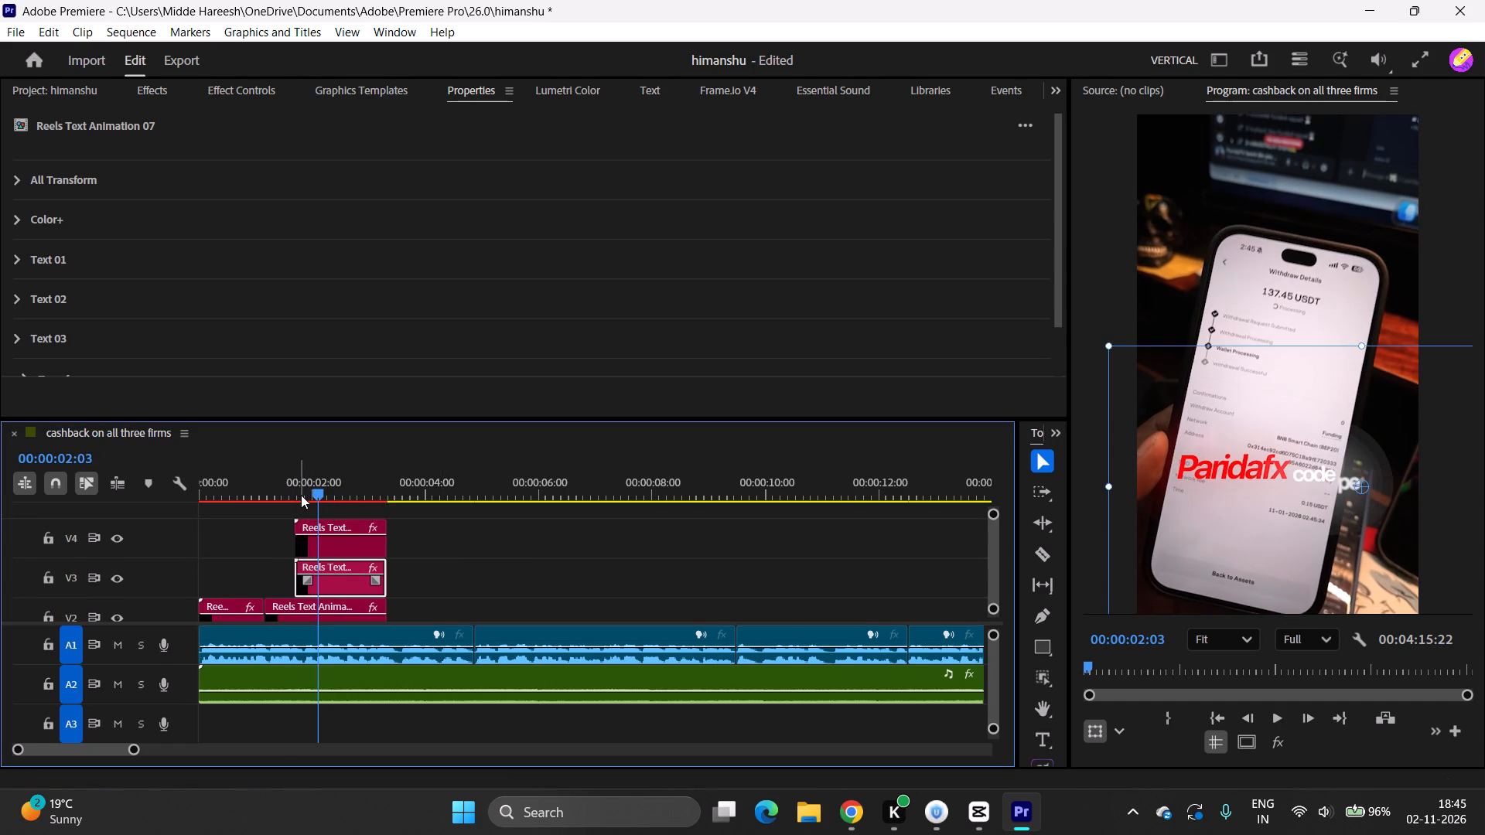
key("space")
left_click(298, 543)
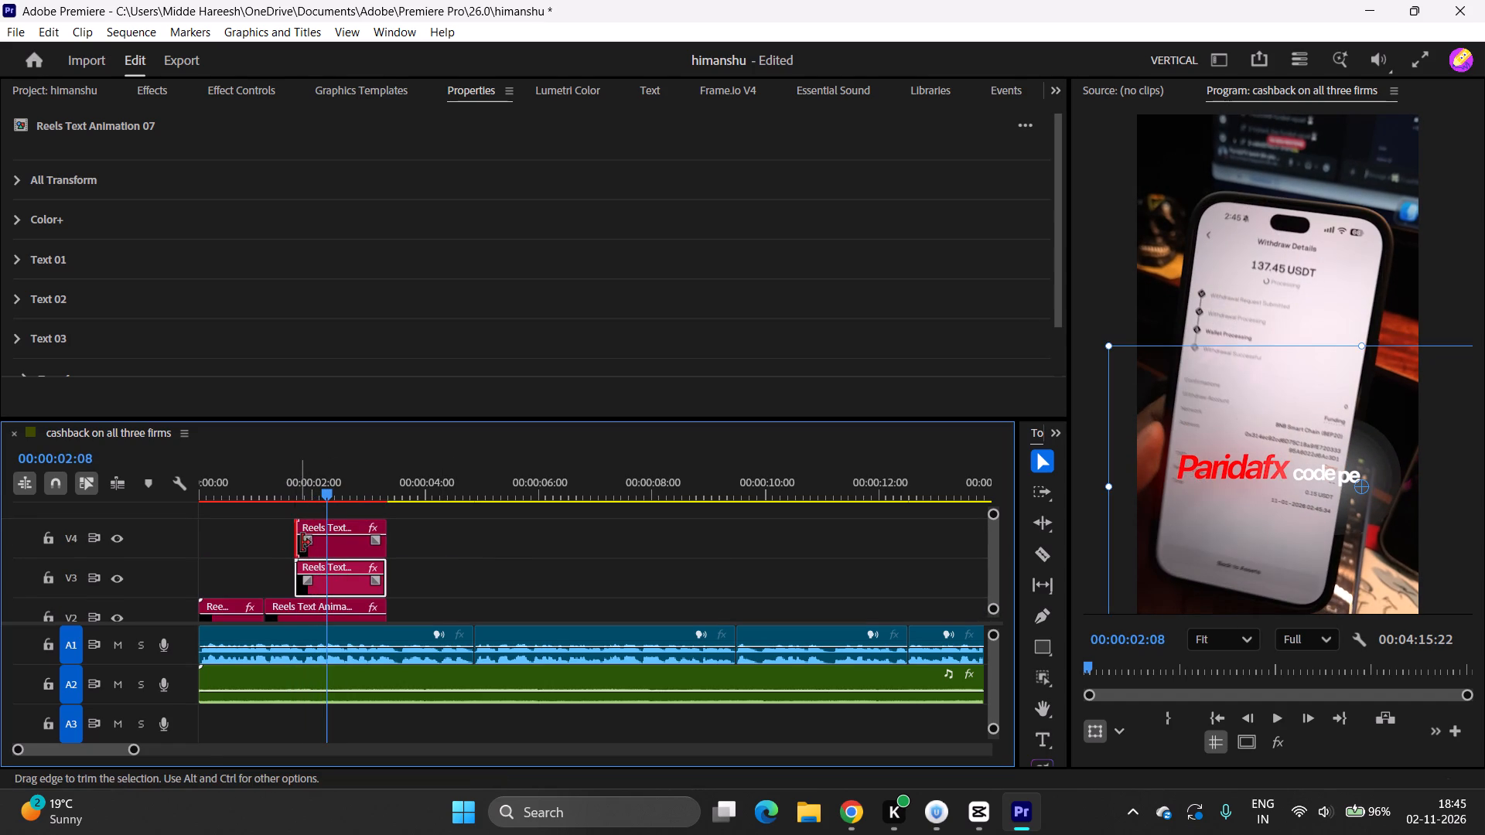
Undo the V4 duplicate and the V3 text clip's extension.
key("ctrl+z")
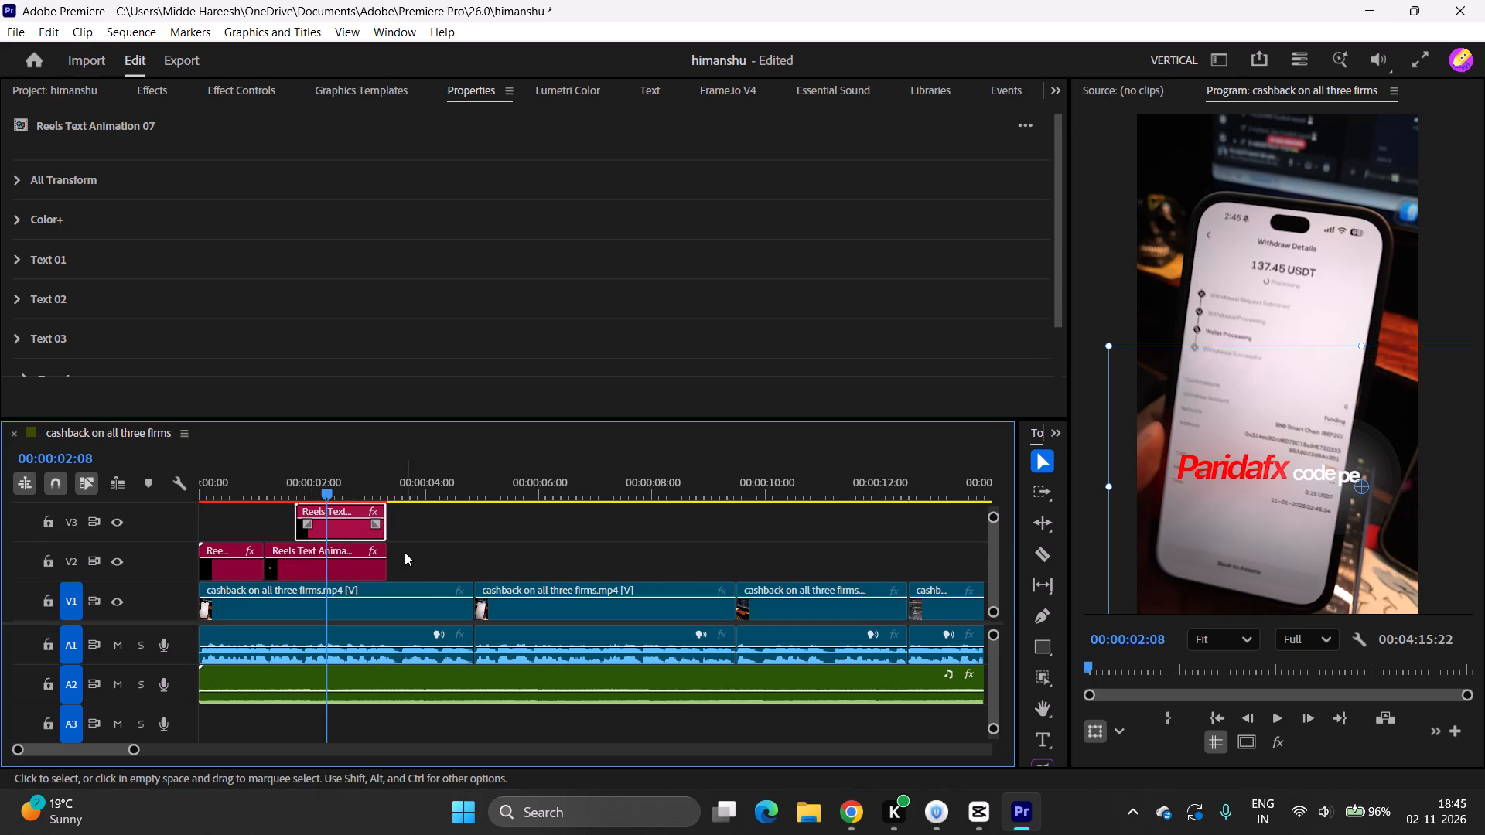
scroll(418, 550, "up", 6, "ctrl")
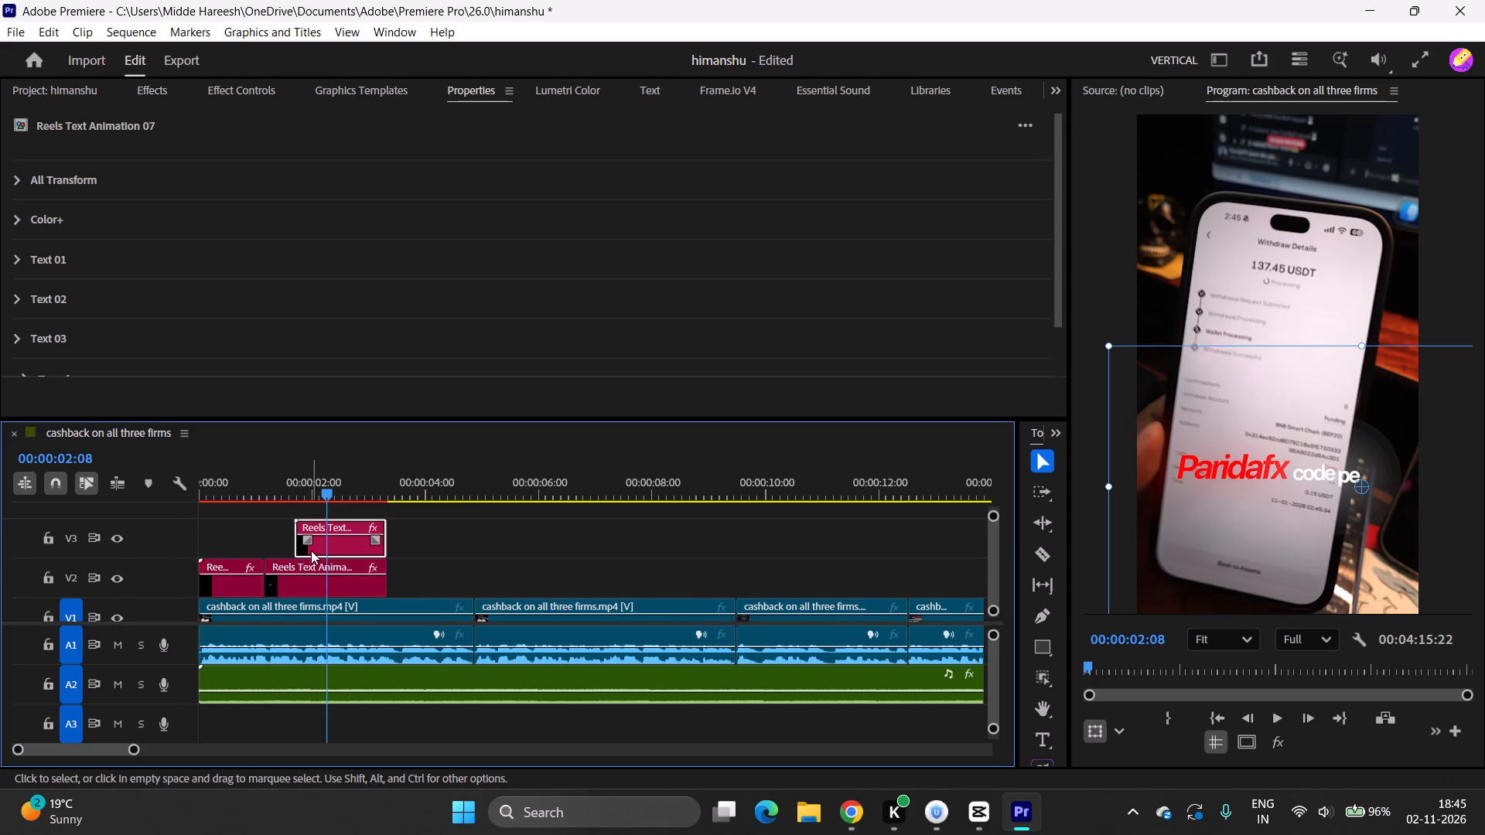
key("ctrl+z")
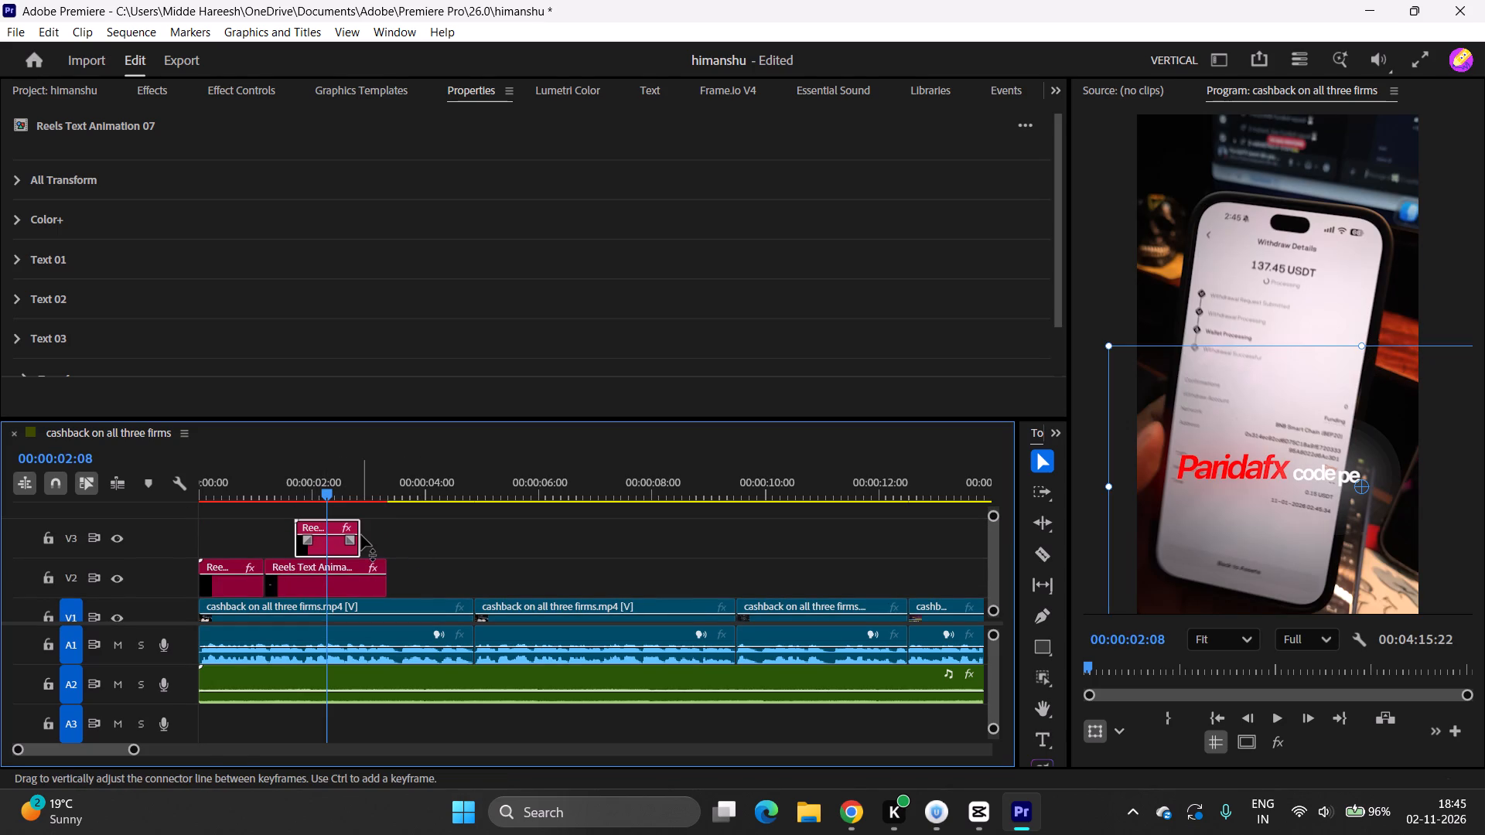
Extend the V3 text clip's end by 14 frames to match the V2 clip's end, and duplicate it directly above onto V4.
left_click_drag(361, 542, 383, 542)
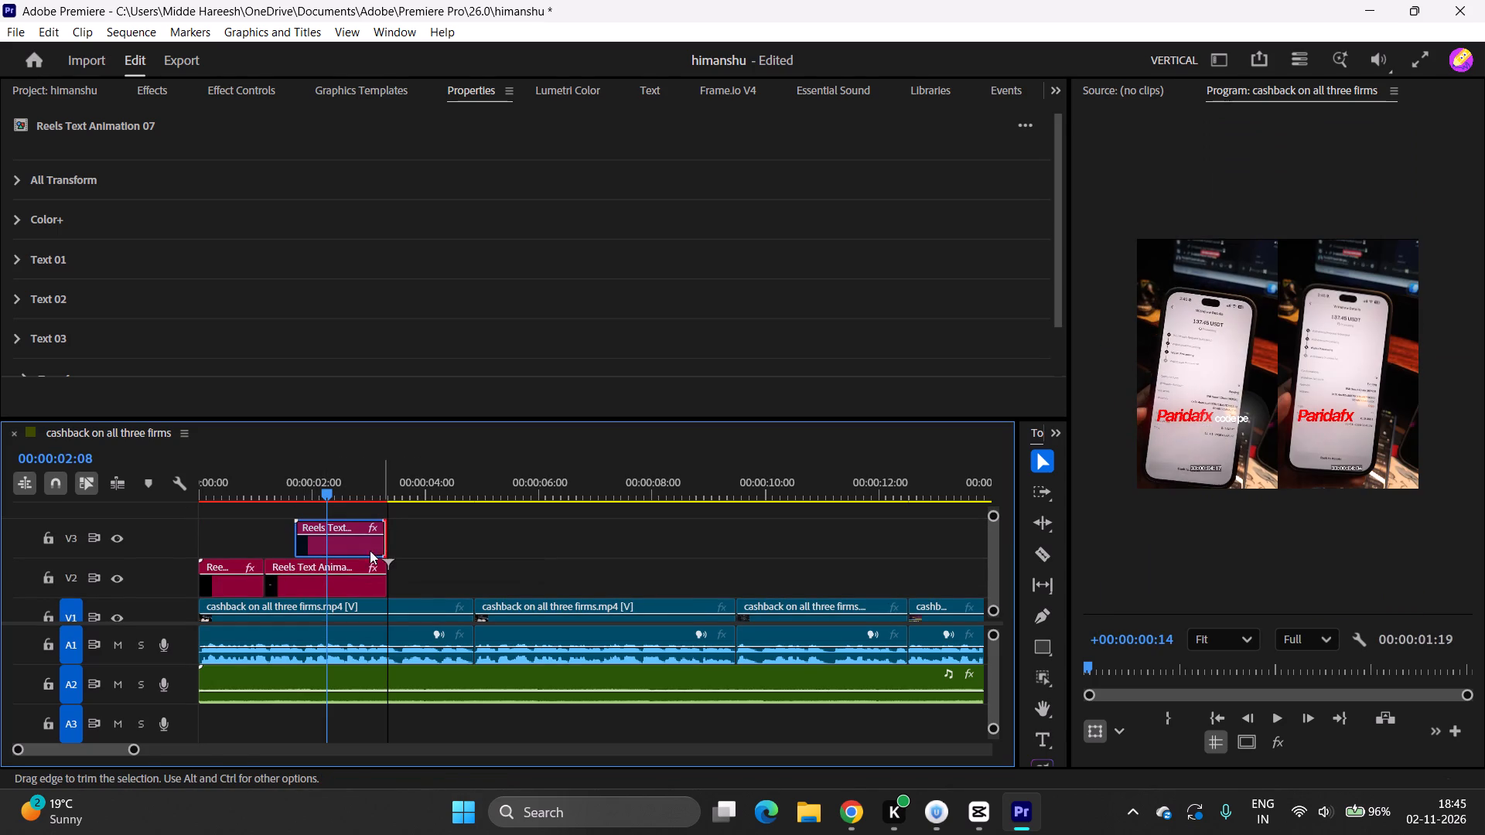
left_click_drag(344, 545, 344, 512, "alt")
scroll(384, 534, "up", 4, "ctrl")
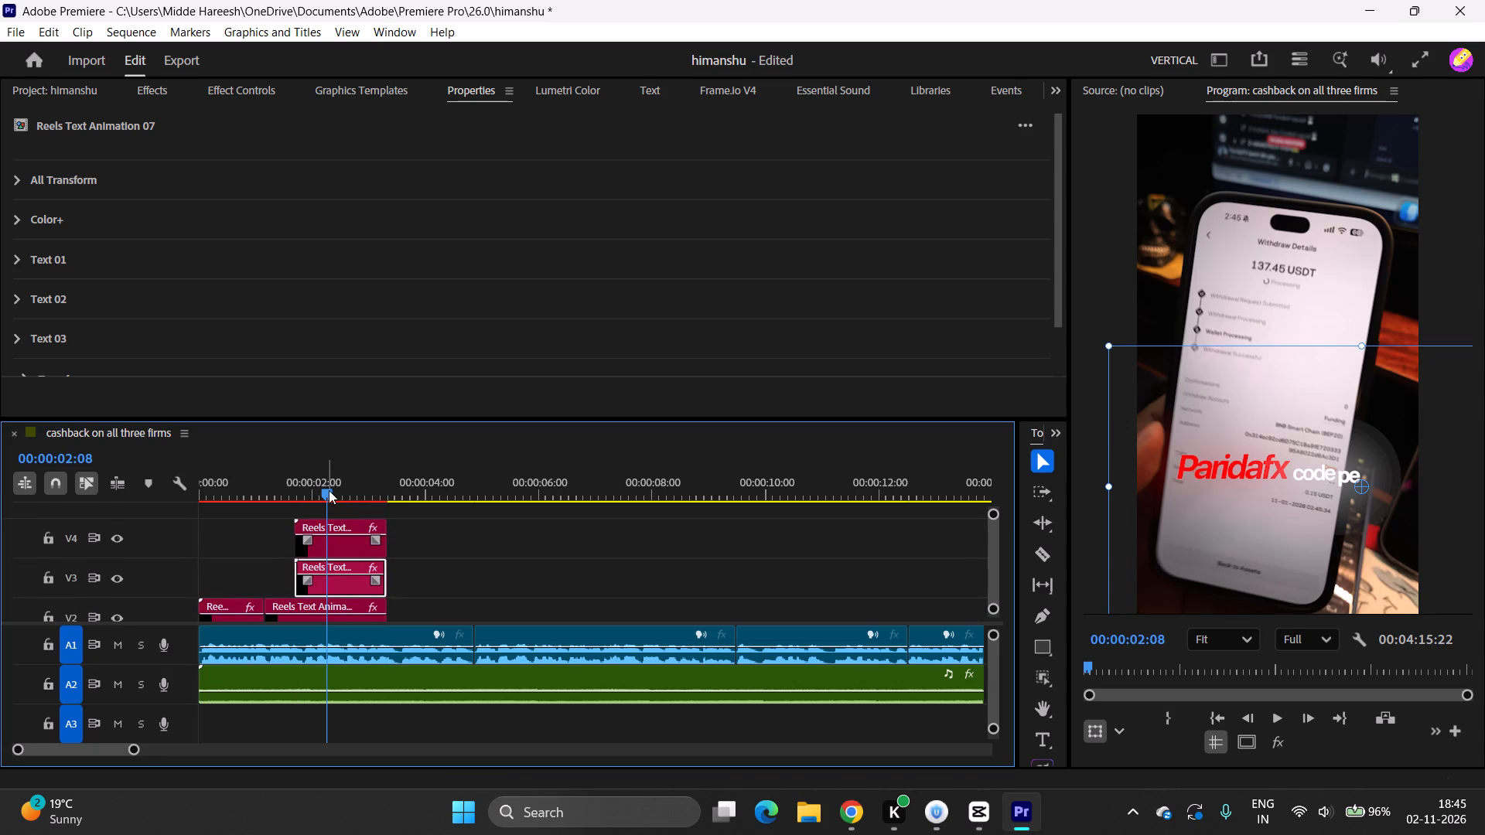
Play back the stacked text clips and move the V4 text clip to start at 00:00:02:08.
left_click_drag(329, 490, 297, 494)
key("space")
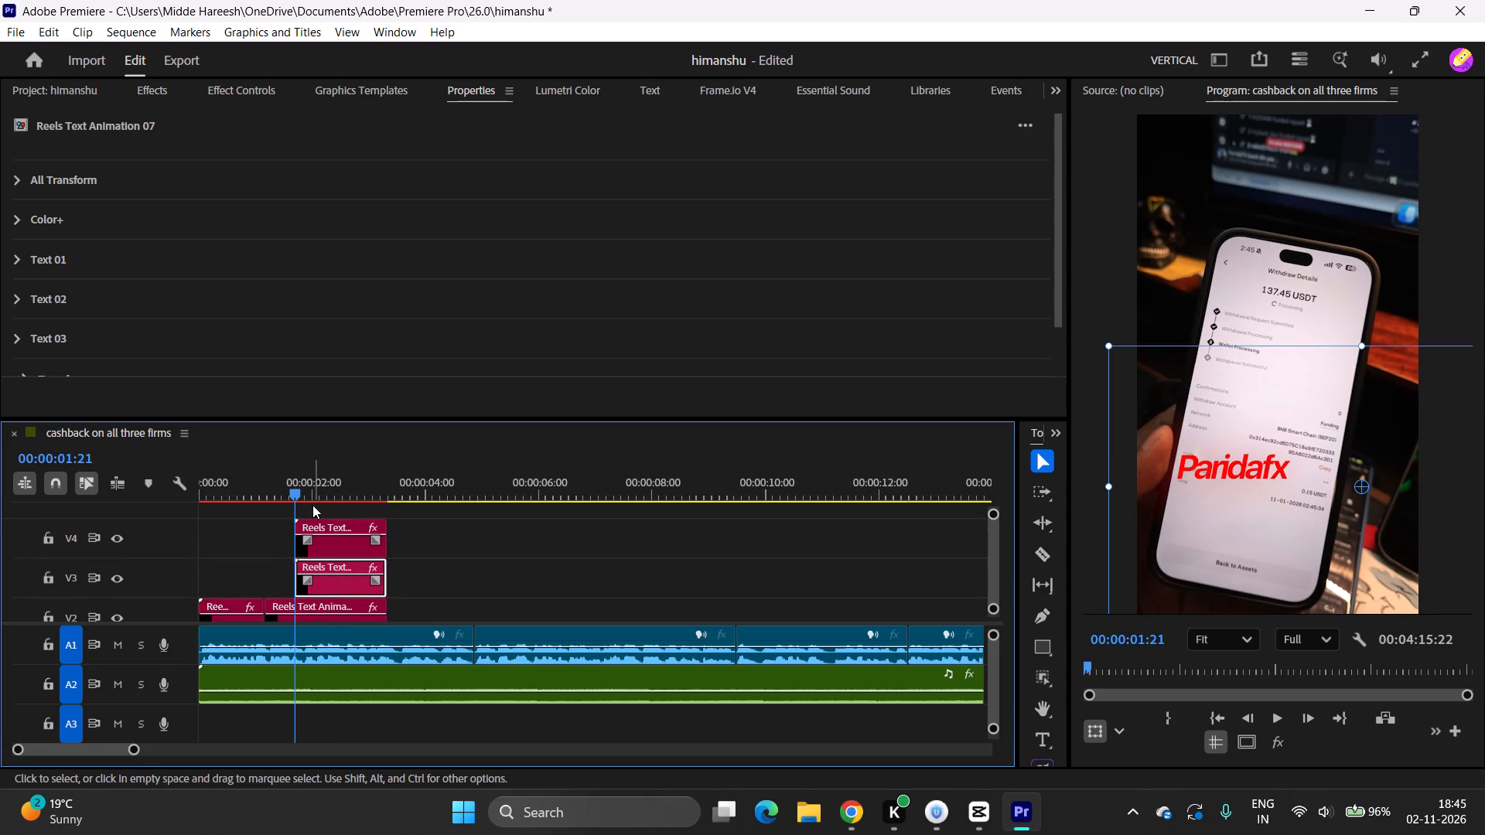
key("space")
key("space")
key("space")
key("space")
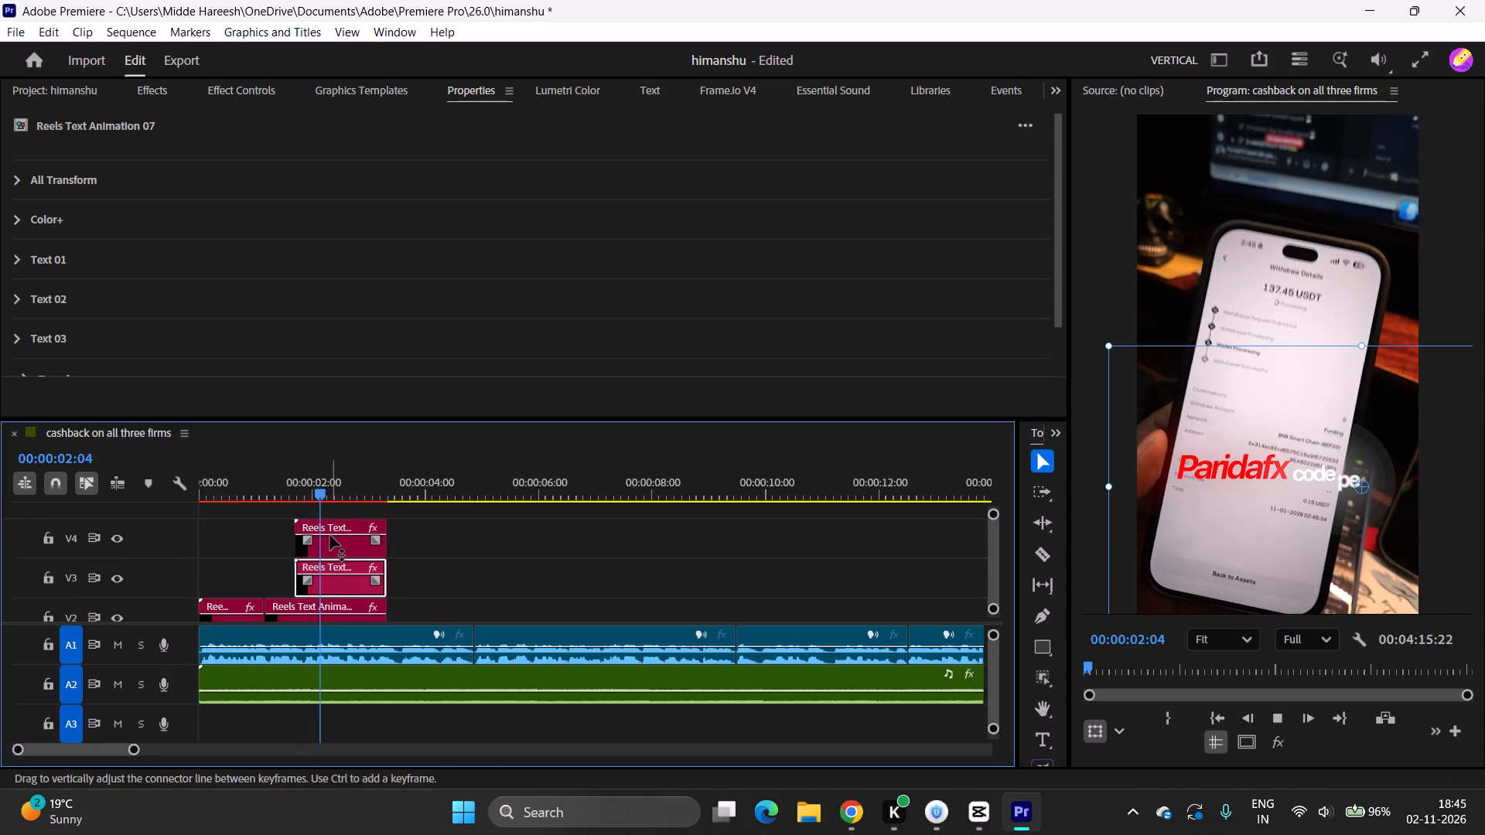
left_click(332, 546)
left_click_drag(346, 484, 301, 500)
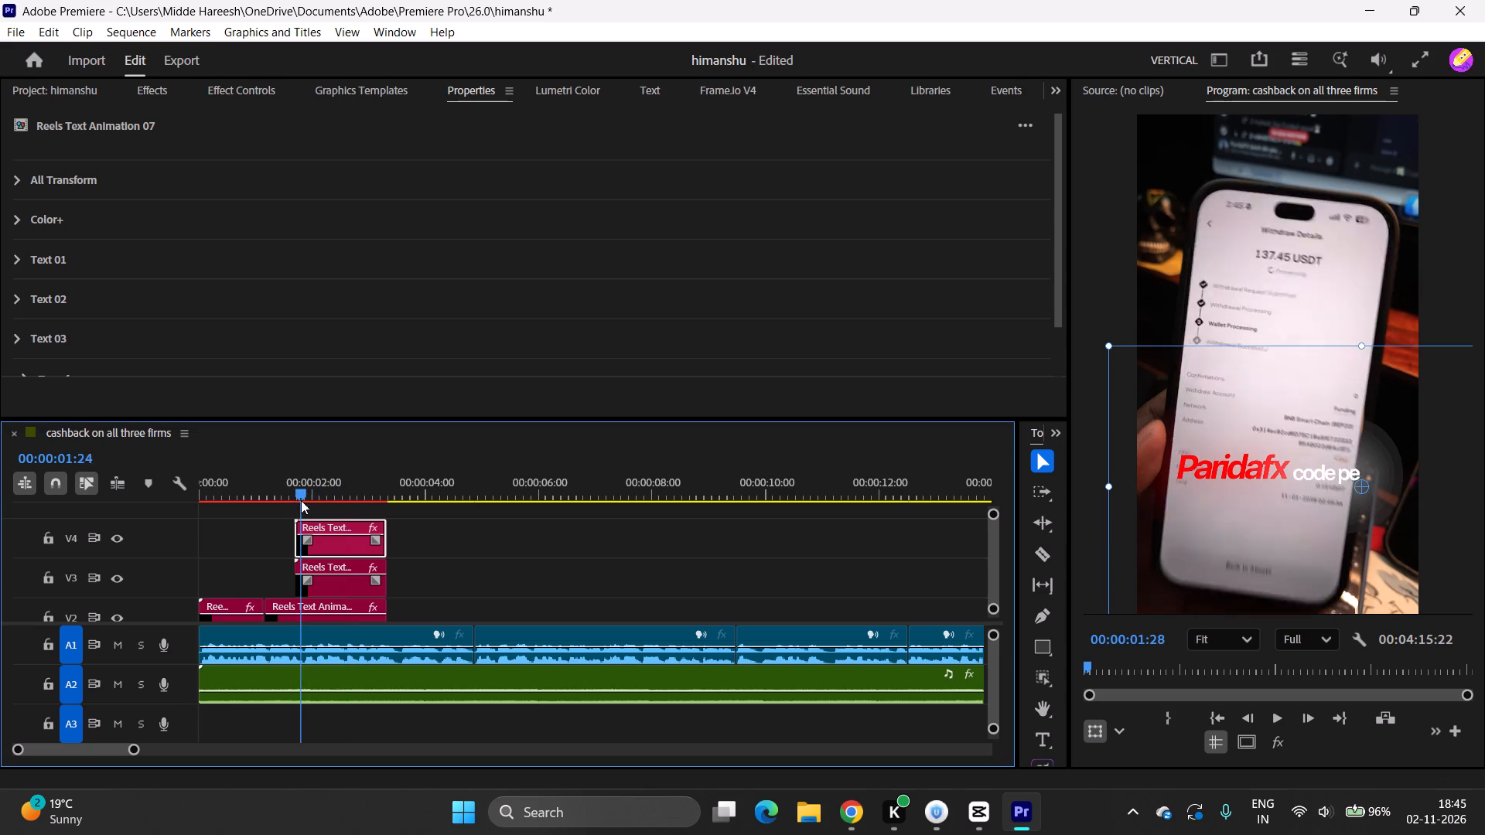
left_click_drag(301, 500, 296, 503)
key("space")
key("space")
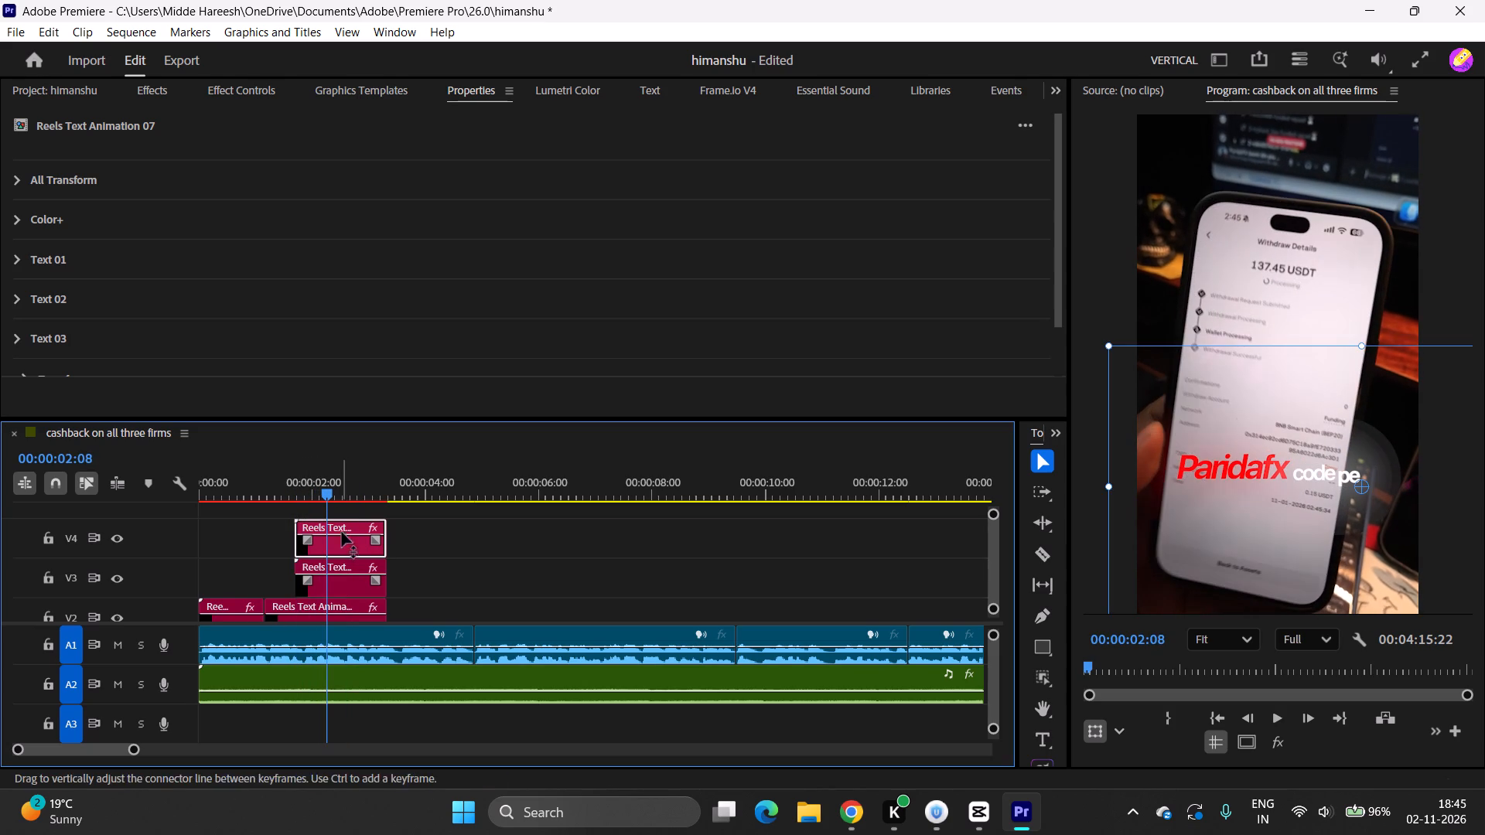
left_click_drag(338, 545, 361, 543)
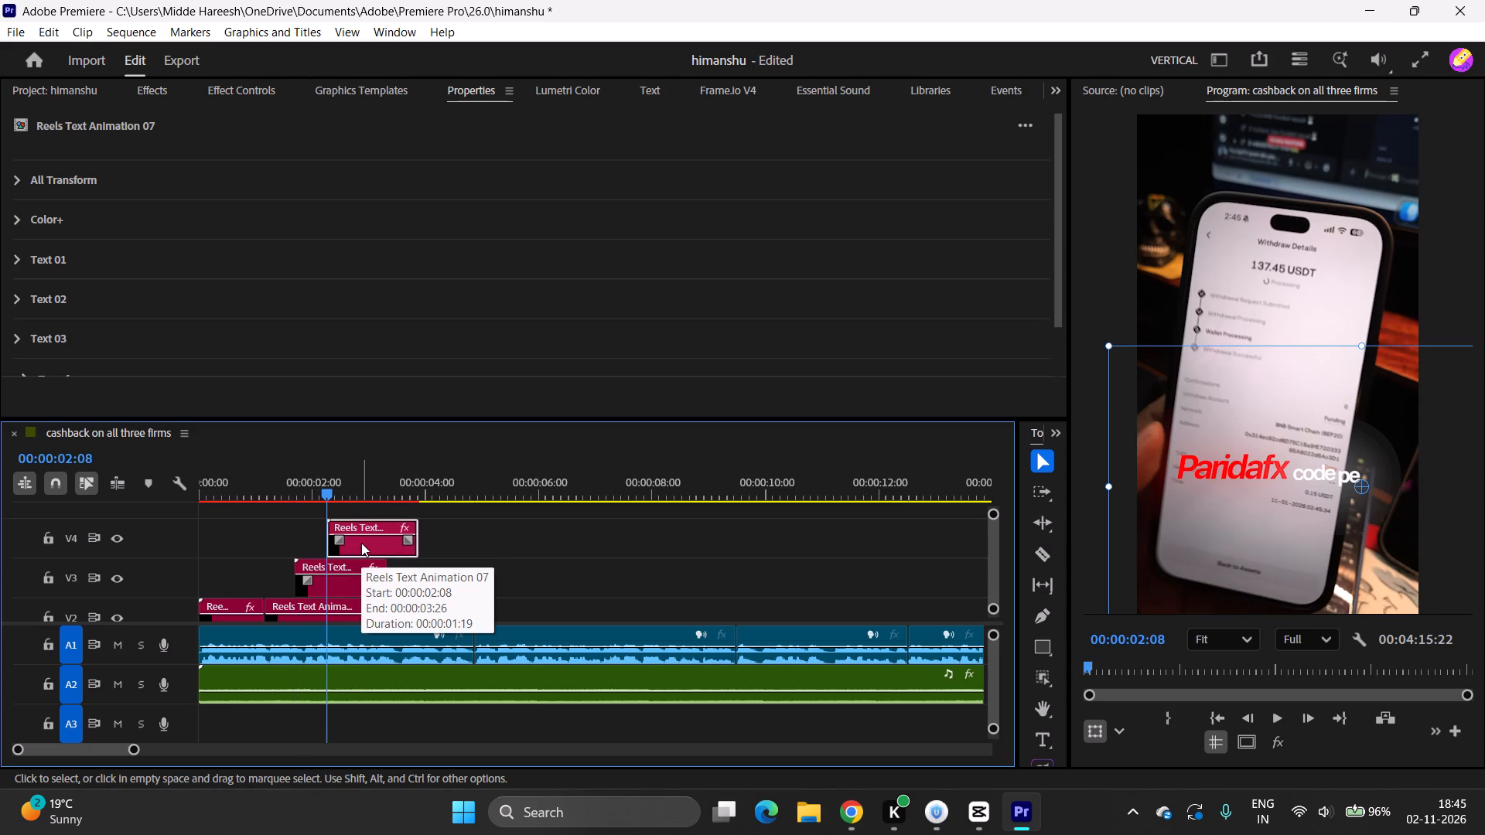
Nudge the V4 text clip three frames earlier and play back the section to check its timing.
key("shift+Left")
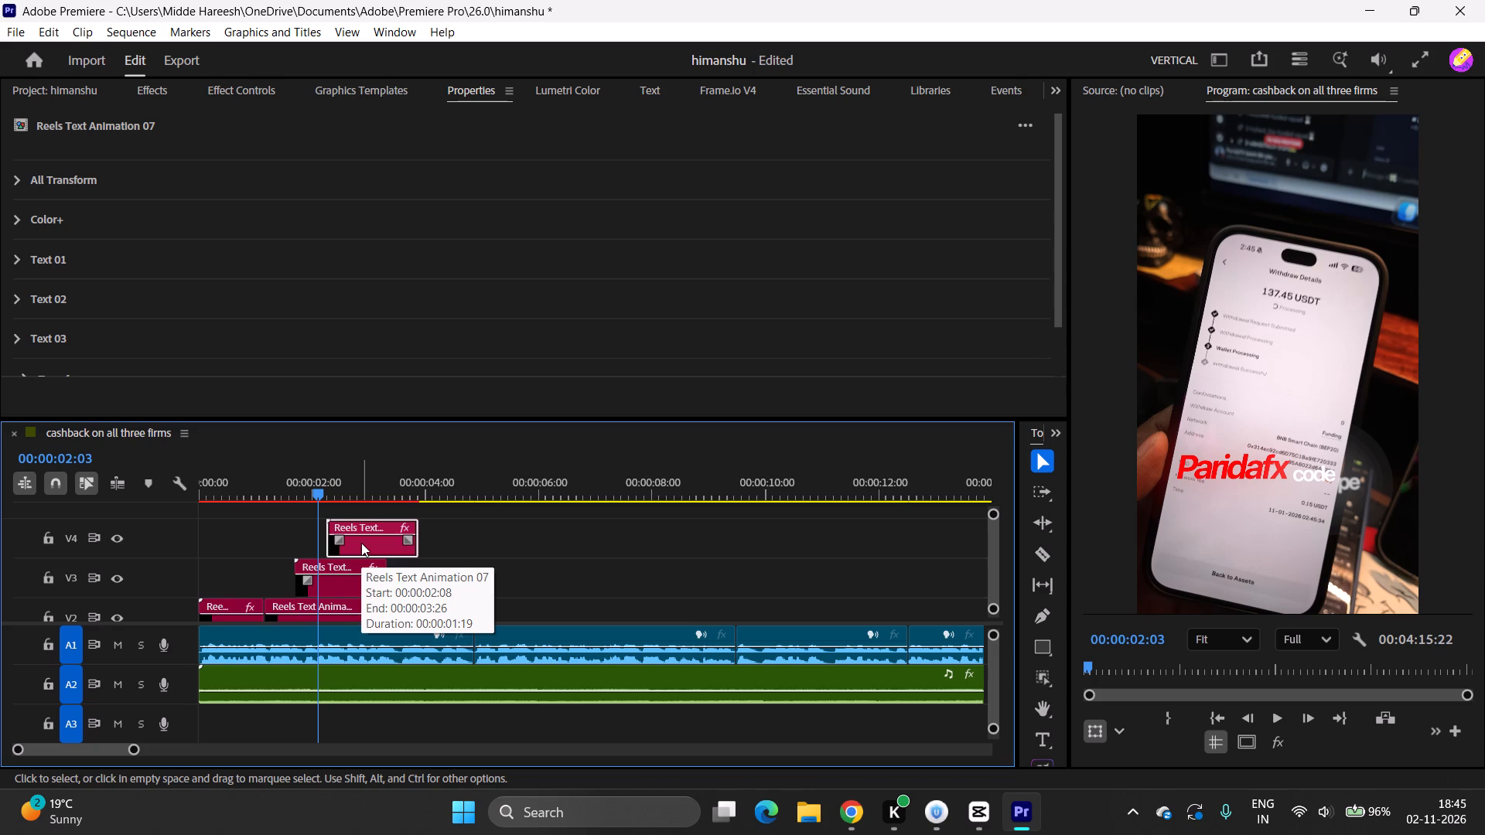
left_click(360, 544)
key("shift+Left")
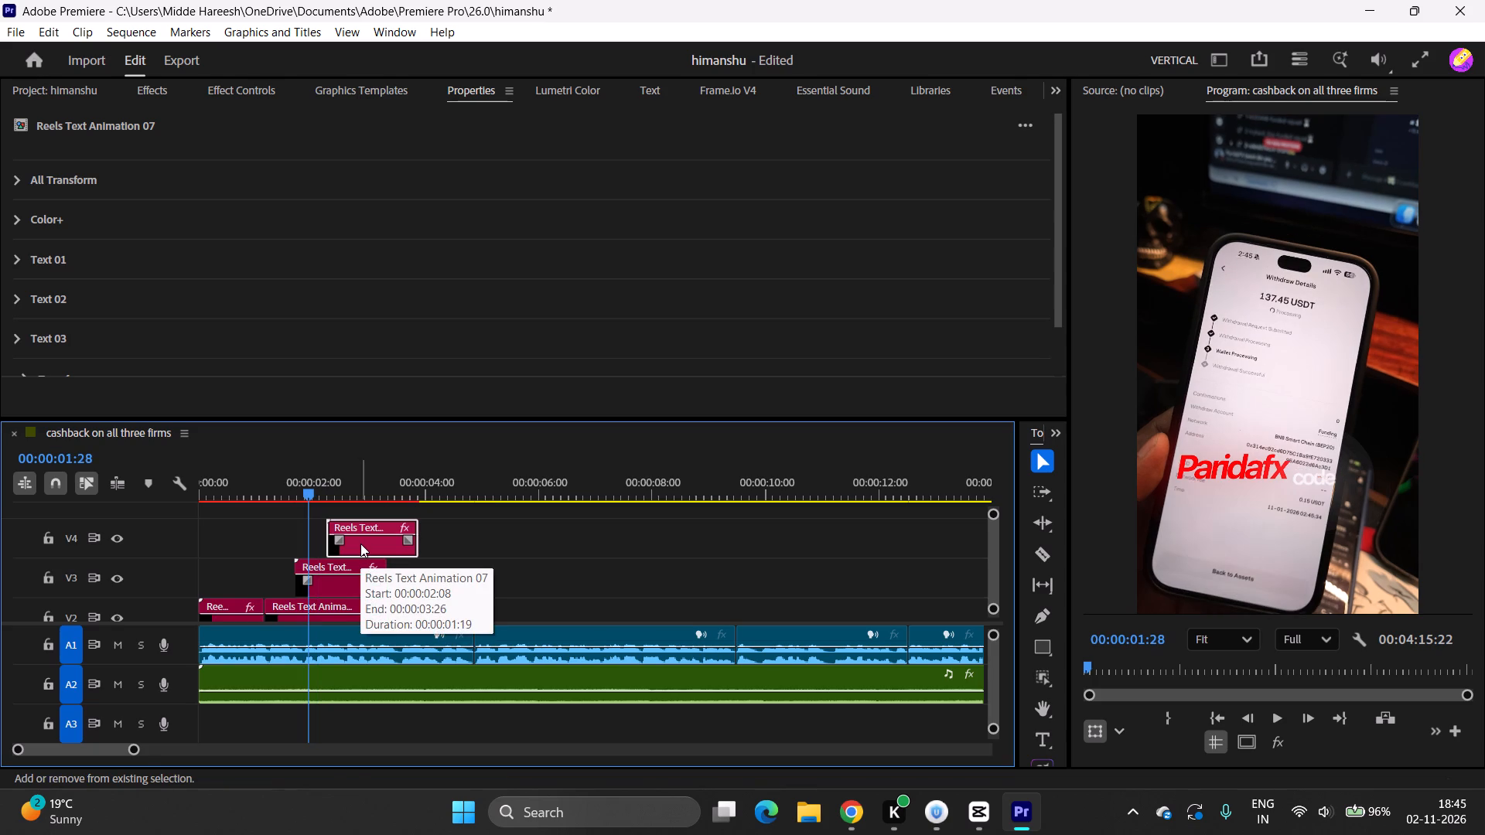
left_click(347, 492)
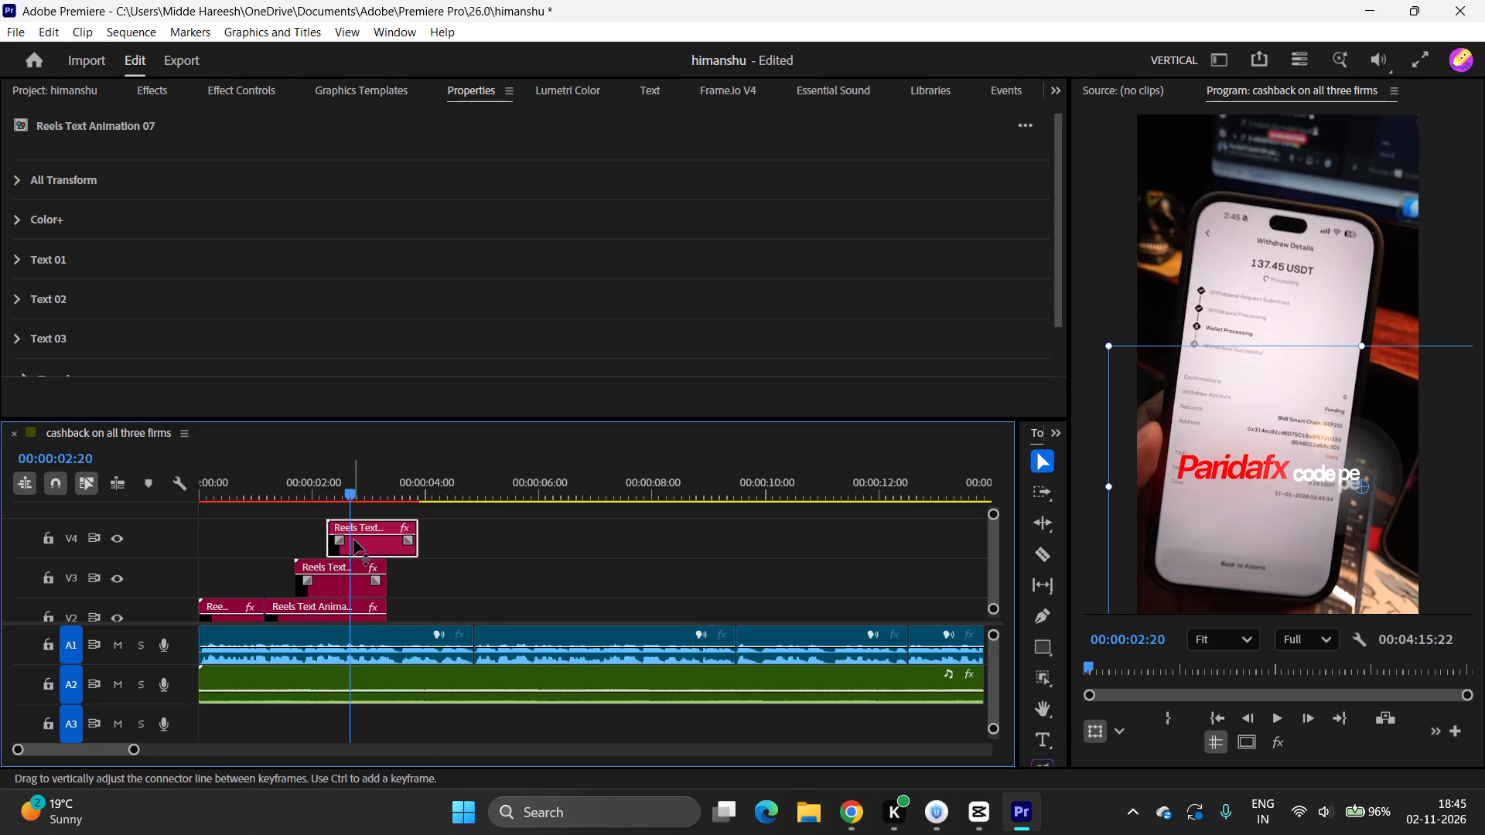
left_click(354, 540)
key("alt+Left")
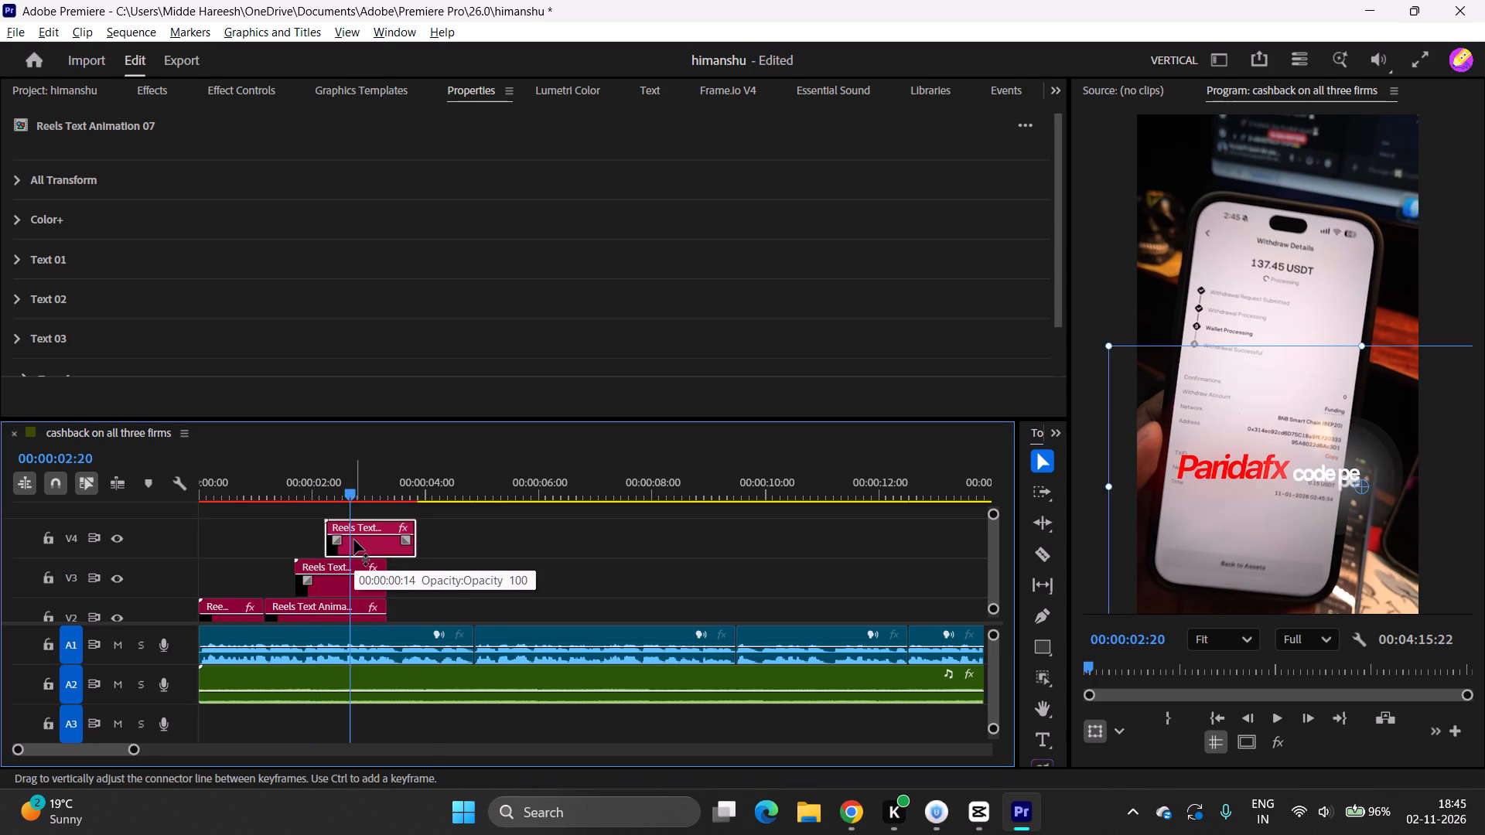
key("alt+Left")
key("alt+Left")
left_click_drag(350, 494, 278, 507)
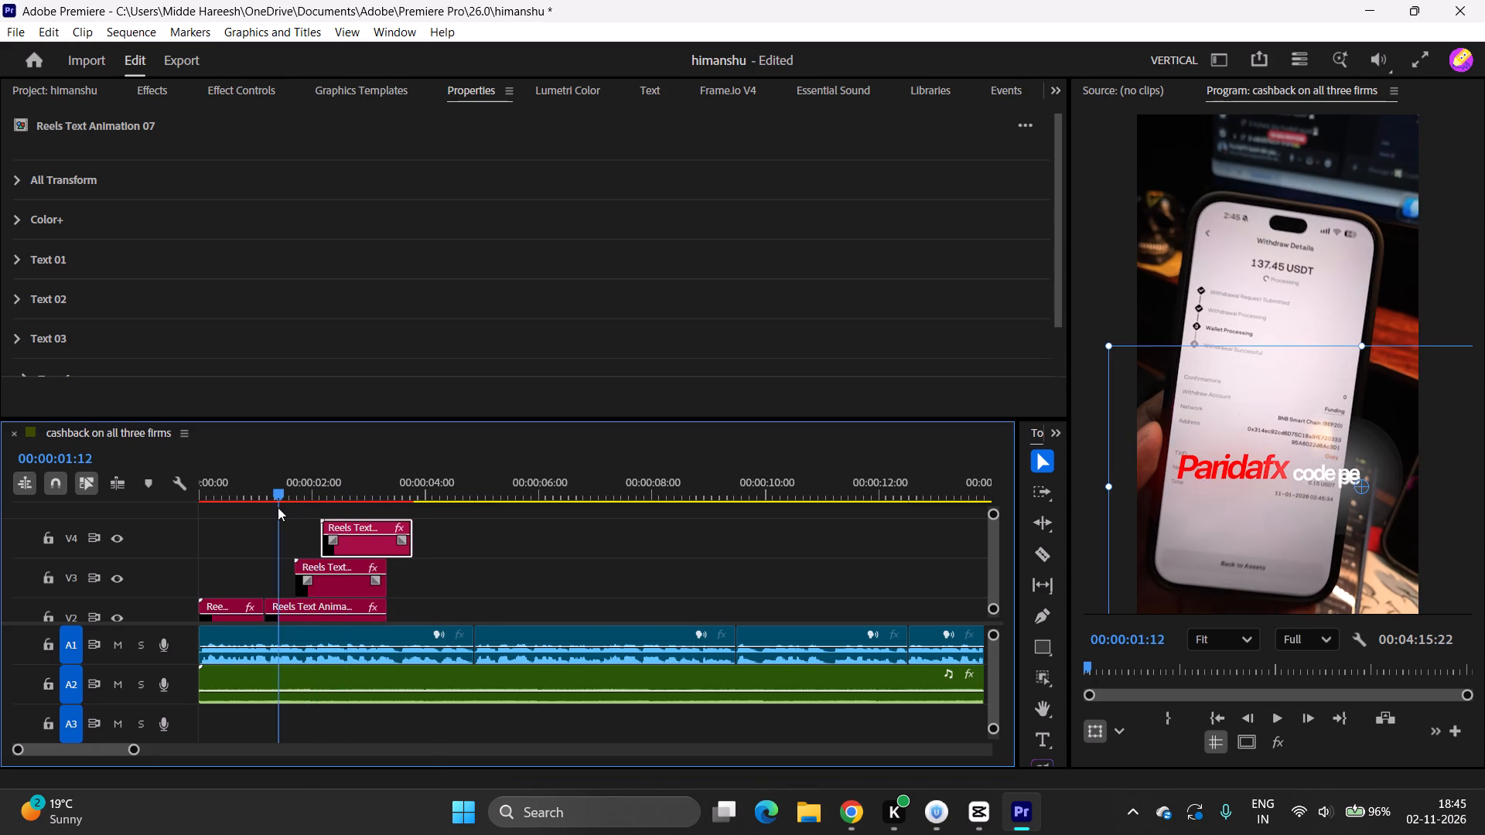
left_click_drag(278, 507, 276, 508)
key("space")
key("space")
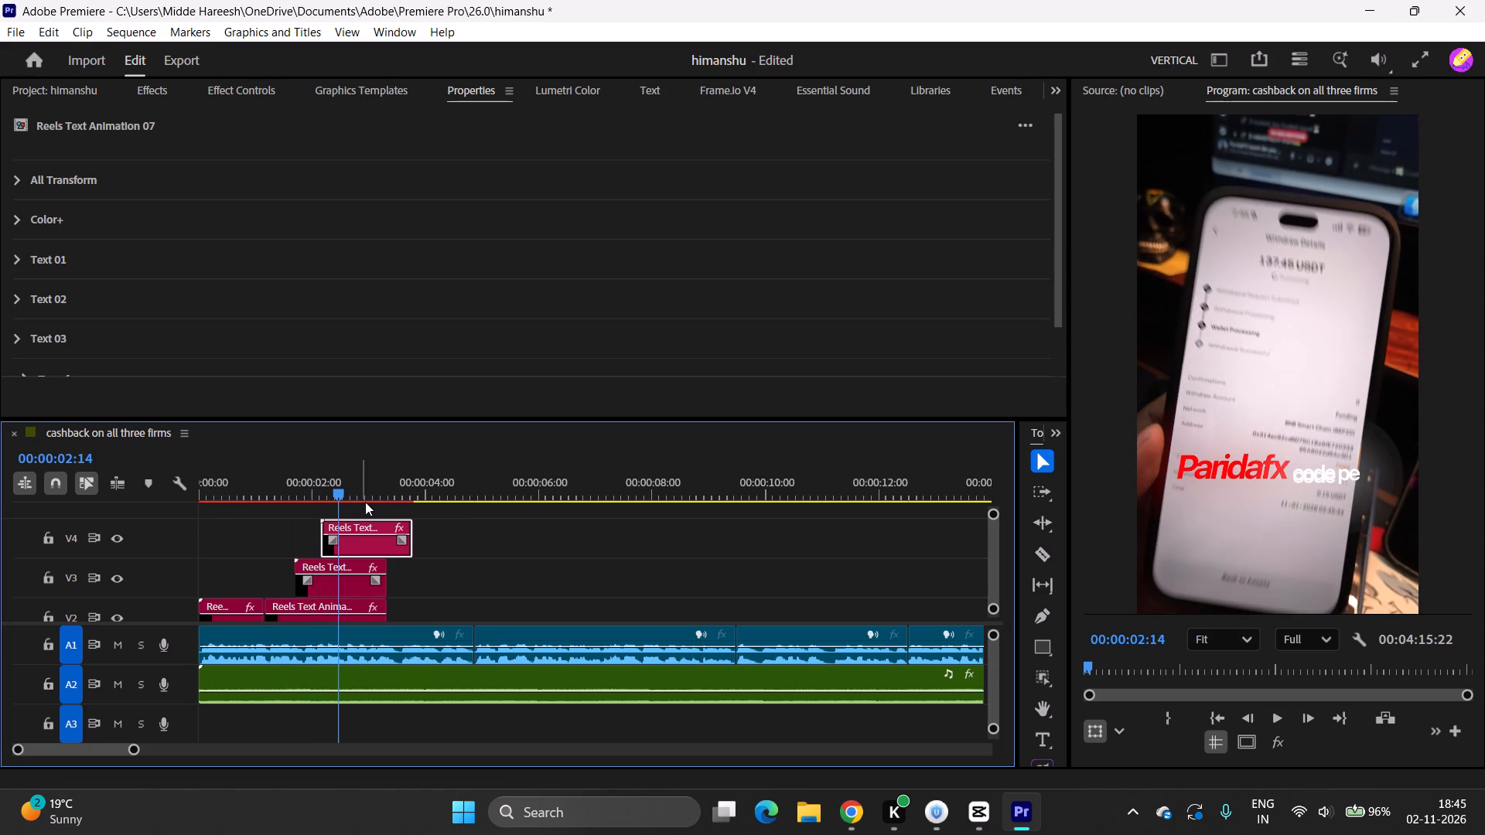
key("space")
key("space")
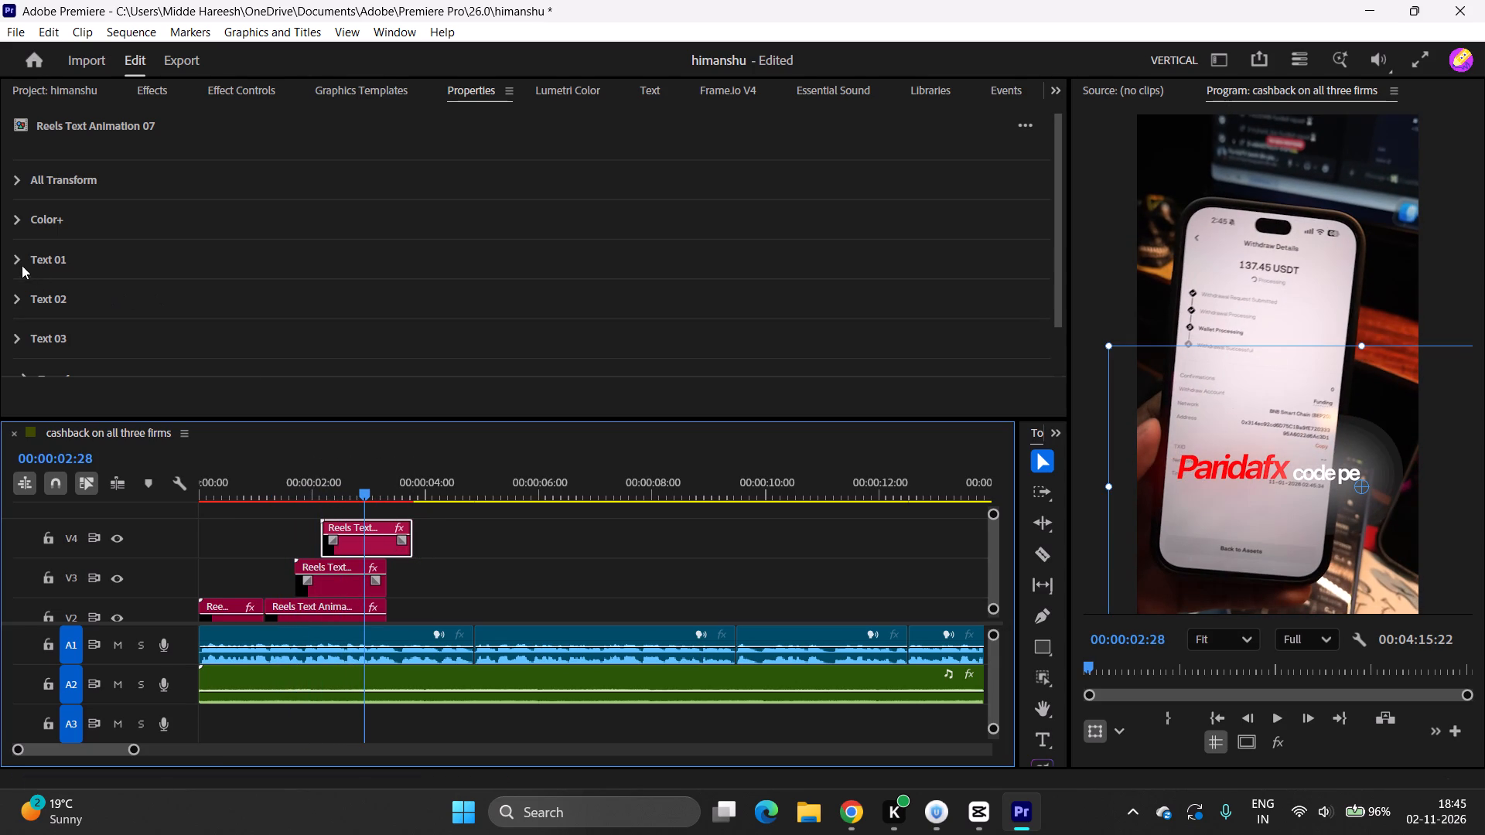
Reposition the V4 text in the frame directly below "Paridafx", aligned with its left edge.
left_click_drag(1250, 519, 1145, 535)
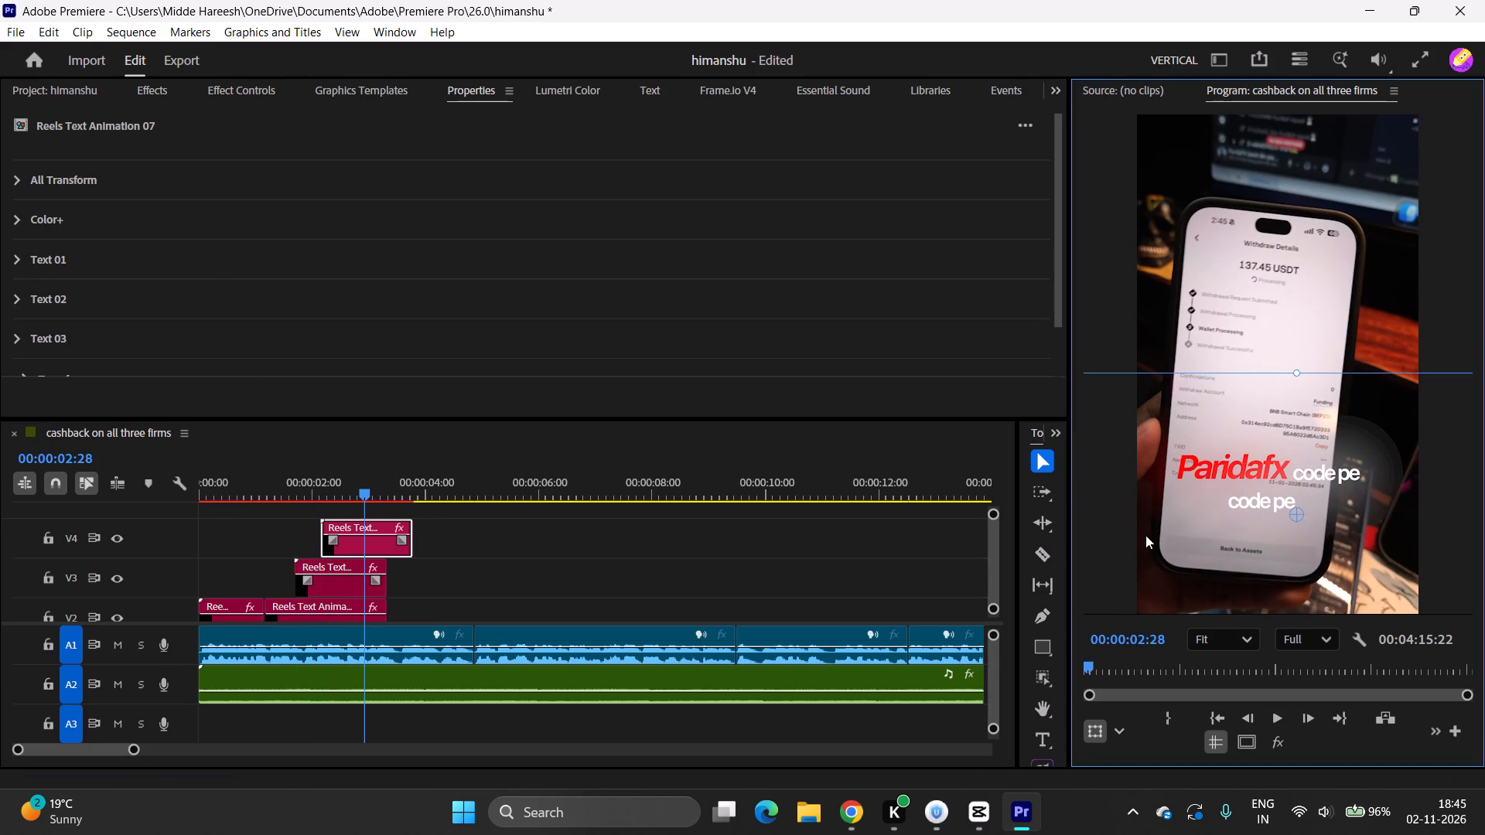
left_click_drag(1145, 535, 1134, 539)
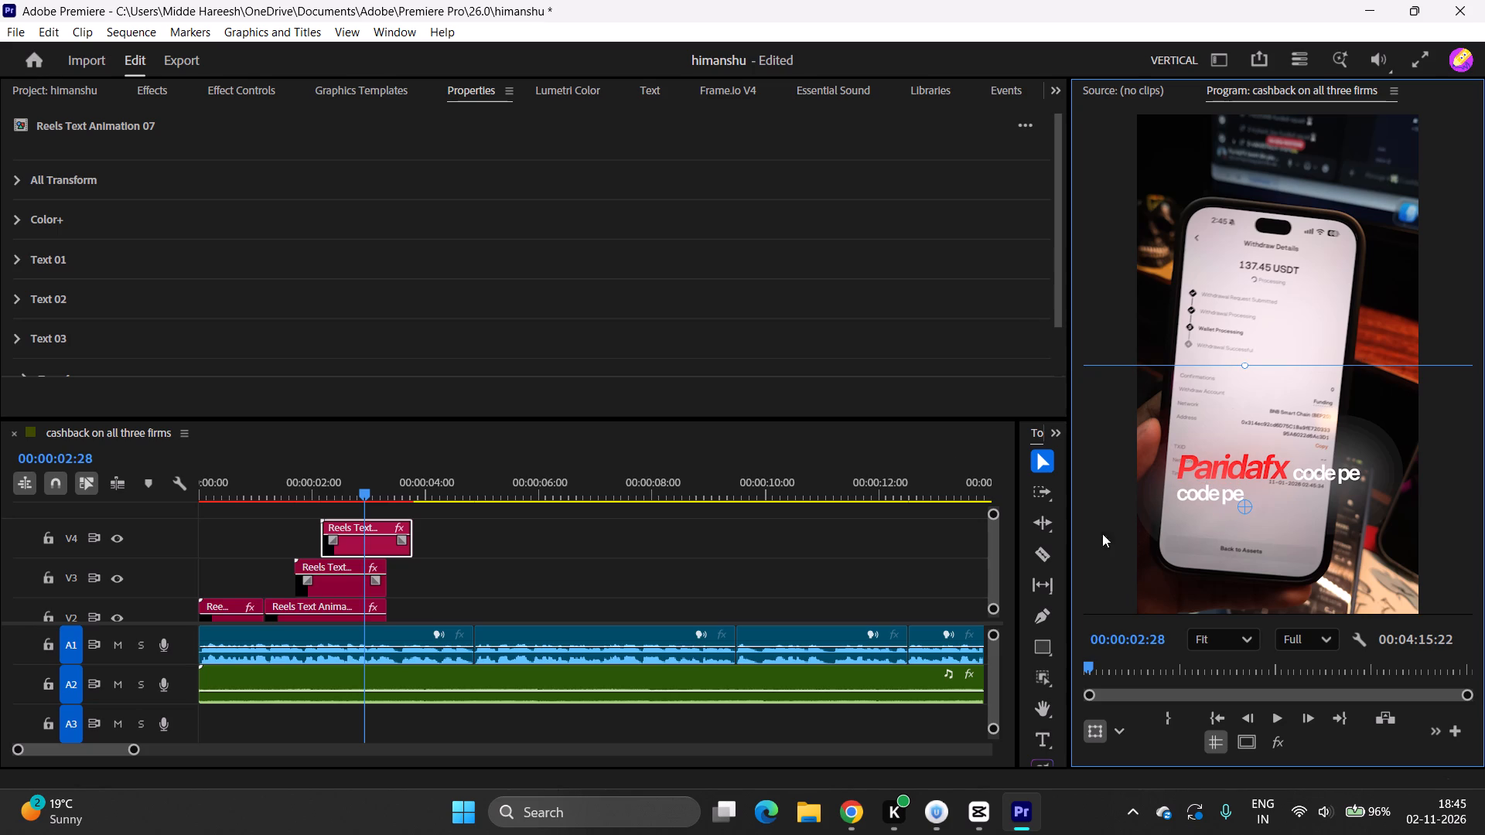
Change the V4 clip's Text 01 to "highest cash price".
left_click(19, 257)
triple_click(82, 308)
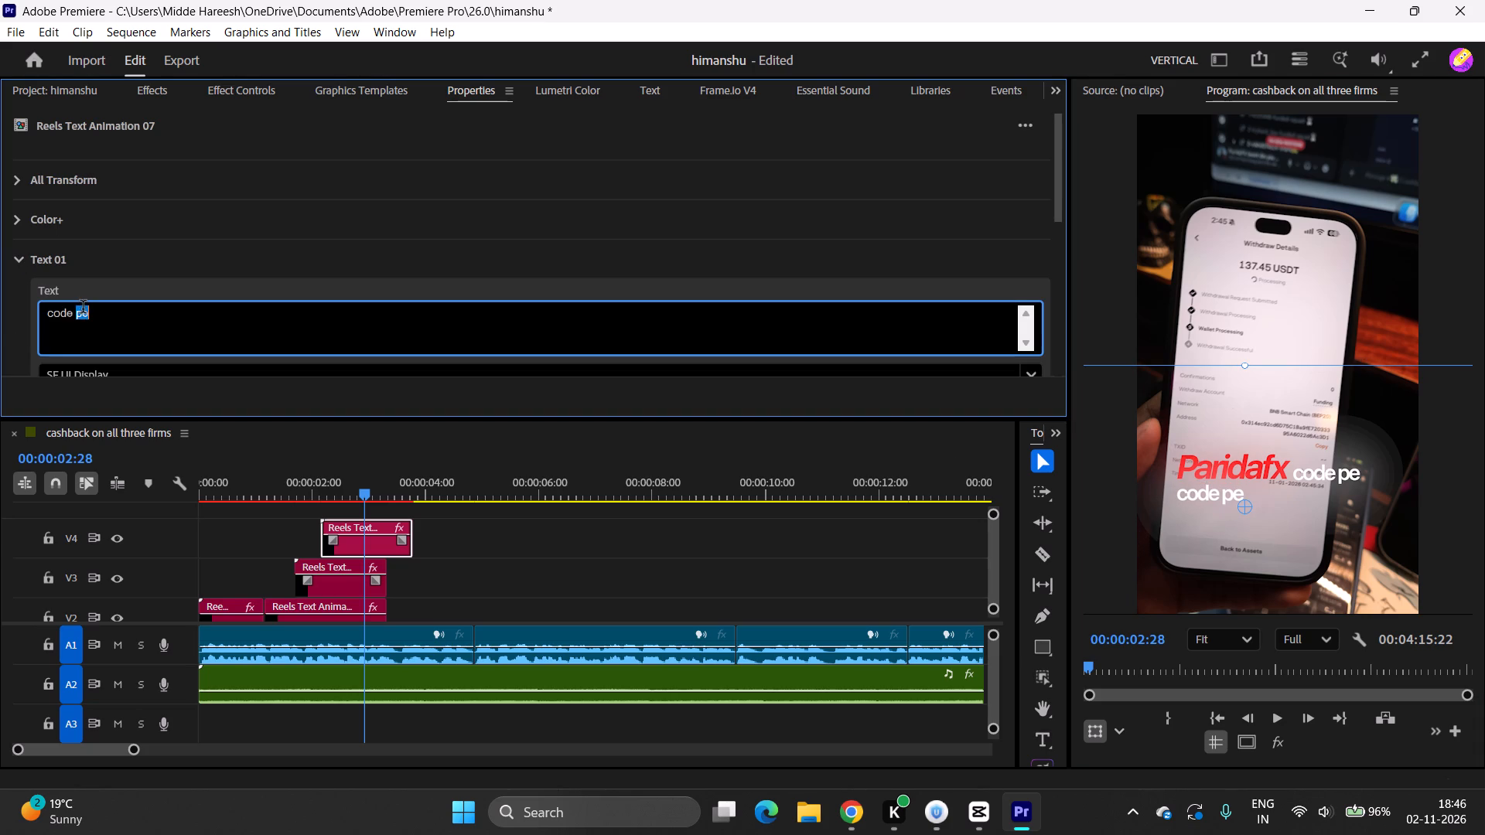
type("highest cah")
key("BackSpace")
type("sh proce")
key("BackSpace")
key("BackSpace")
key("BackSpace")
type("ice")
left_click(15, 256)
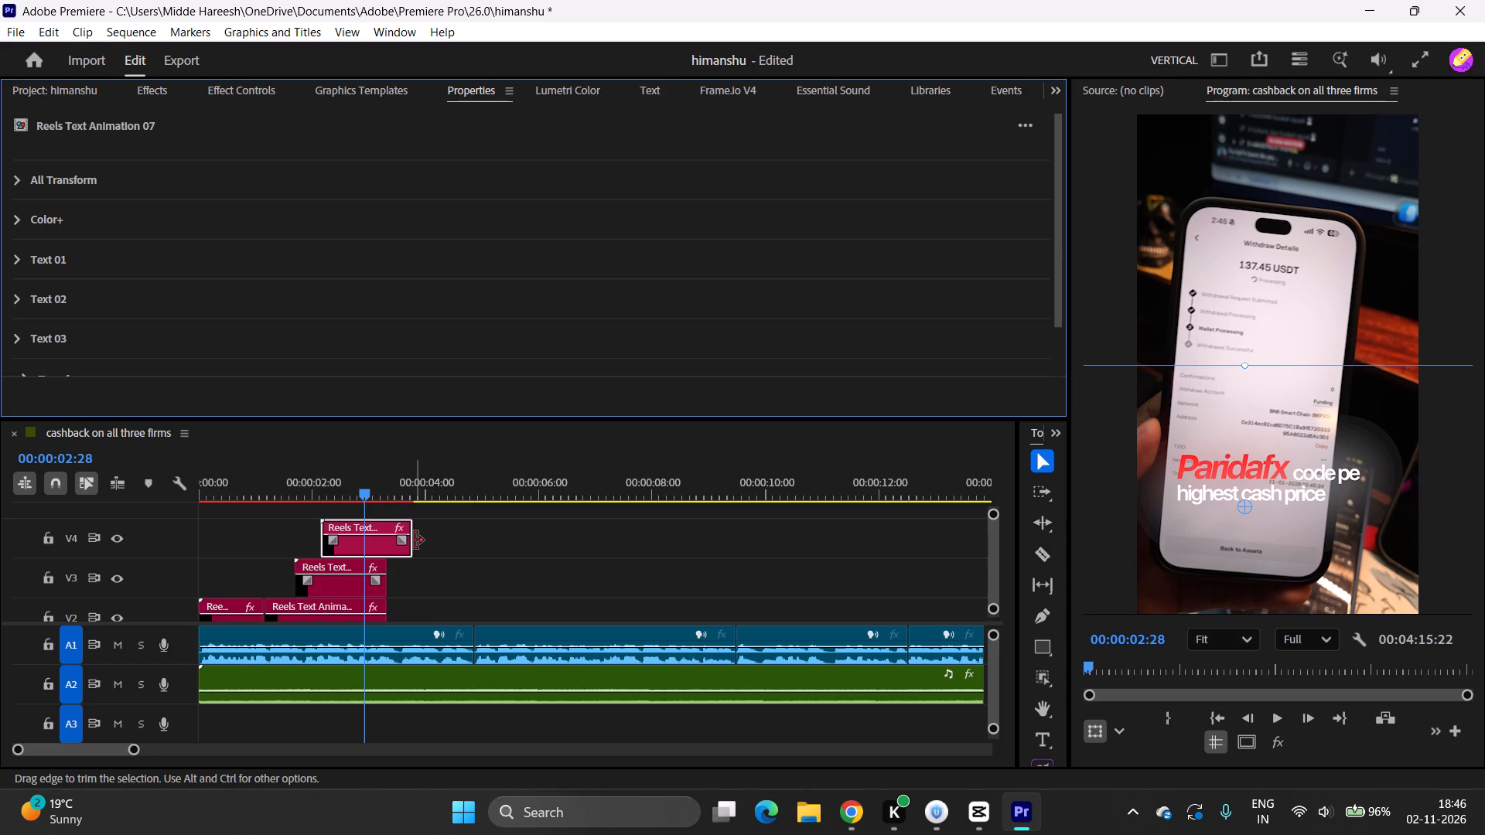
Trim the V4 text clip's end to match the V3 clip's end and play back the layered text.
left_click_drag(415, 543, 391, 549)
left_click_drag(365, 487, 312, 500)
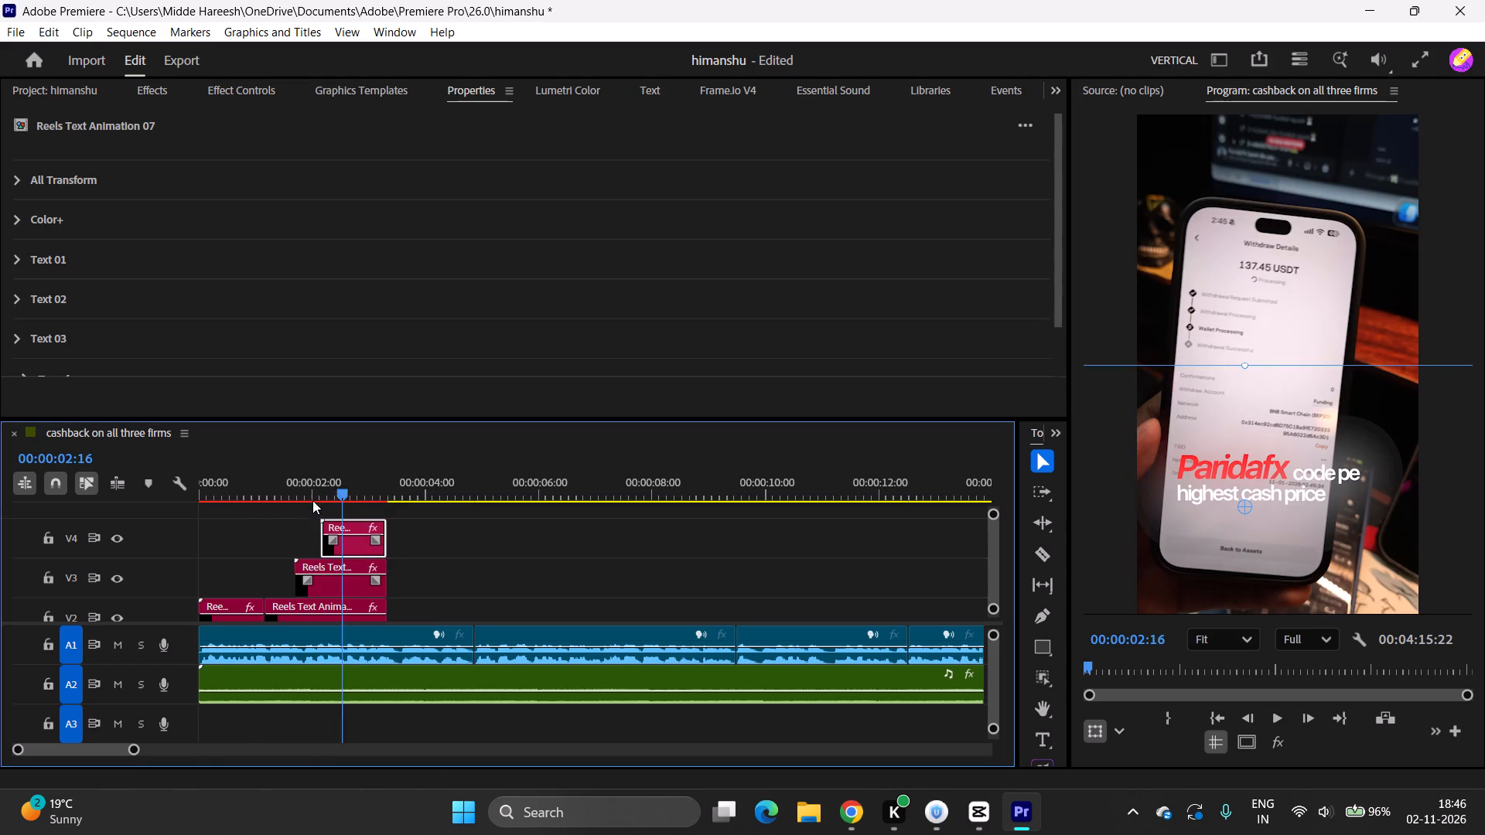
left_click_drag(312, 500, 245, 520)
left_click(245, 520)
key("space")
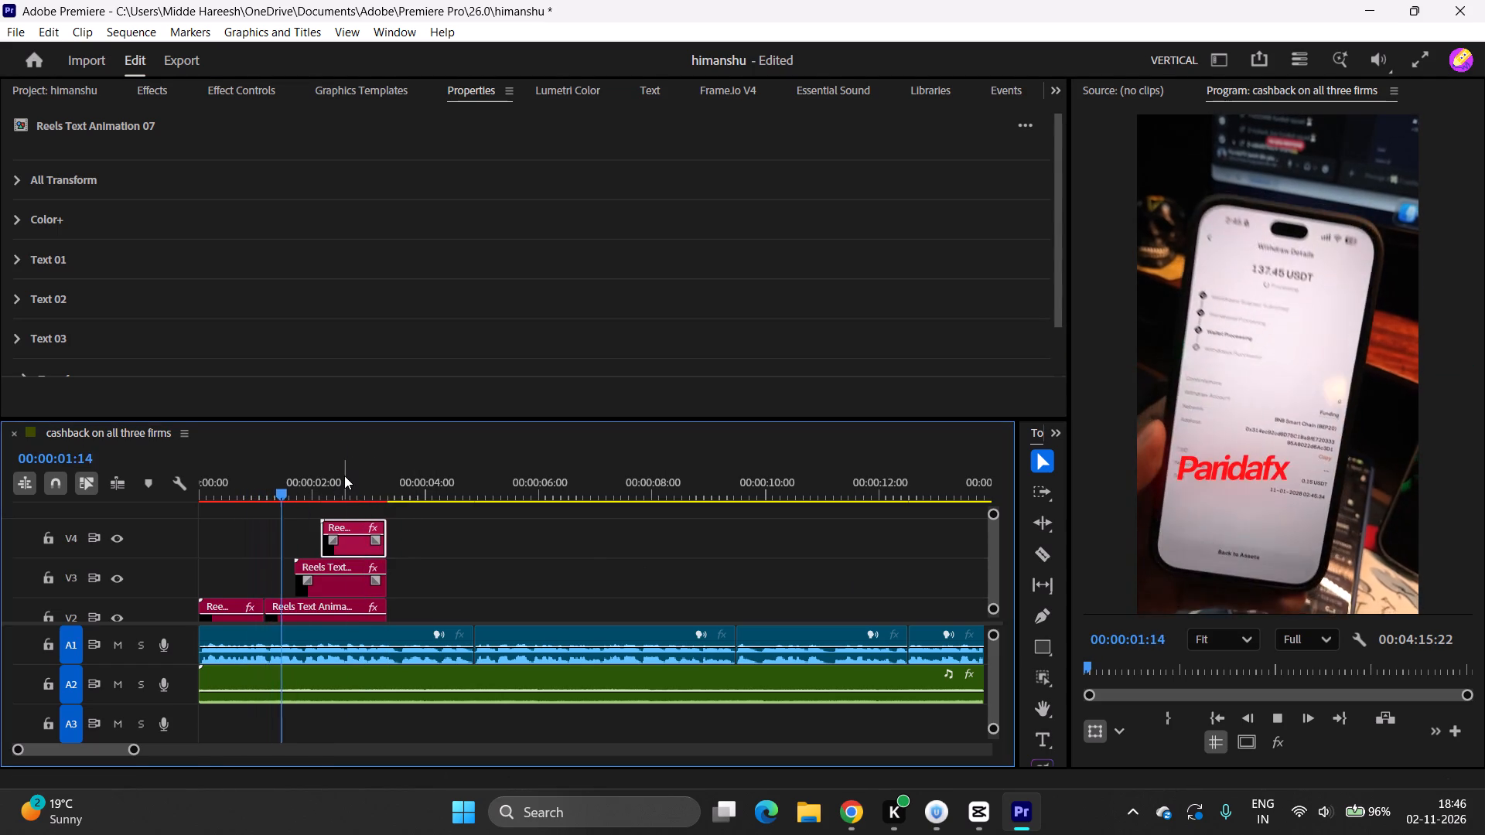
key("space")
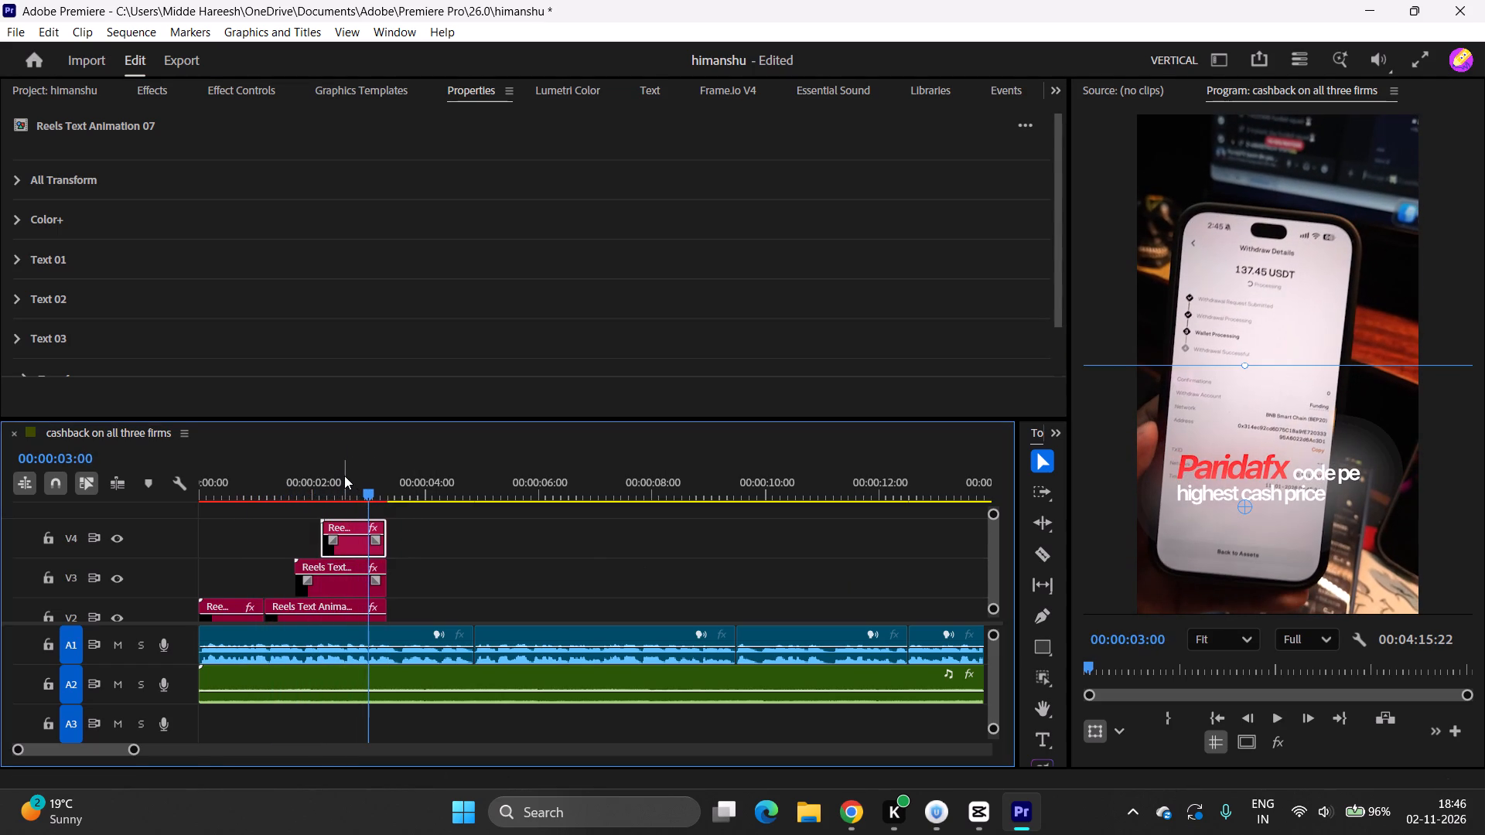
Play on to 00:00:03:13 and extend the ends of the V3, V4 and "Paridafx" V2 clips to that point.
key("space")
key("space")
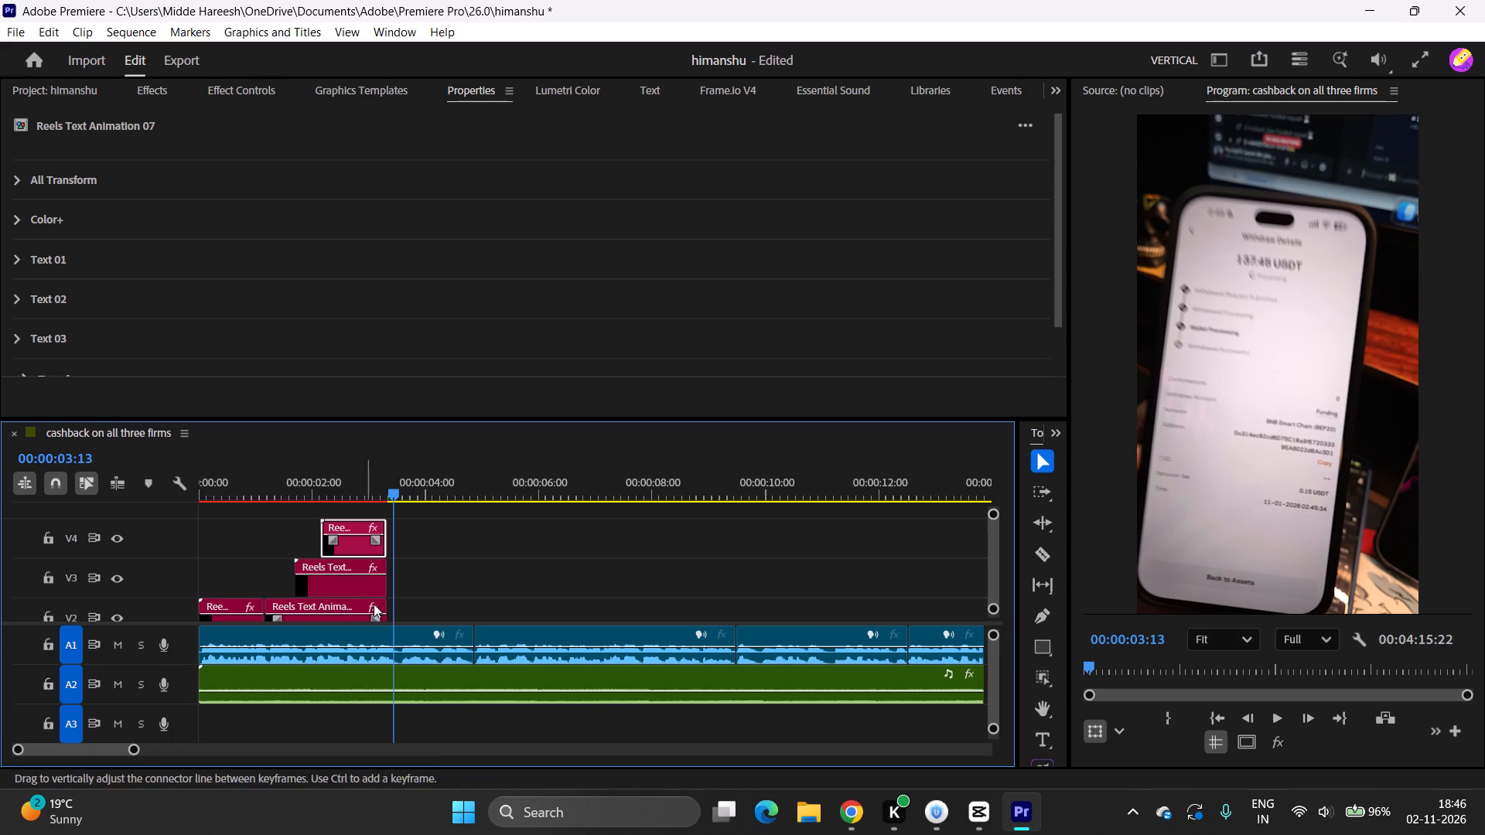
left_click_drag(388, 585, 395, 585)
left_click(395, 585)
left_click(387, 547)
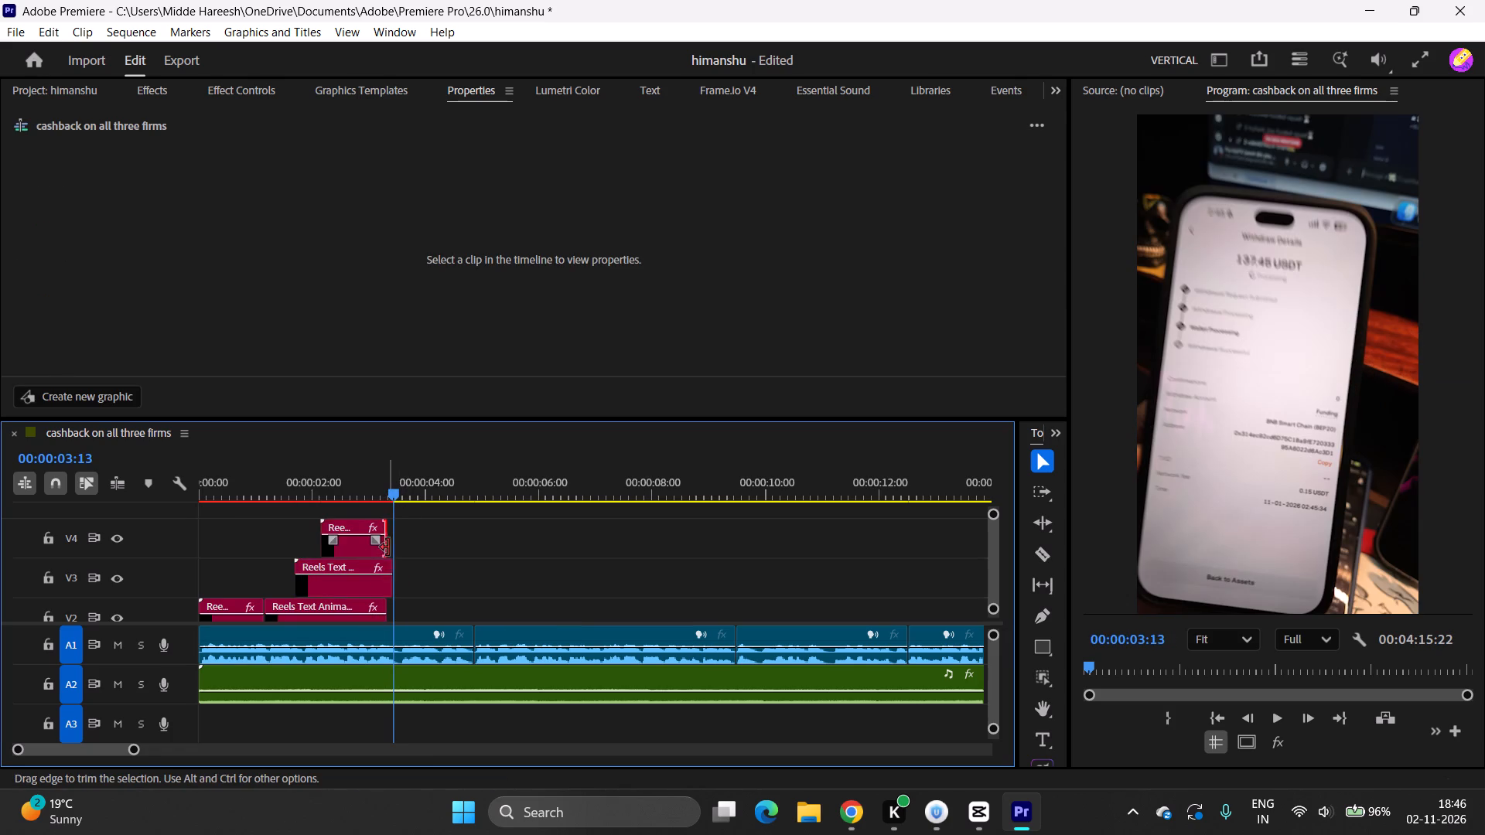
scroll(411, 572, "down", 2)
scroll(406, 581, "up", 3)
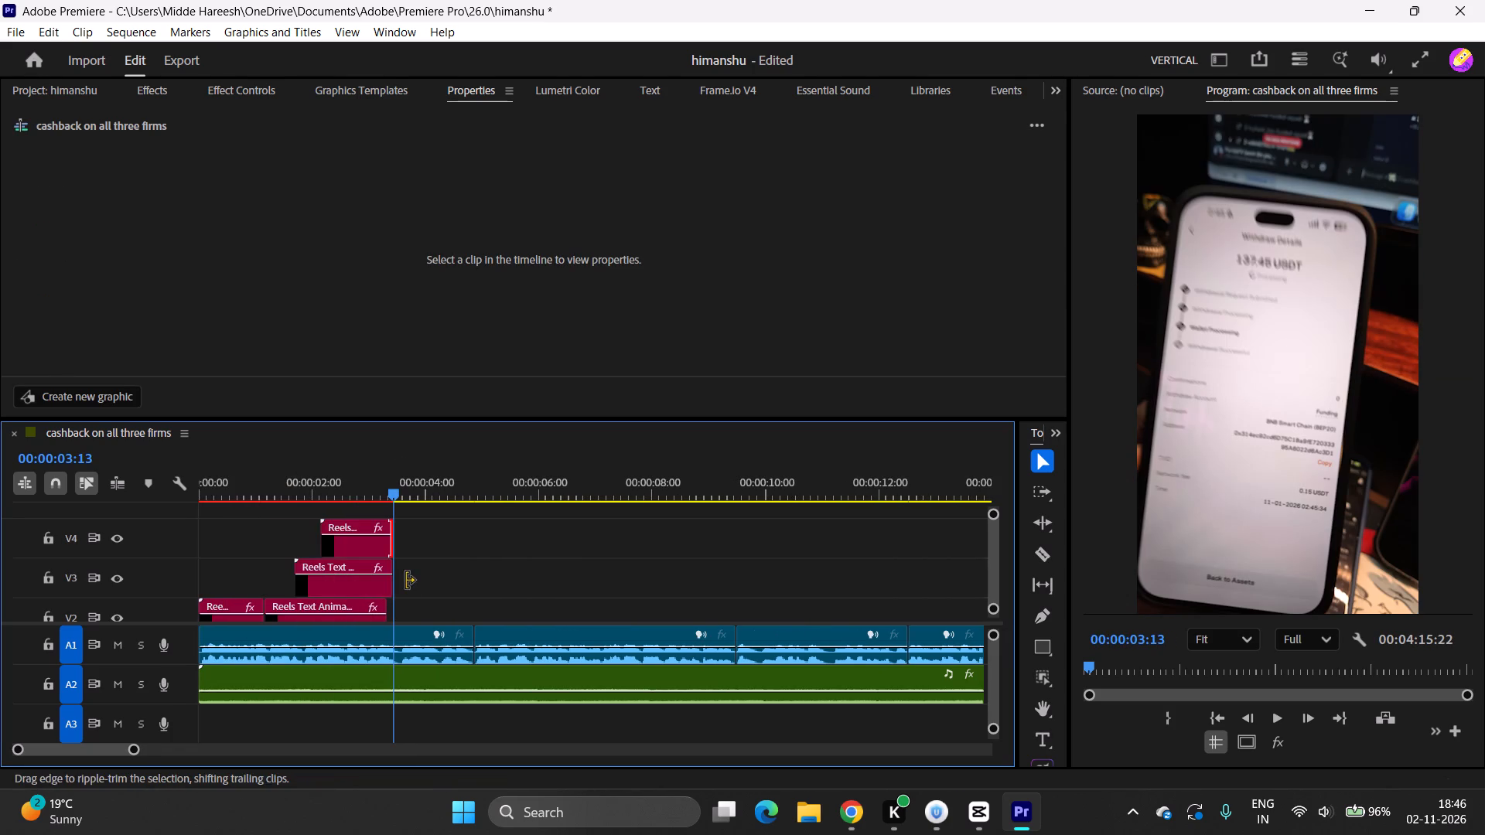
scroll(406, 581, "down", 2, "ctrl")
left_click_drag(388, 582, 397, 581)
left_click(397, 581)
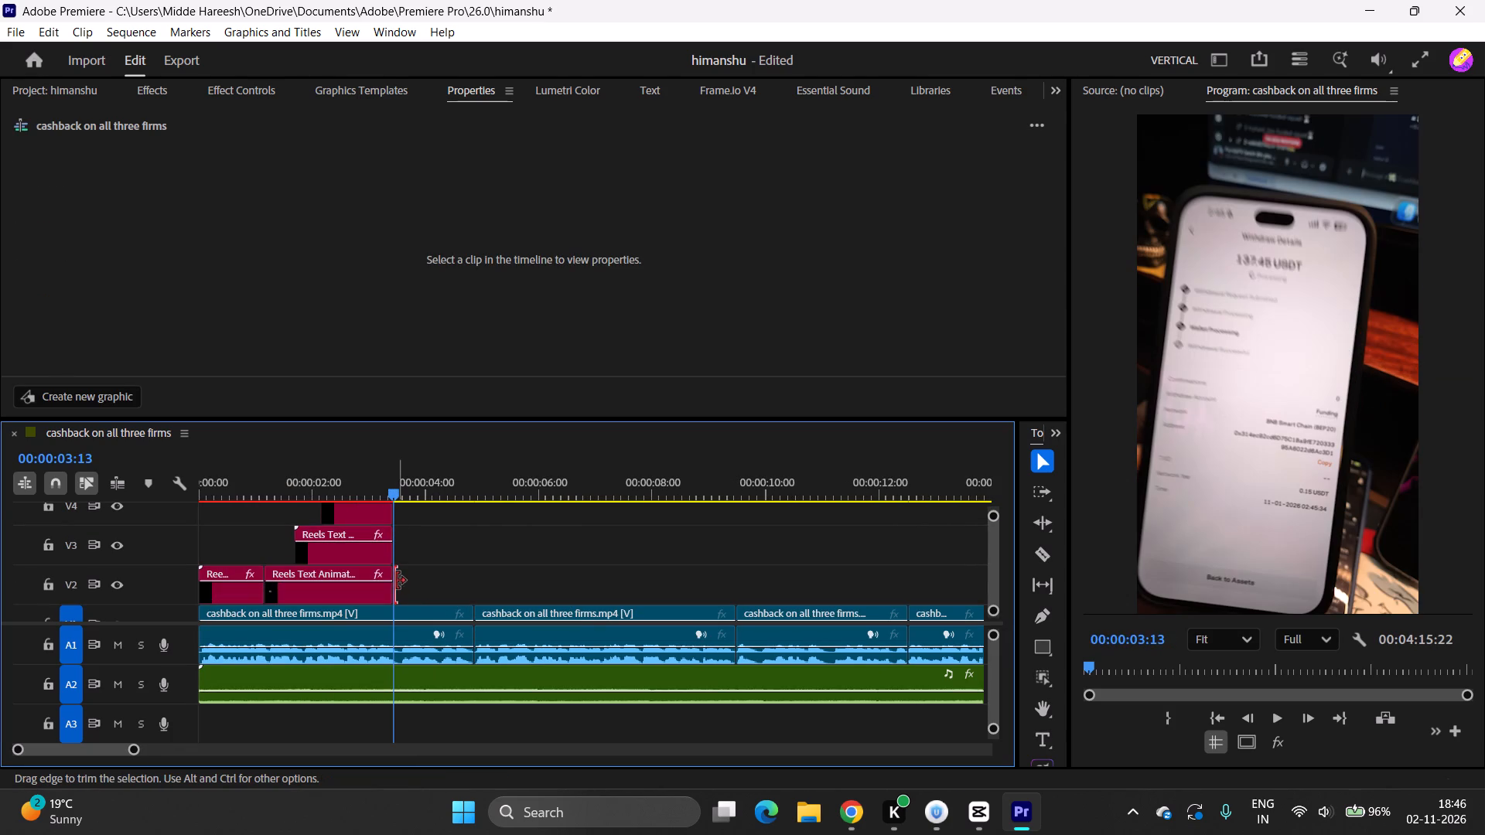
scroll(401, 580, "up", 5)
scroll(406, 542, "up", 4, "ctrl")
Add "chal raha he" to the V4 clip's Text 01 so it reads "highest cash price chal raha he".
left_click(377, 540)
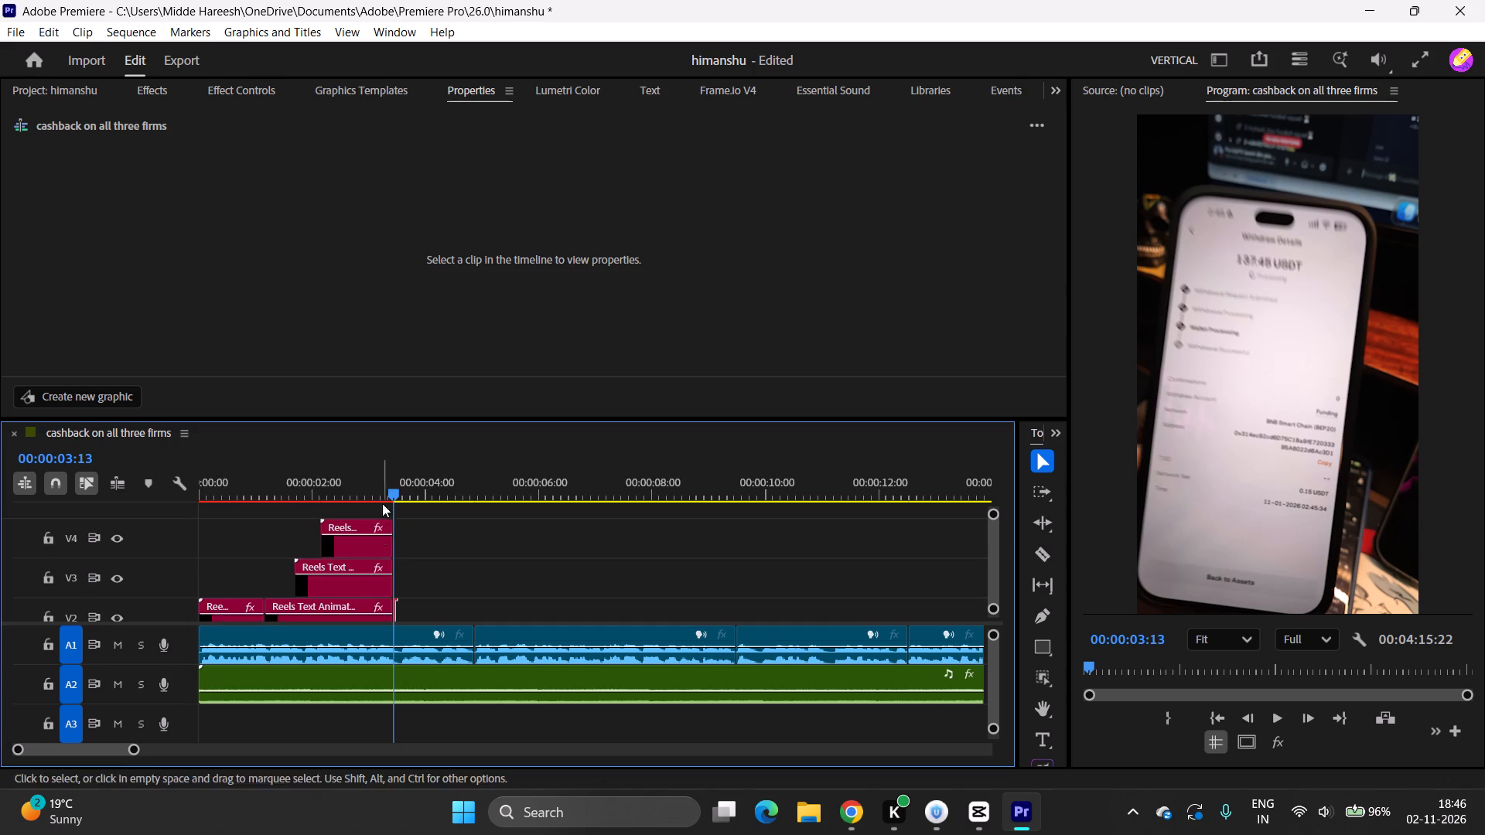
left_click_drag(391, 492, 362, 509)
left_click(355, 540)
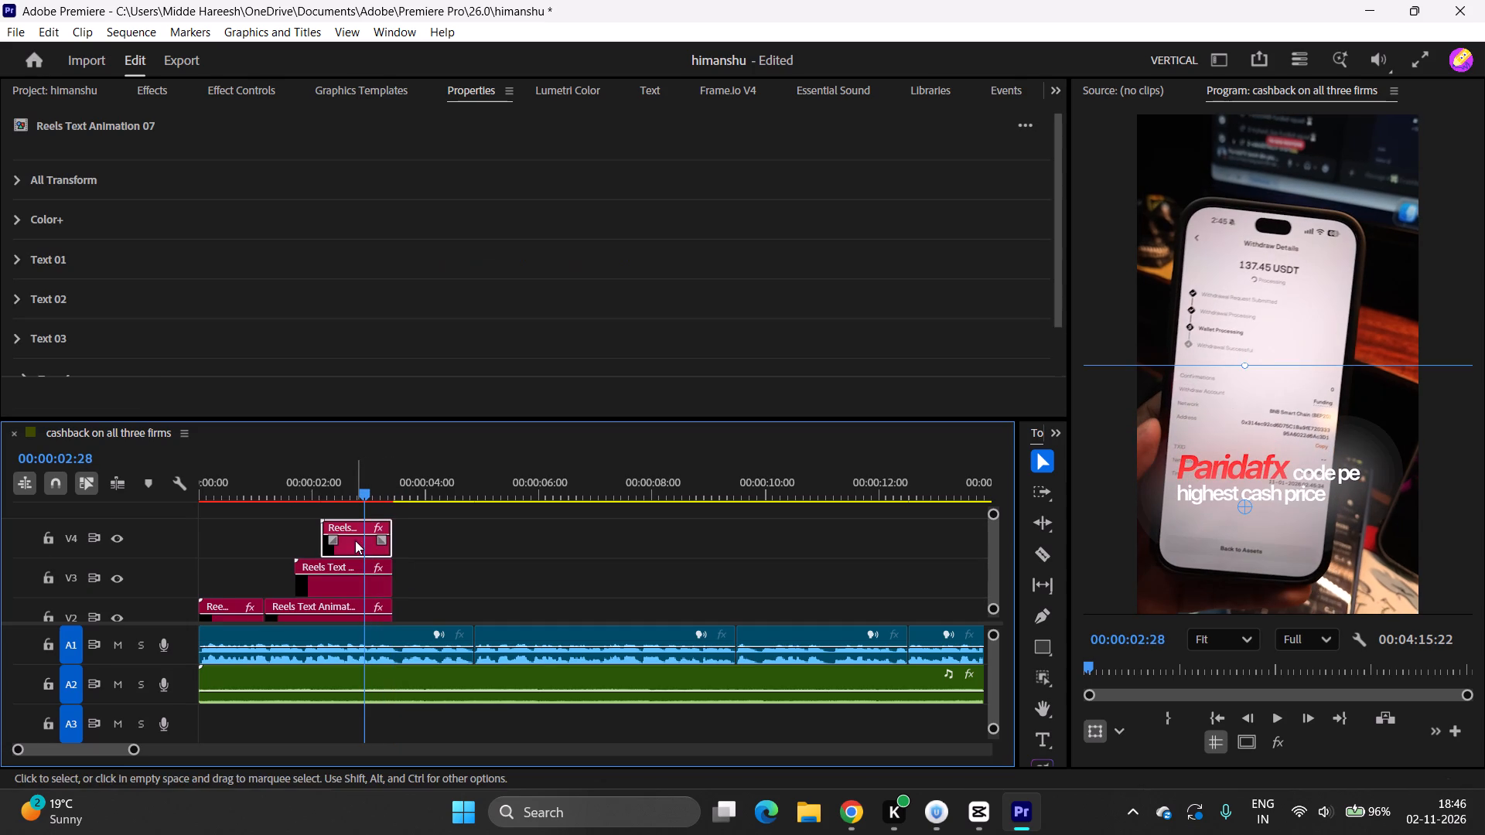
left_click(19, 300)
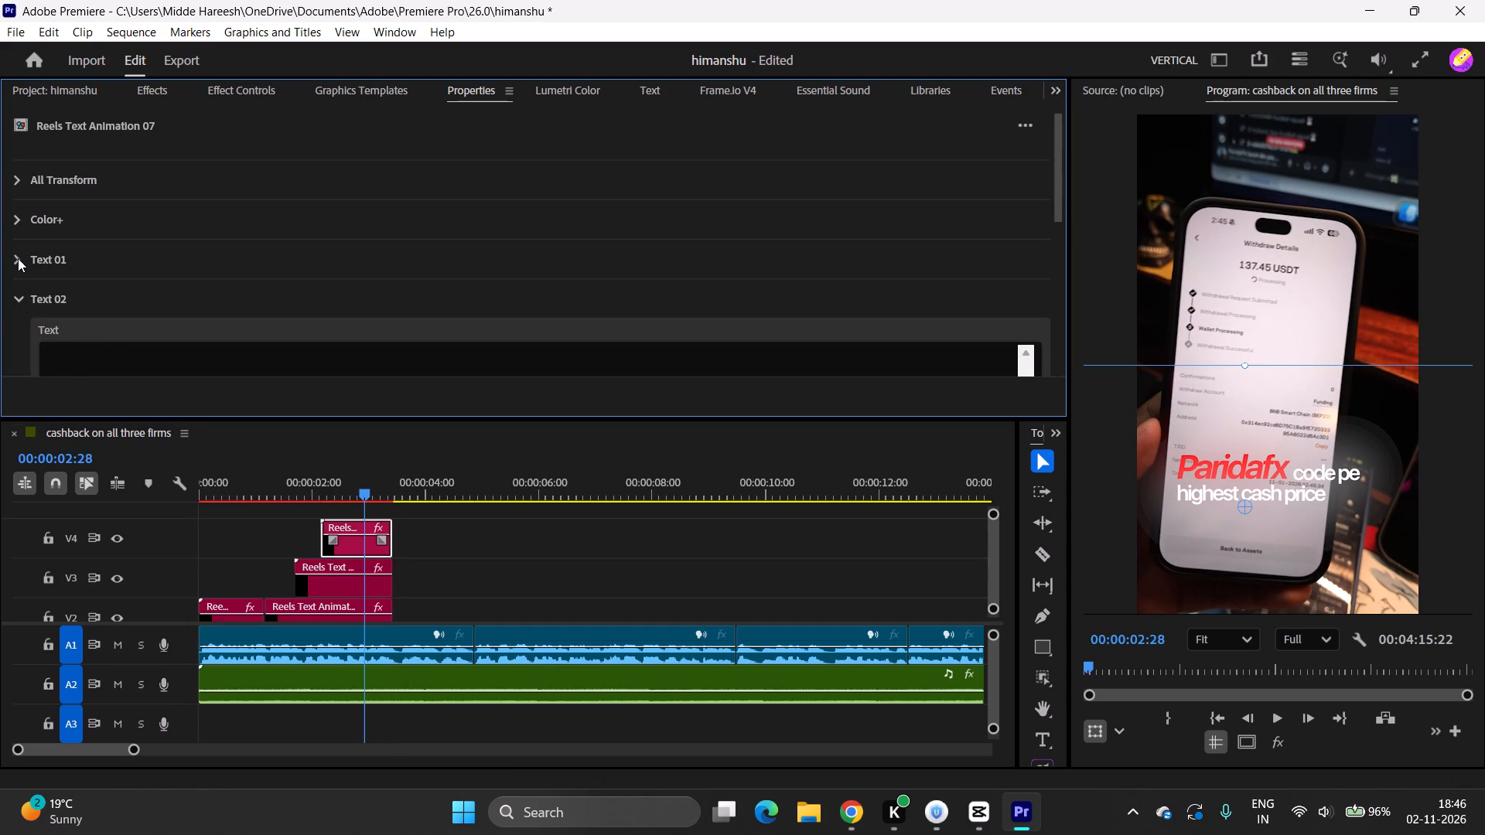
left_click(18, 257)
left_click(169, 319)
key("space")
type("chal raha he")
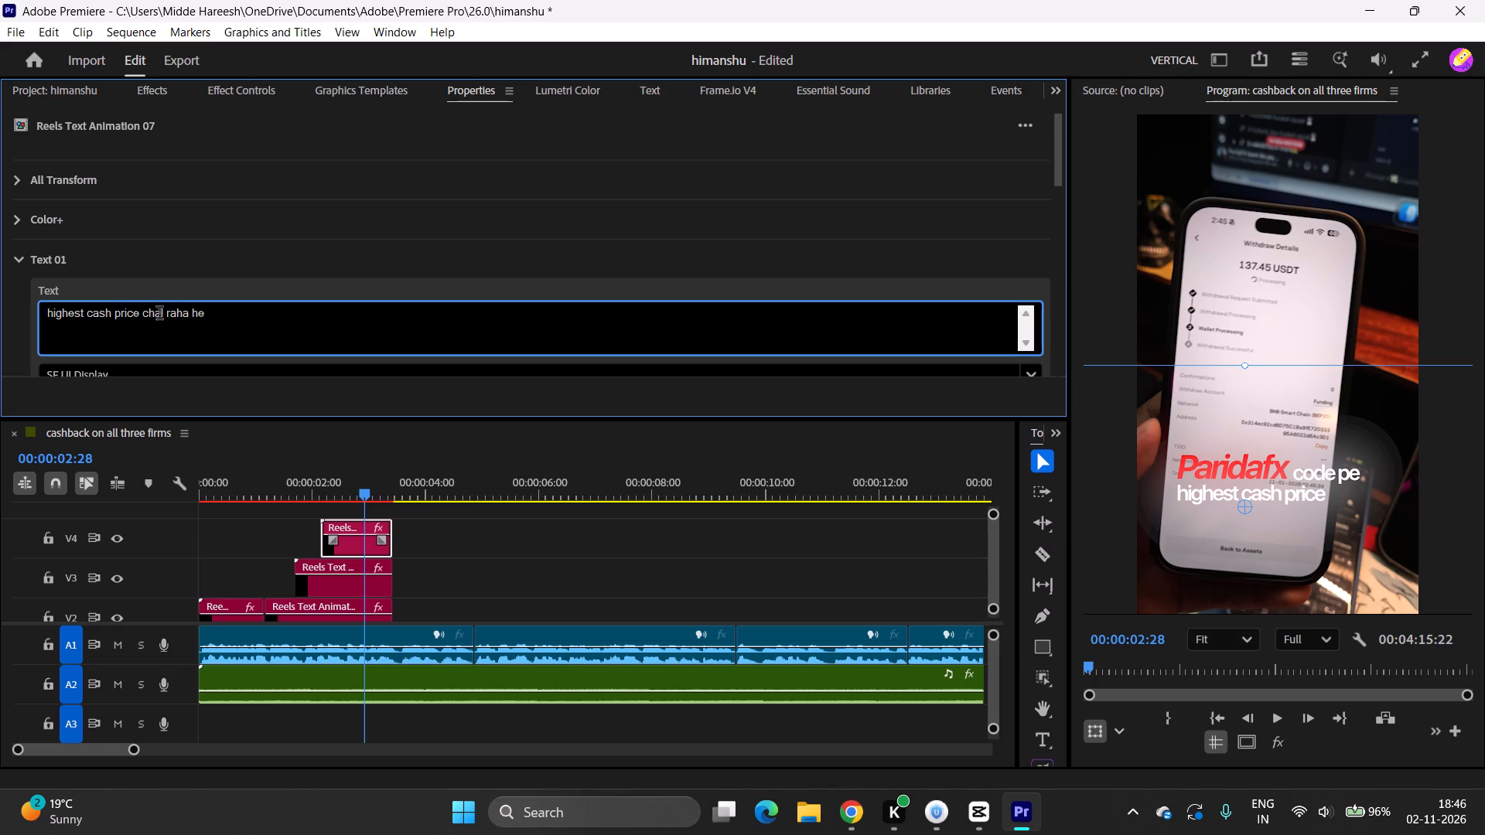
left_click(22, 259)
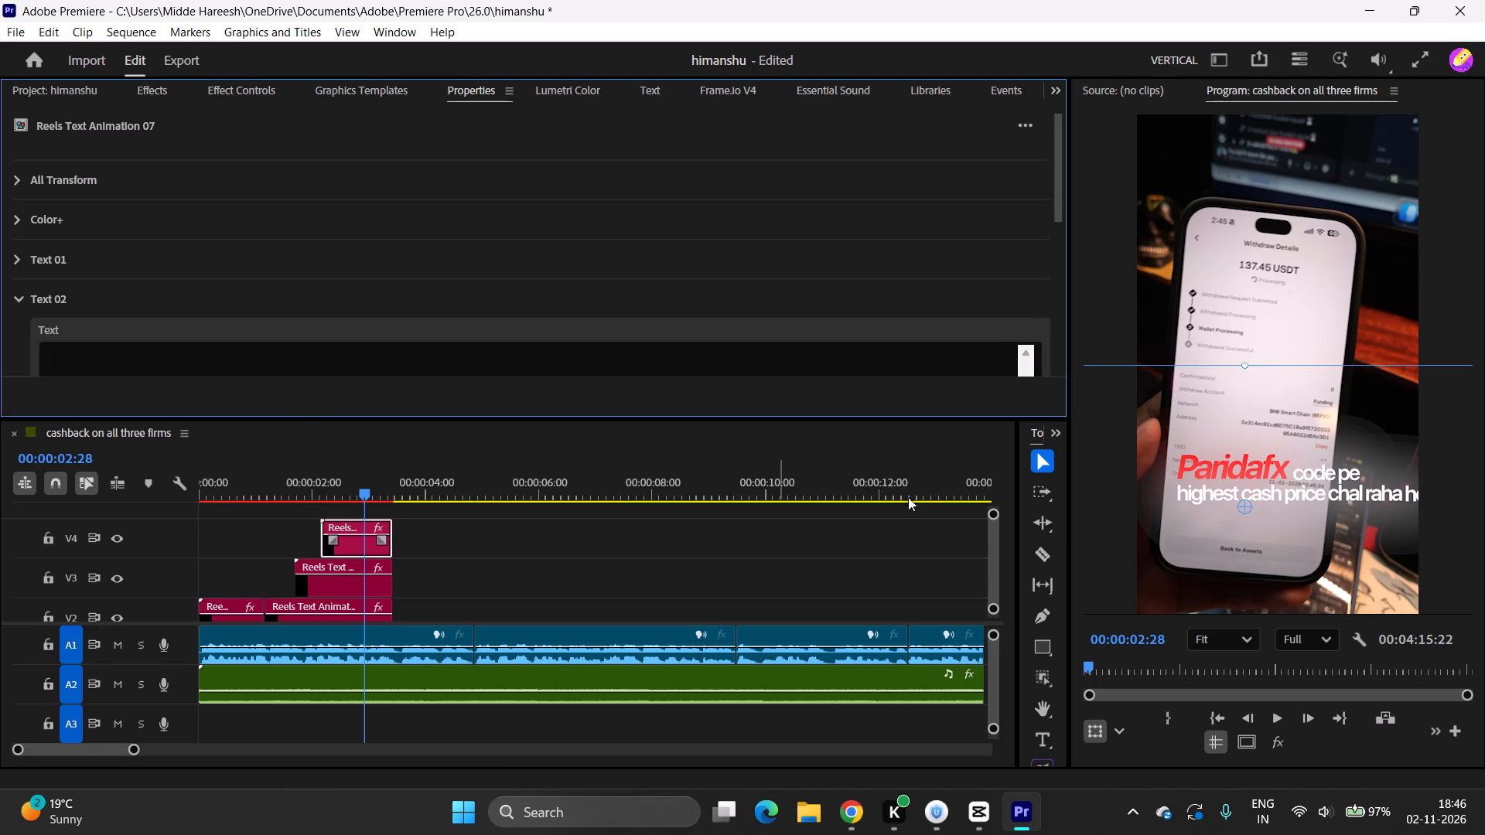
Shift the V4 text line left so it fits inside the frame under "Paridafx", and play back the sequence.
left_click_drag(1285, 538, 1254, 538)
left_click_drag(367, 491, 309, 490)
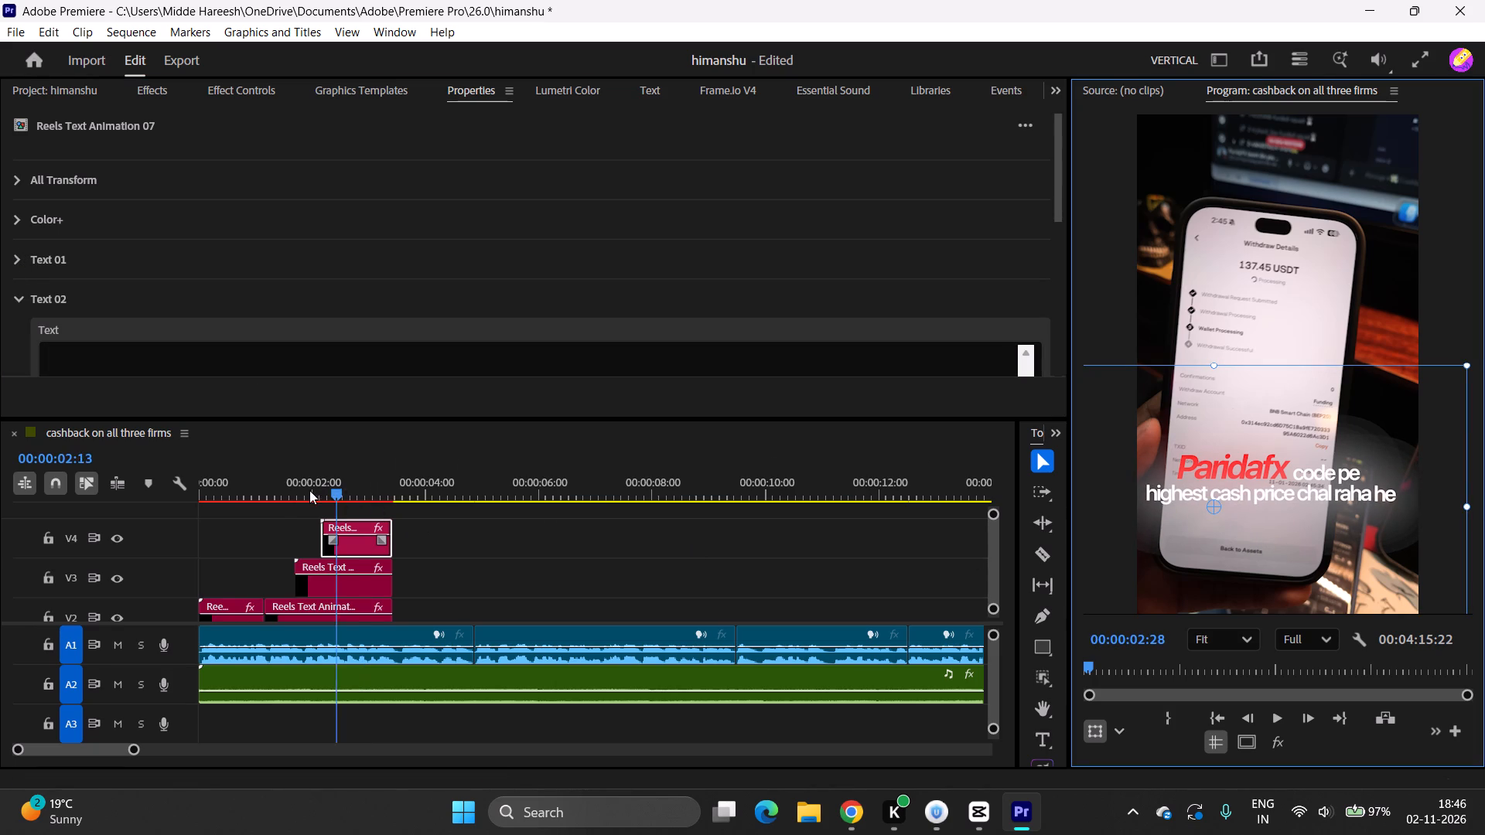
left_click_drag(309, 490, 275, 496)
key("space")
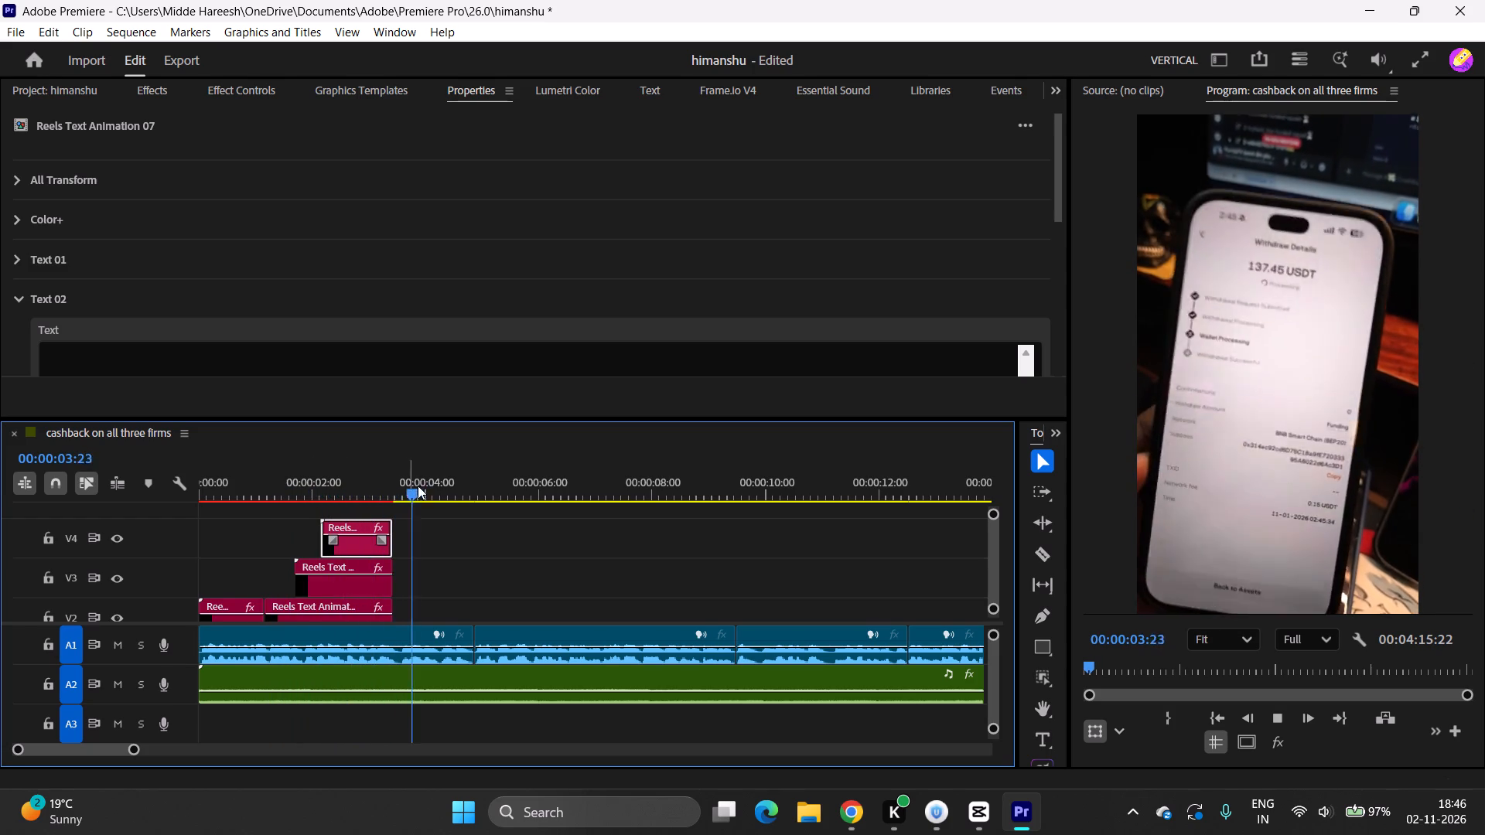
key("space")
Duplicate the first V2 text clip to 00:00:03:13 after the "Paridafx" clip and extend its end to the first V1 cut.
scroll(499, 530, "down", 3)
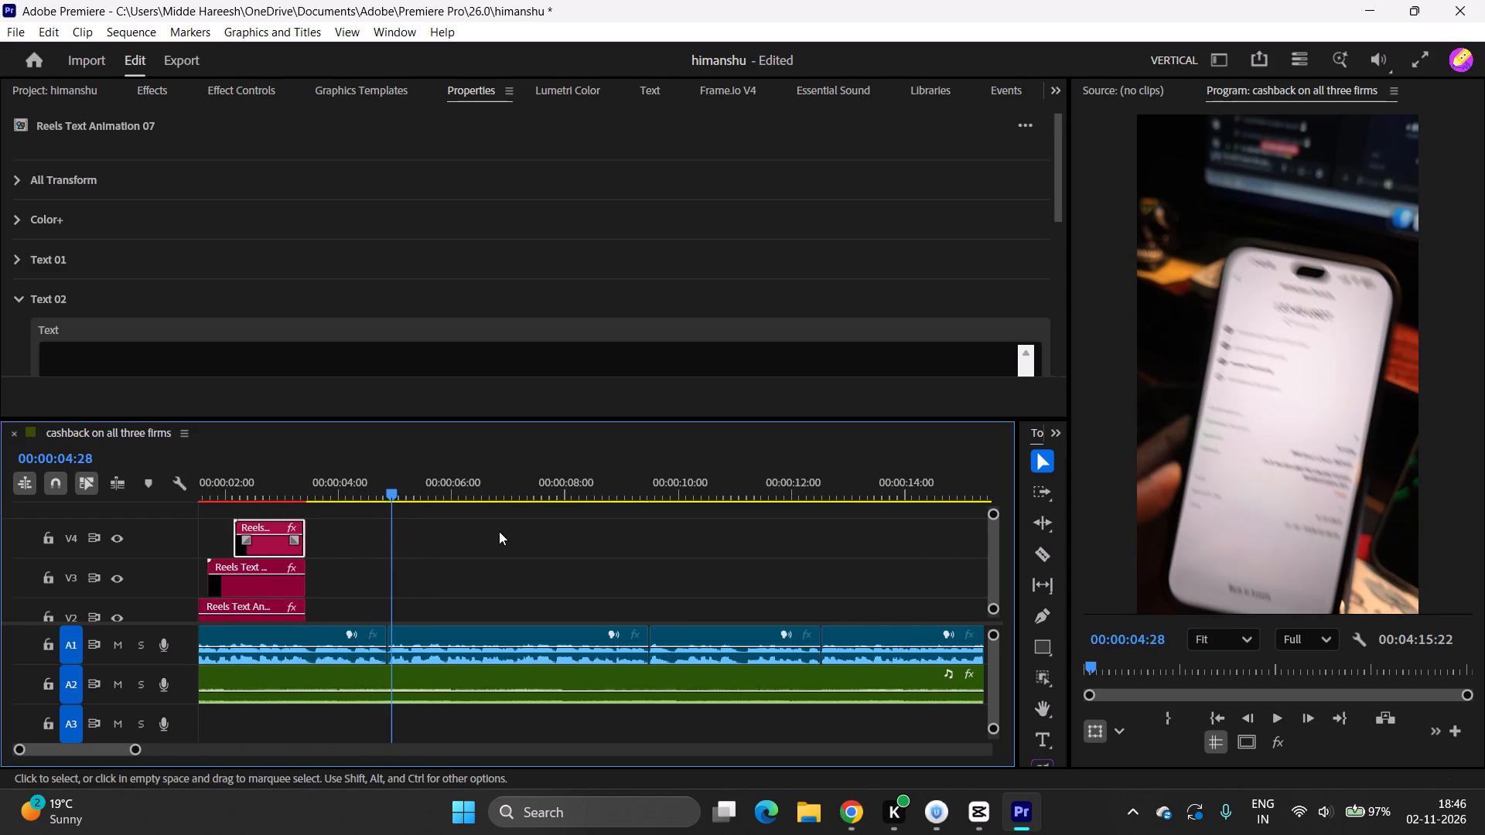
scroll(499, 531, "up", 4)
scroll(499, 531, "down", 3, "ctrl")
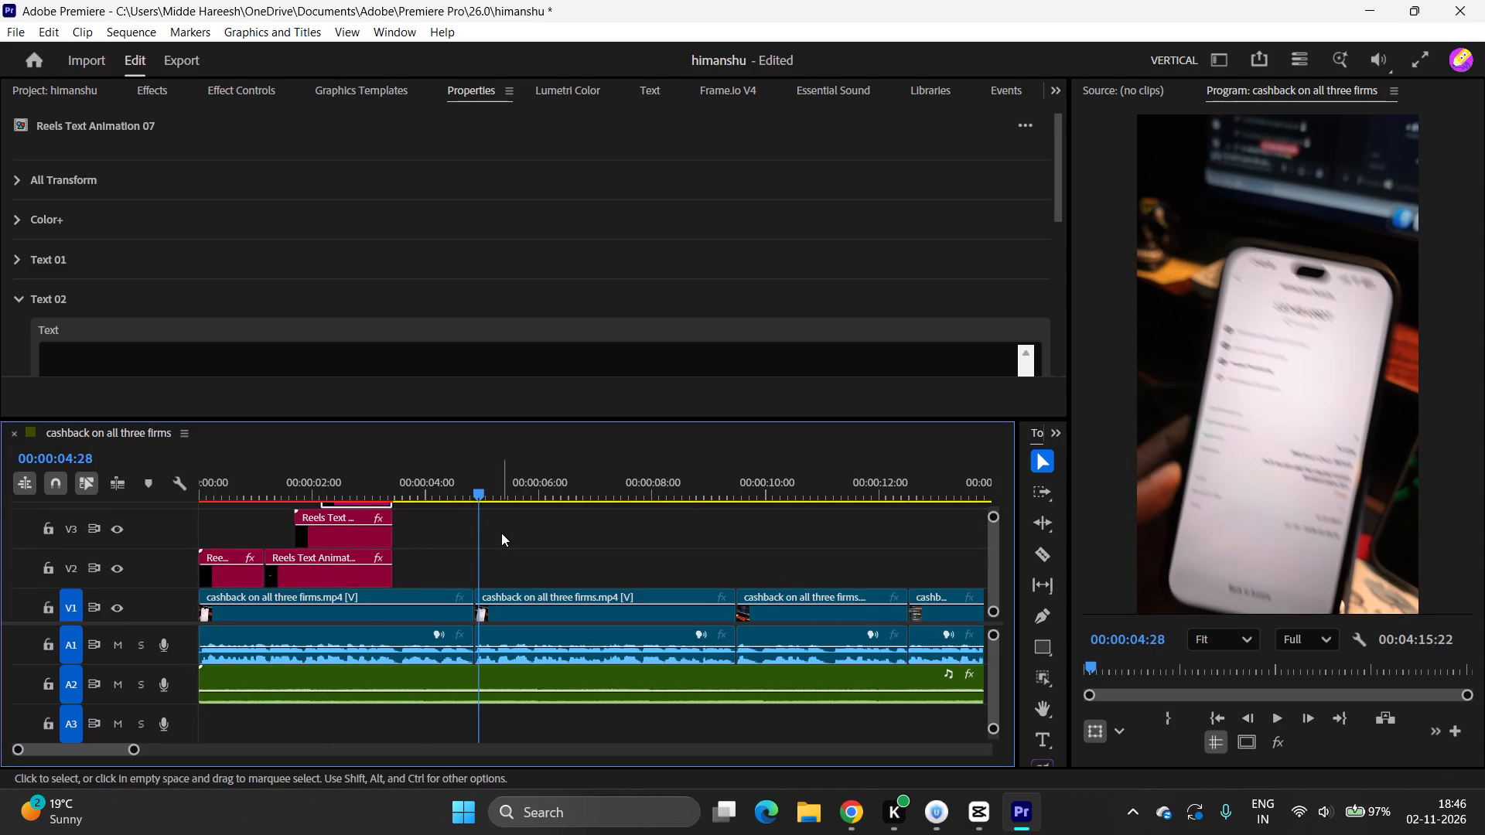
scroll(501, 533, "up", 3, "ctrl")
scroll(493, 519, "down", 2, "ctrl")
left_click(237, 590)
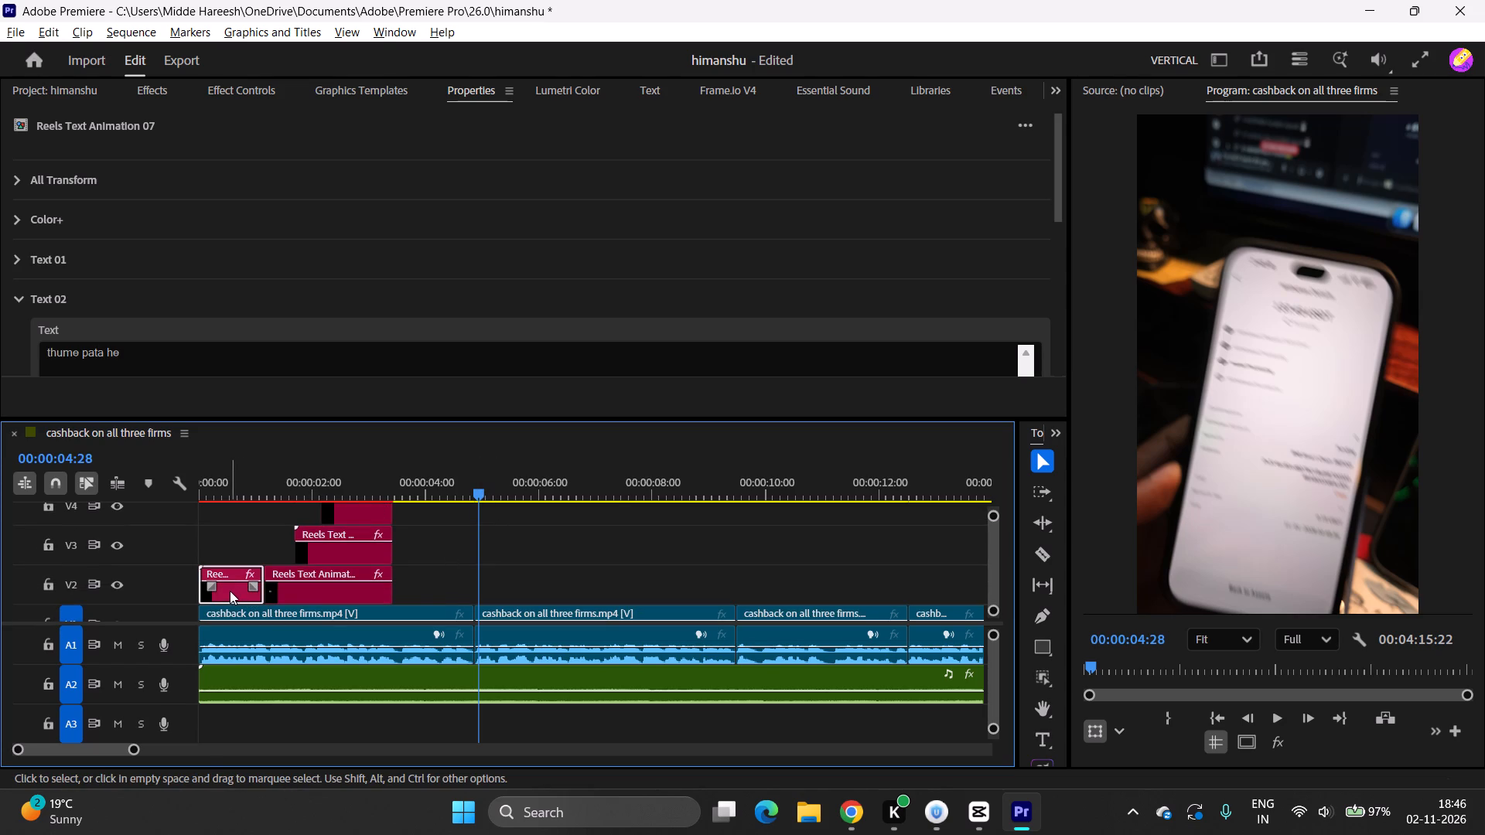
left_click_drag(230, 591, 425, 578, "alt")
left_click_drag(463, 588, 475, 588)
left_click_drag(474, 480, 405, 512)
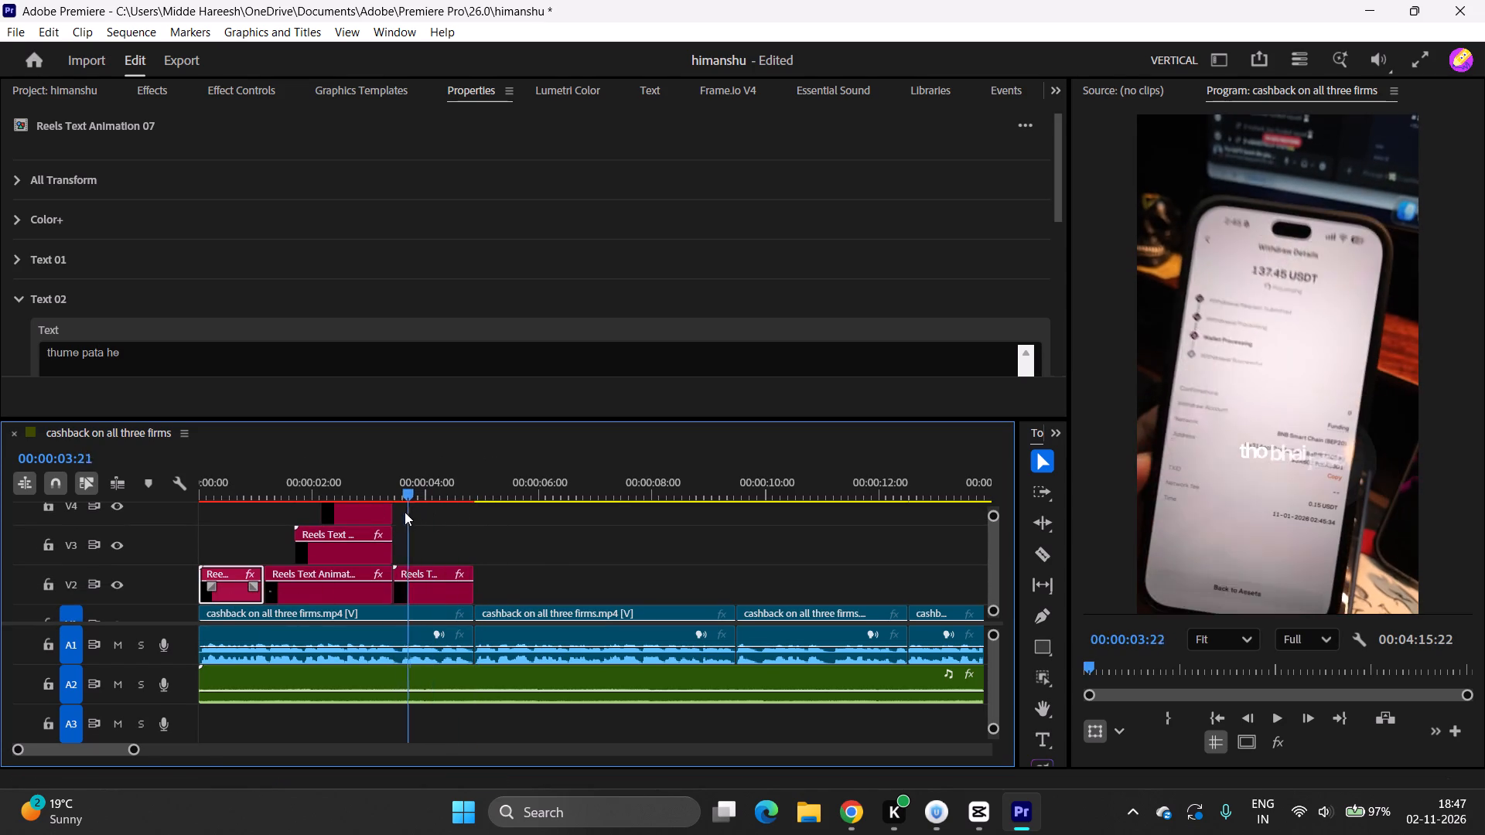
Listen to the speech under the duplicated text clip at 00:00:03:13 and set its Text 01 to "in any of this".
left_click_drag(405, 512, 403, 513)
key("space")
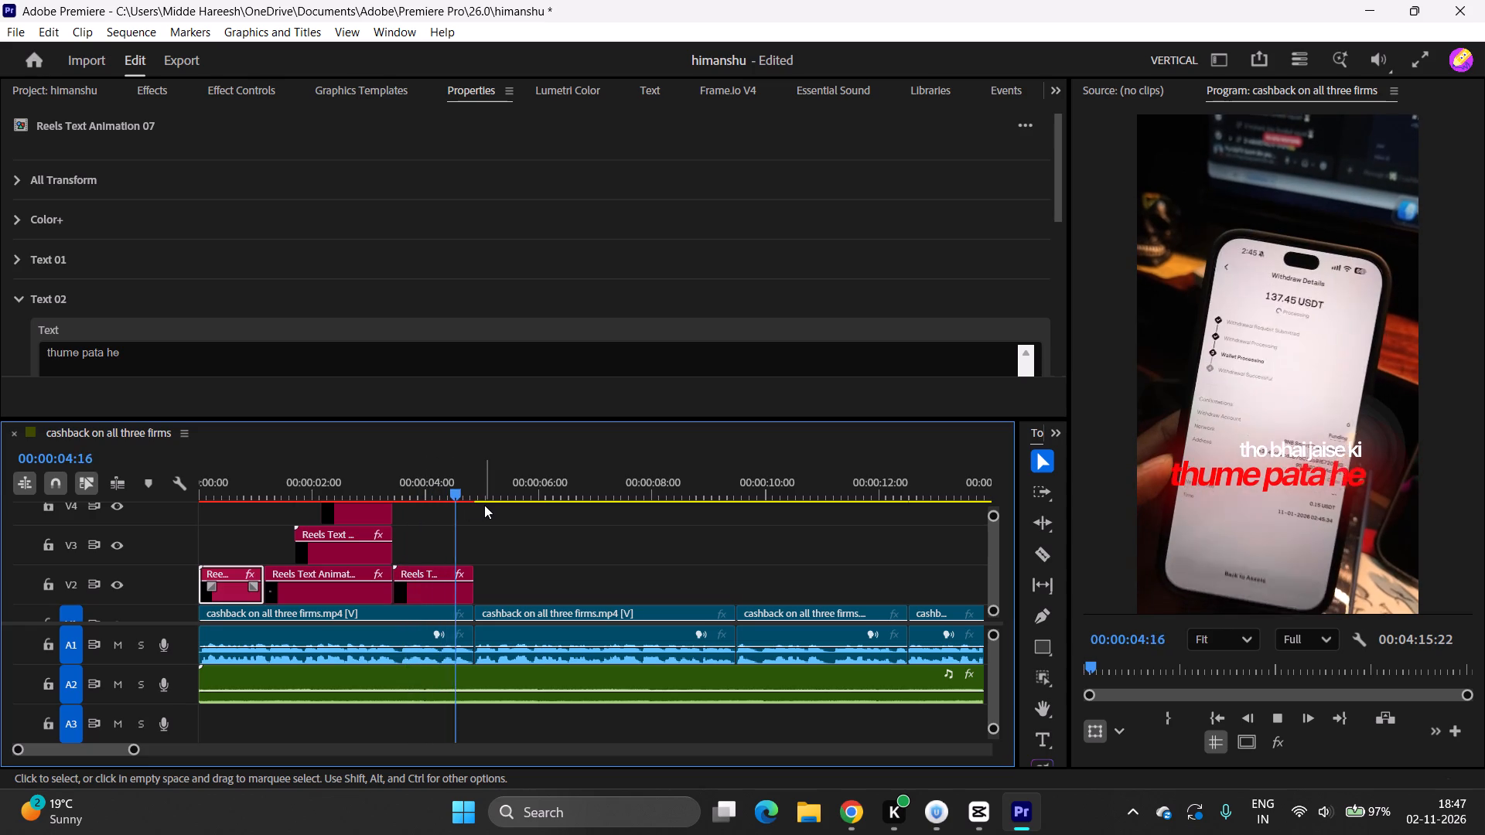
key("space")
key("space")
key("space")
left_click_drag(485, 486, 427, 506)
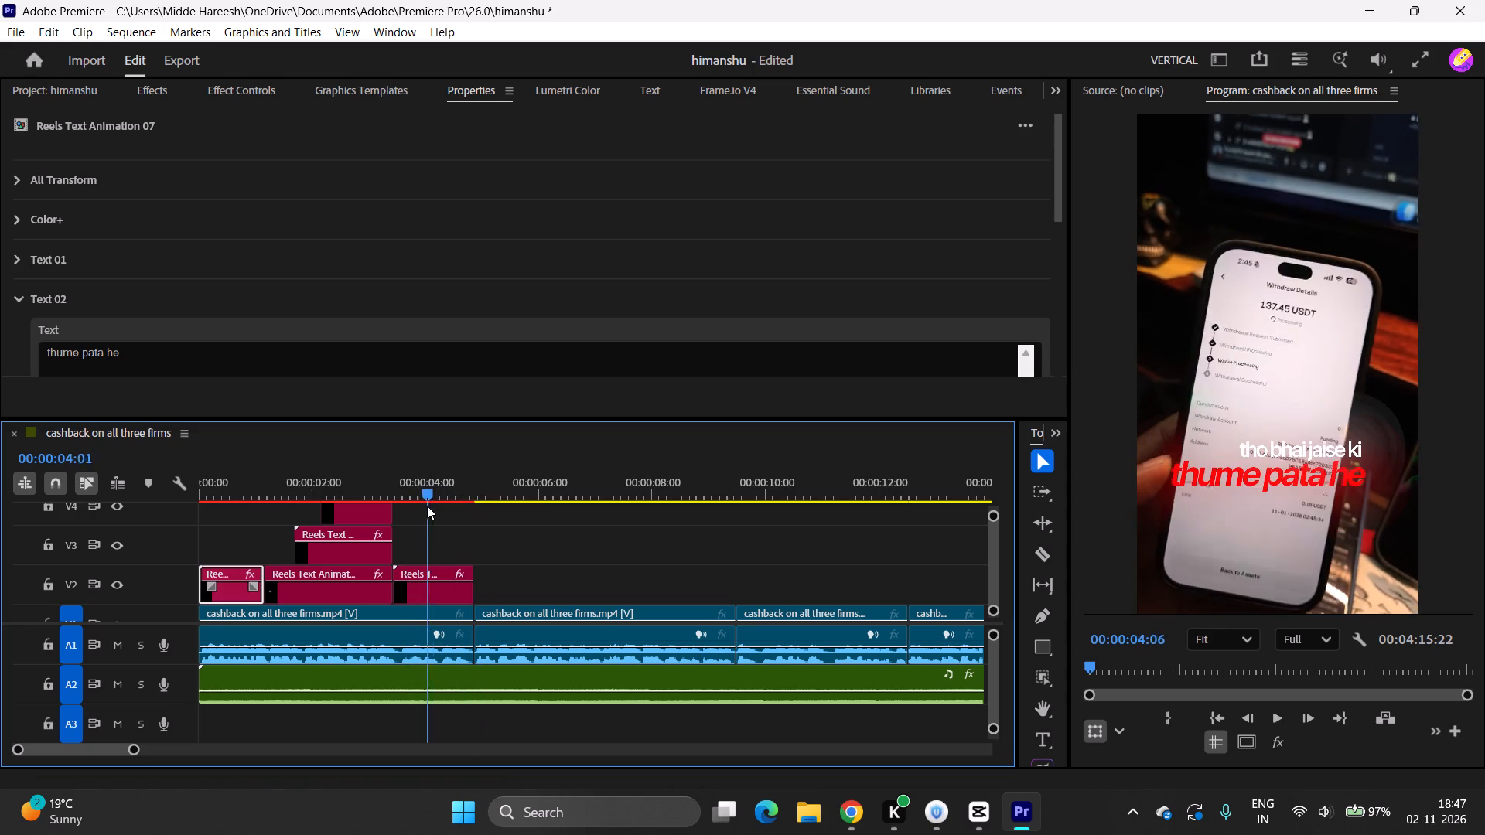
left_click_drag(427, 506, 432, 505)
left_click(428, 590)
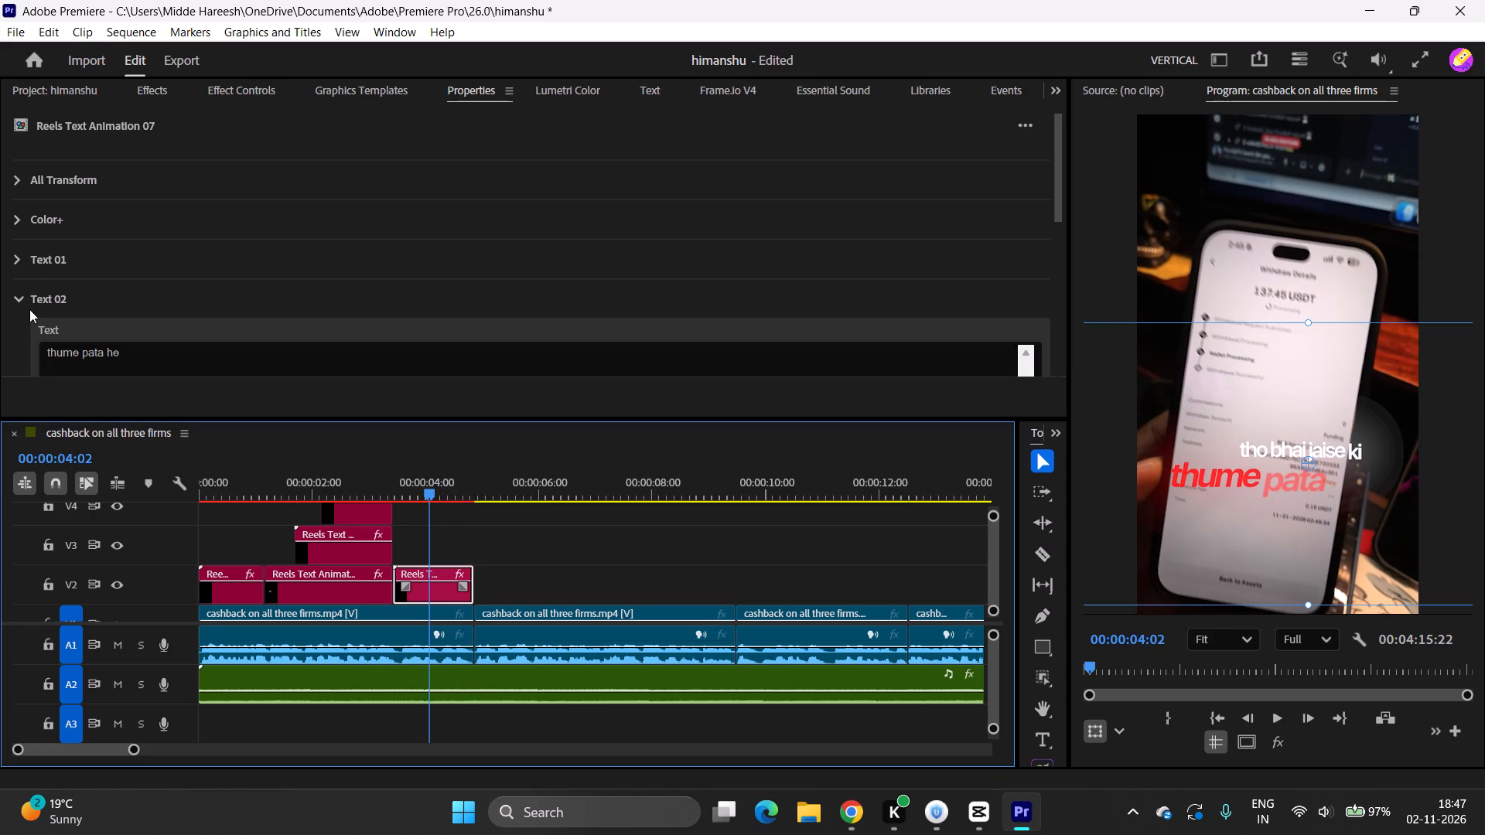
left_click(24, 299)
left_click(19, 256)
left_click(153, 312)
triple_click(143, 309)
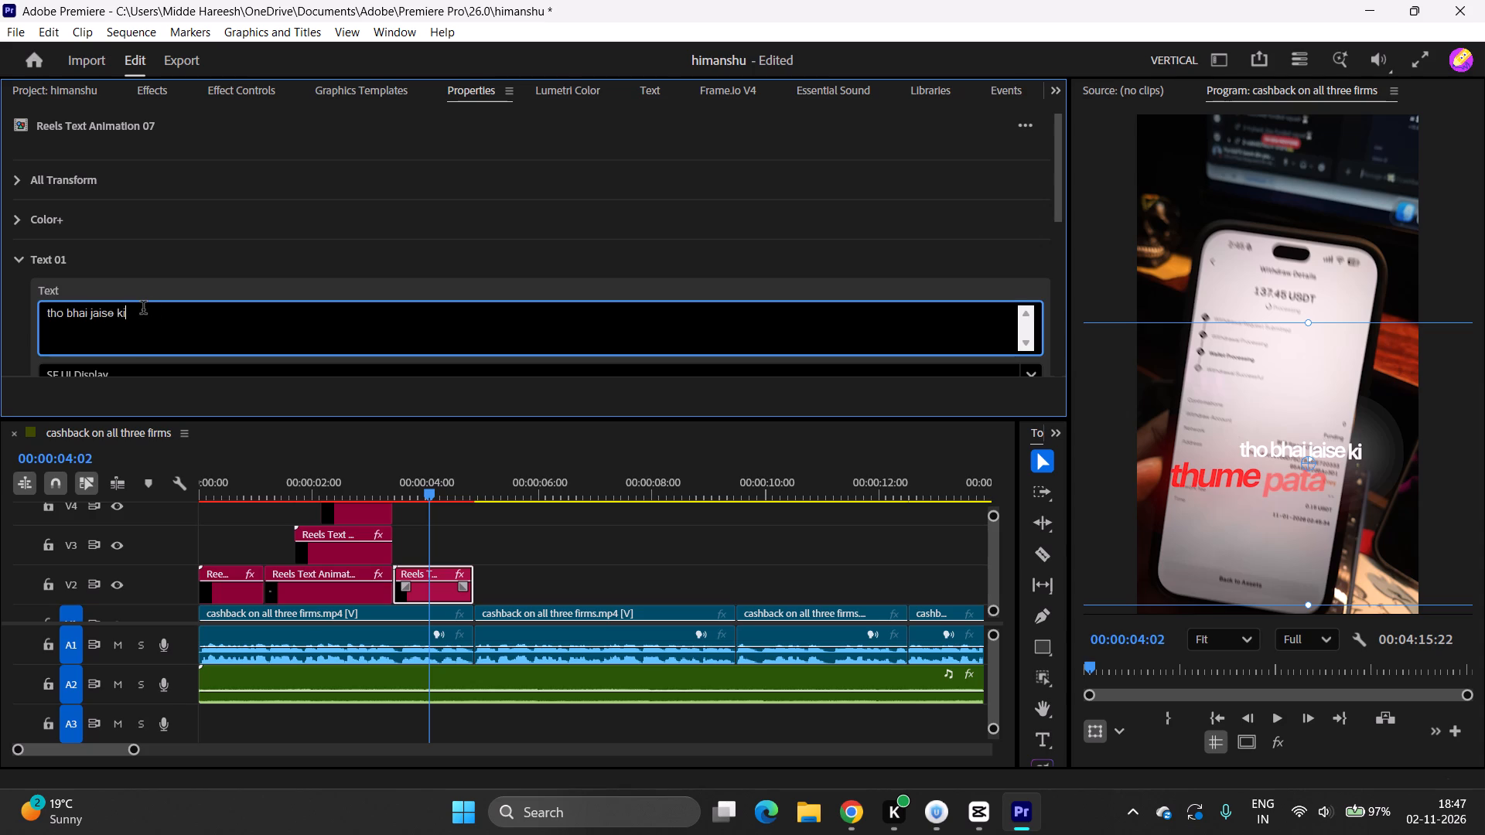
type("any")
key("space")
key("Left")
key("Left")
key("Left")
key("Left")
key("Left")
key("Left")
key("Left")
key("Left")
key("Left")
type("in")
key("space")
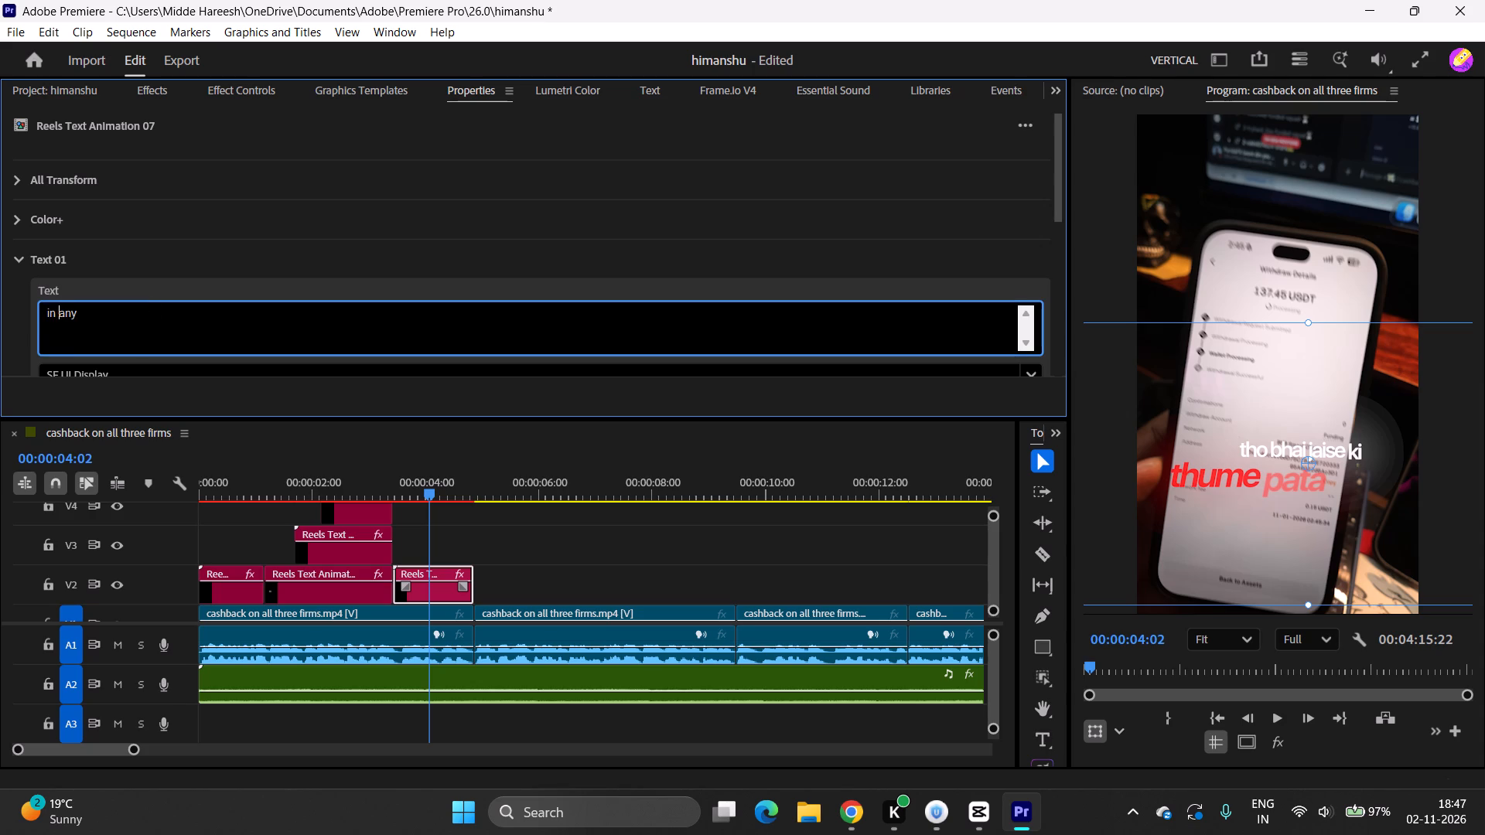
key("Right")
key("Right")
key("Right")
key("c")
key("BackSpace")
key("space")
type("of this")
Play back the third V2 text clip and change its Text 02 to "3 forms".
left_click_drag(434, 486, 397, 503)
key("space")
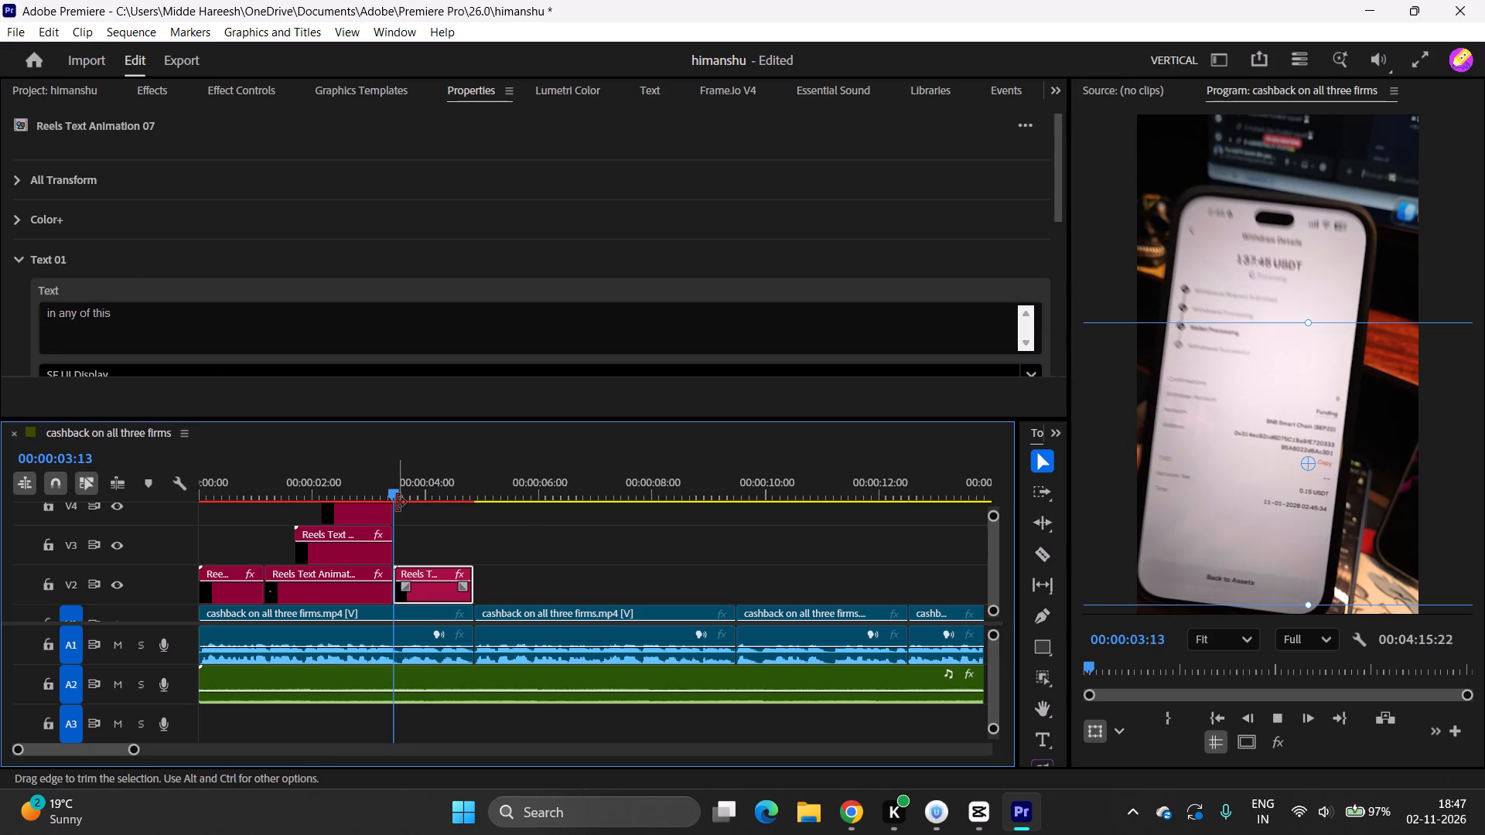
key("space")
key("space")
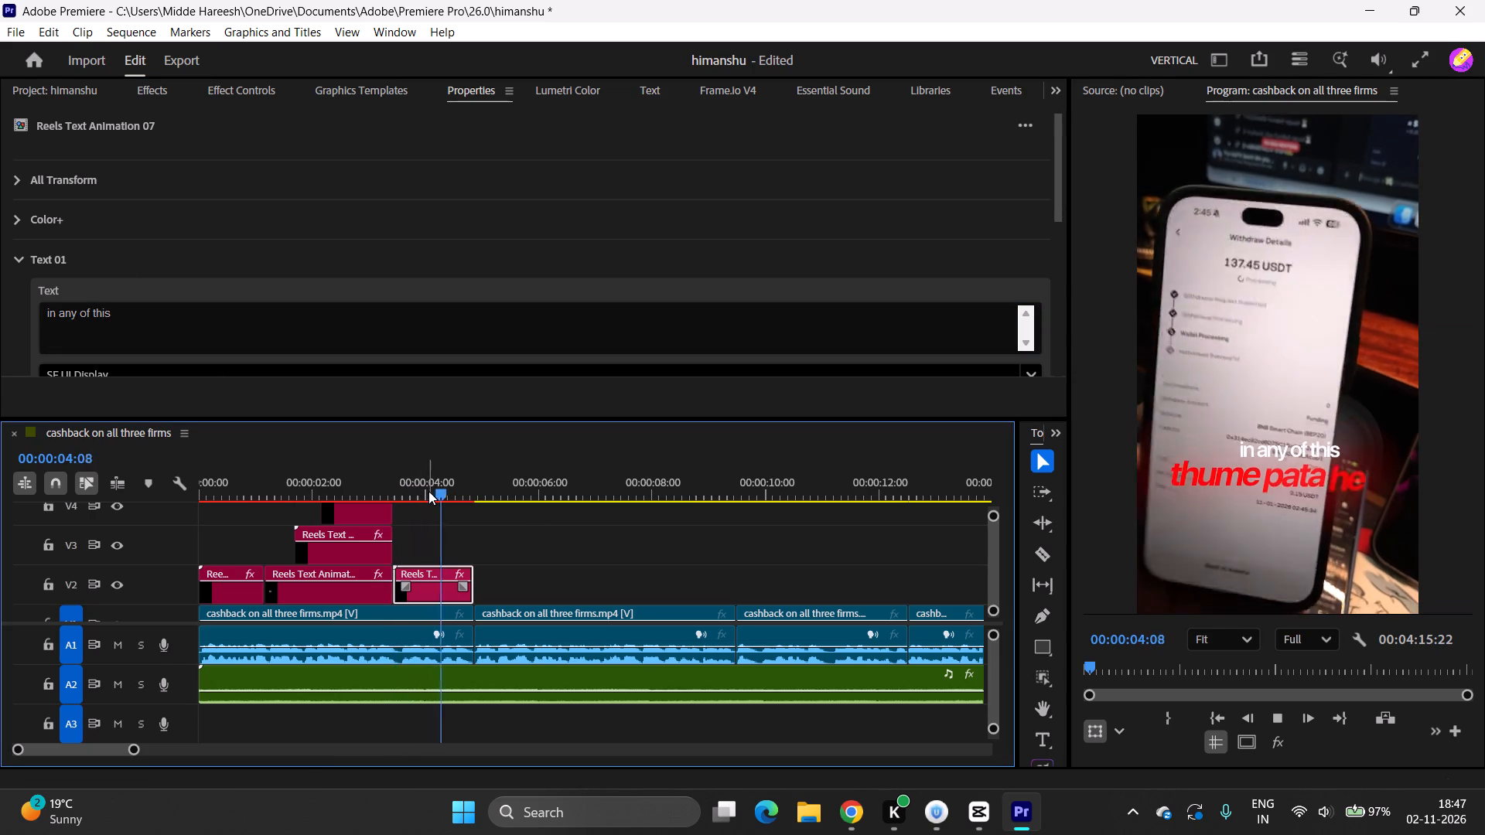
key("space")
key("space")
key("space")
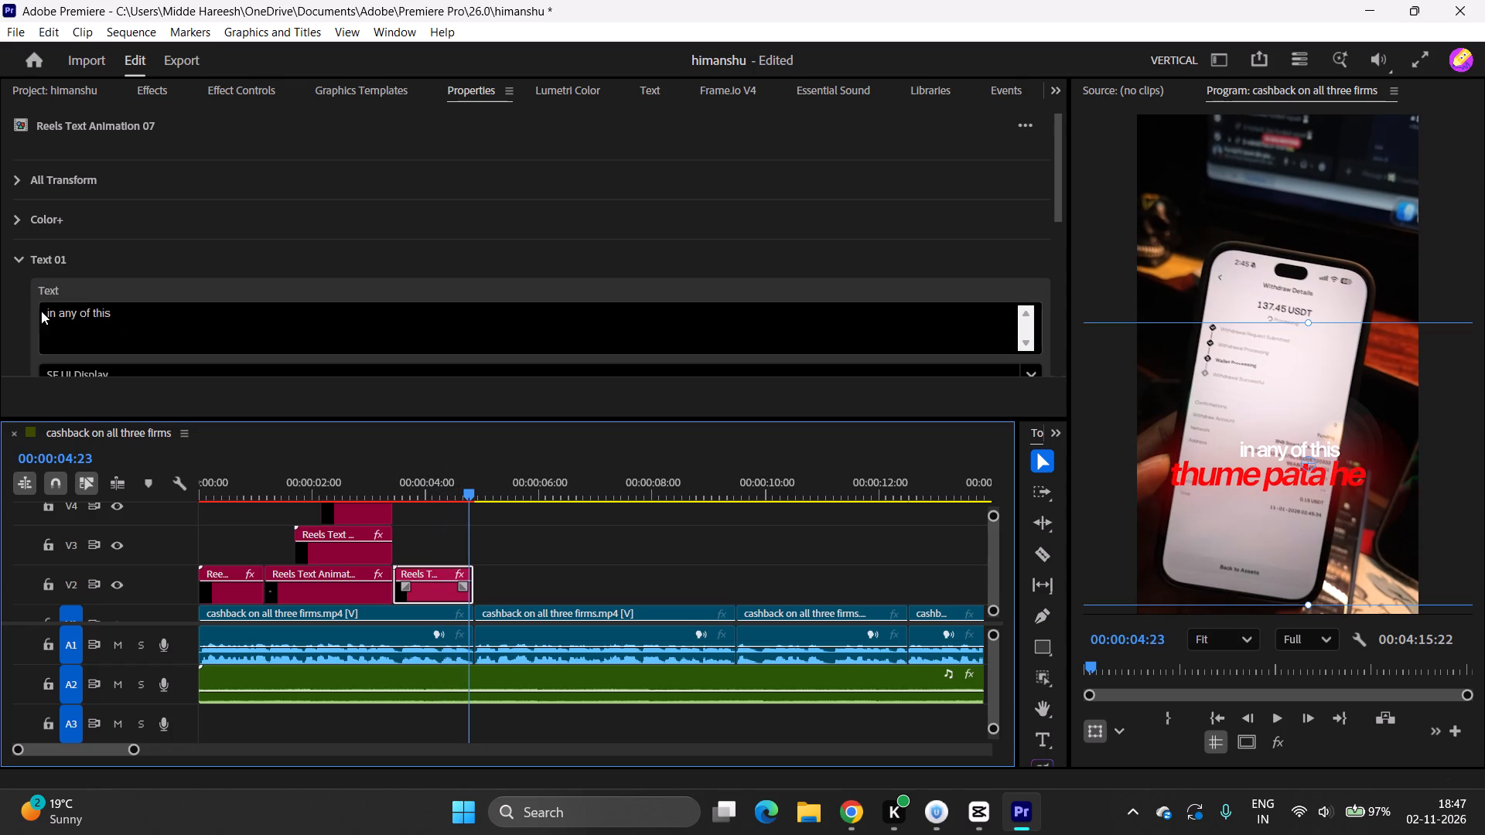
left_click(17, 261)
left_click(20, 298)
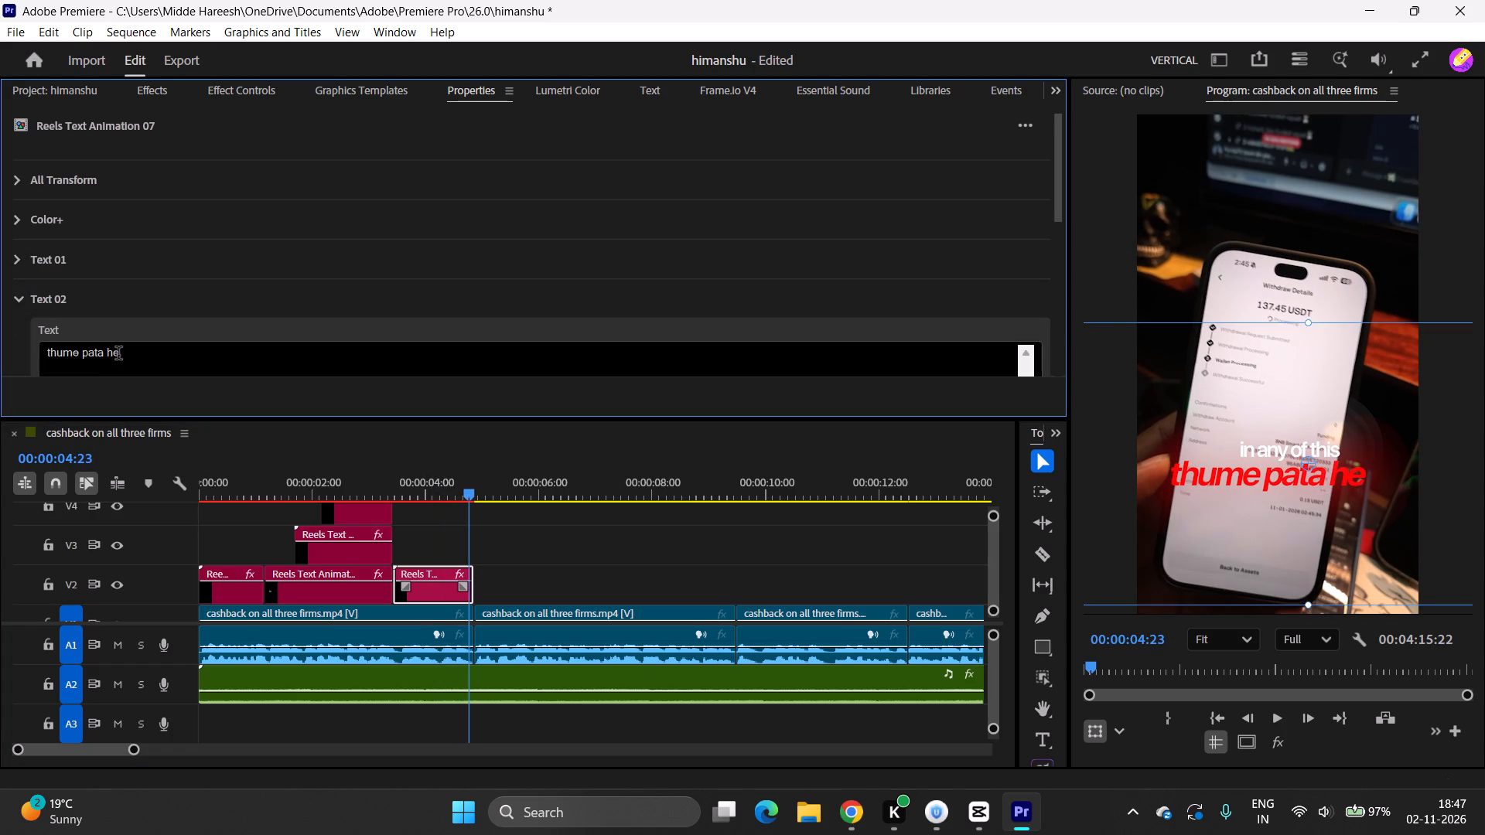
triple_click(118, 355)
type("3 forms")
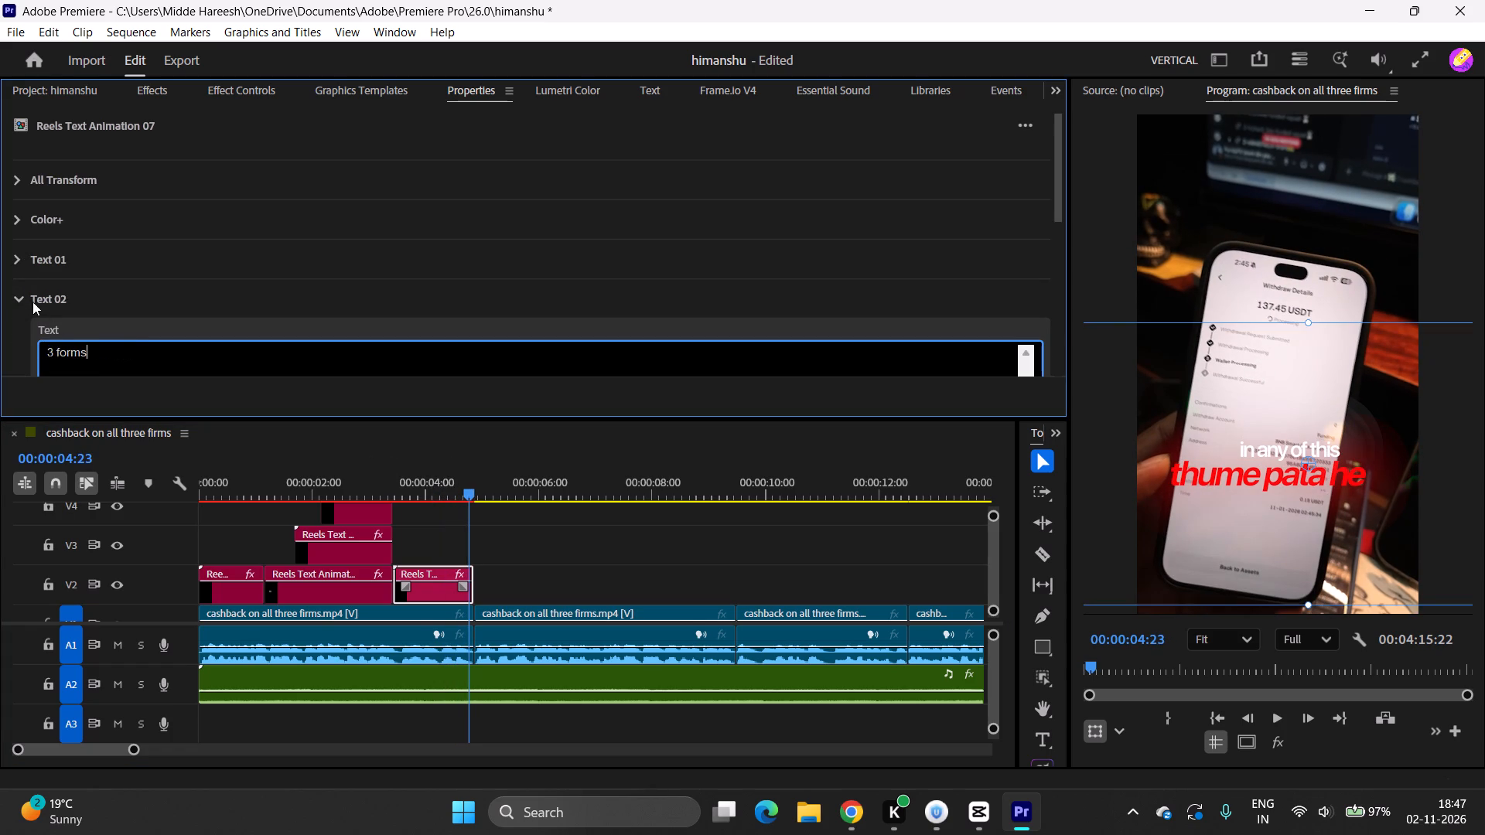
left_click(19, 298)
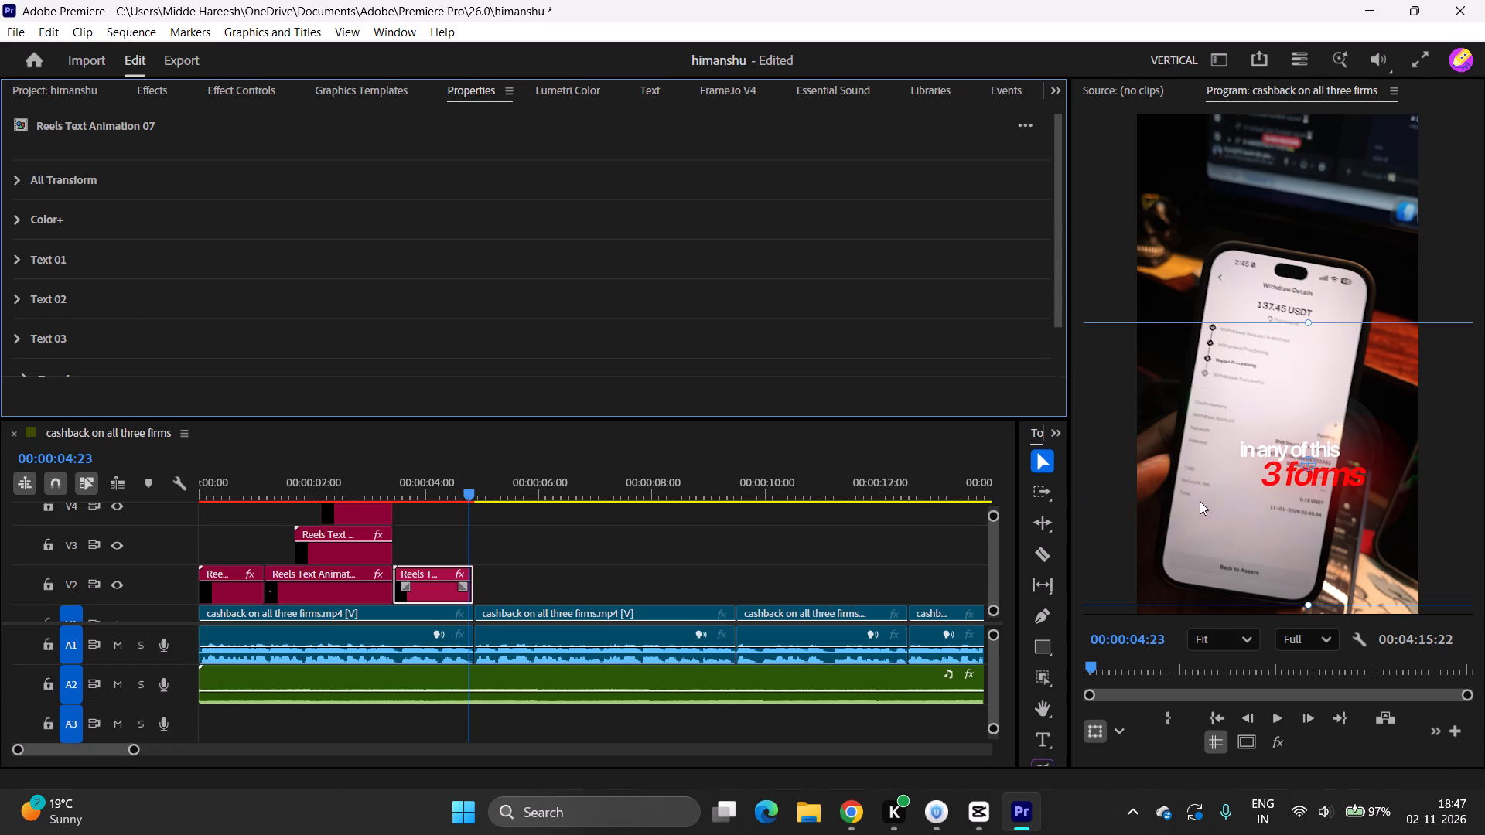
Shift the "3 forms" line left to X position 1734 under "in any of this", and play back the result.
scroll(16, 322, "down", 5)
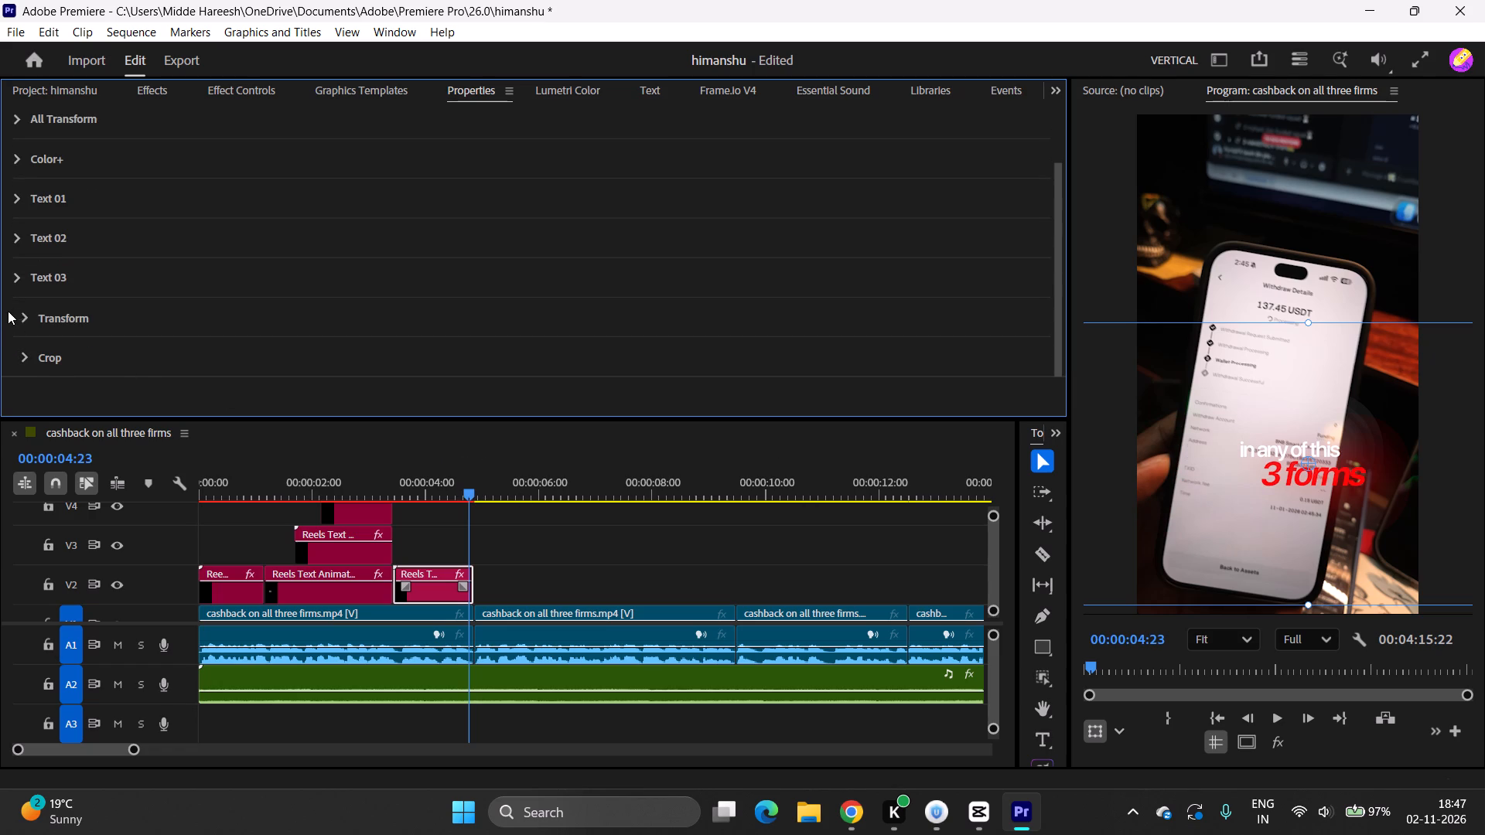
left_click(14, 278)
scroll(13, 278, "down", 9)
scroll(13, 282, "up", 5)
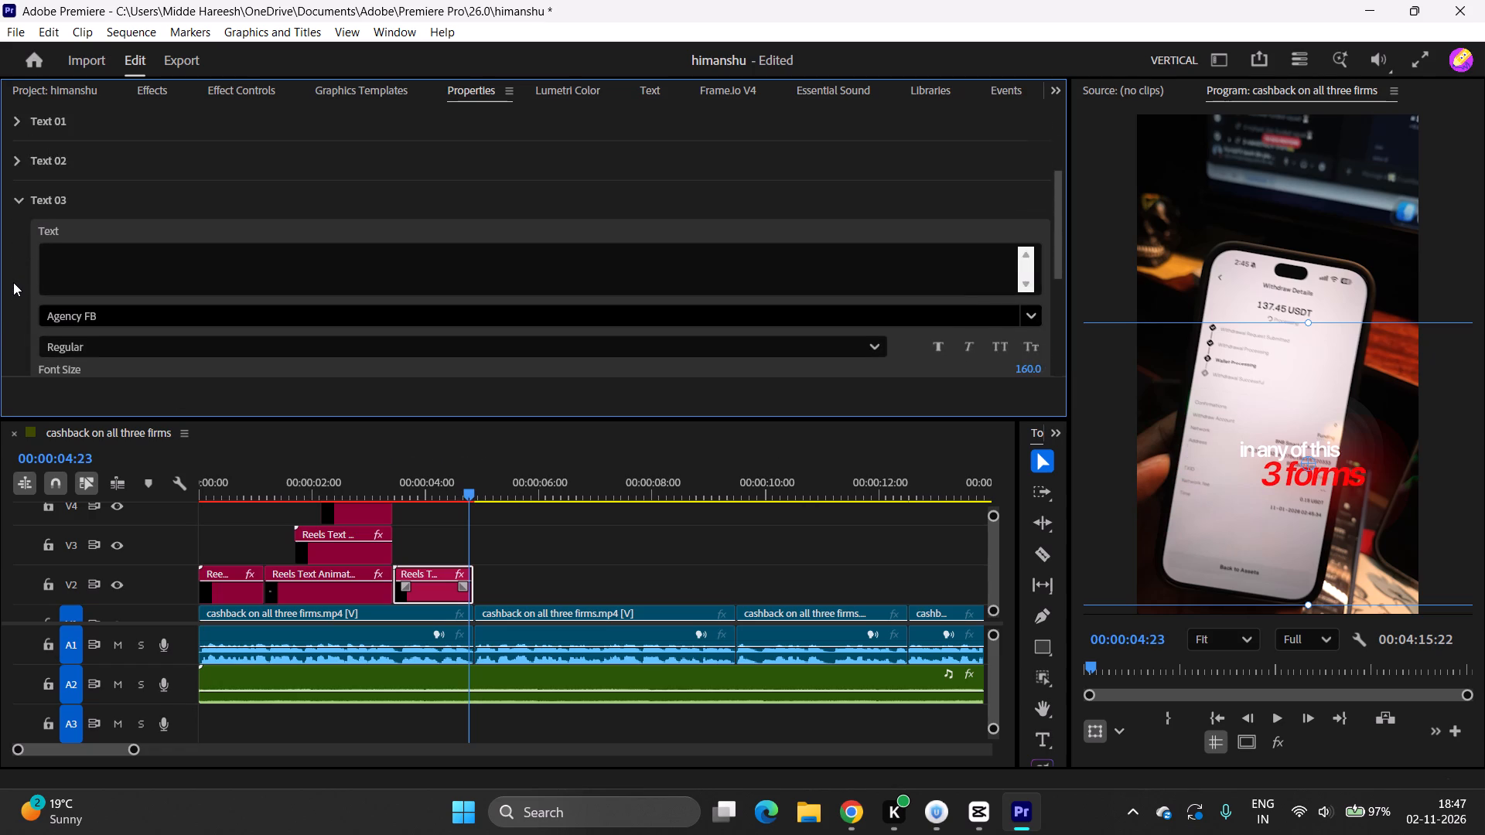
scroll(12, 278, "up", 4)
left_click(14, 272)
left_click(15, 237)
scroll(13, 281, "down", 4)
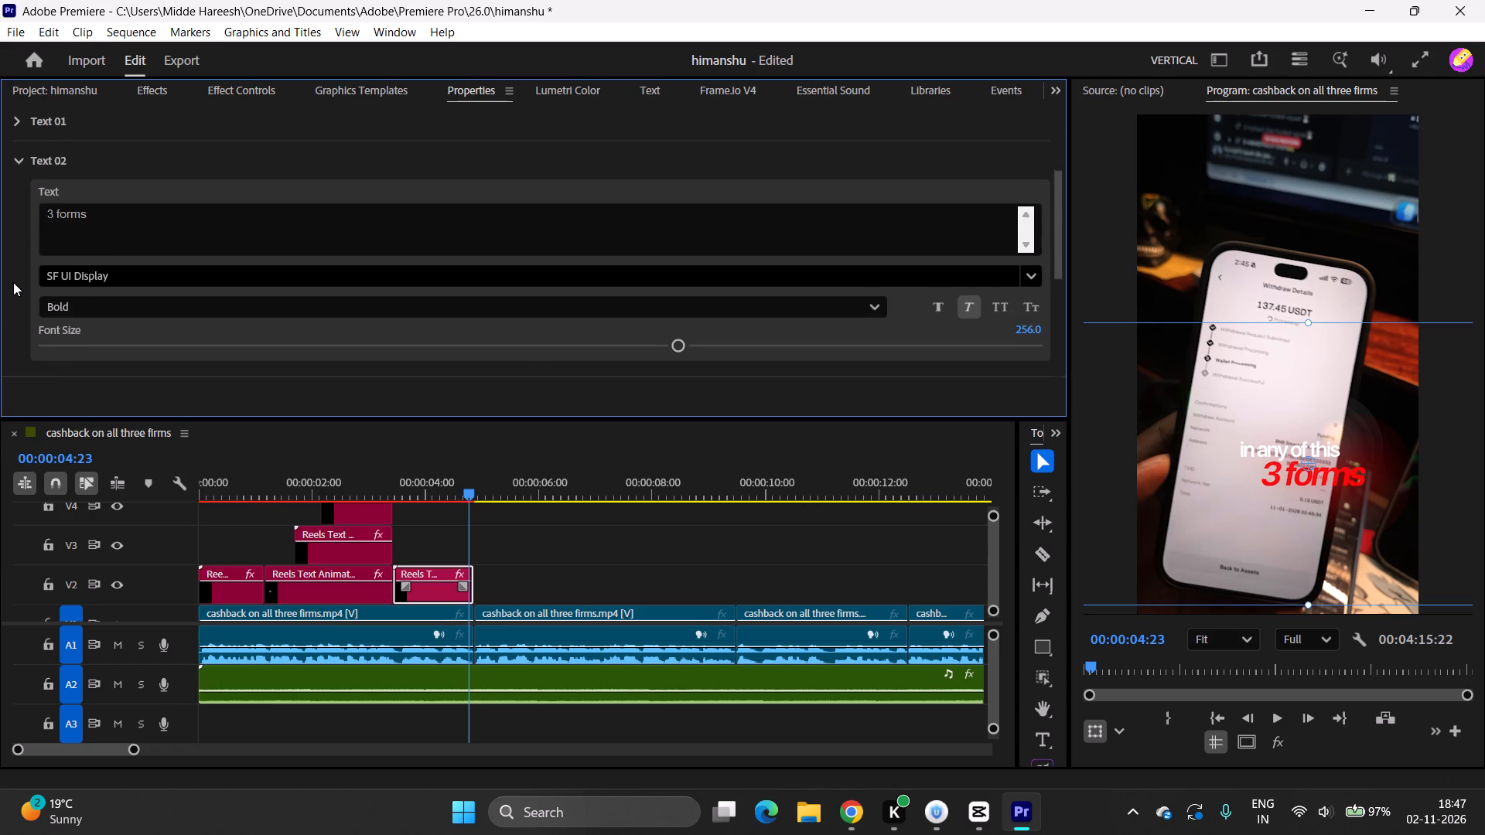
scroll(13, 282, "down", 9)
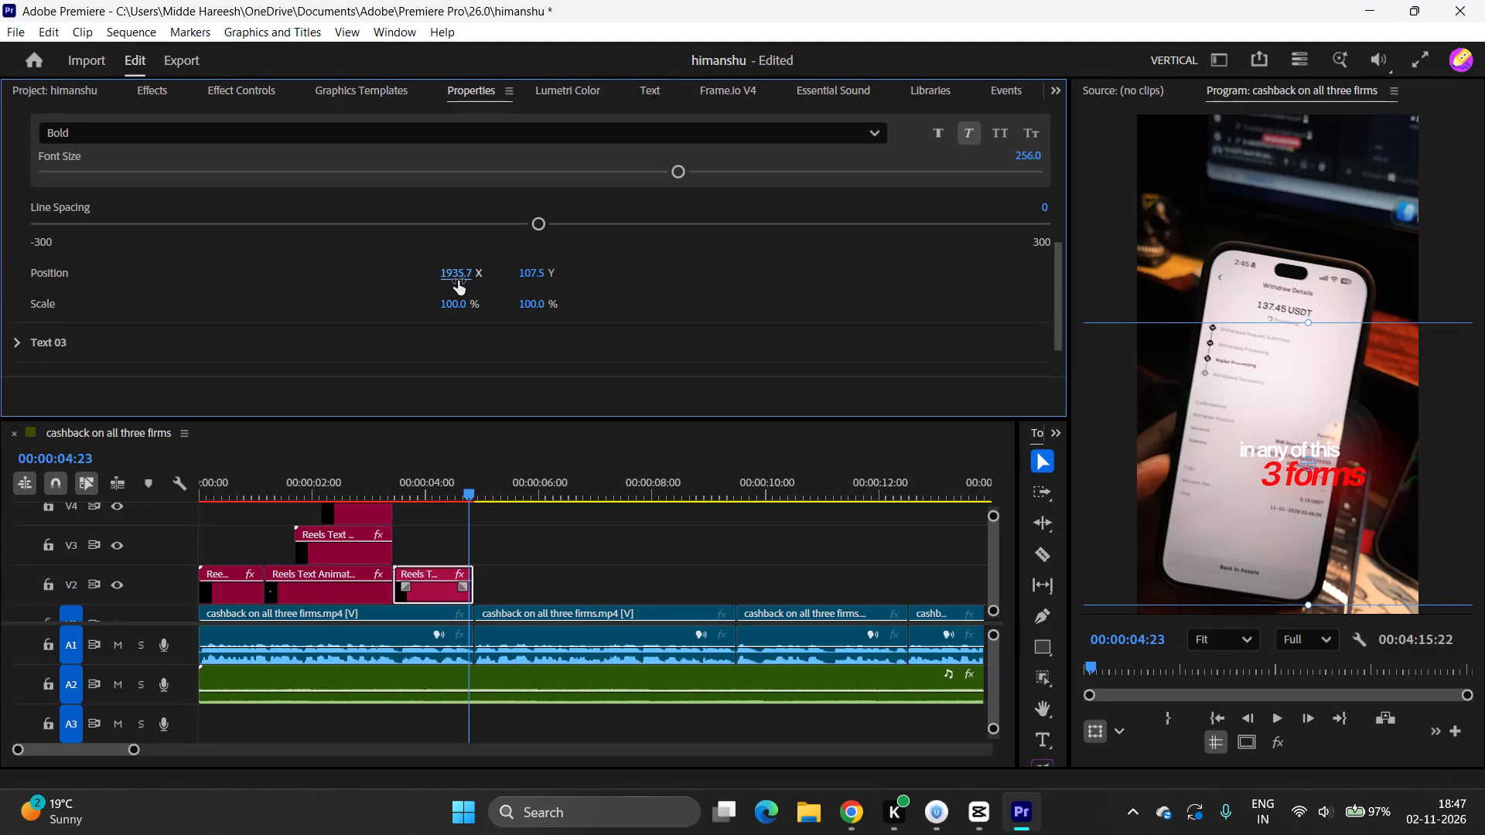
left_click_drag(460, 277, 346, 301)
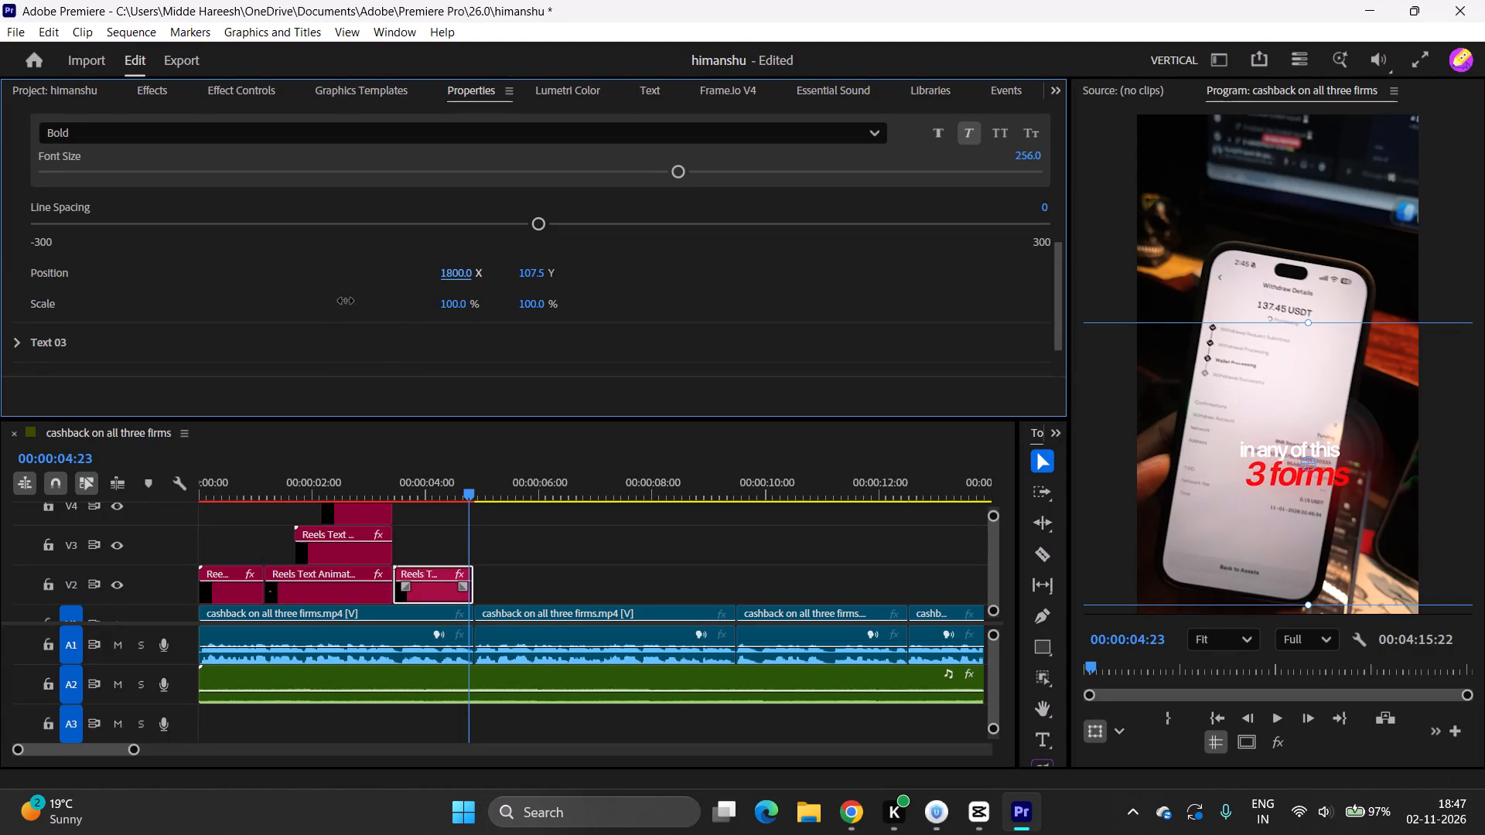
left_click_drag(346, 301, 296, 309)
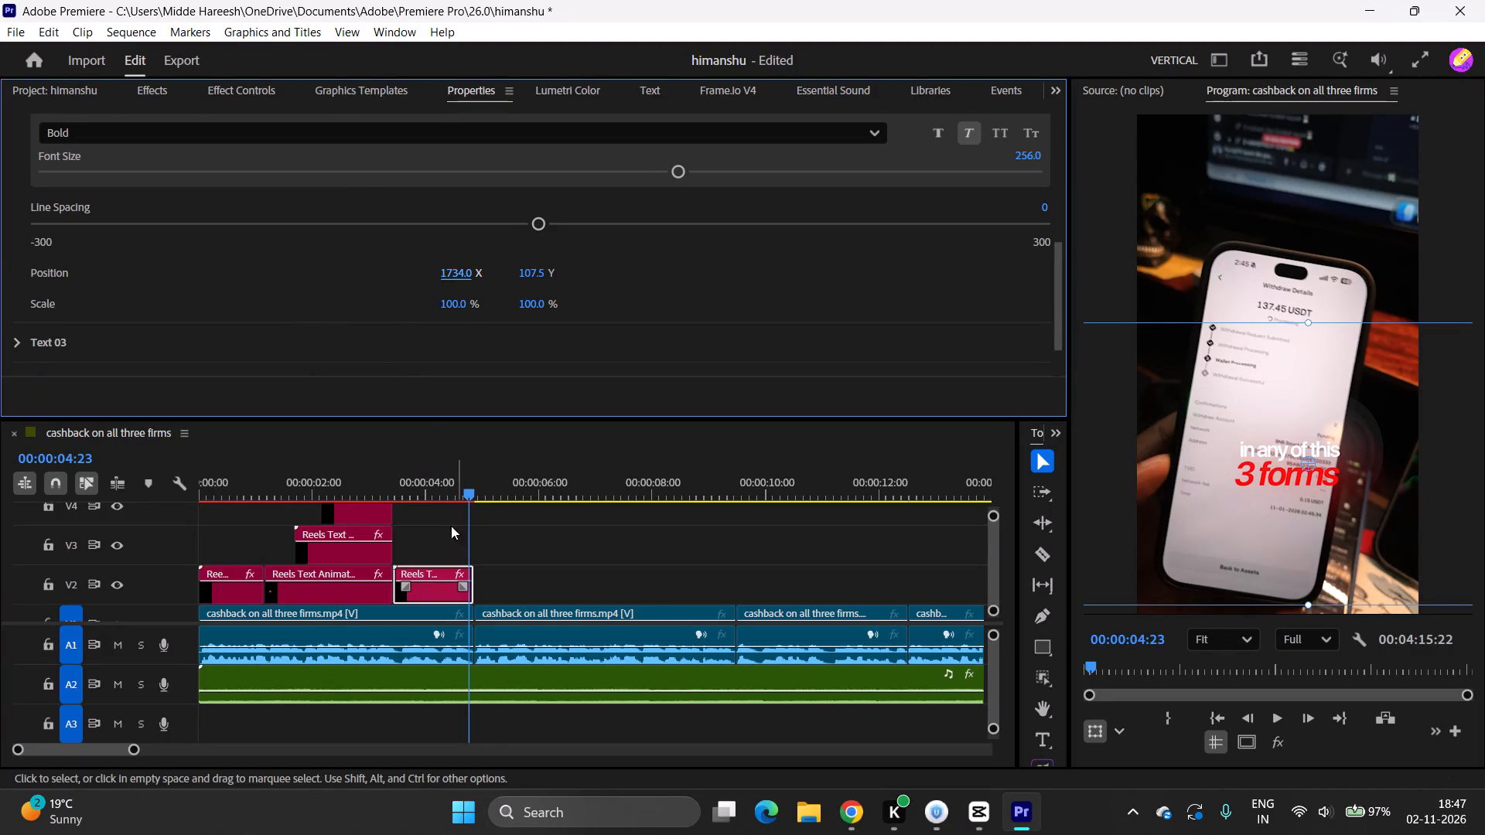
left_click_drag(452, 489, 374, 509)
key("space")
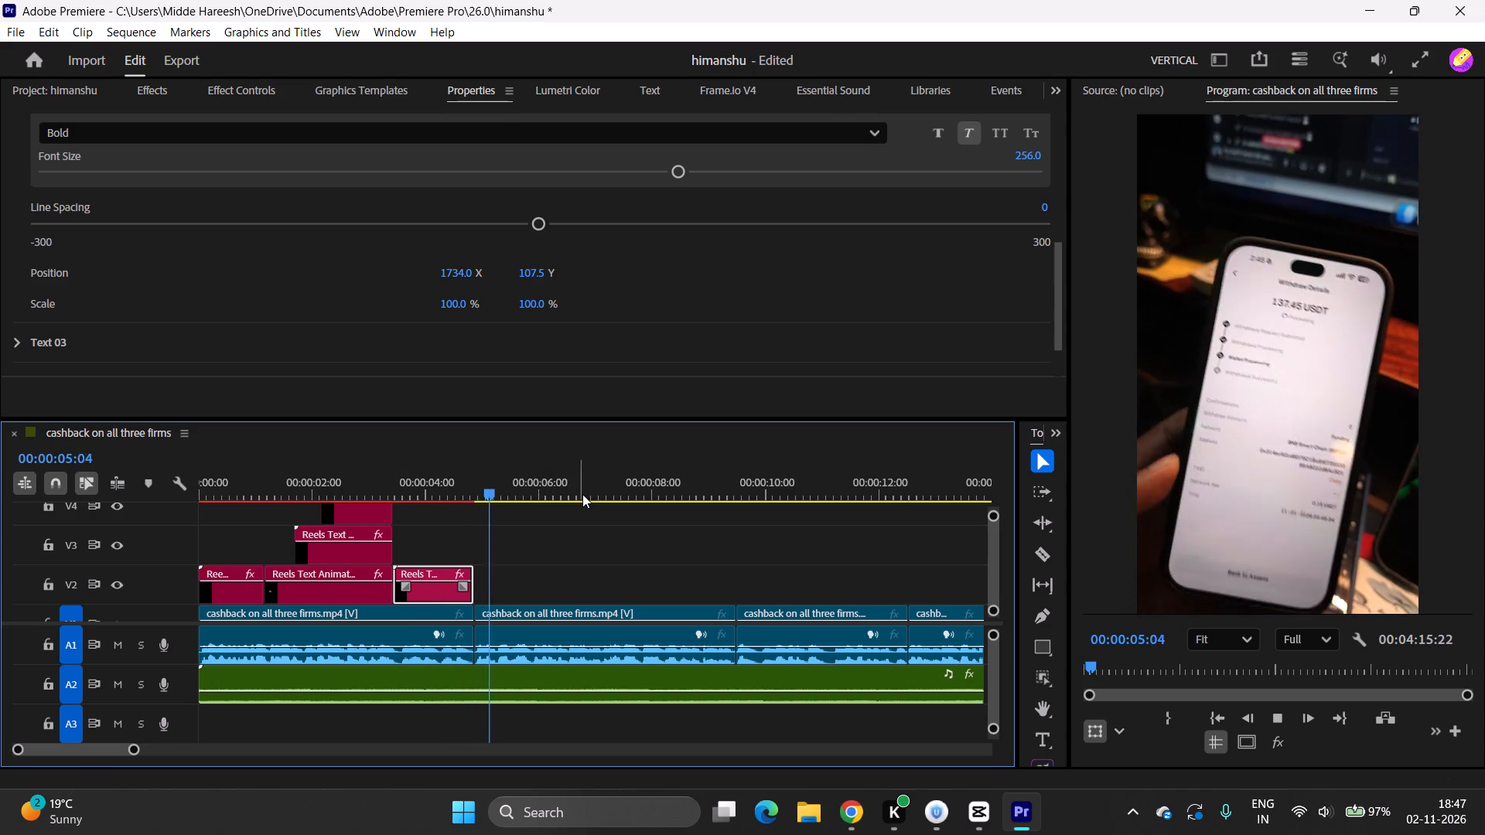
key("space")
scroll(96, 324, "up", 5)
scroll(21, 289, "up", 2)
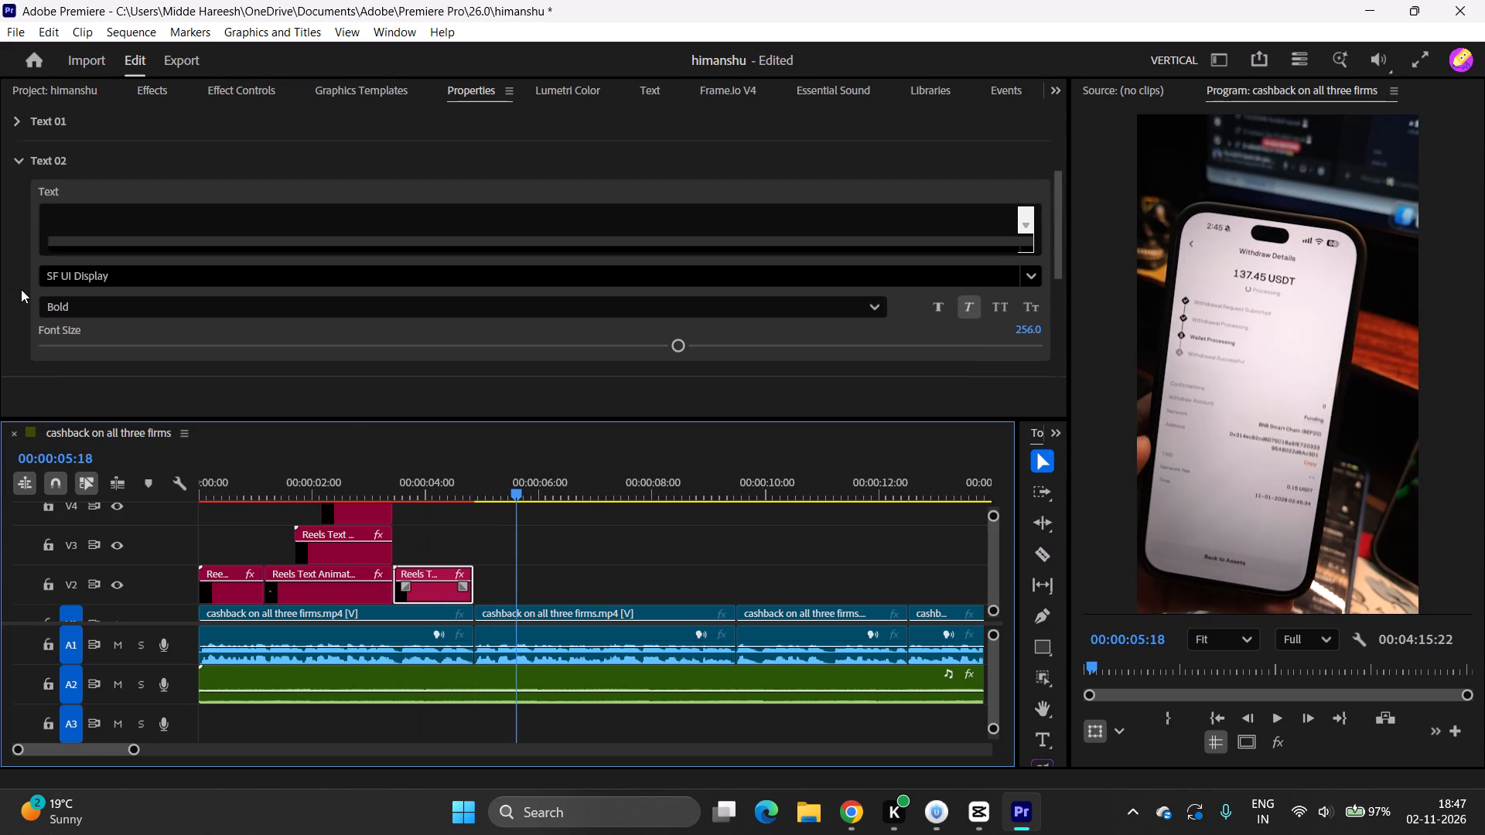
scroll(21, 289, "up", 3)
left_click(15, 179)
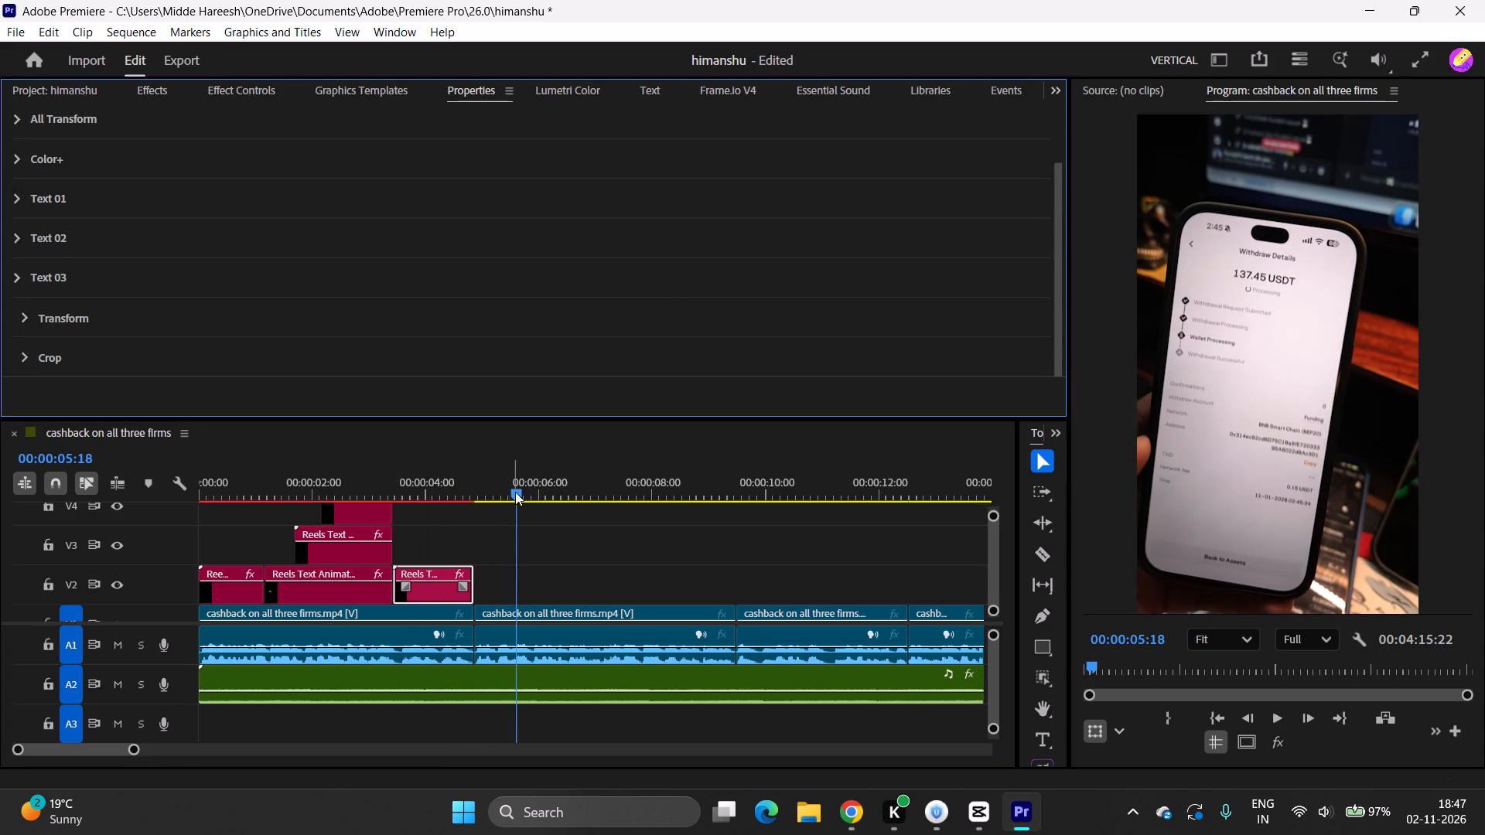
Replay the speech following the "3 forms" clip and add a sequence marker at 00:00:07:01.
left_click_drag(515, 492, 438, 507)
key("space")
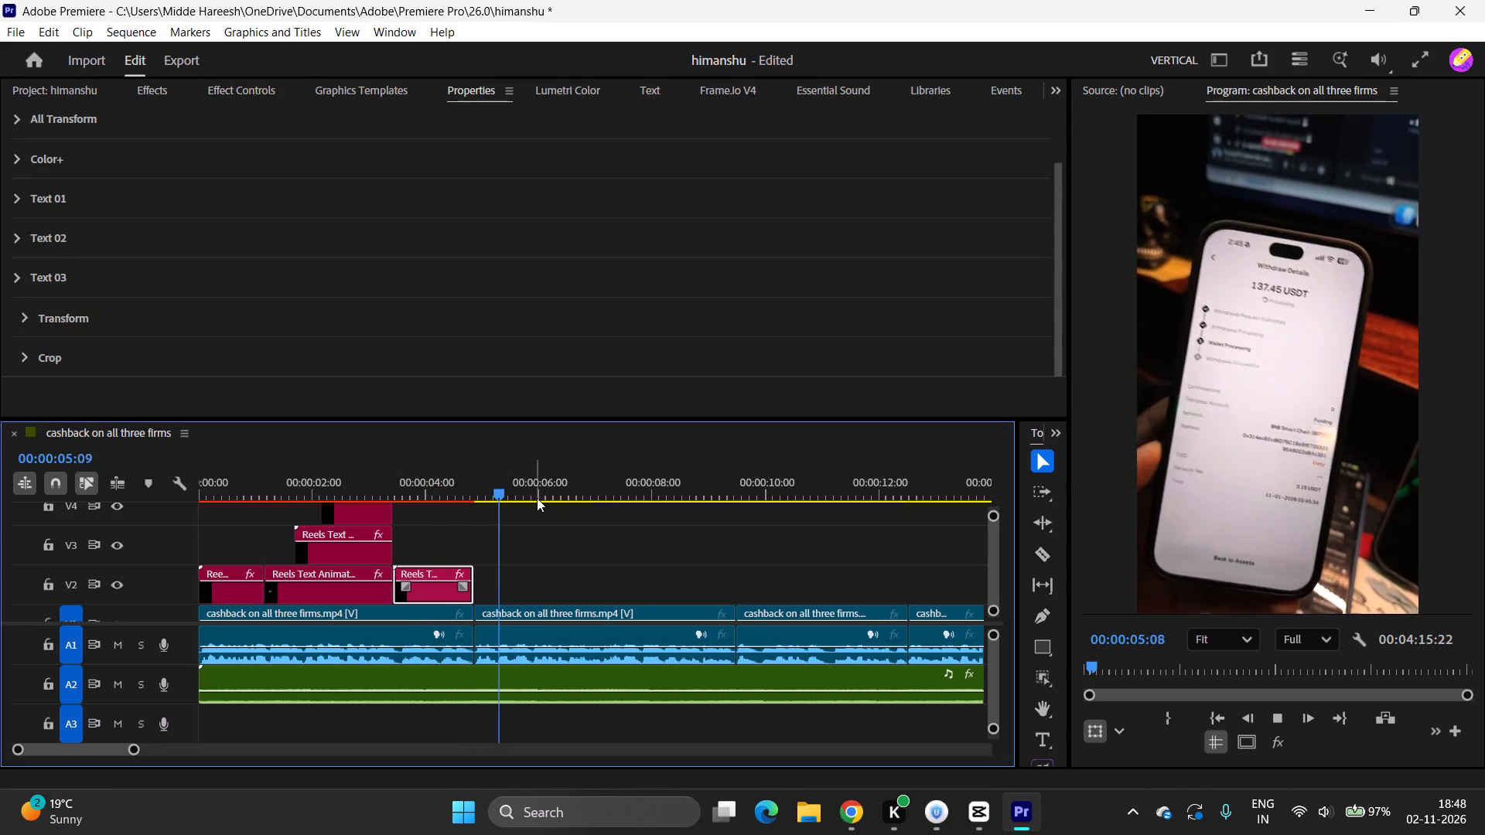
key("space")
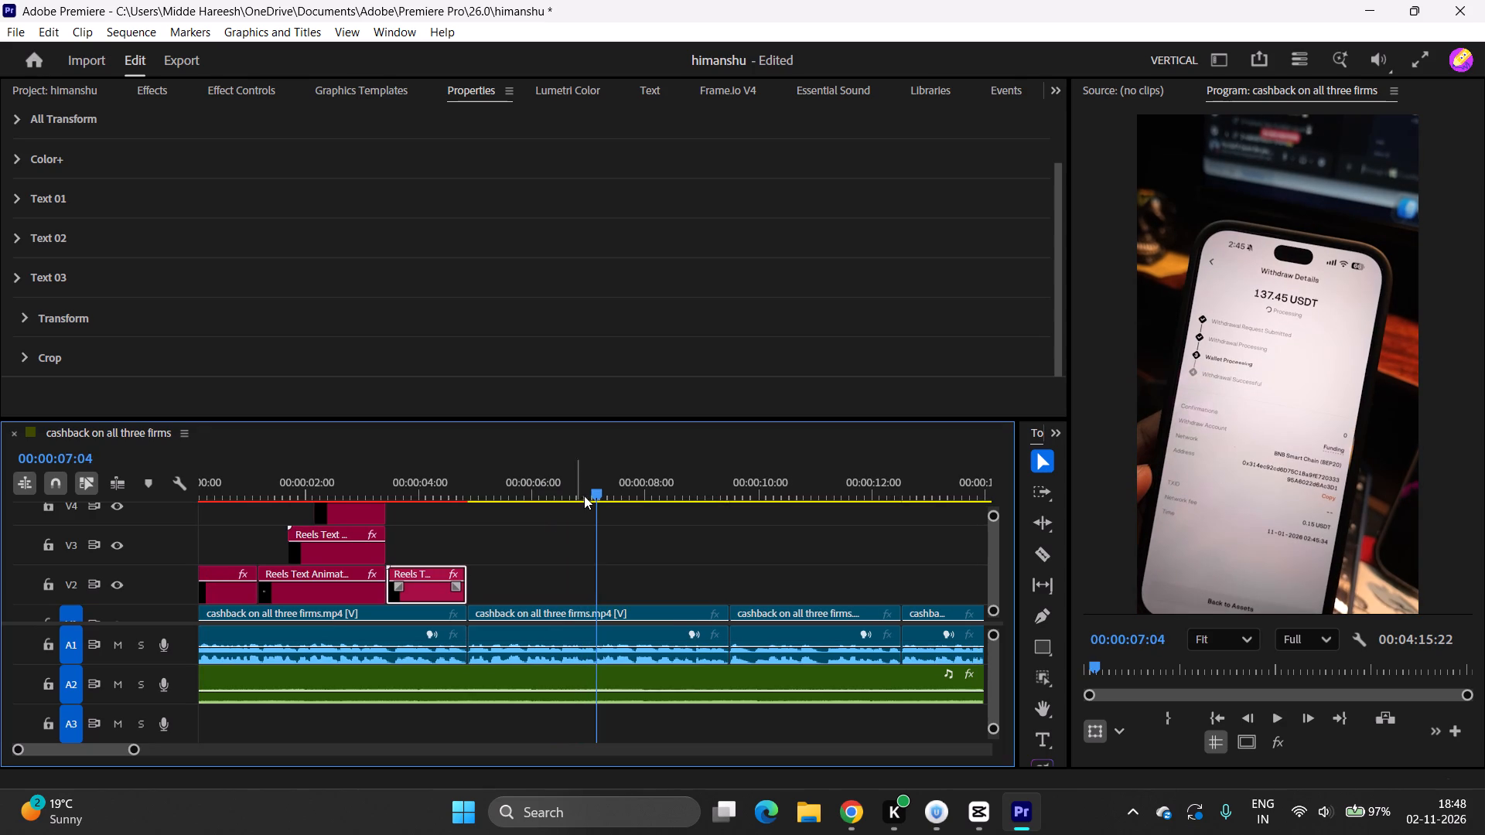
left_click_drag(596, 492, 479, 523)
key("space")
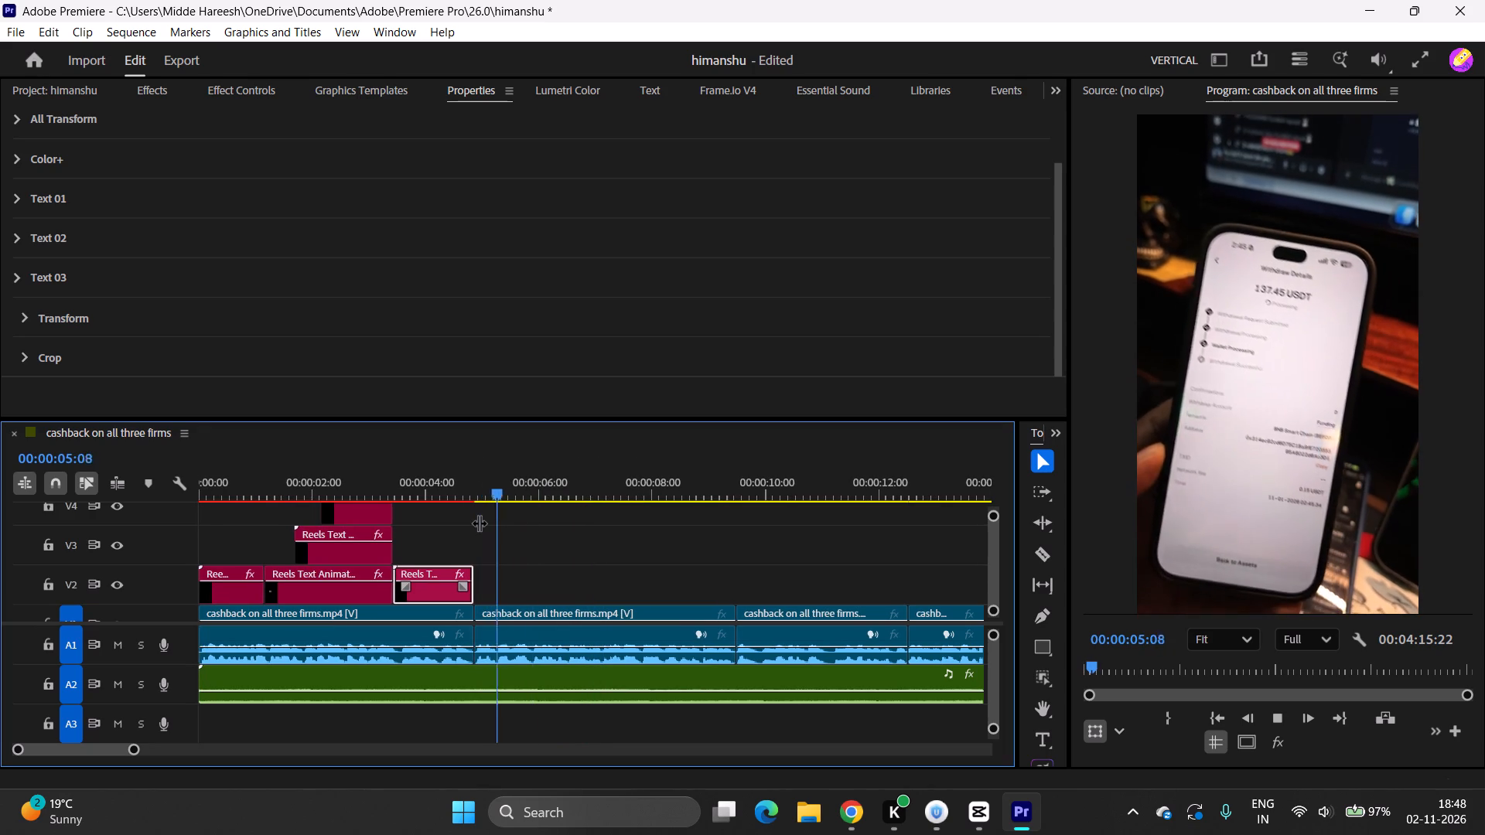
key("space")
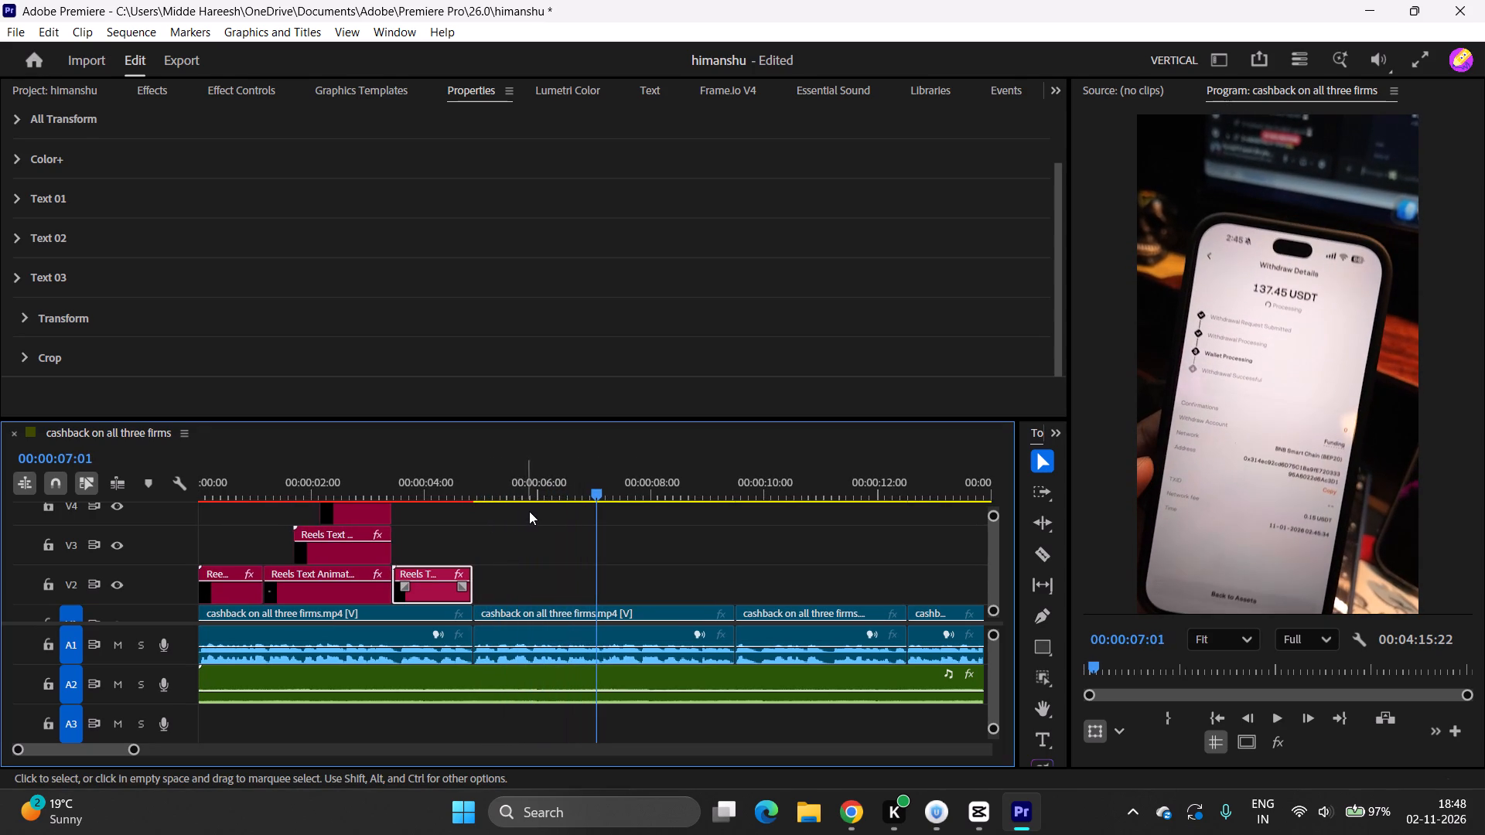
left_click(152, 481)
Replay the speech around the end of the "3 forms" clip up to about 00:00:06:00 to catch the next words.
left_click_drag(596, 486, 442, 506)
key("space")
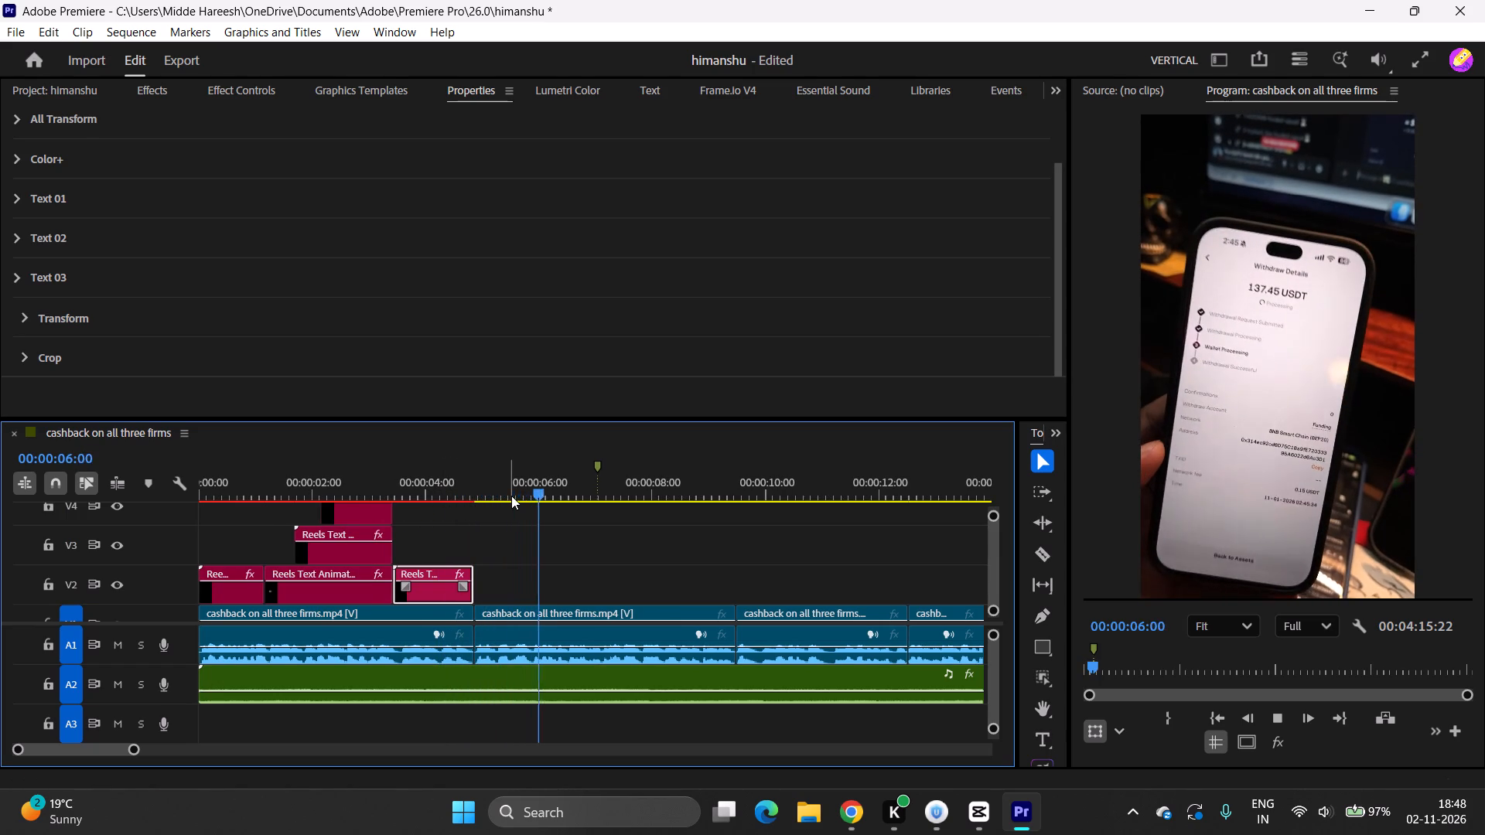
key("space")
left_click_drag(544, 489, 437, 516)
key("space")
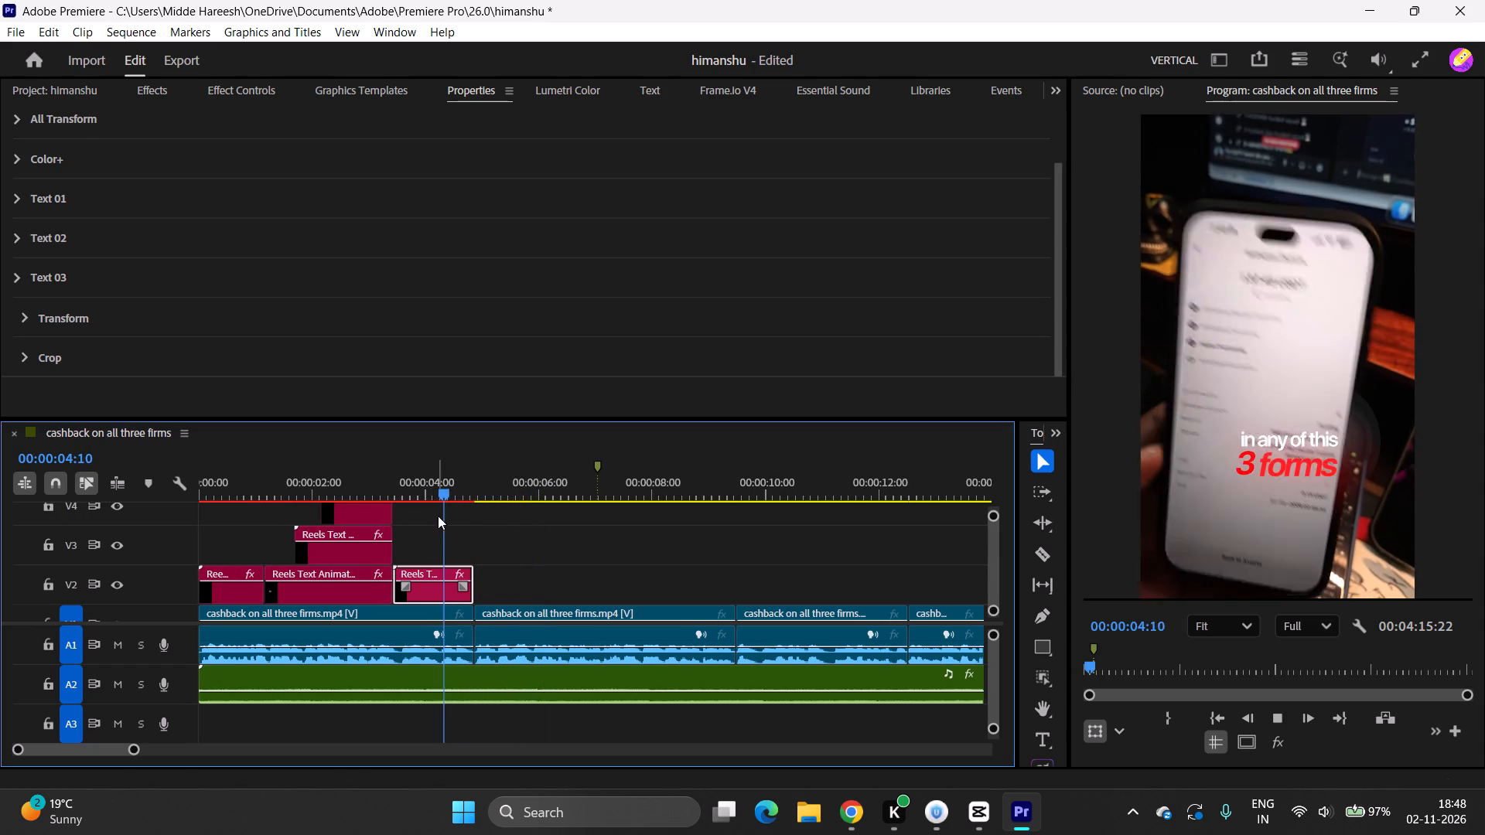
key("space")
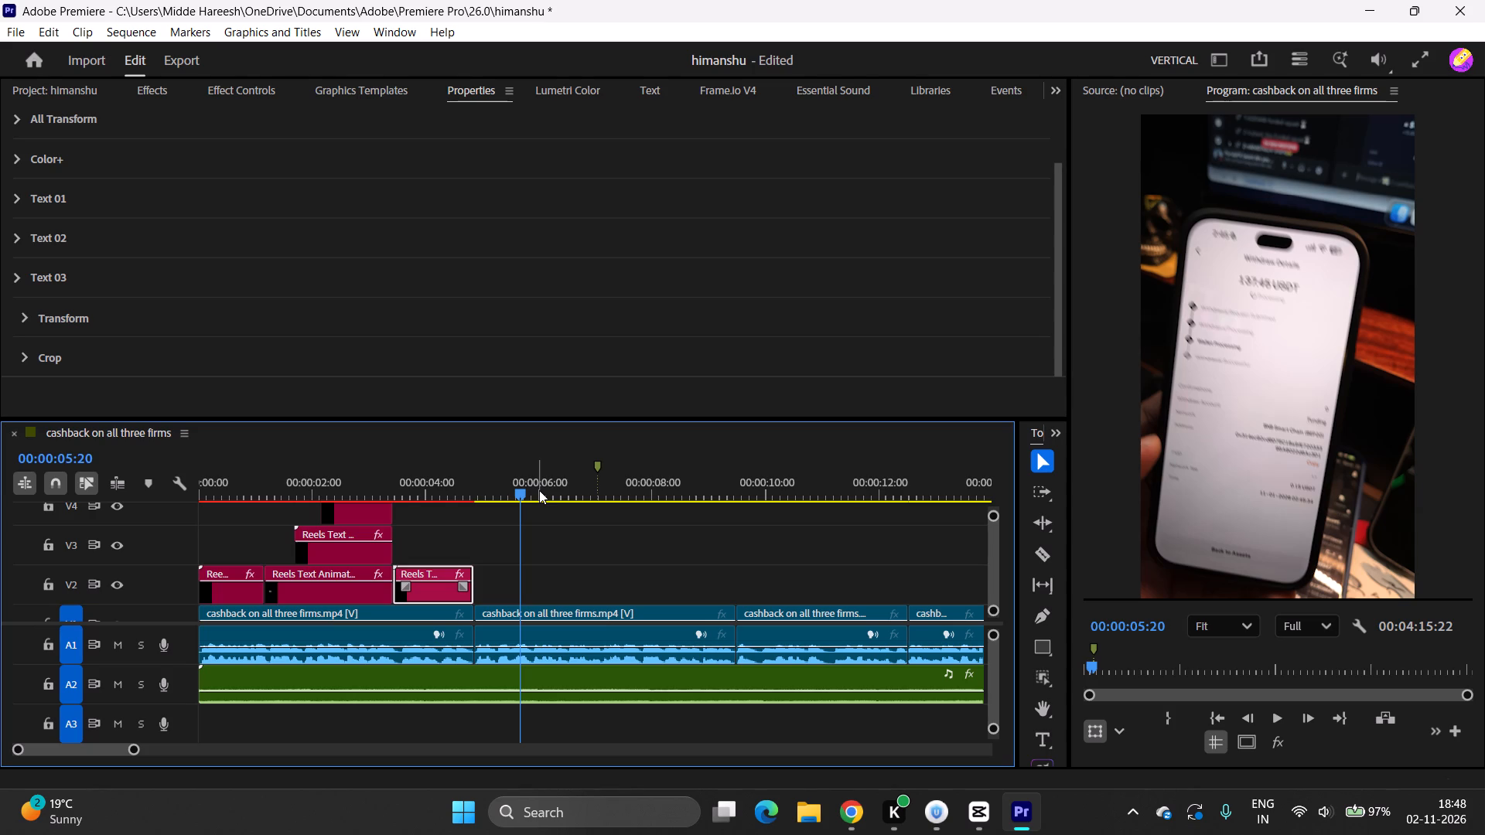
scroll(540, 538, "down", 3)
scroll(456, 556, "up", 4)
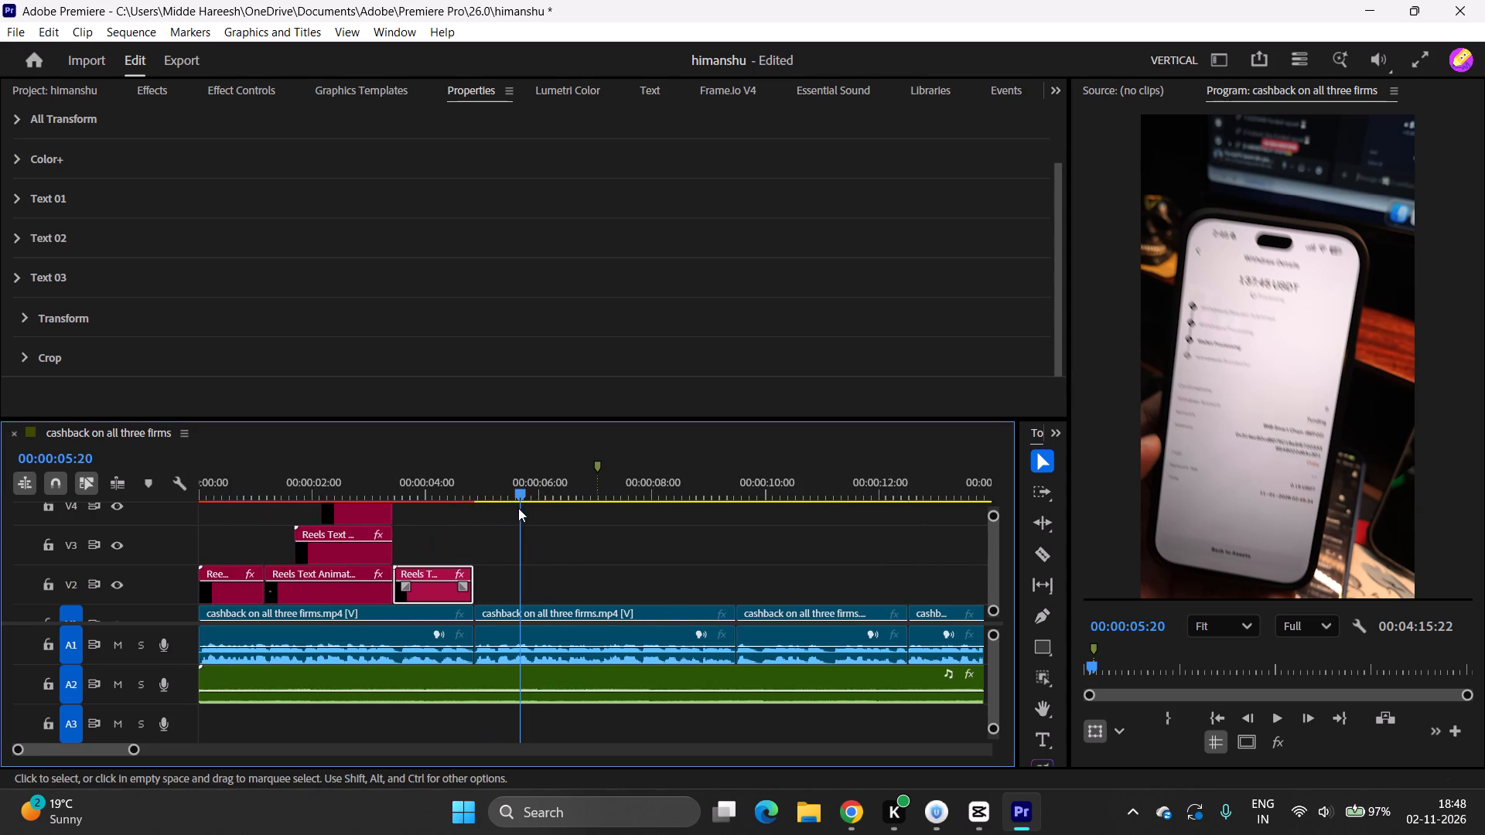
left_click_drag(518, 488, 426, 514)
key("space")
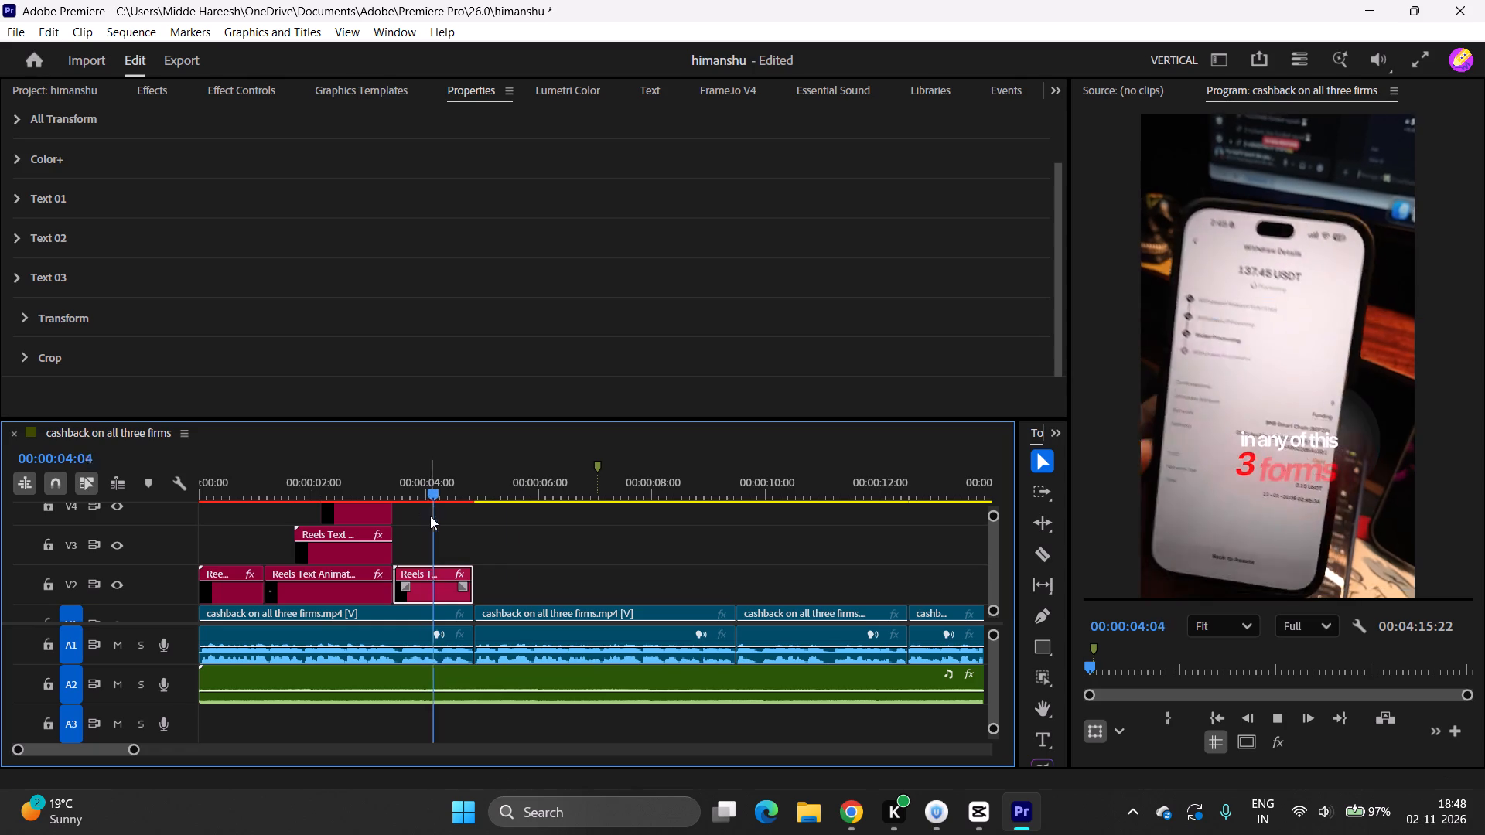
key("space")
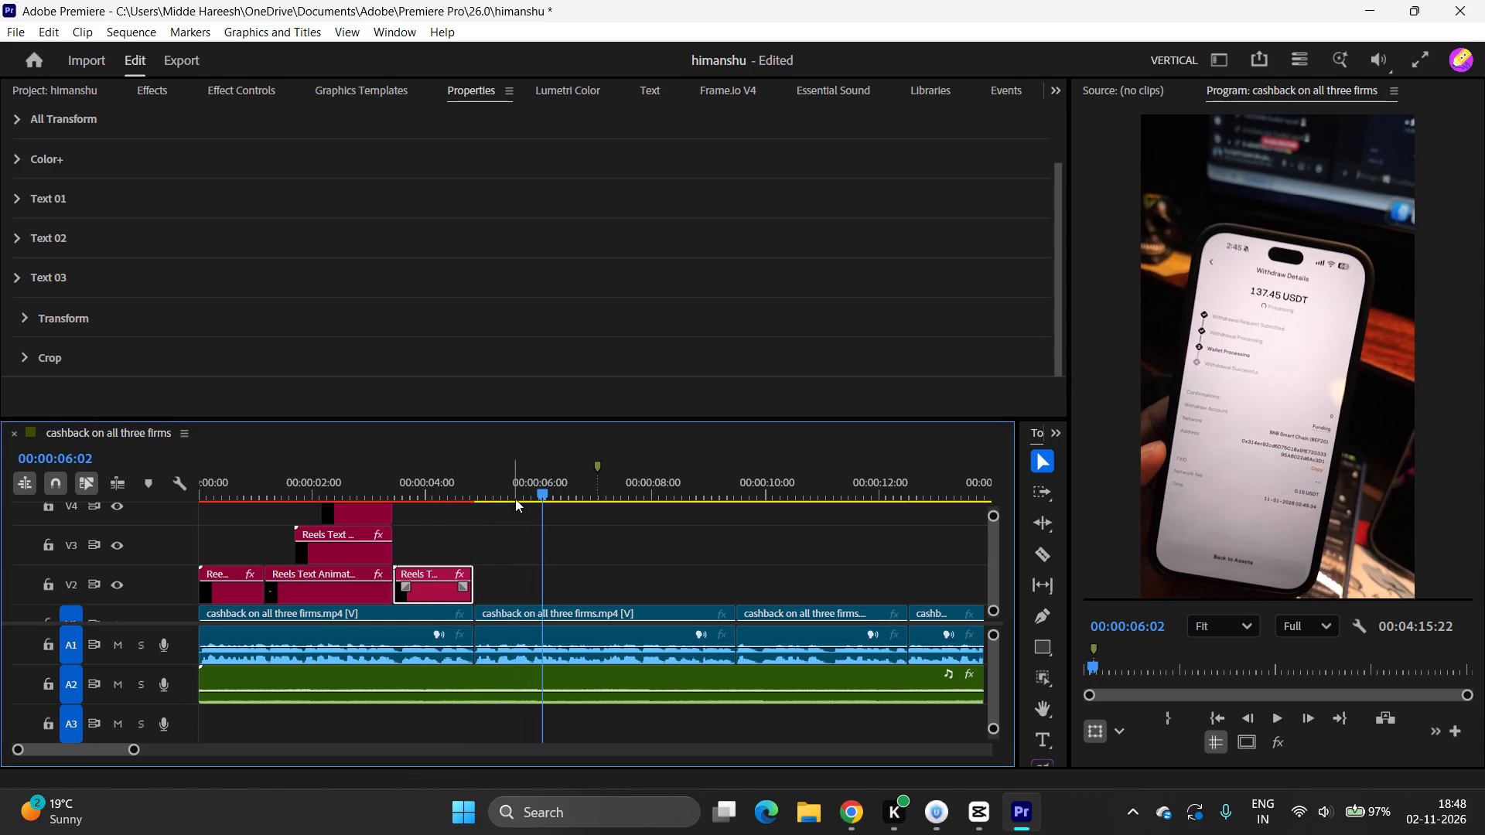
left_click_drag(540, 489, 475, 495)
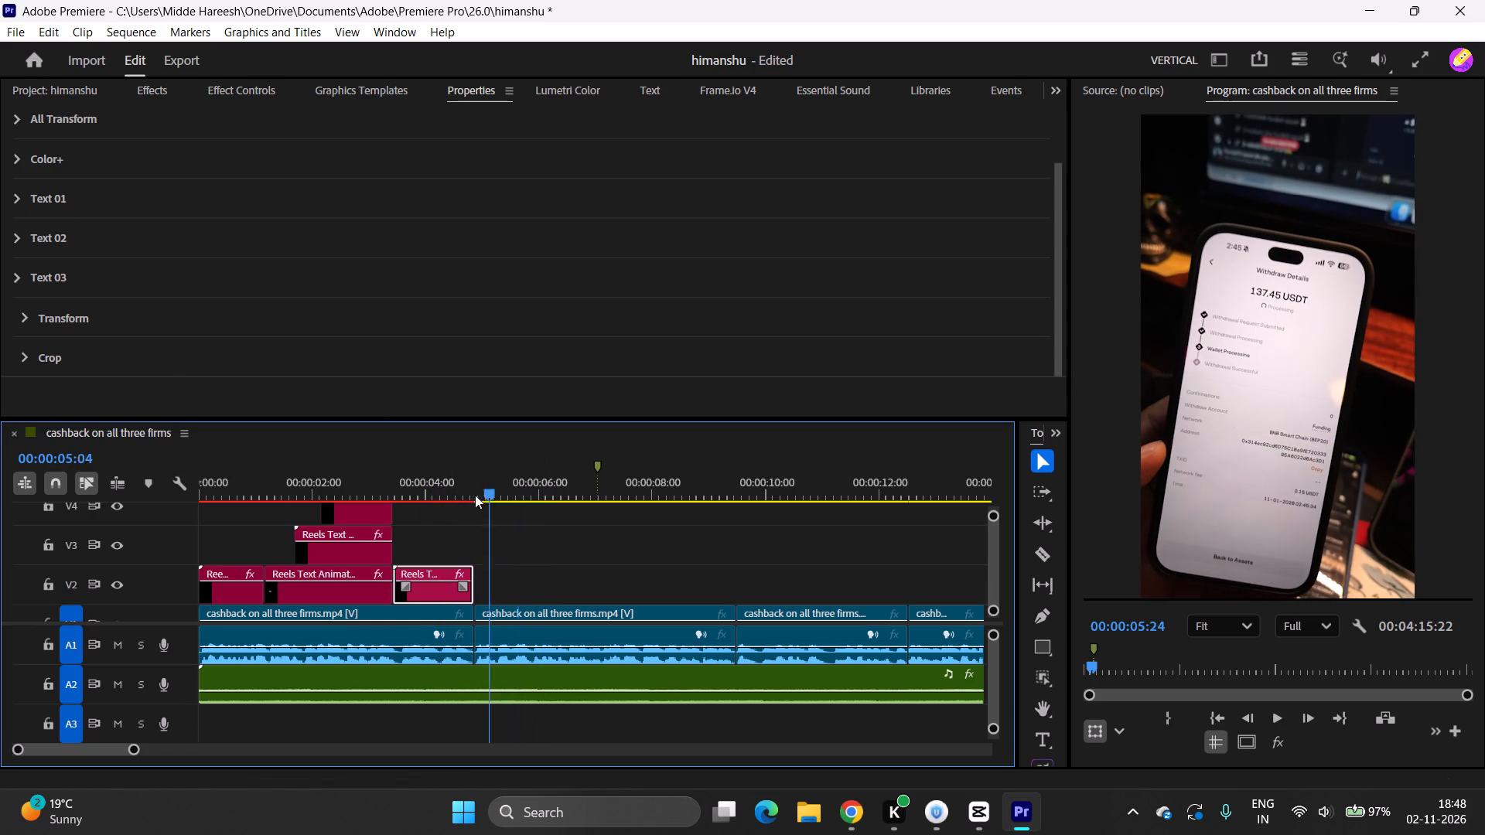
left_click_drag(475, 495, 406, 515)
key("space")
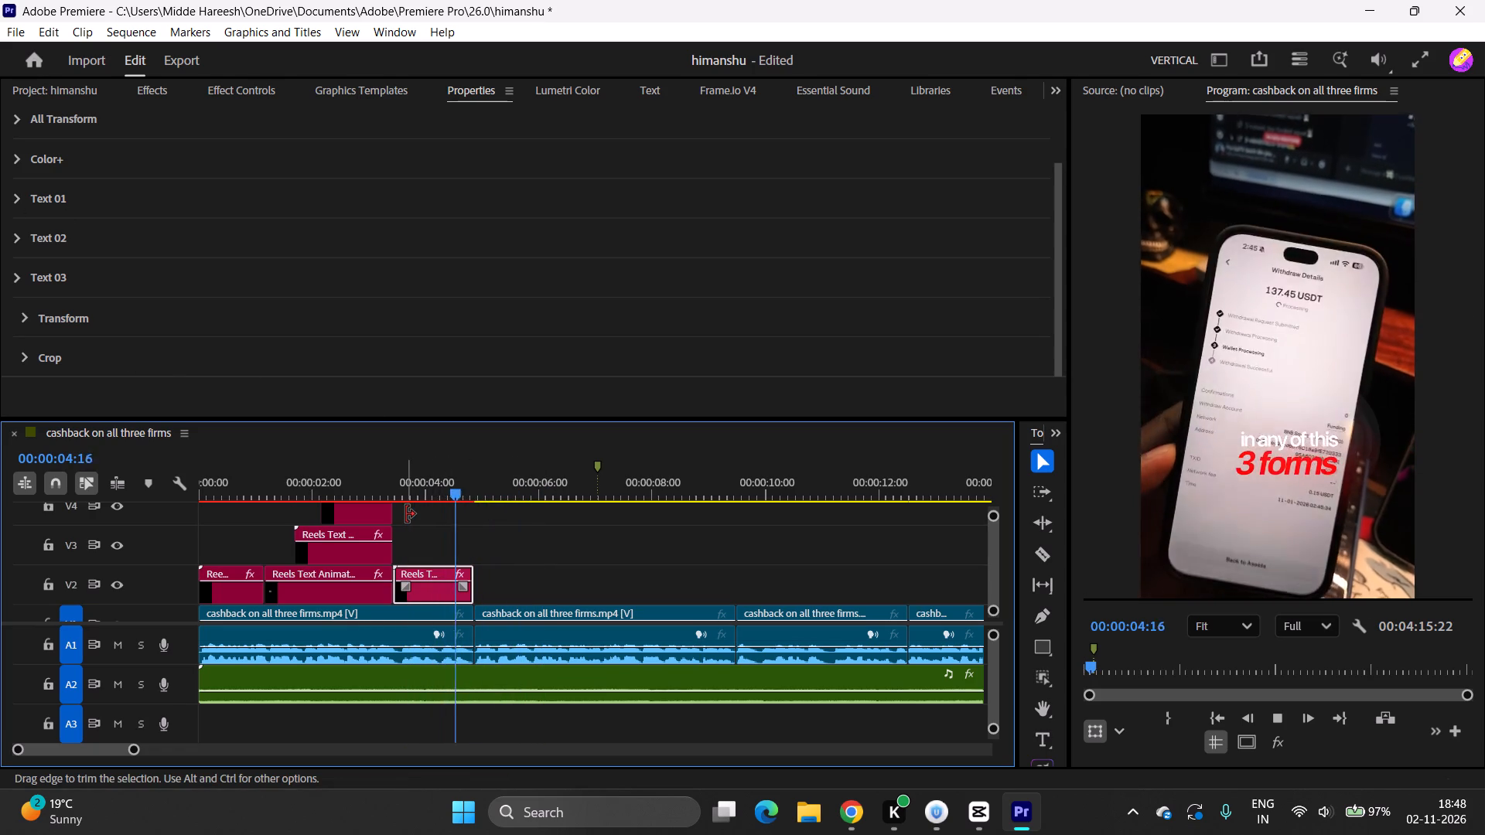
key("space")
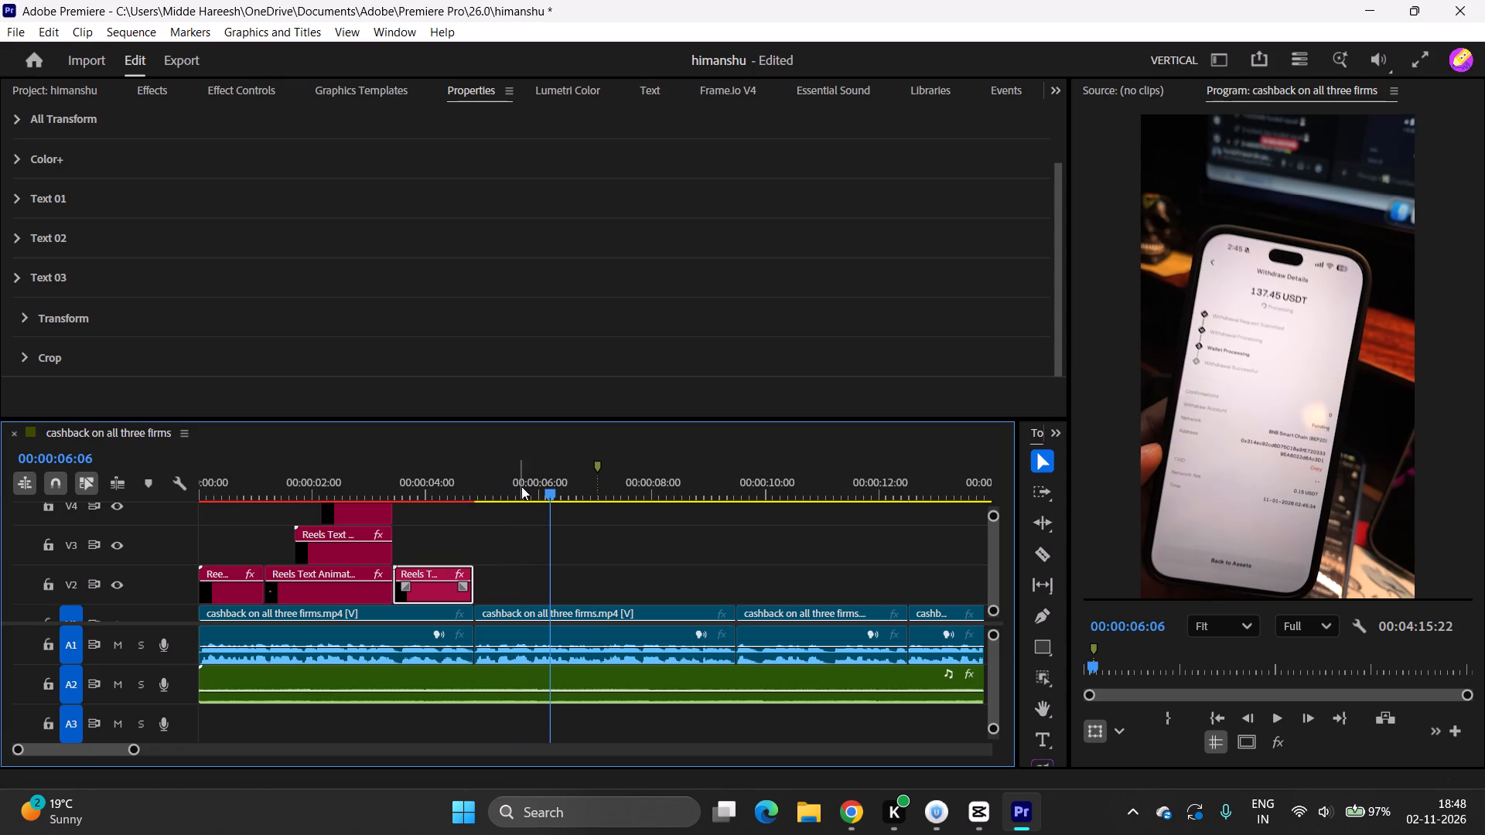
left_click_drag(546, 489, 421, 520)
left_click(421, 520)
key("space")
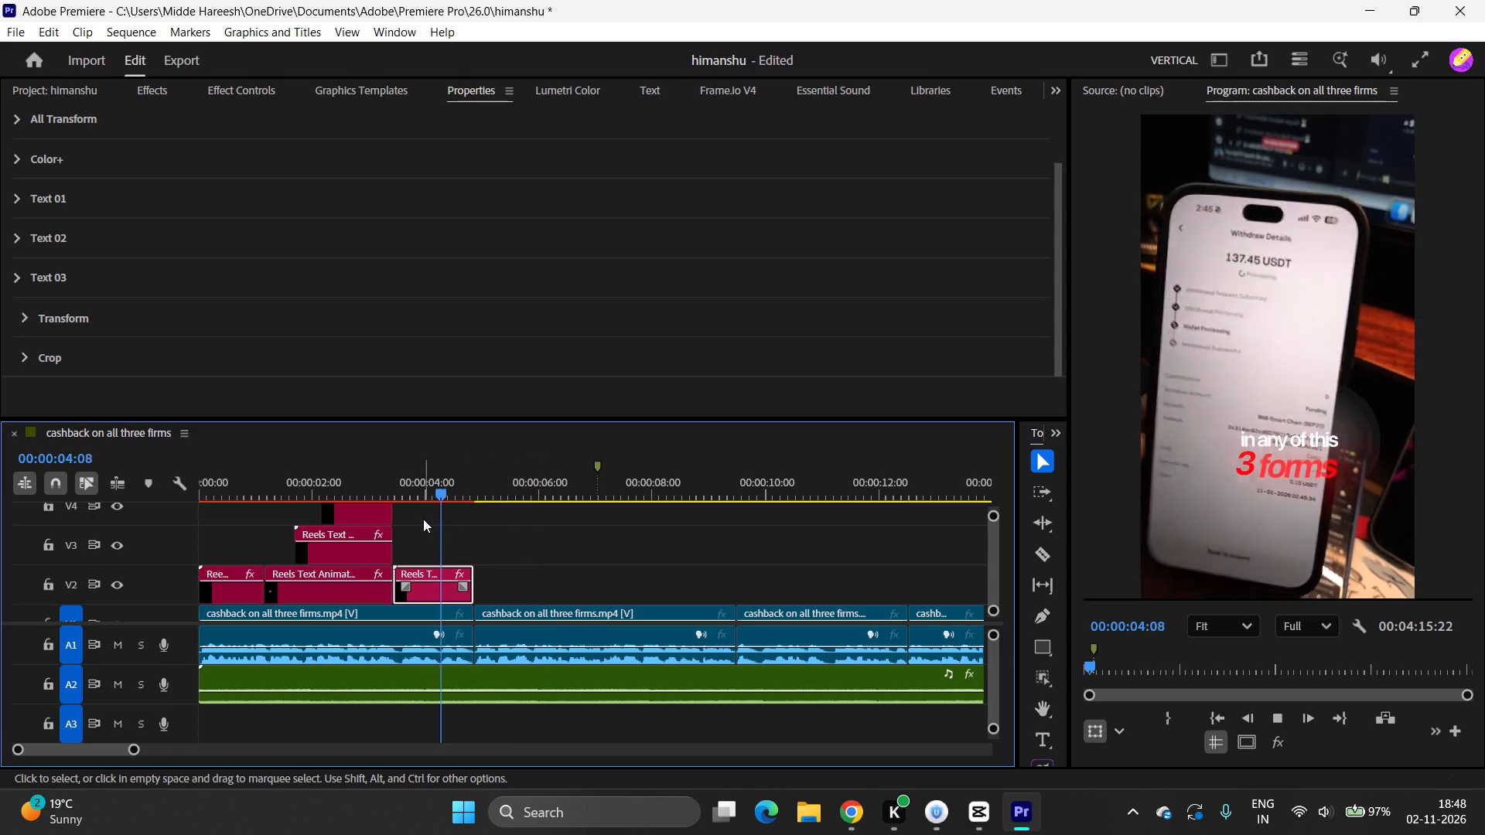
key("space")
key("space")
key("space")
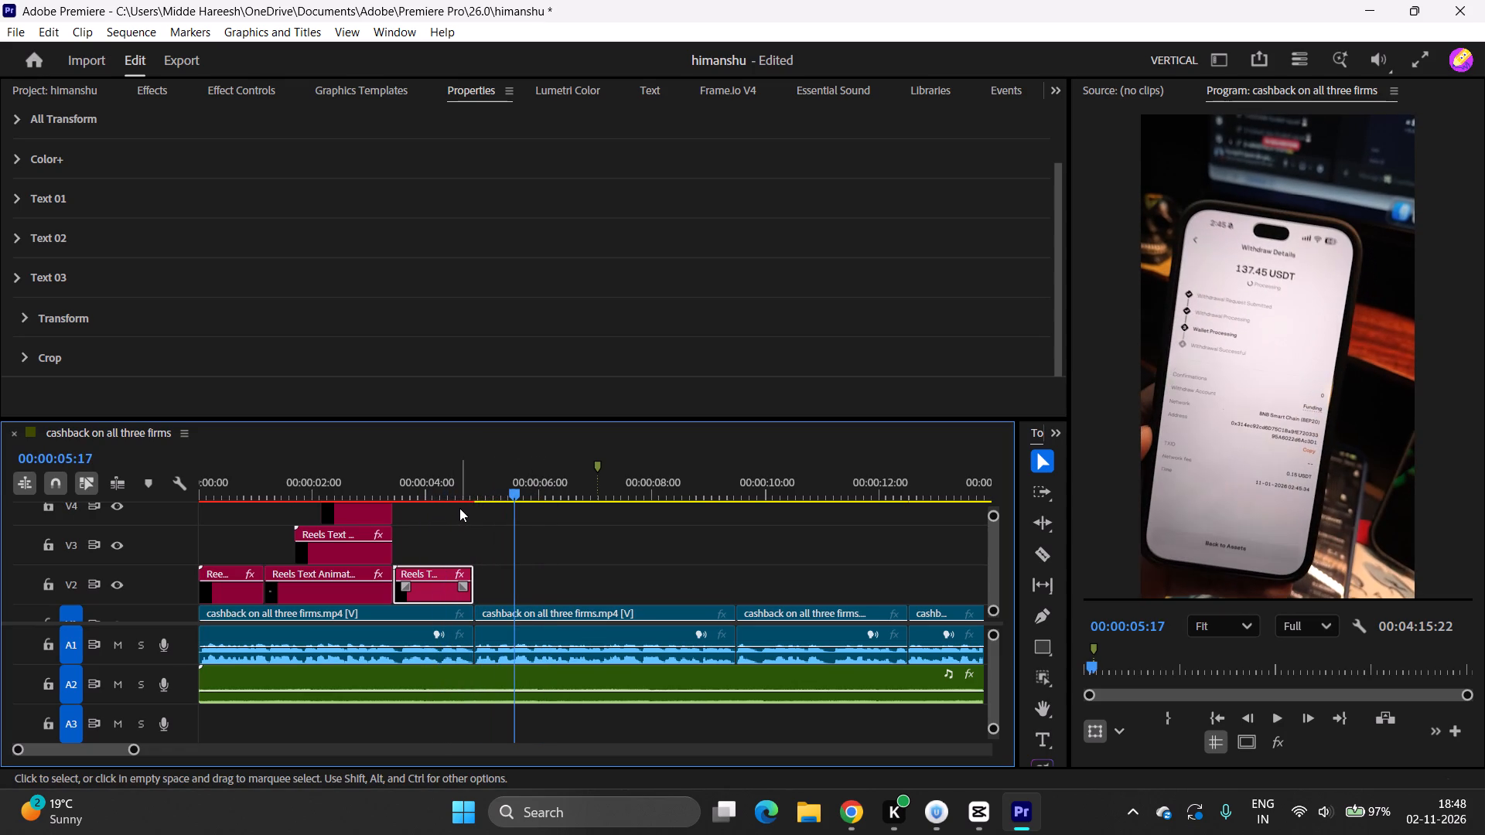
left_click_drag(513, 487, 401, 513)
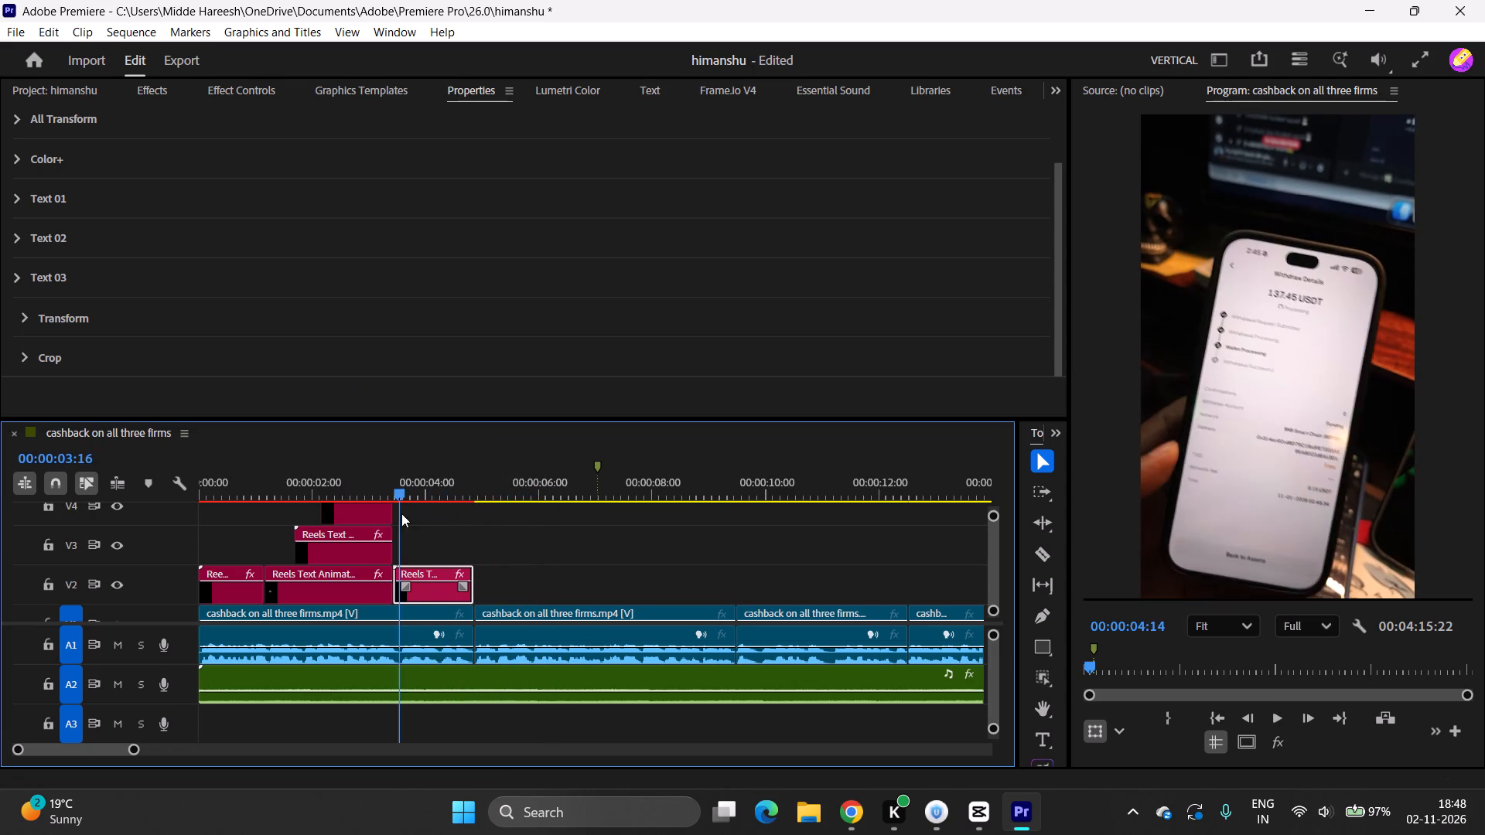
left_click_drag(401, 513, 443, 506)
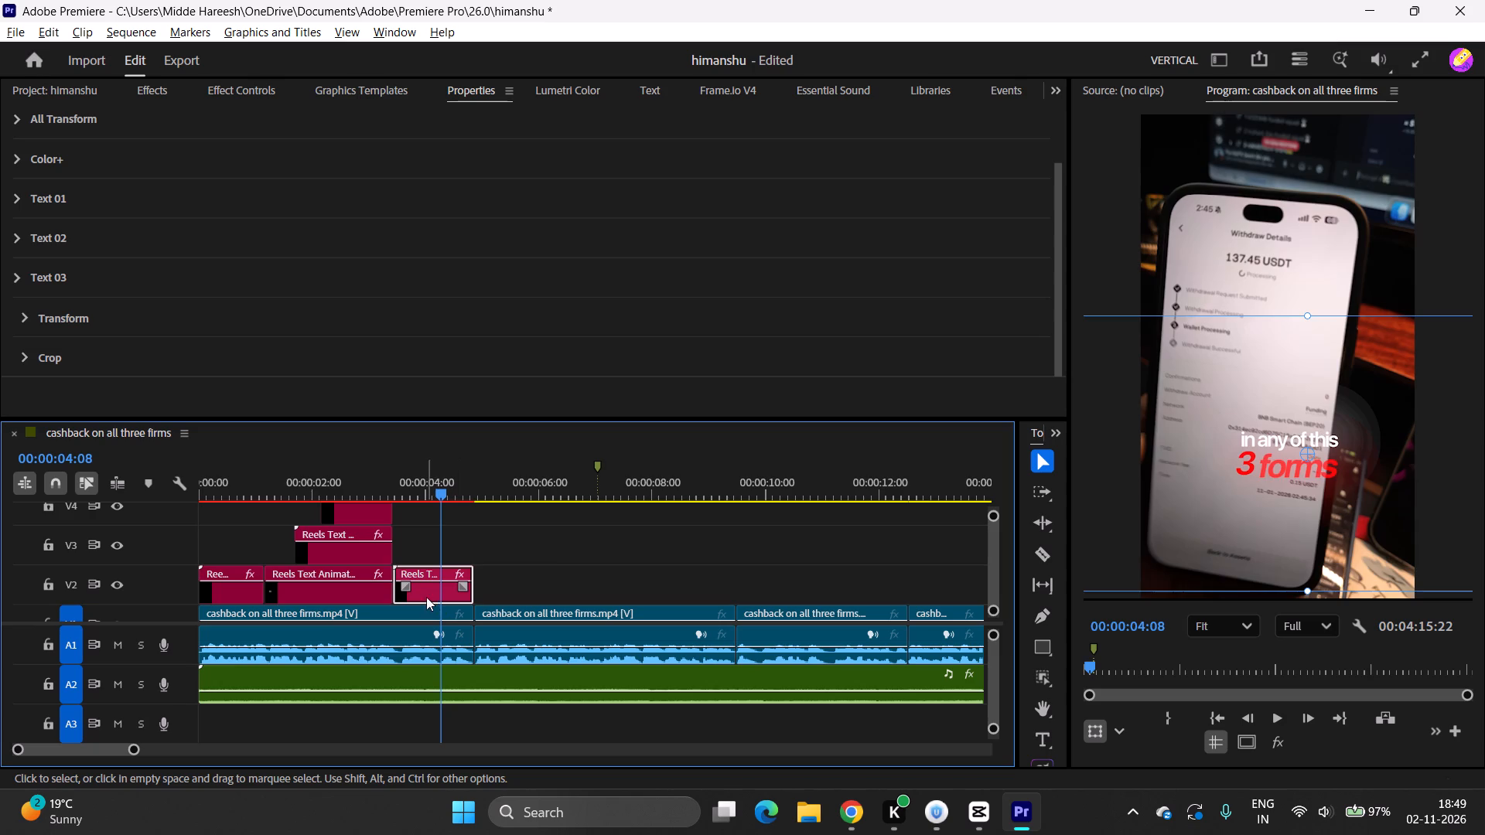
Duplicate the "3 forms" text clip on V2 directly after the original and play across the copy.
left_click_drag(426, 597, 510, 584, "alt")
left_click(510, 584, "alt")
key("space")
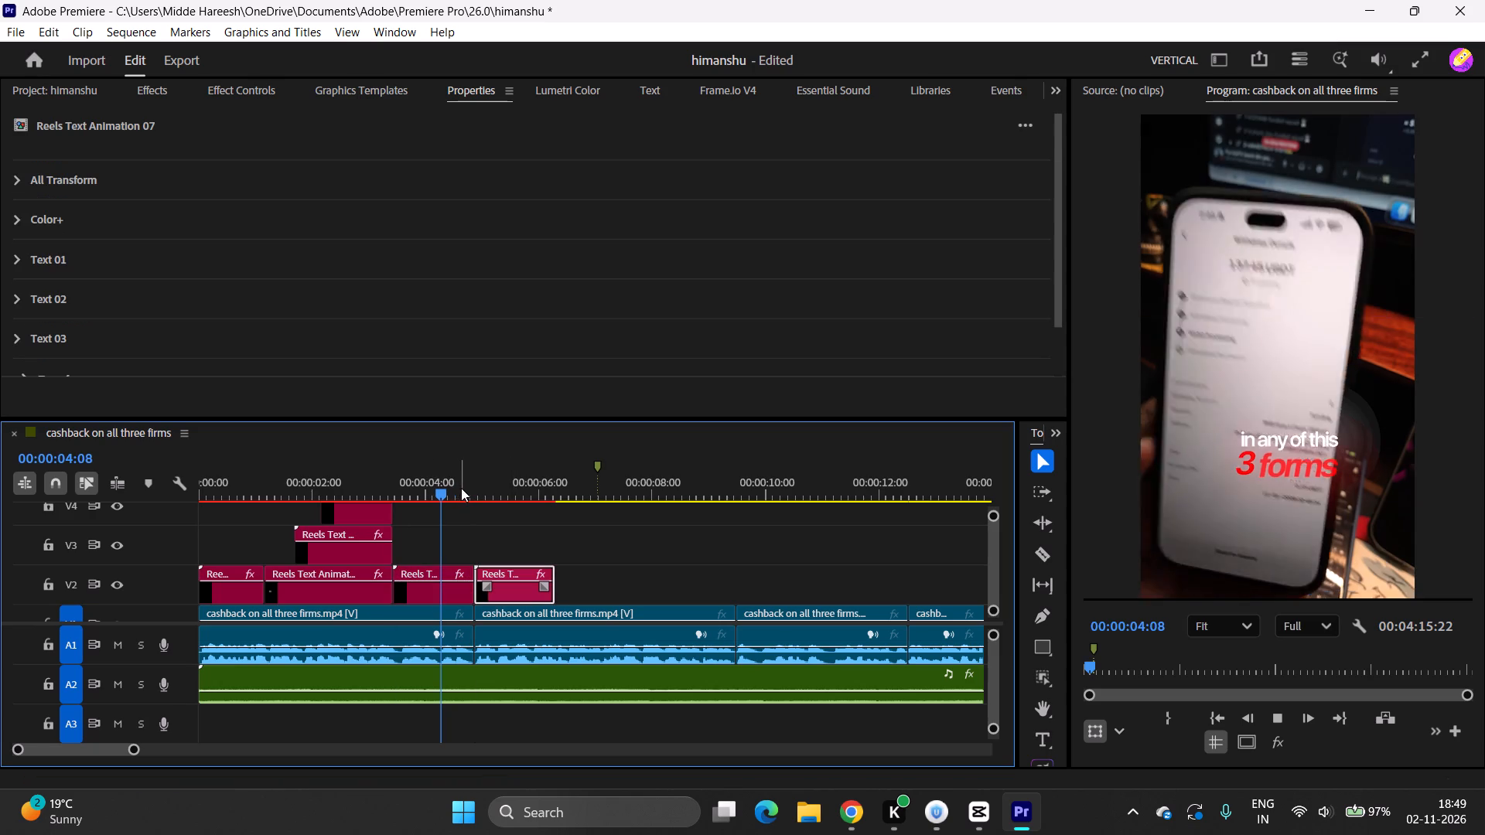
key("space")
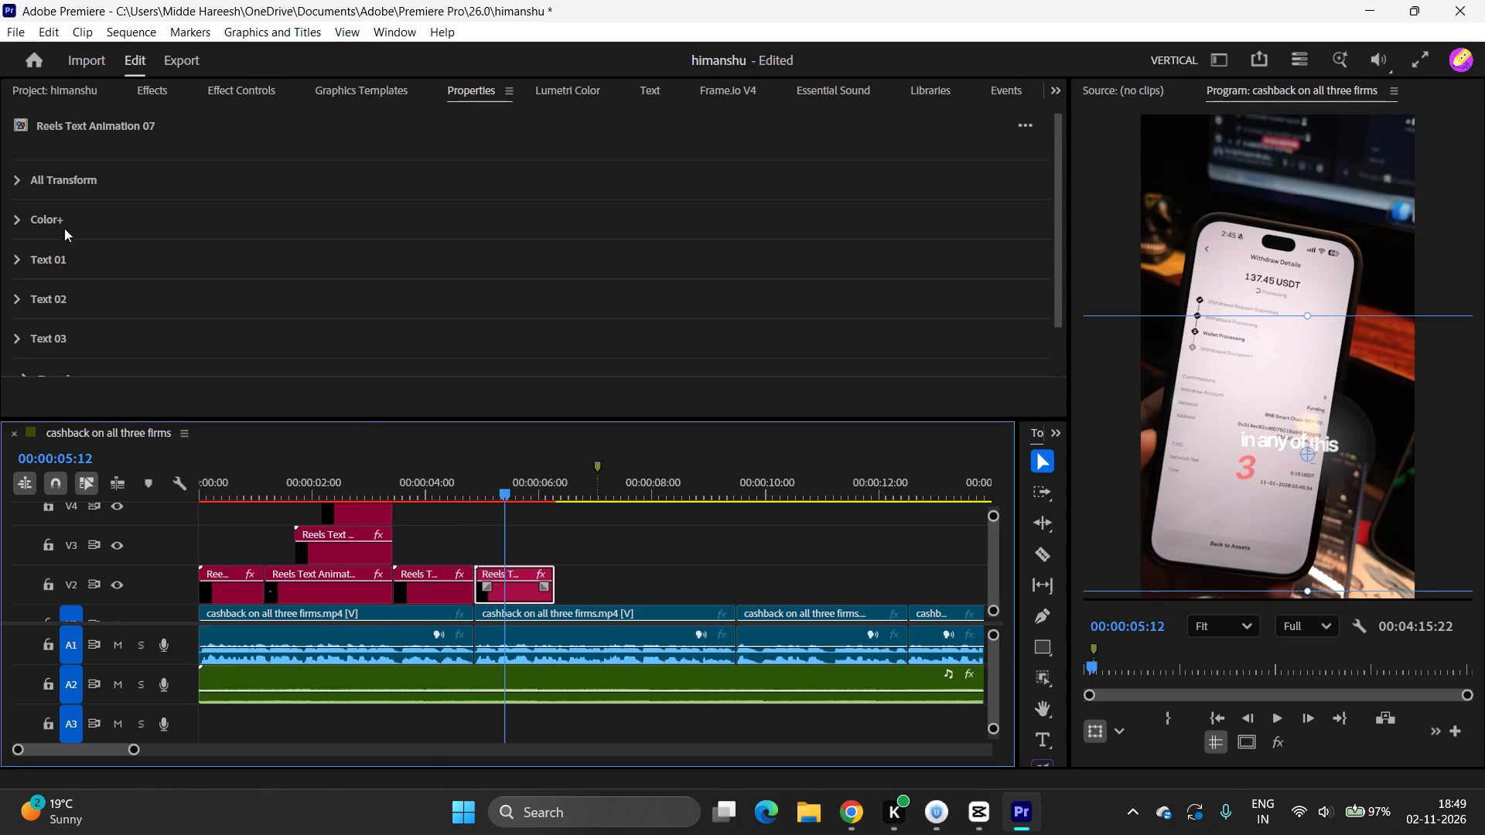
Trim the copied text clip's start to 00:00:05:09 and slide it back against the end of the "3 forms" clip.
left_click(506, 531)
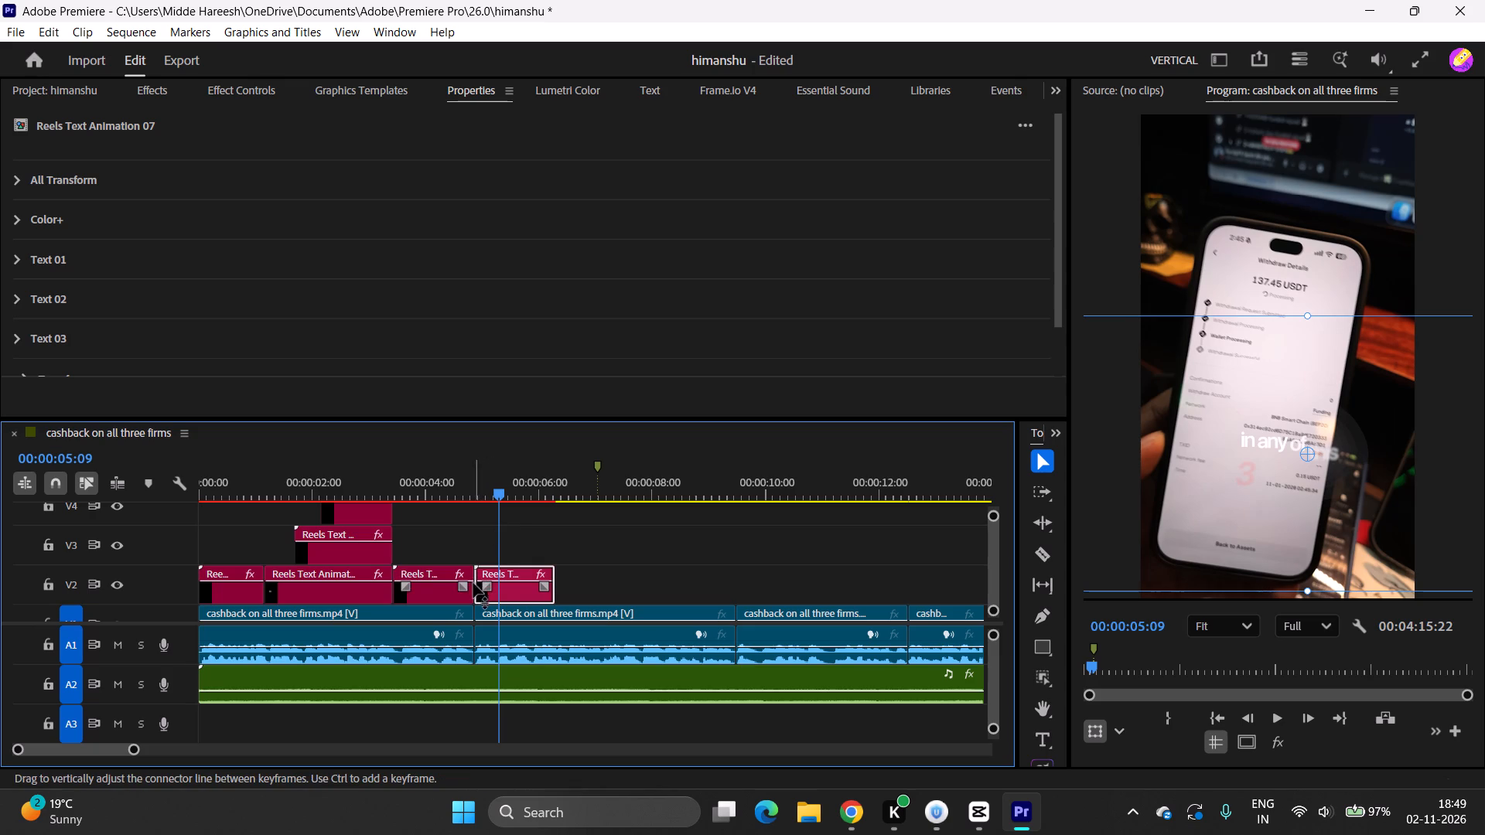
left_click_drag(483, 568, 503, 568)
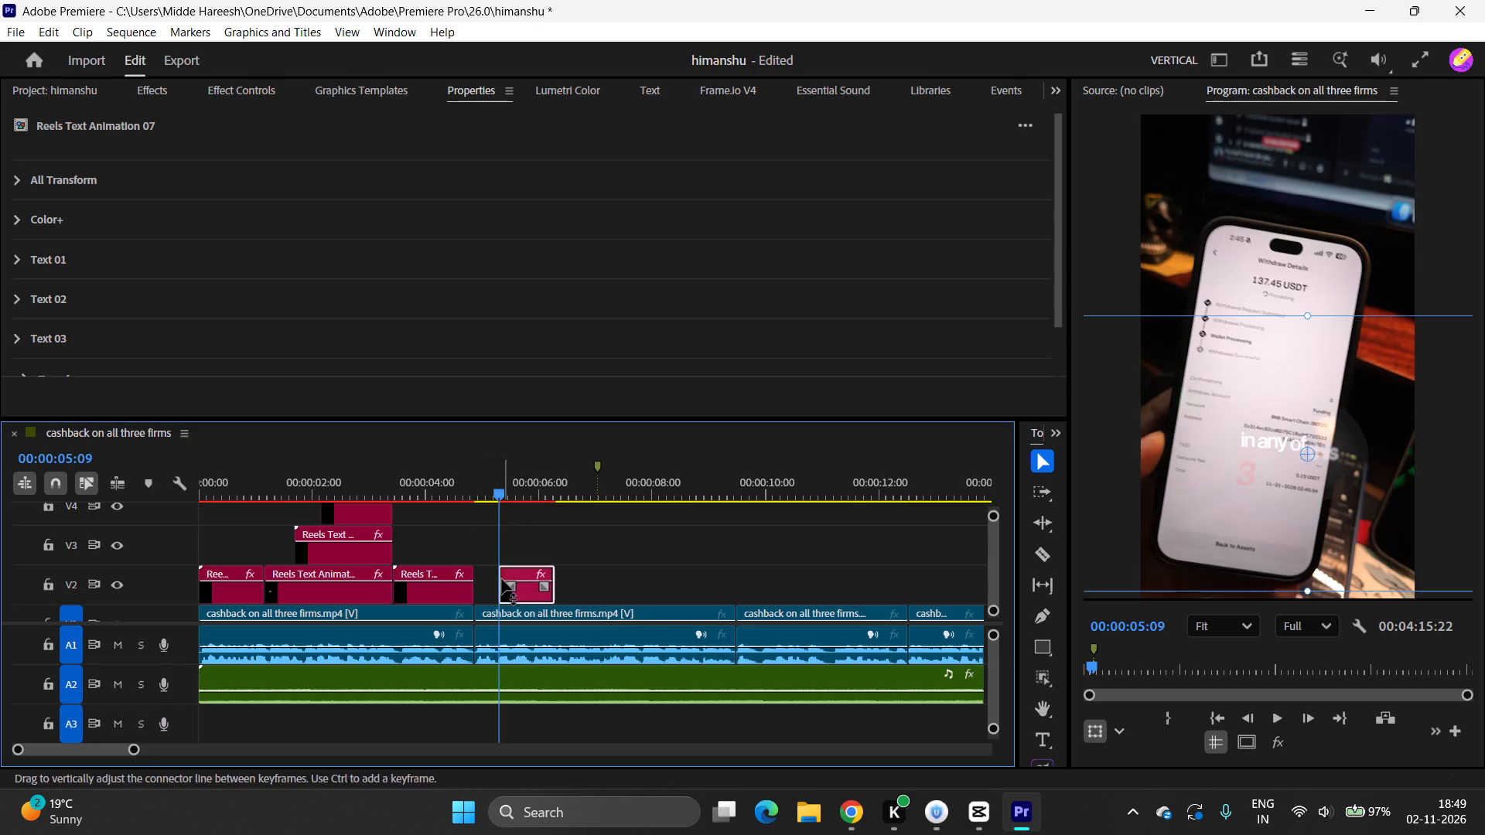
left_click_drag(524, 593, 505, 596)
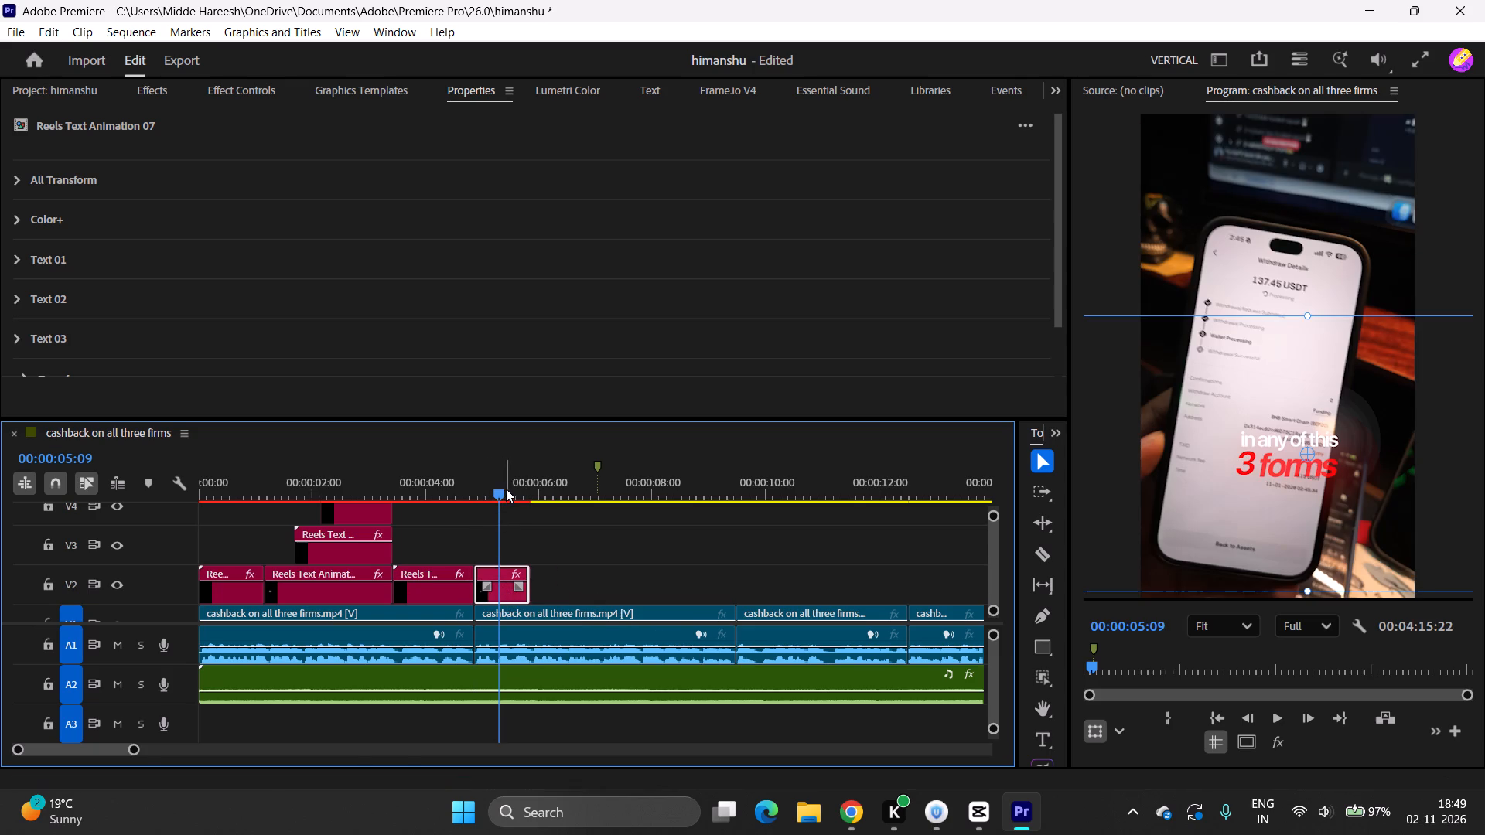
In the fourth V2 text clip, clear Text 01 and change Text 02 to "funded squads".
left_click(19, 258)
triple_click(117, 312)
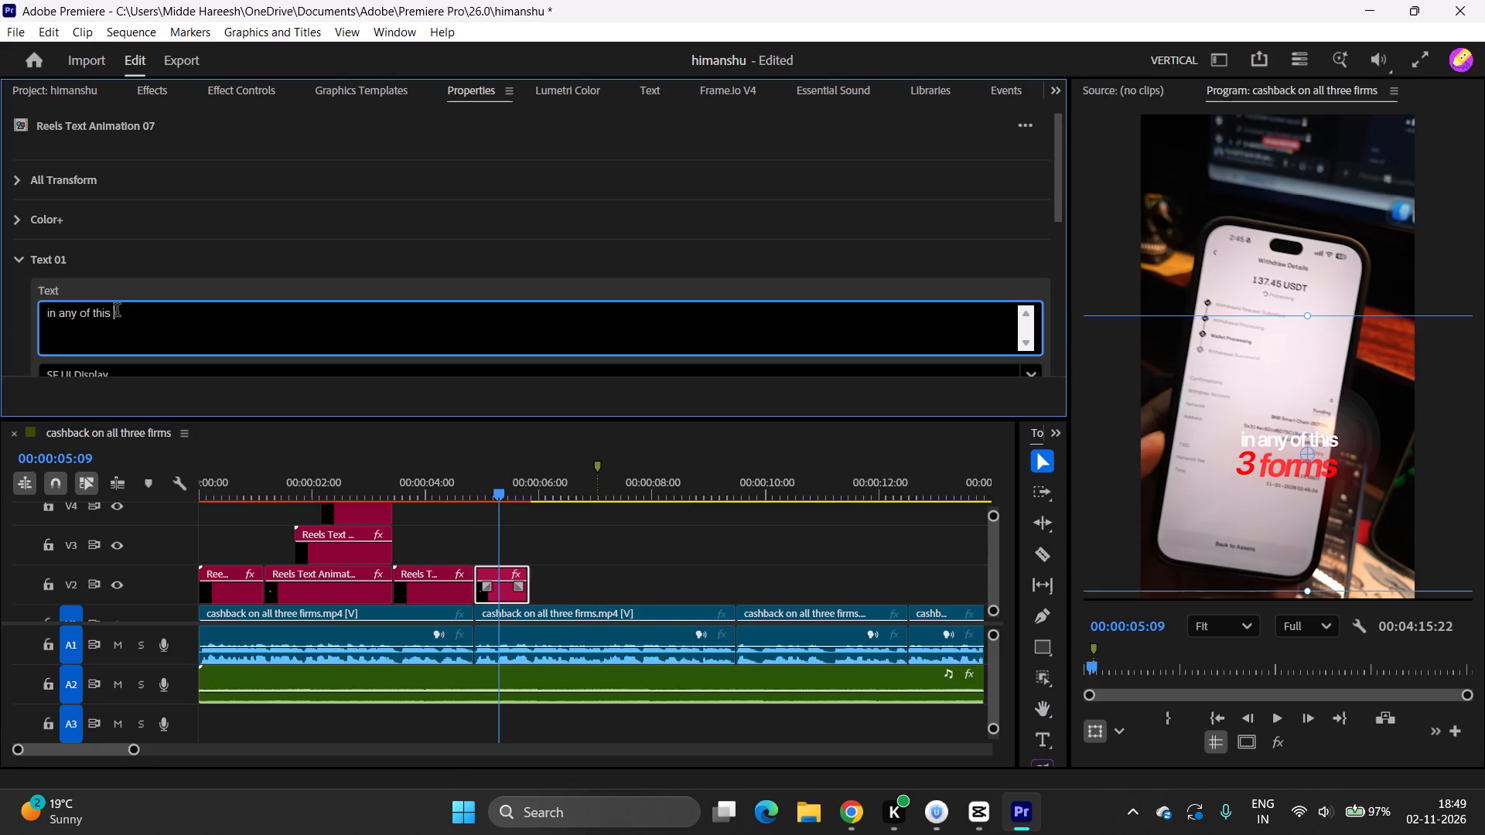
key("BackSpace")
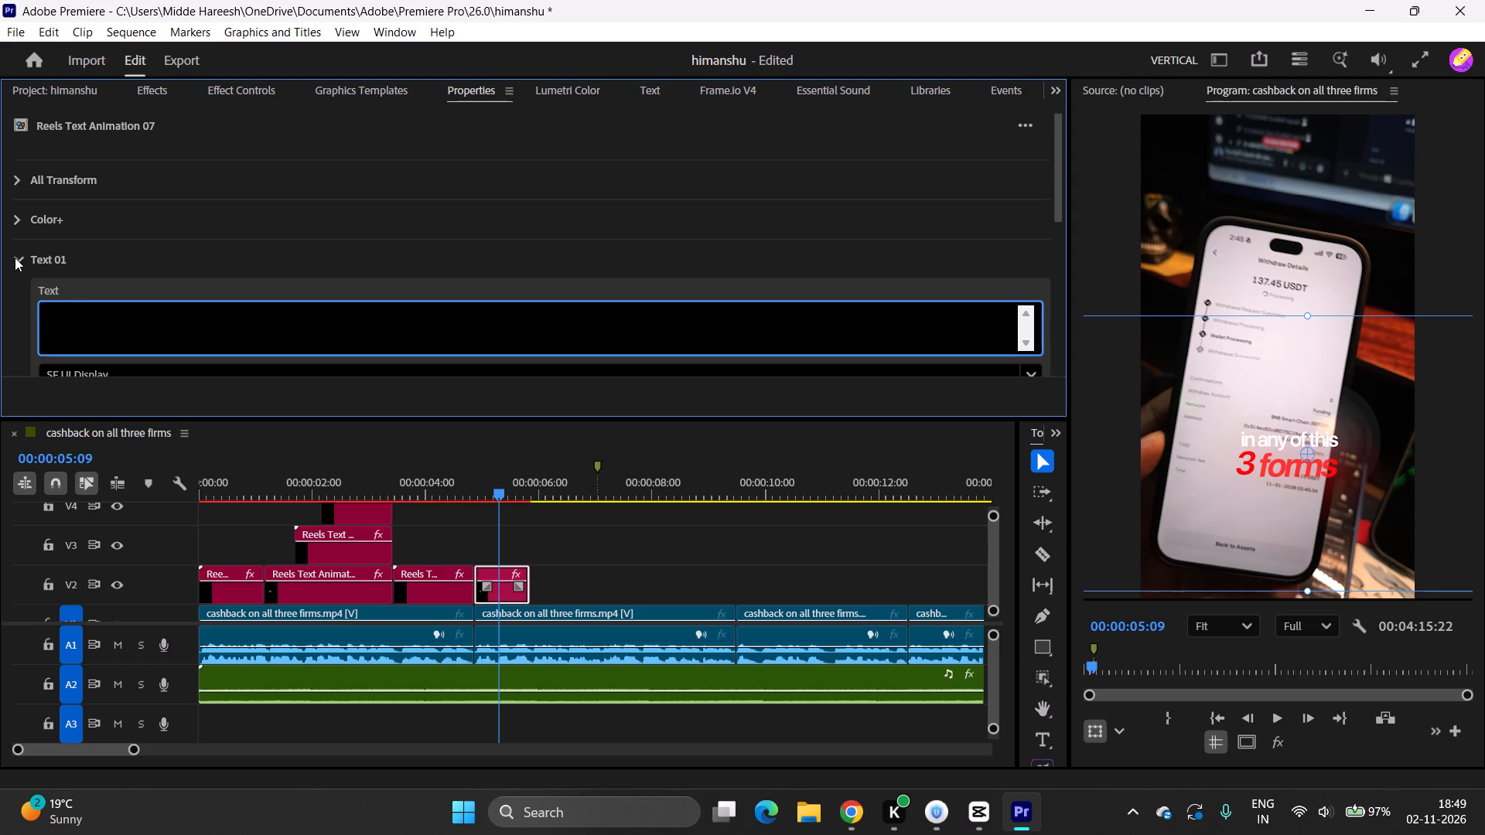
left_click(15, 257)
left_click(19, 293)
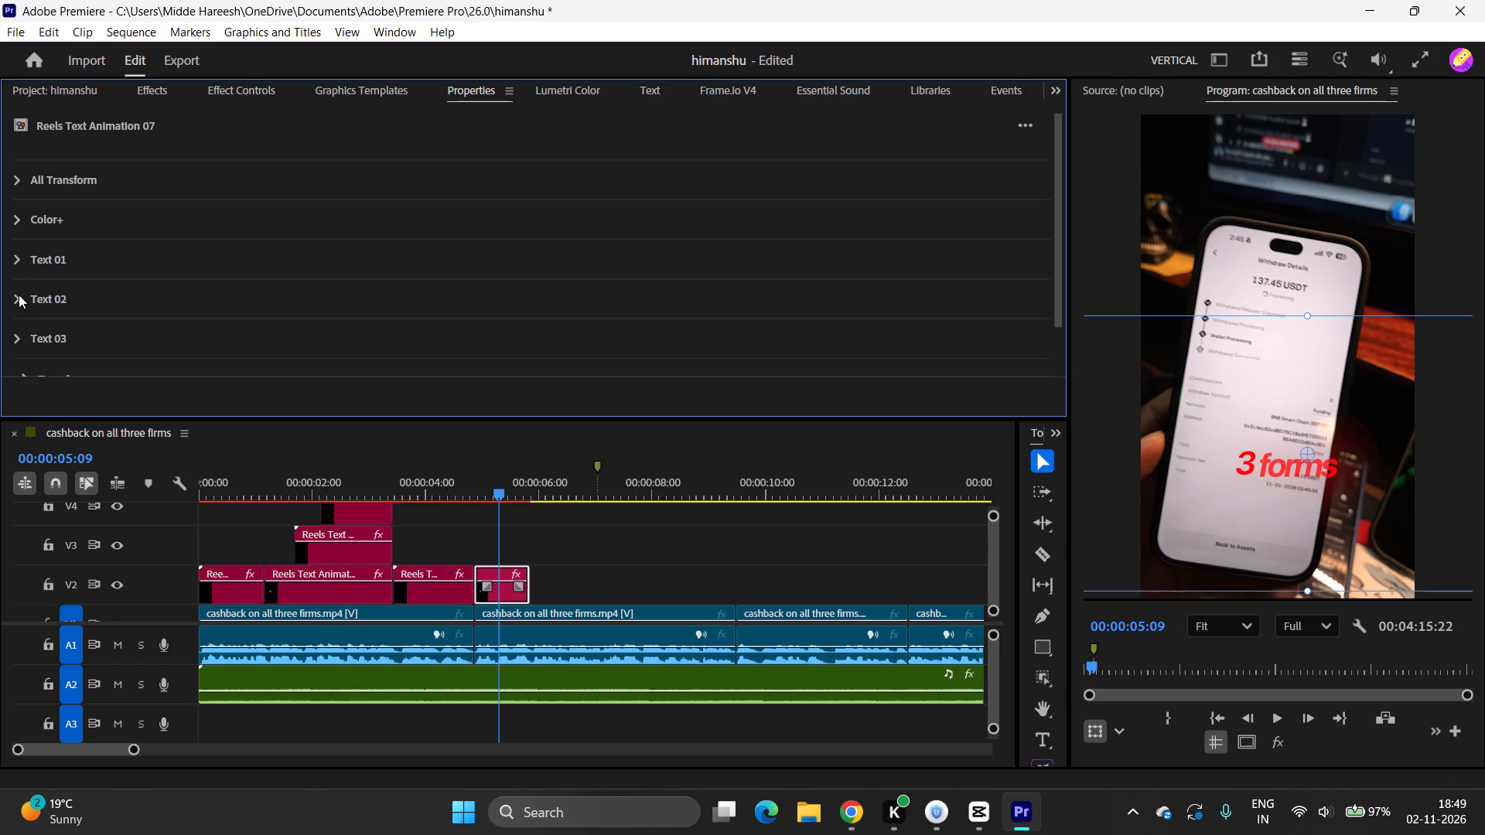
left_click(18, 296)
triple_click(84, 349)
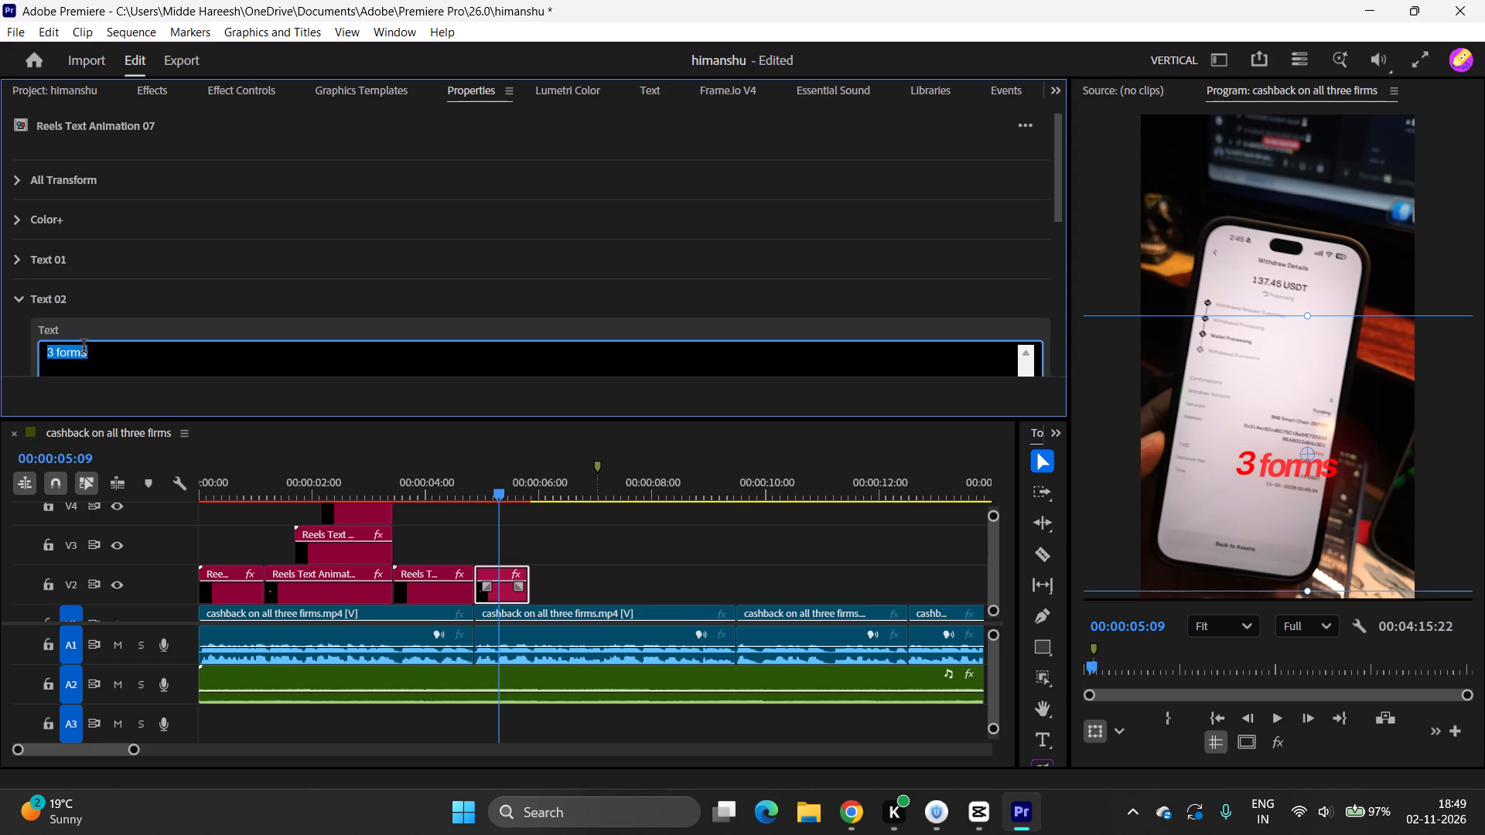
type("funded")
key("space")
type("squads")
left_click(15, 300)
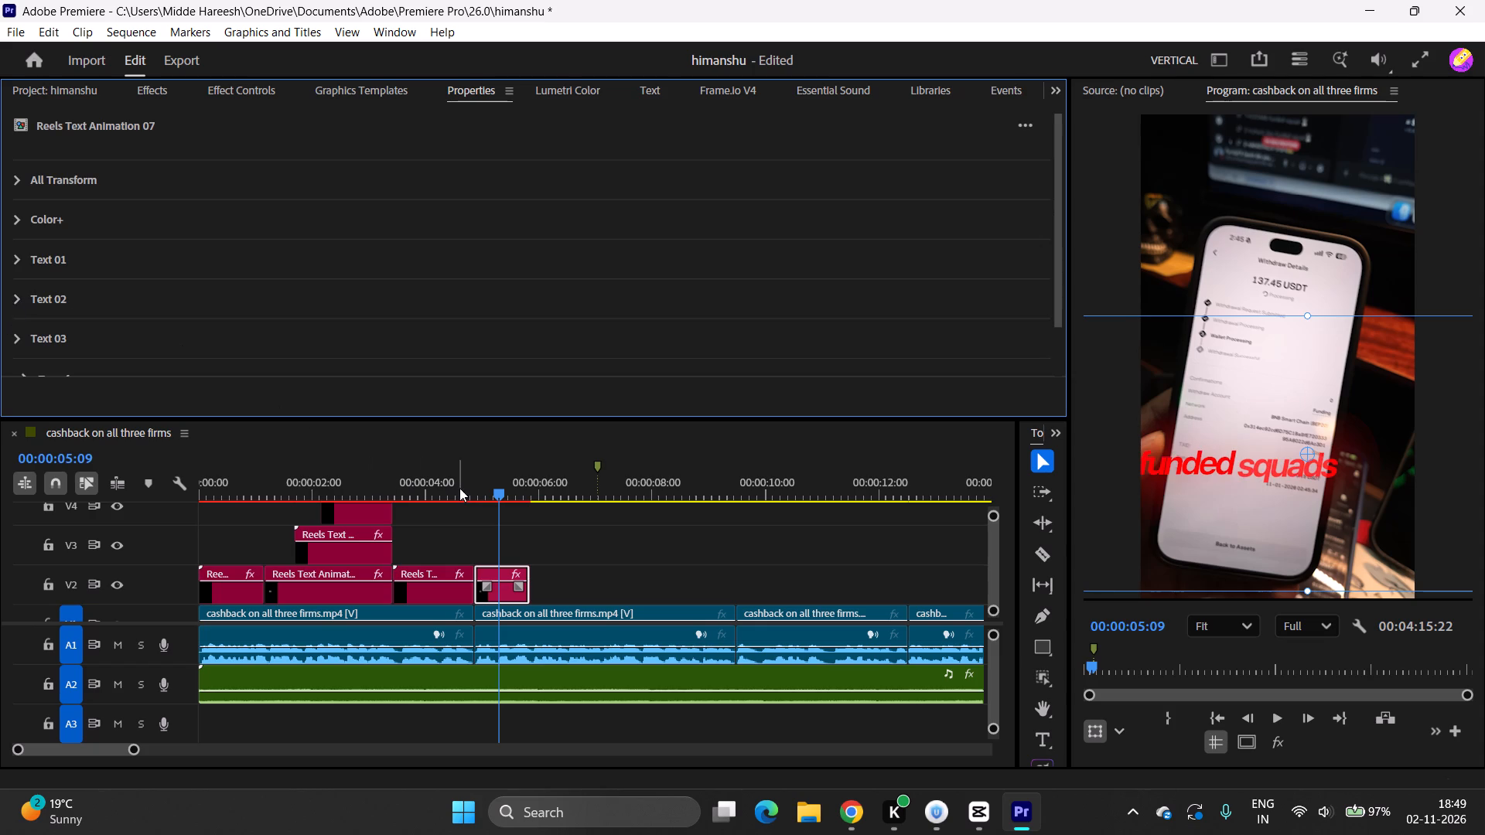
Shift the "funded squads" text right so it fits inside the frame, and play back the result through the following speech.
left_click_drag(1234, 489, 1278, 489)
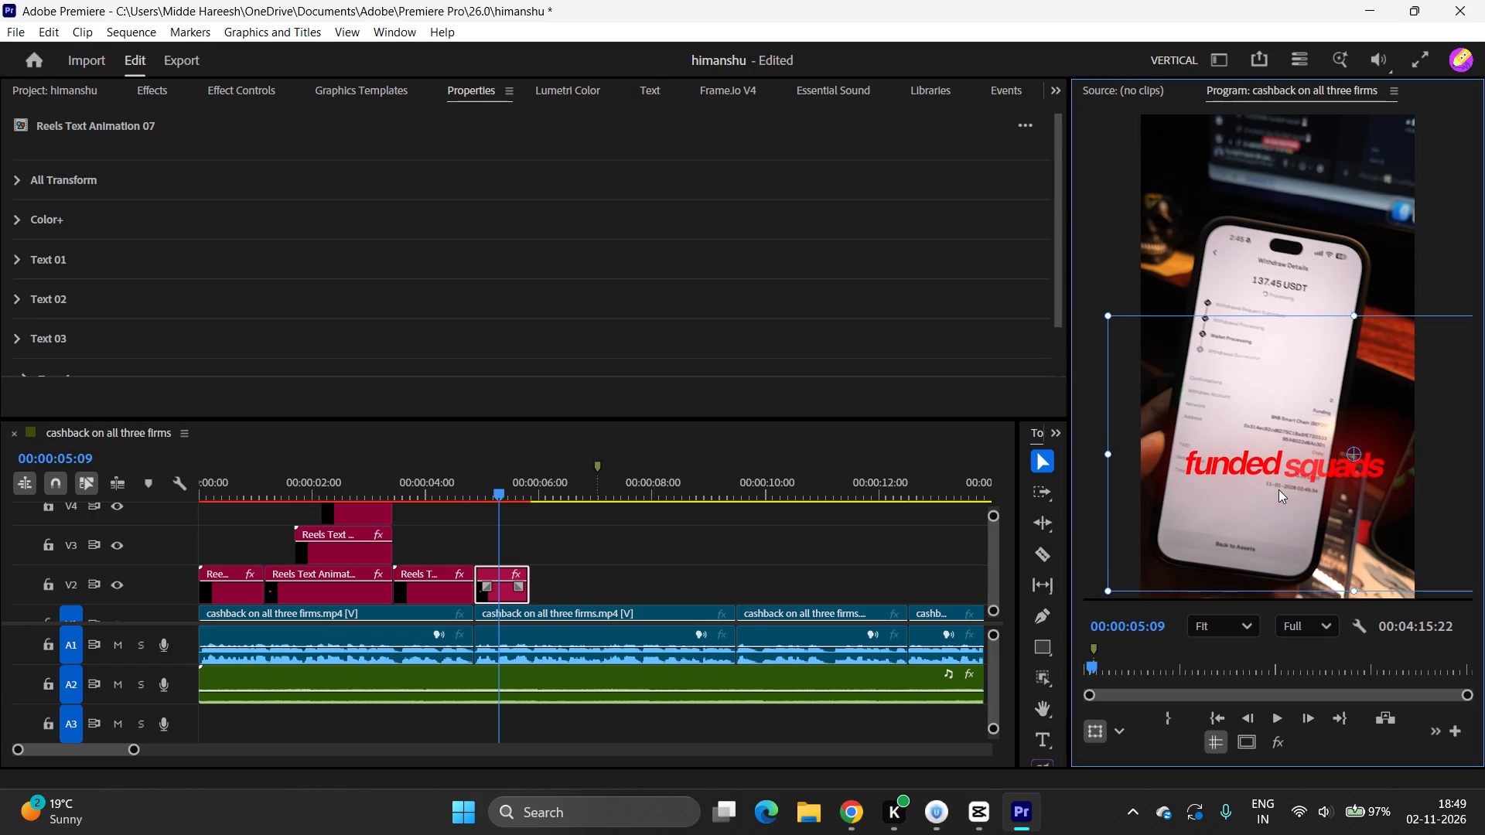
left_click_drag(1278, 489, 1275, 489)
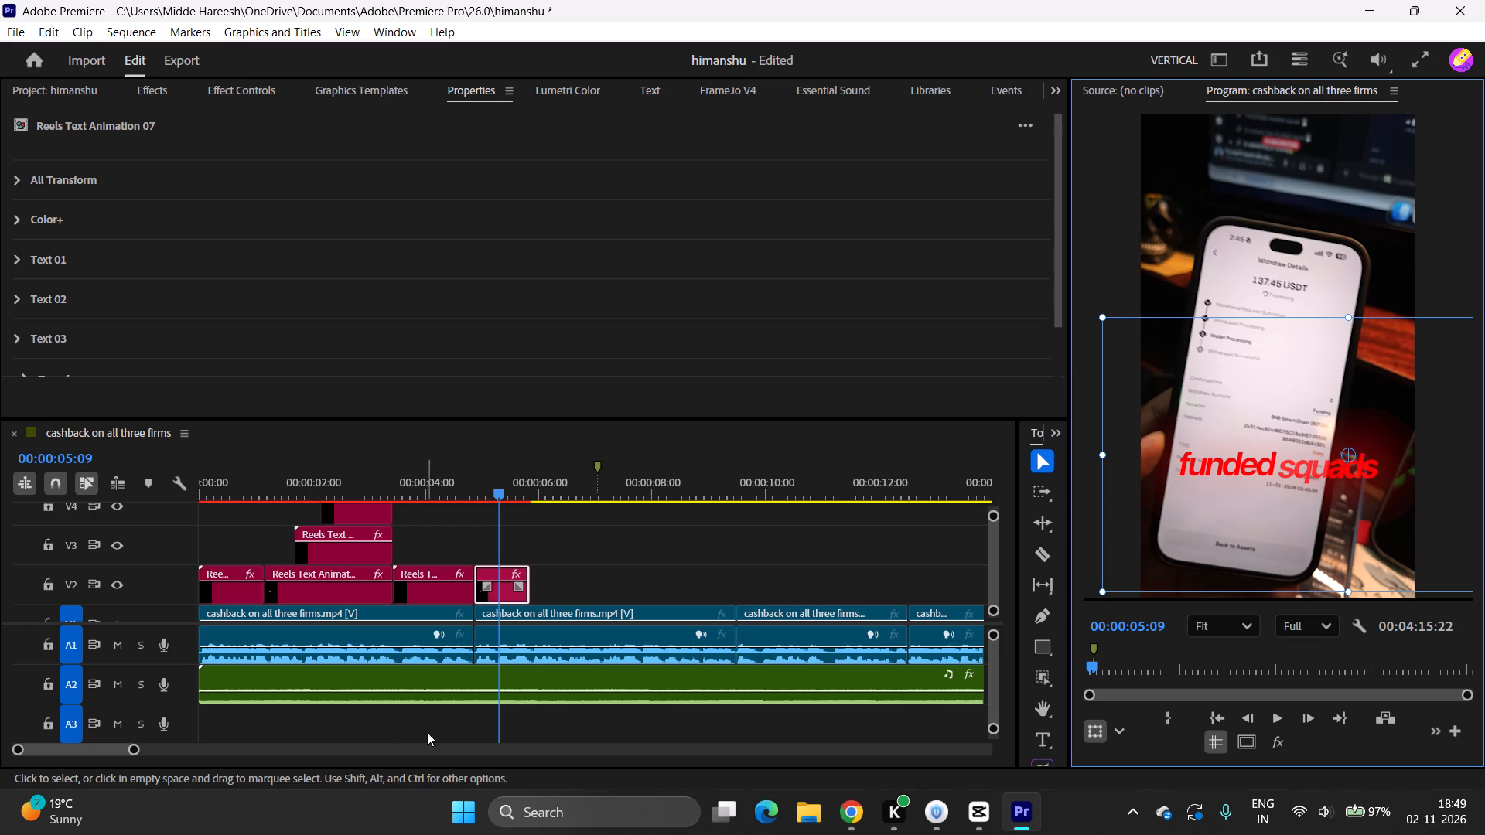
left_click_drag(497, 489, 449, 493)
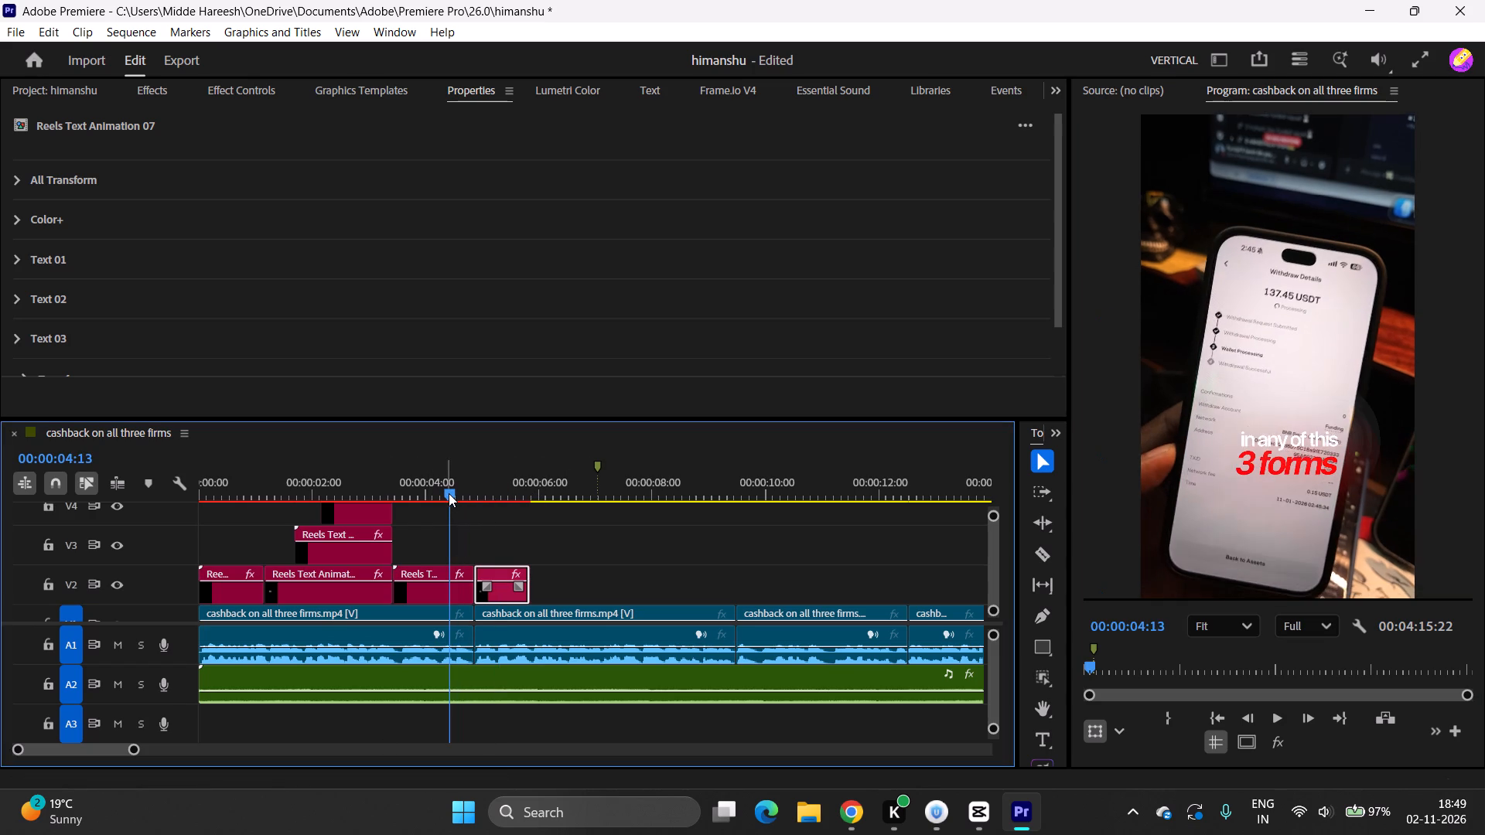
key("space")
key("space")
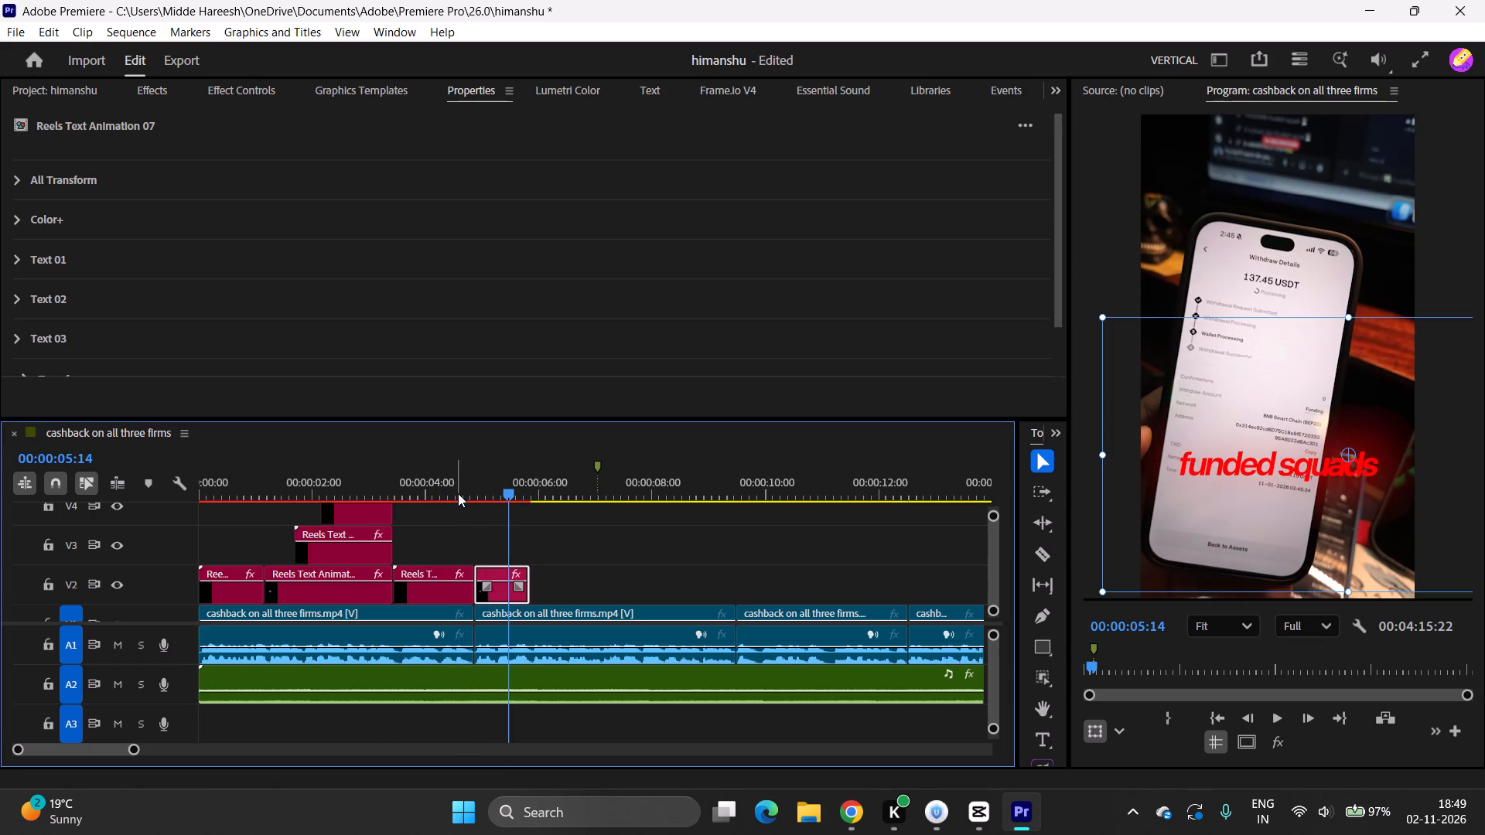
key("space")
key("space")
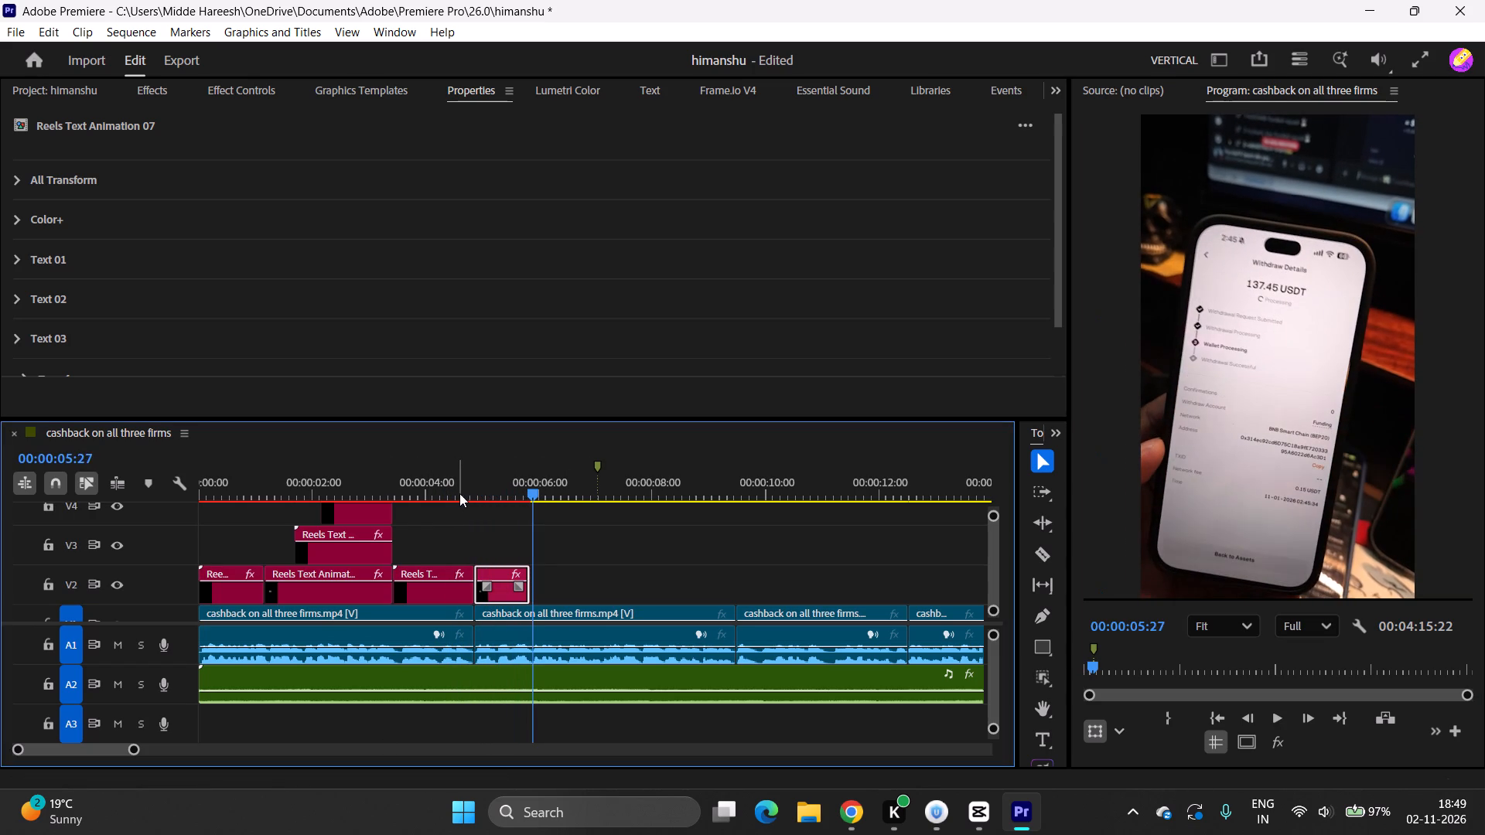
key("space")
key("space")
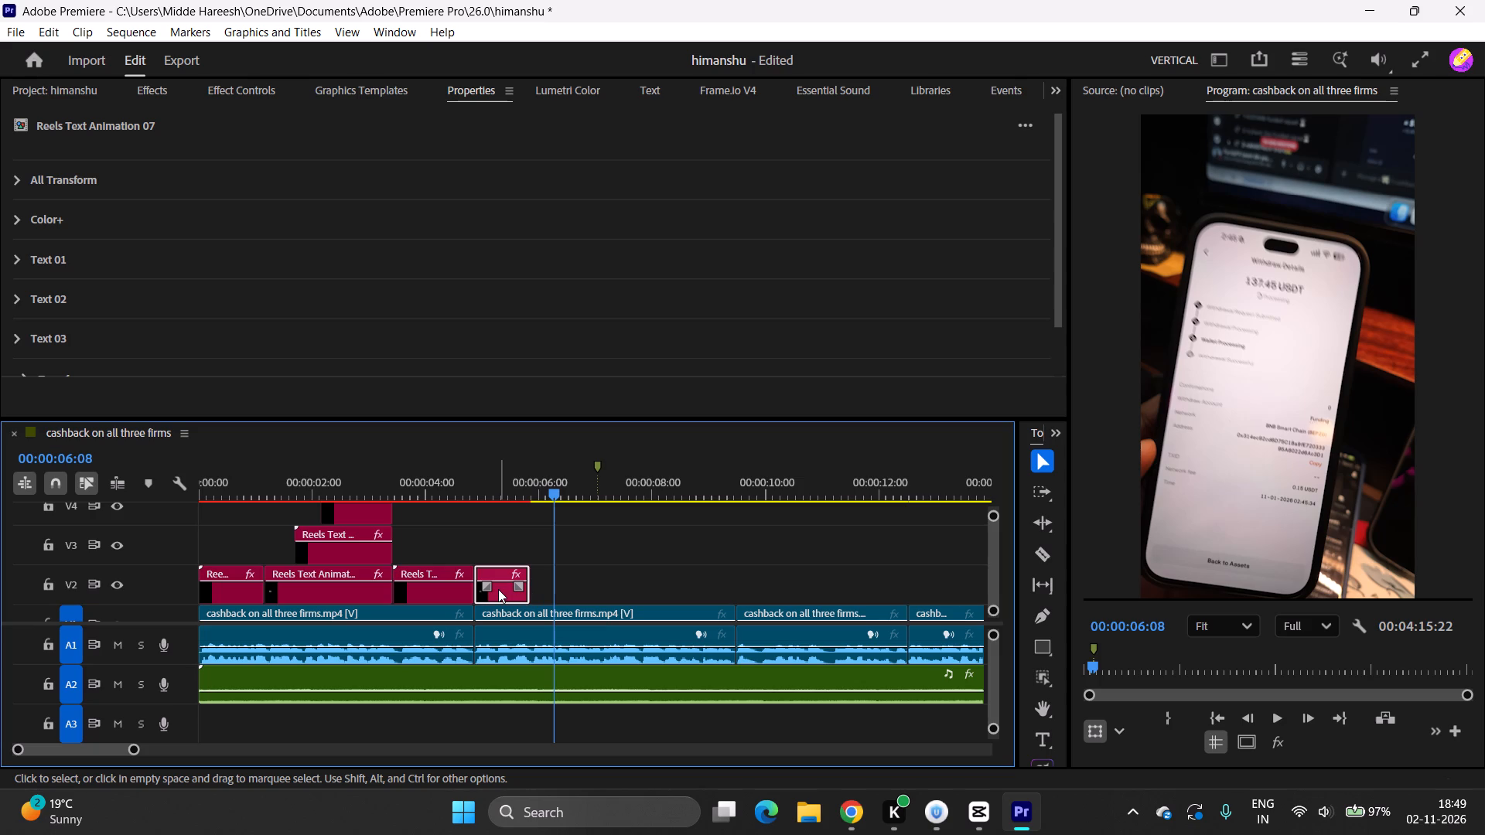
Duplicate the "funded squads" clip further along V2 and nudge the copy back until it meets the original's end.
left_click_drag(495, 596, 548, 591, "alt")
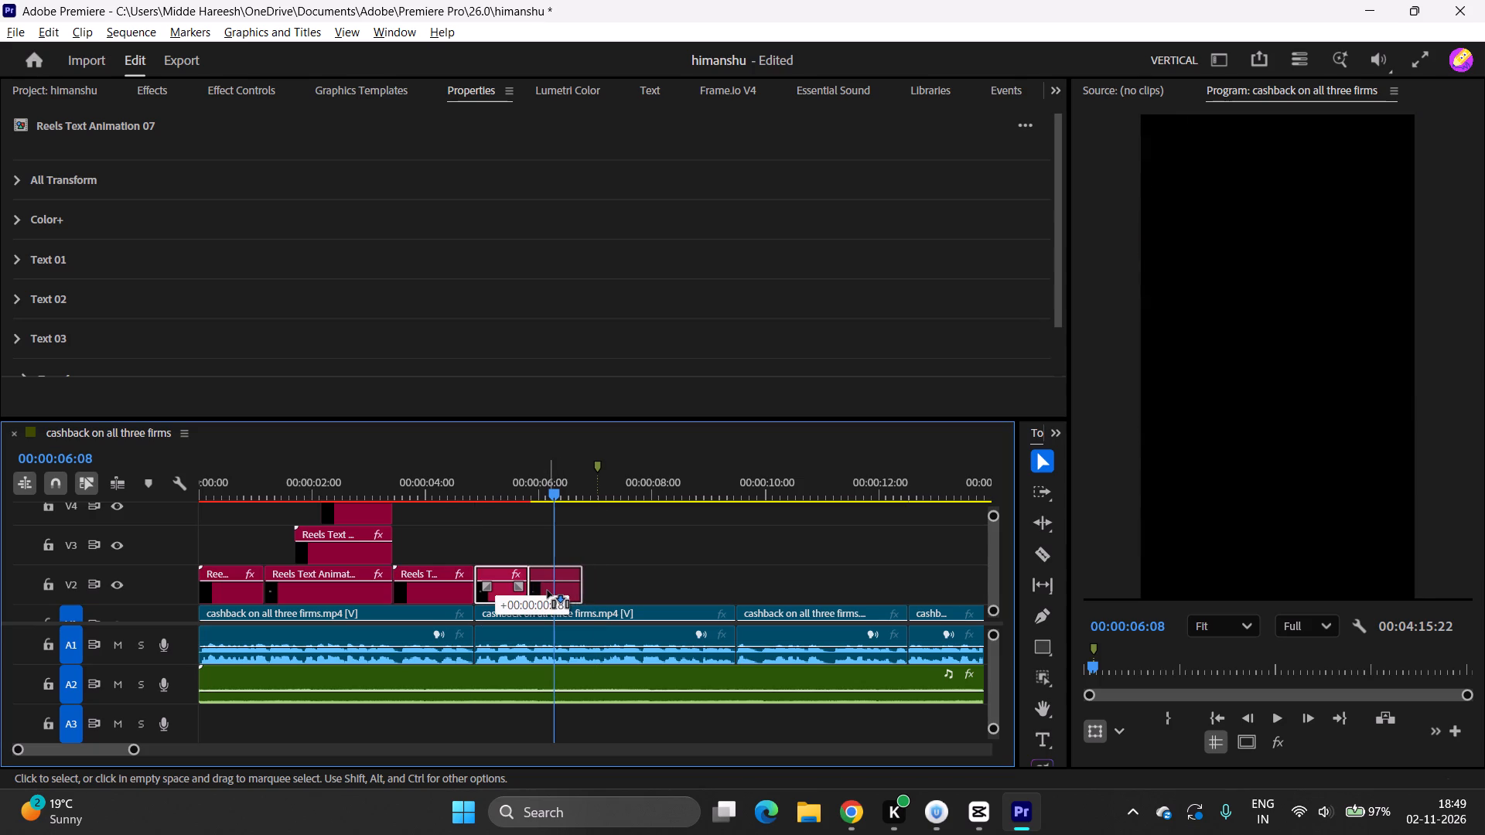
left_click_drag(548, 591, 550, 591, "alt")
left_click(573, 594)
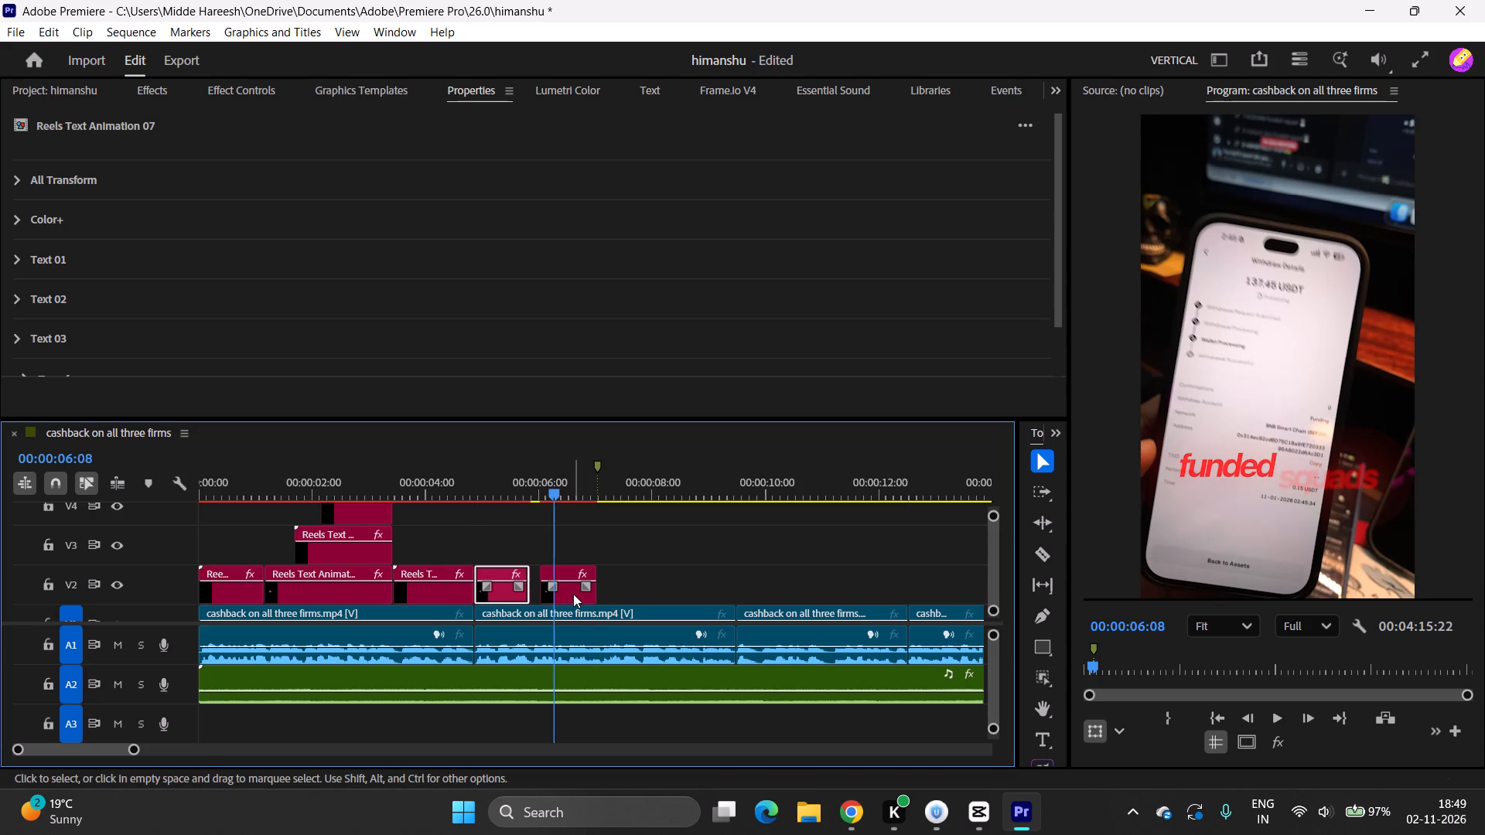
key("alt+Left")
key("alt+Left")
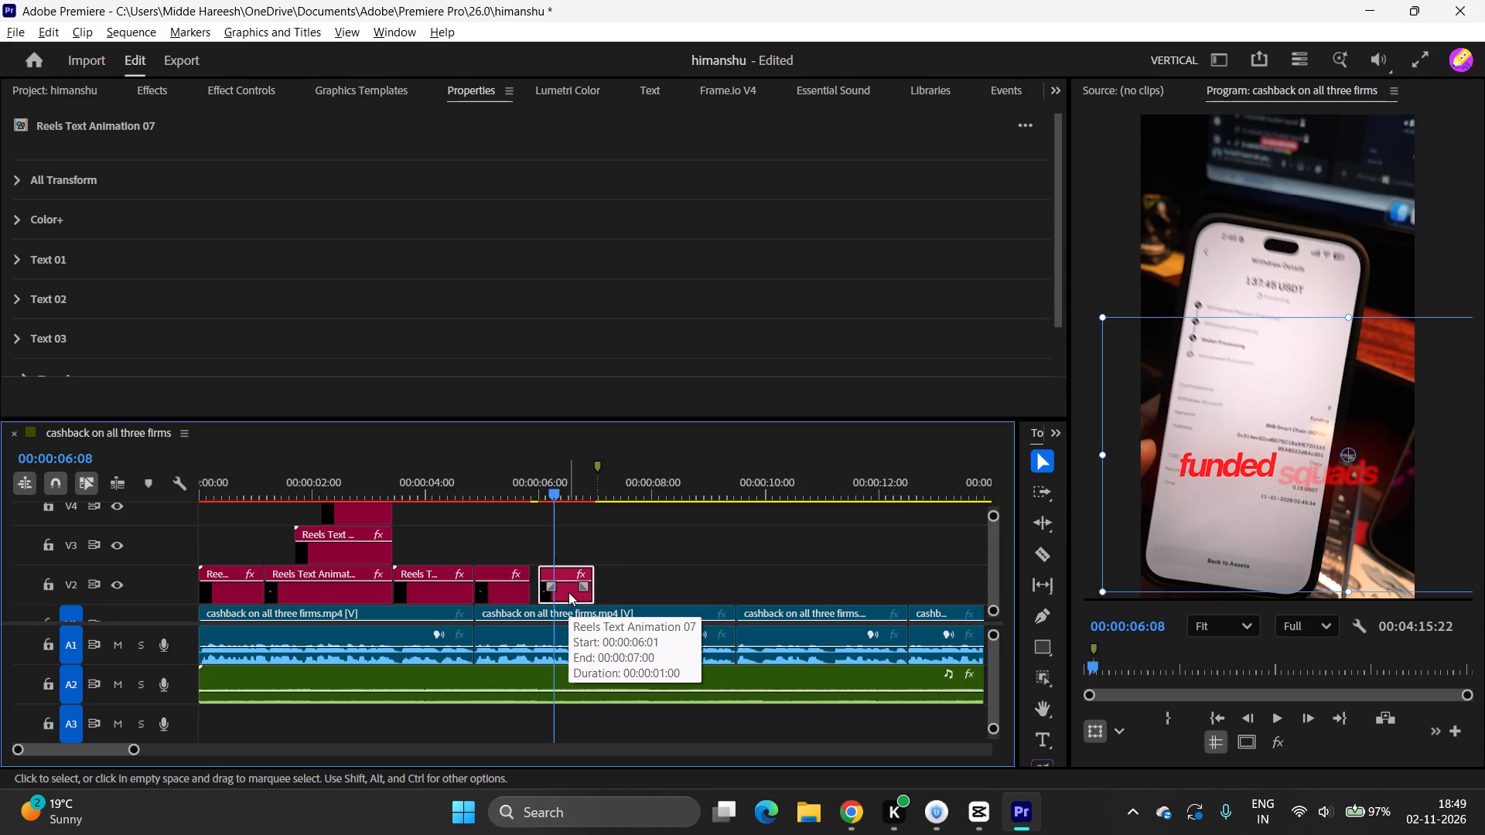
key("alt+Left")
key("alt+Left")
key("alt+Left")
key("alt+Left")
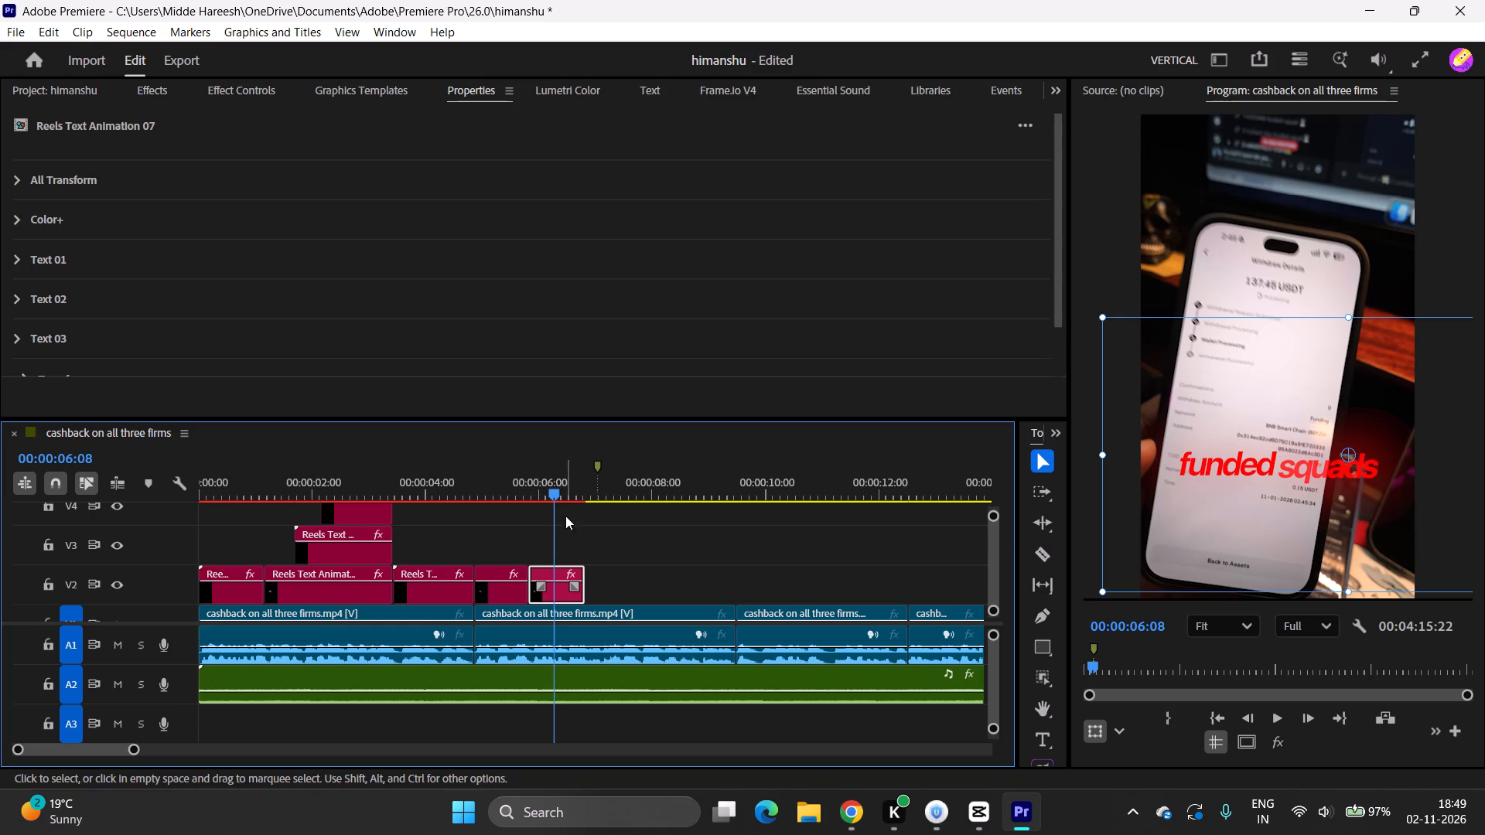
Listen to the speech under the copied V2 text clip and replace "funded" with "shark" in its Text 02.
left_click_drag(558, 495, 511, 503)
key("space")
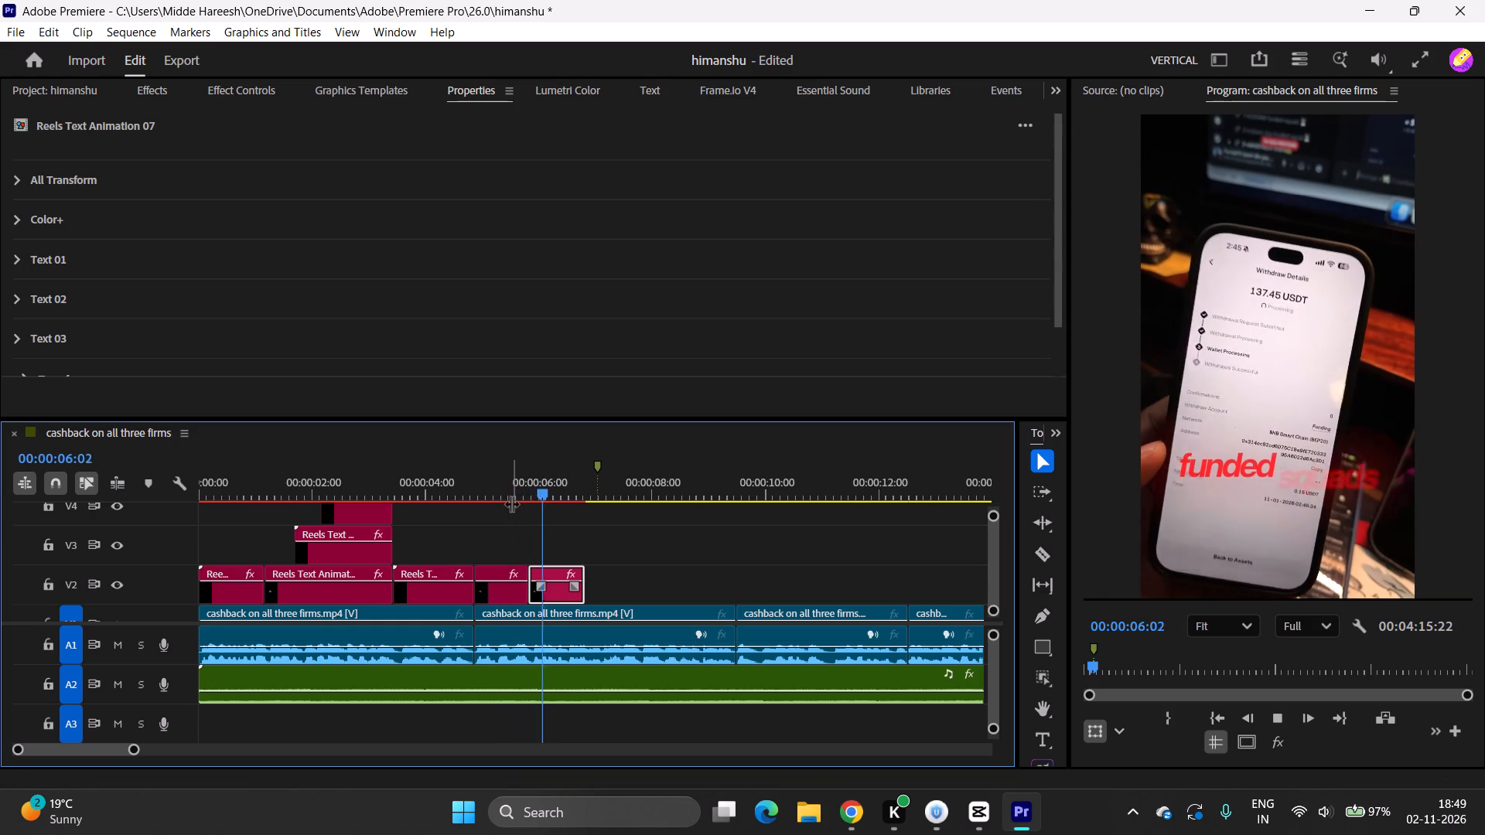
key("space")
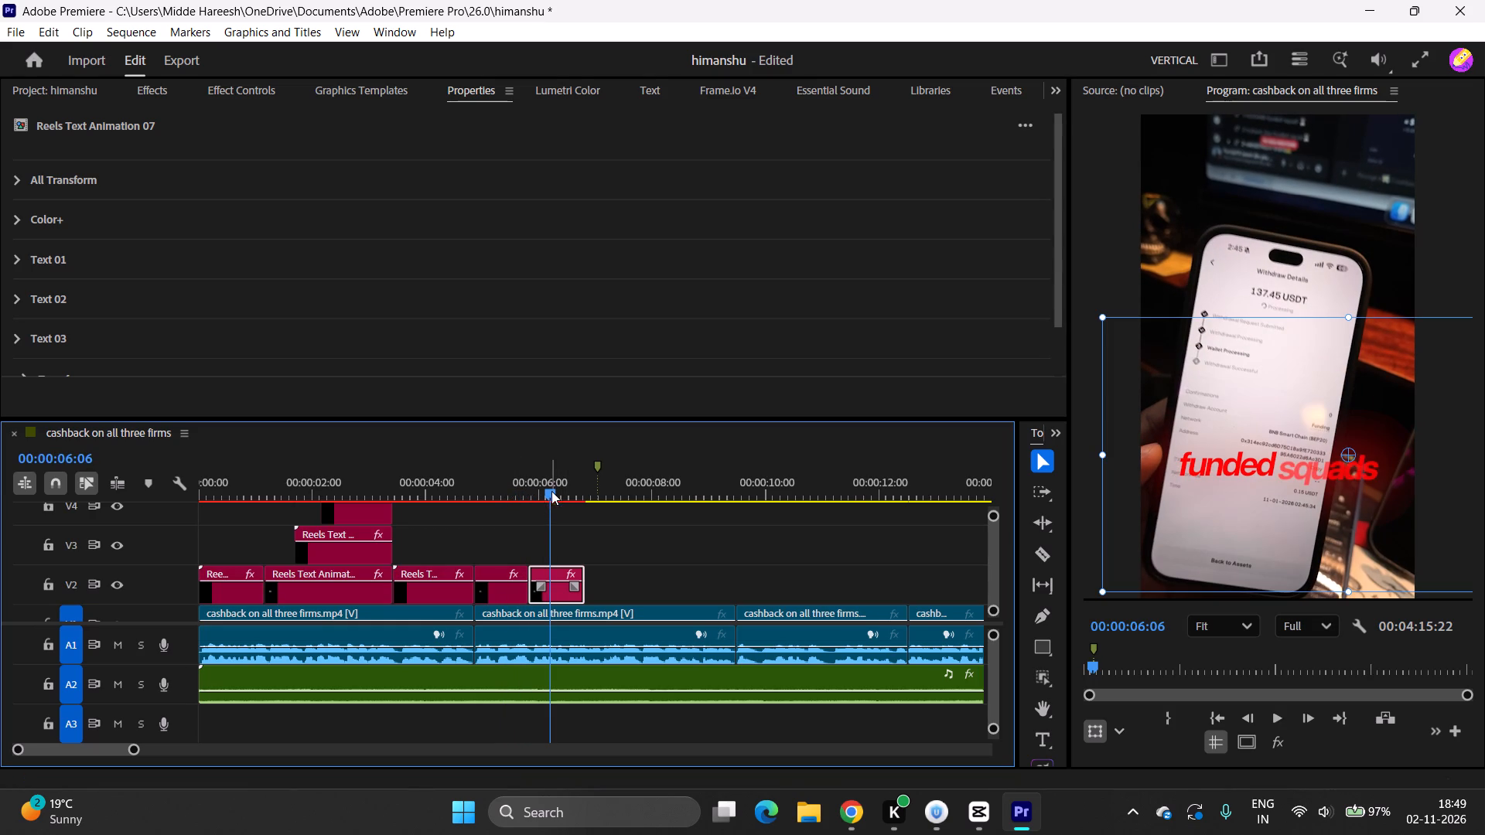
left_click(19, 297)
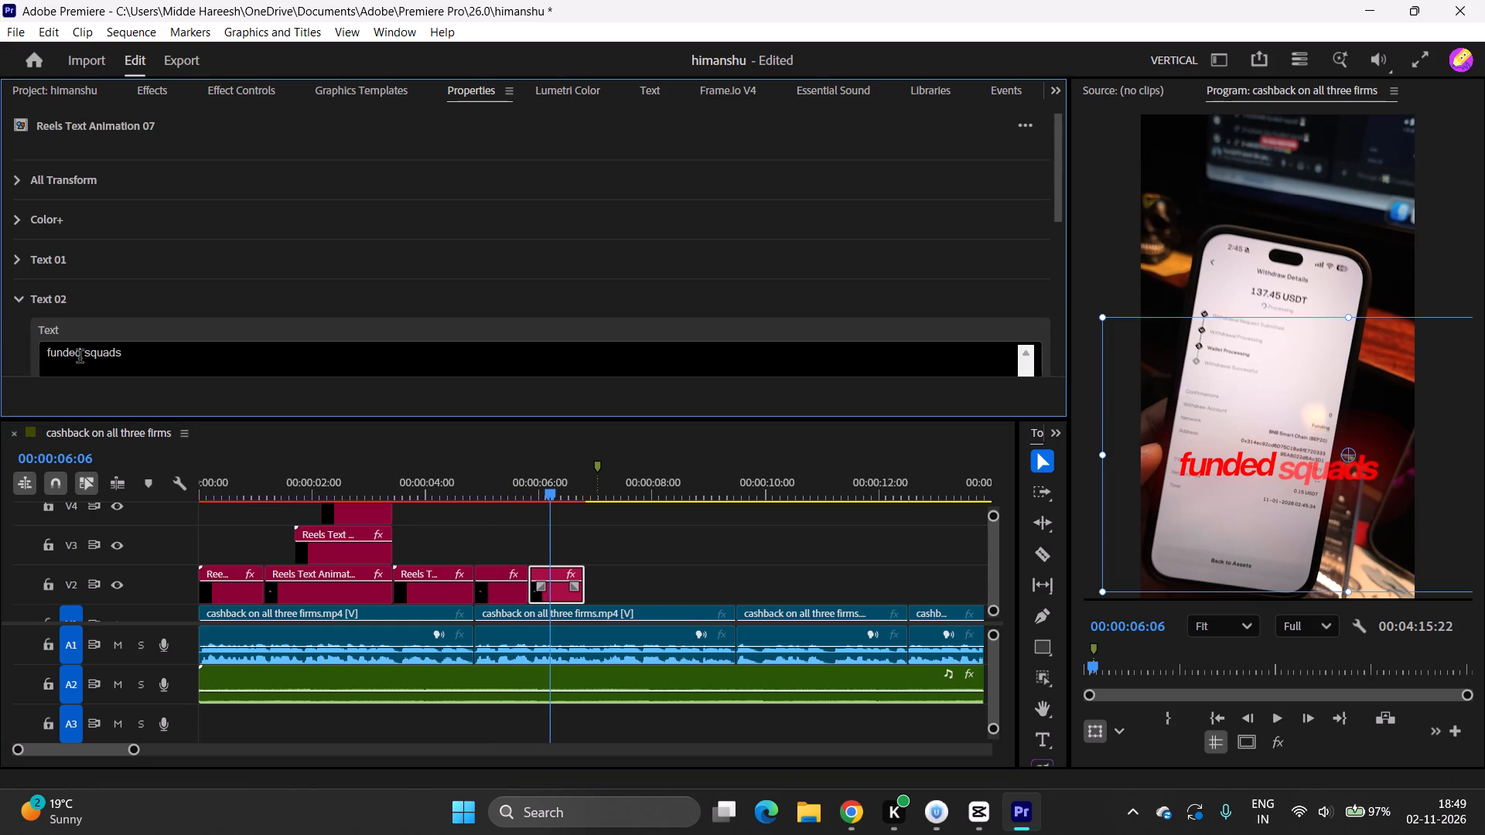
double_click(78, 351)
type("shark")
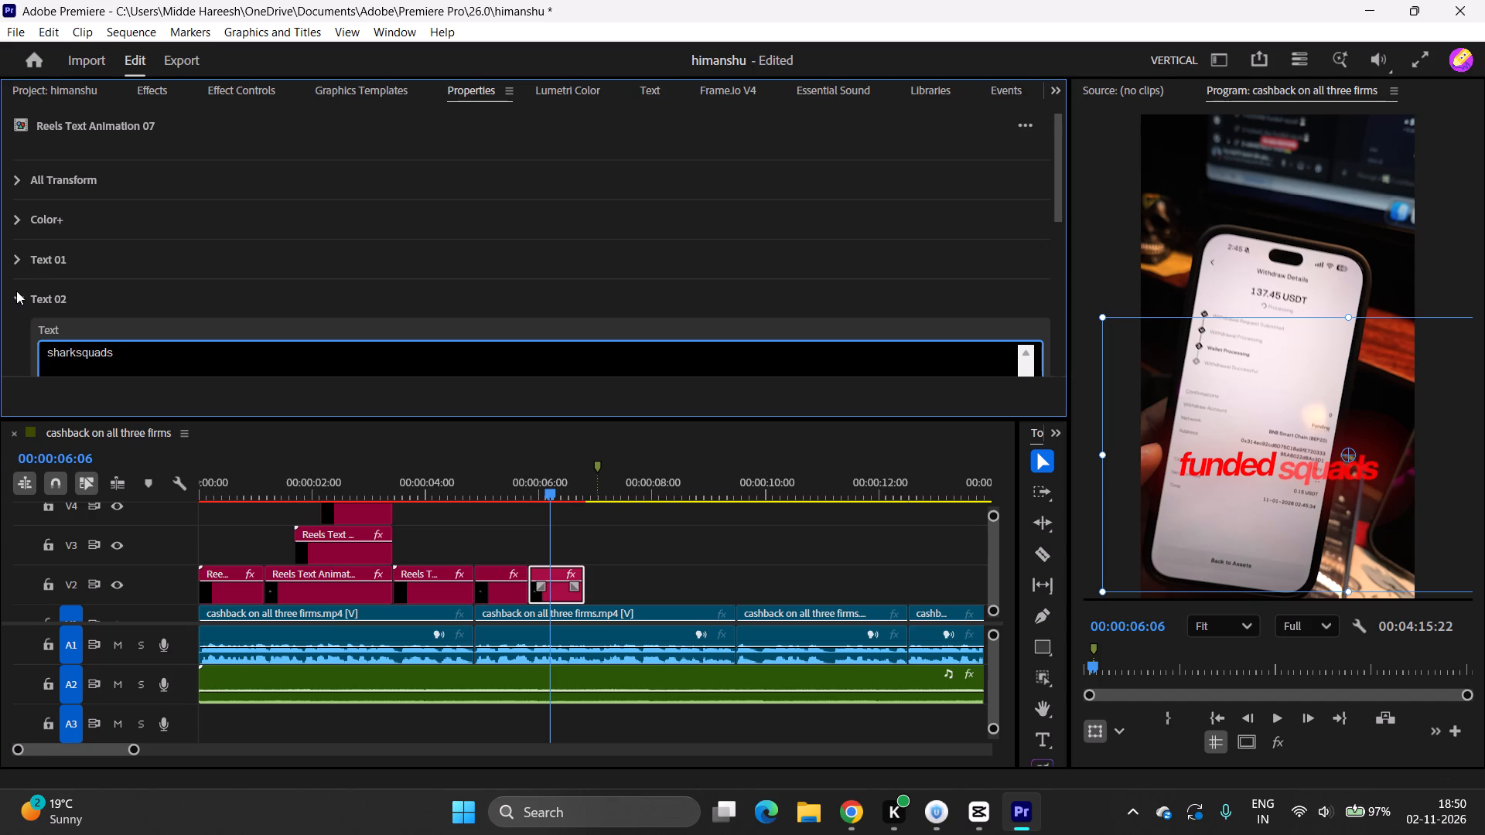
left_click(16, 291)
Play back the copied clip and replace the remaining "squads" in Text 02 so it reads "shark funded".
left_click_drag(550, 494, 499, 503)
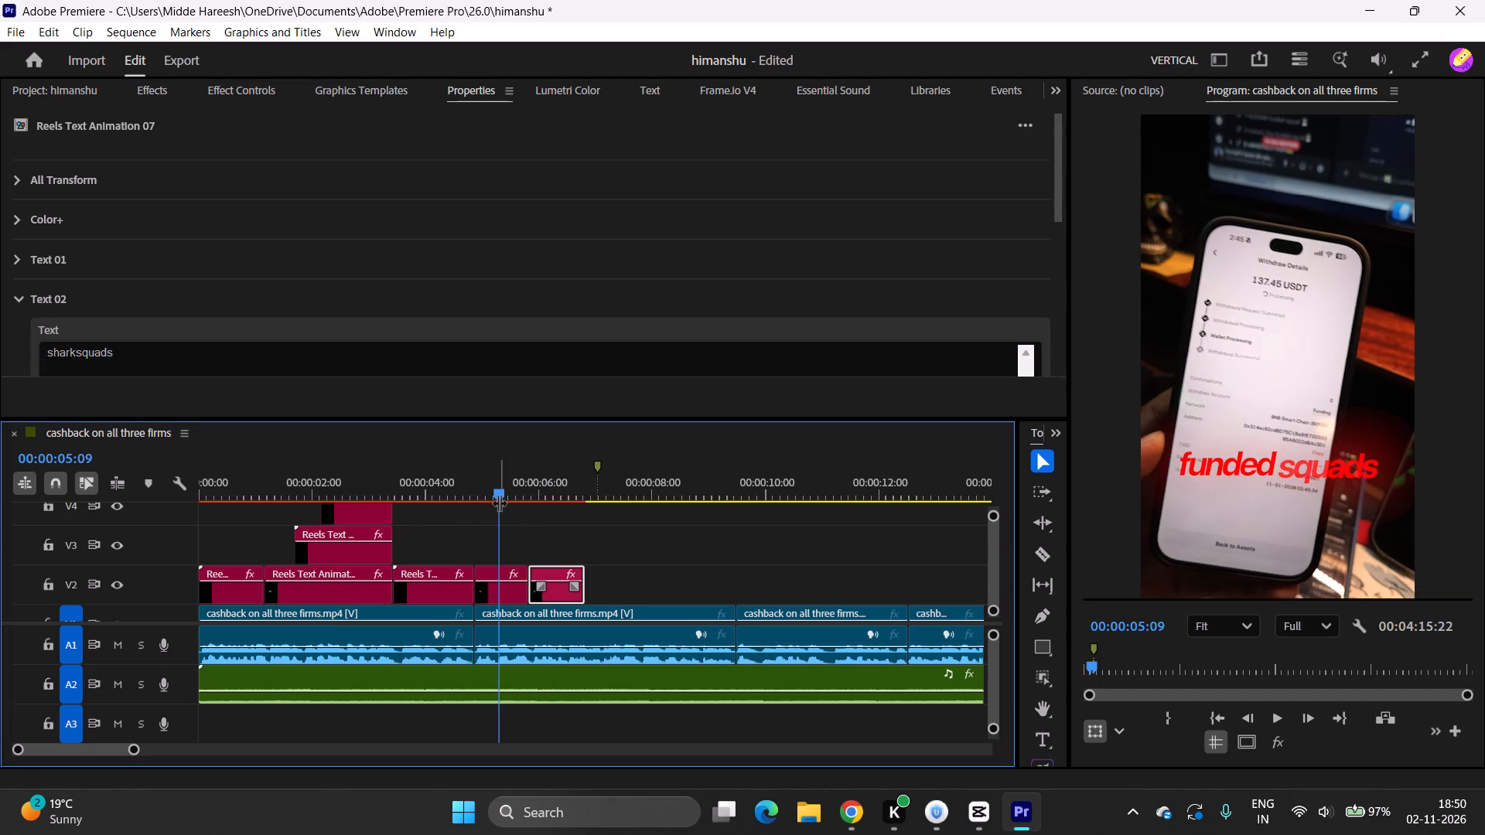
key("space")
key("space")
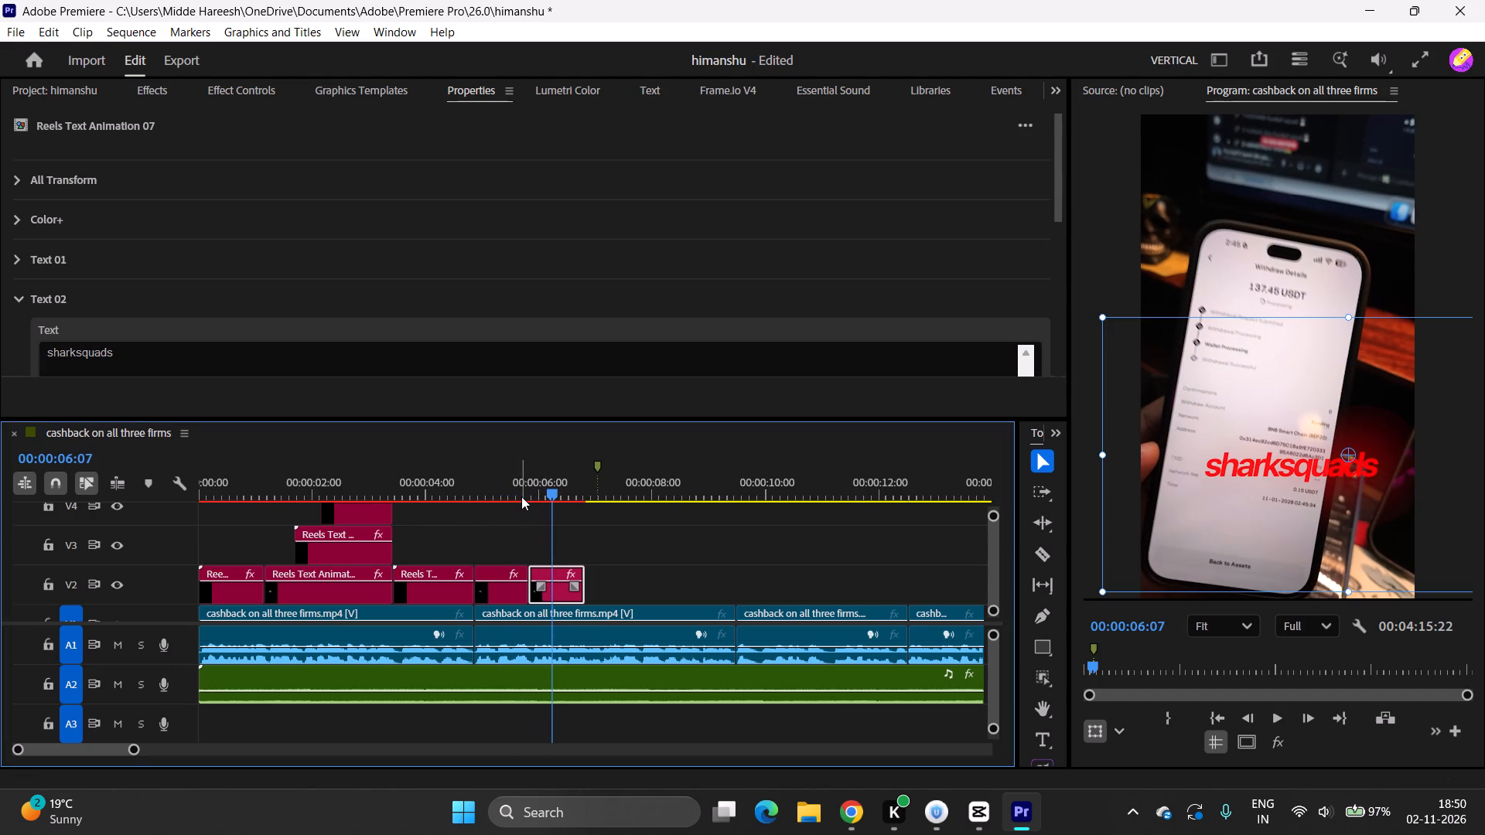
double_click(96, 354)
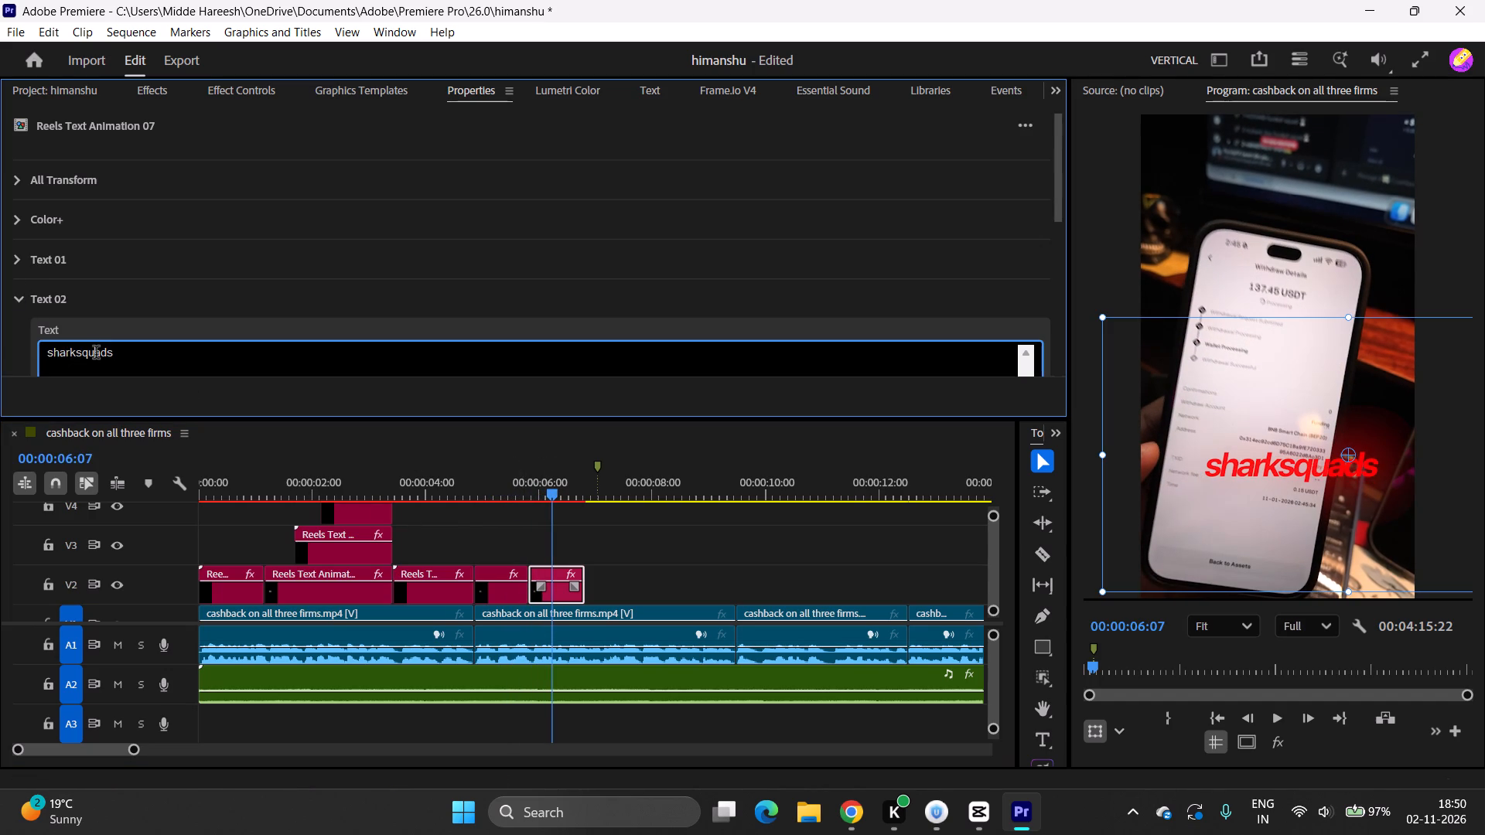
left_click(96, 354)
left_click_drag(116, 357, 102, 356)
left_click_drag(102, 356, 78, 361)
key("BackSpace")
key("space")
type("funded")
left_click(23, 295)
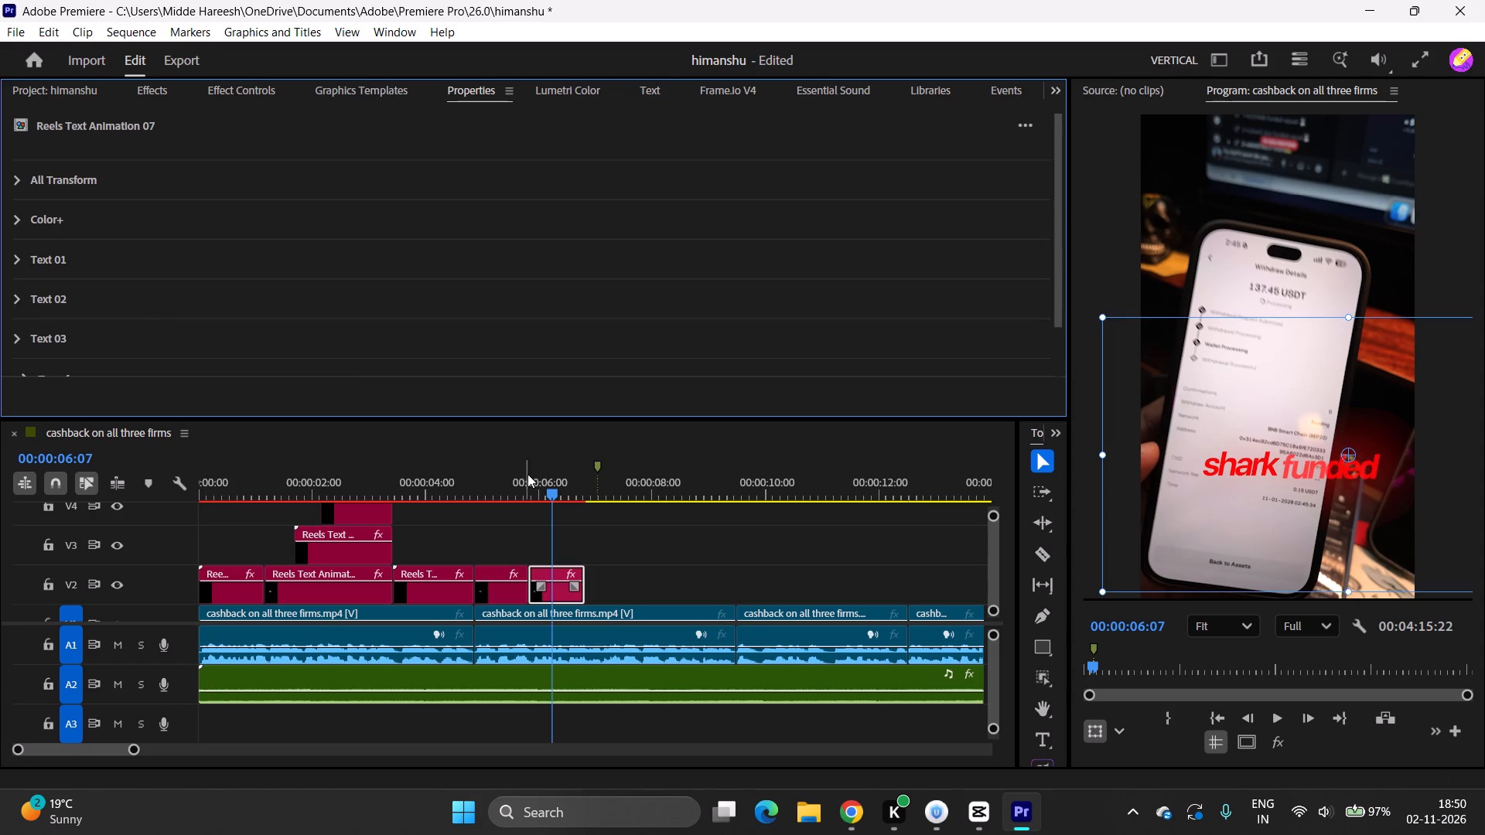
Play back the speech around both names and move the "shark funded" clip onto V3, starting at 00:00:05:12 above "funded squads".
left_click_drag(544, 487, 443, 489)
key("space")
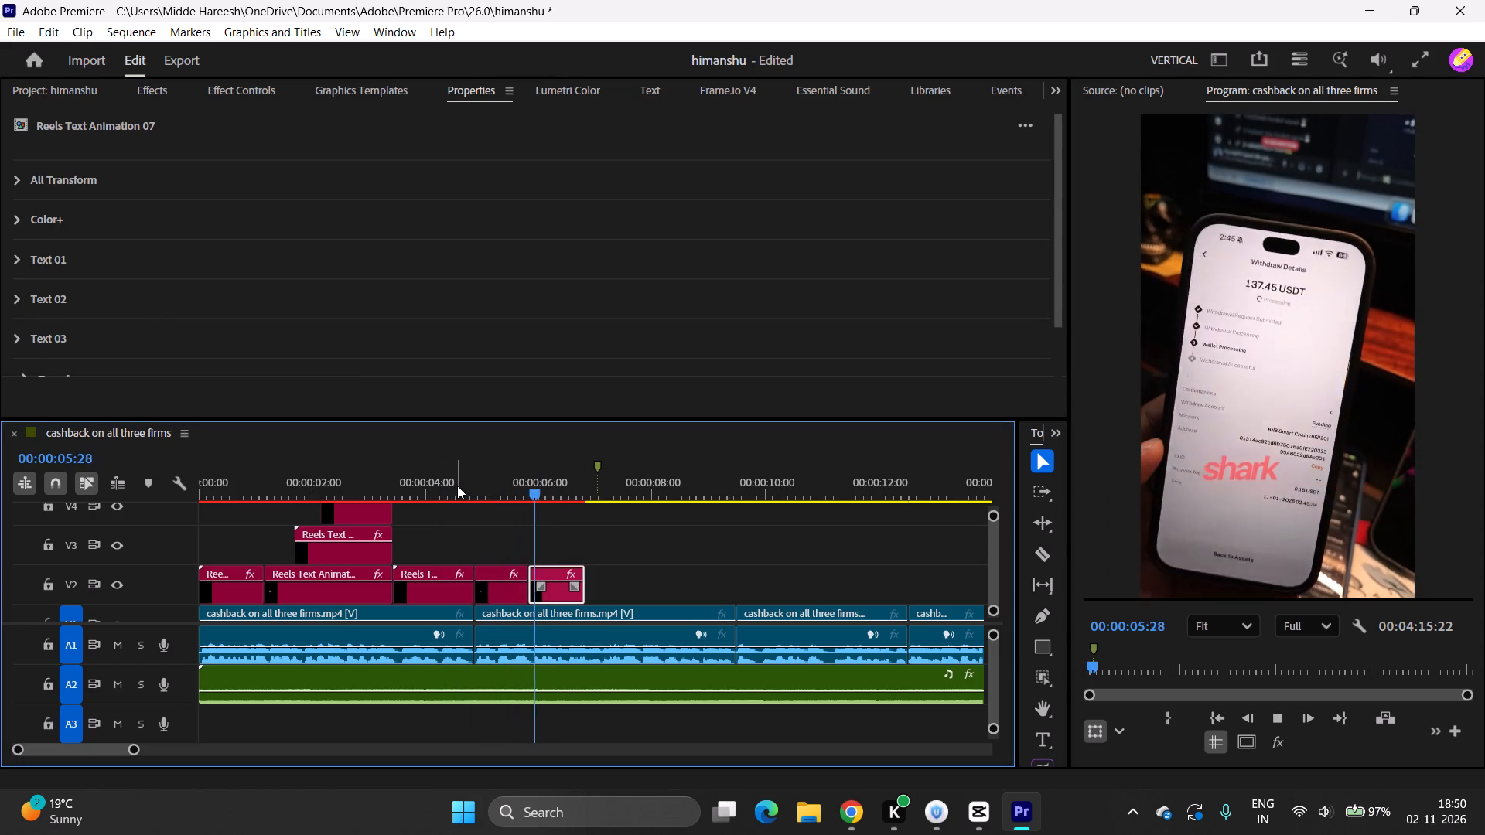
key("space")
left_click_drag(536, 487, 480, 503)
key("space")
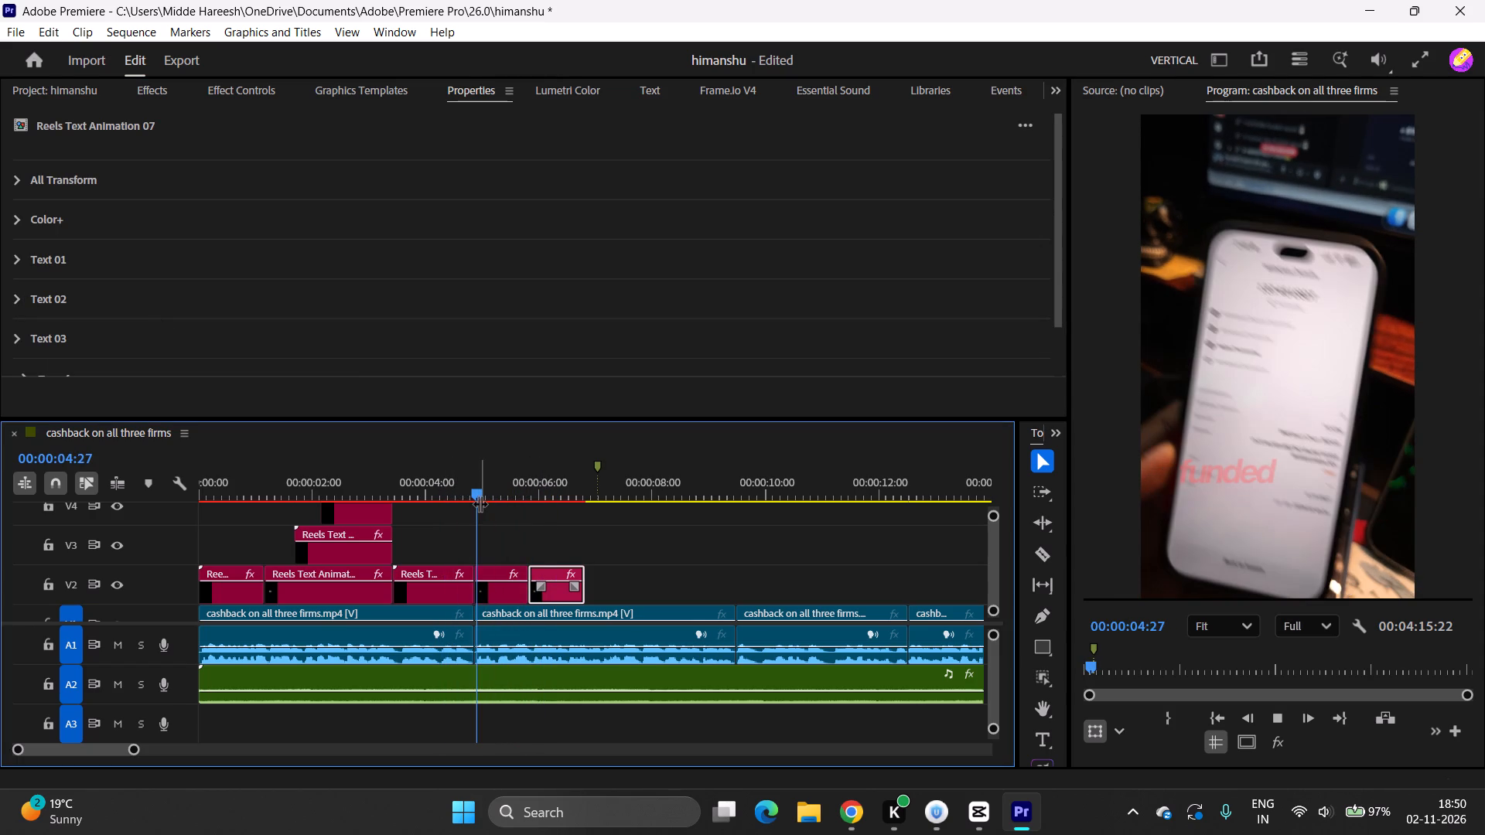
key("space")
left_click_drag(554, 596, 551, 579)
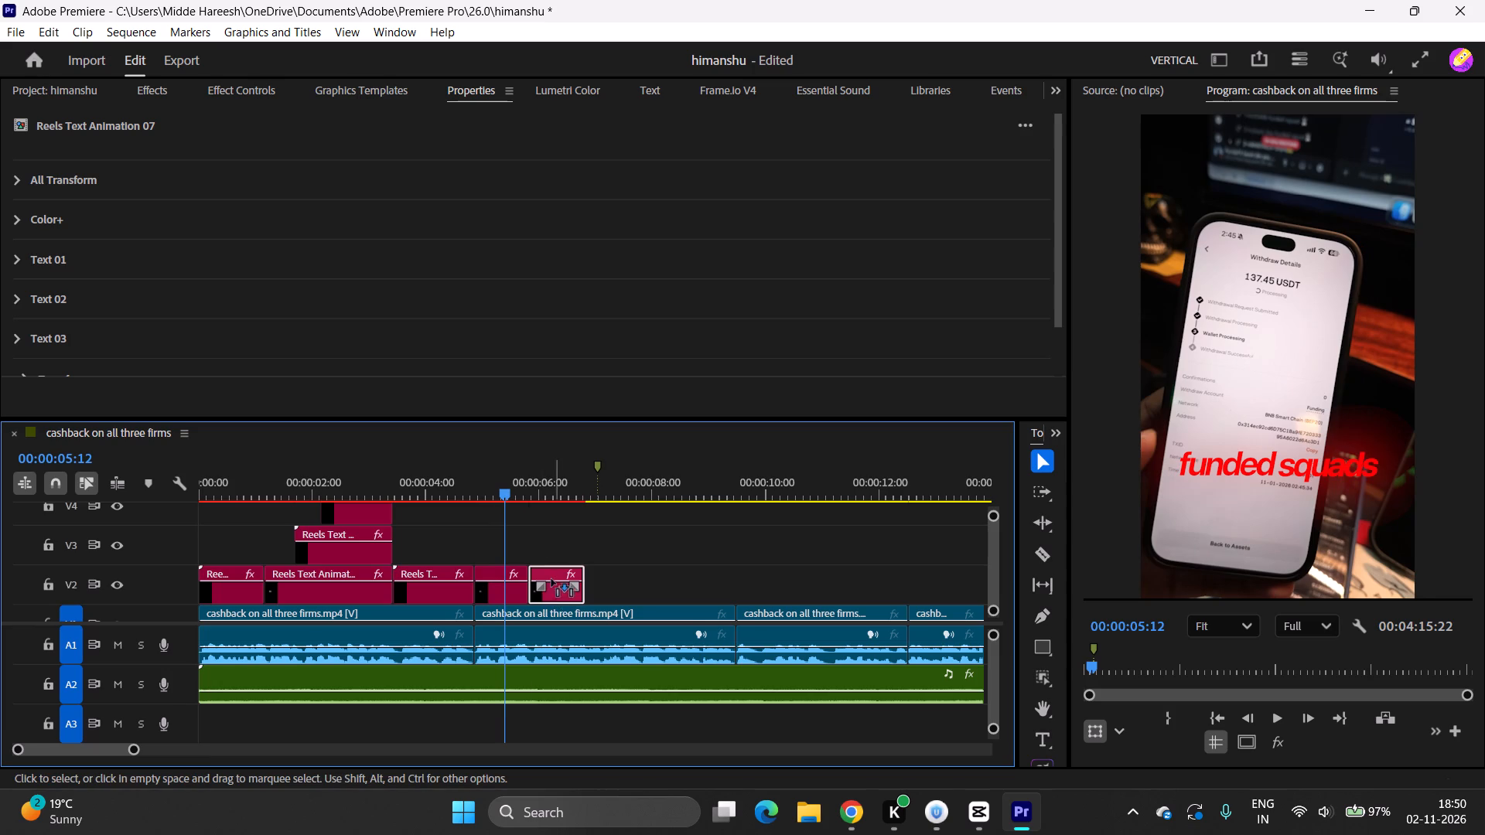
left_click_drag(551, 579, 532, 554)
Position the "shark funded" text directly beneath "funded squads" in the frame.
key("space")
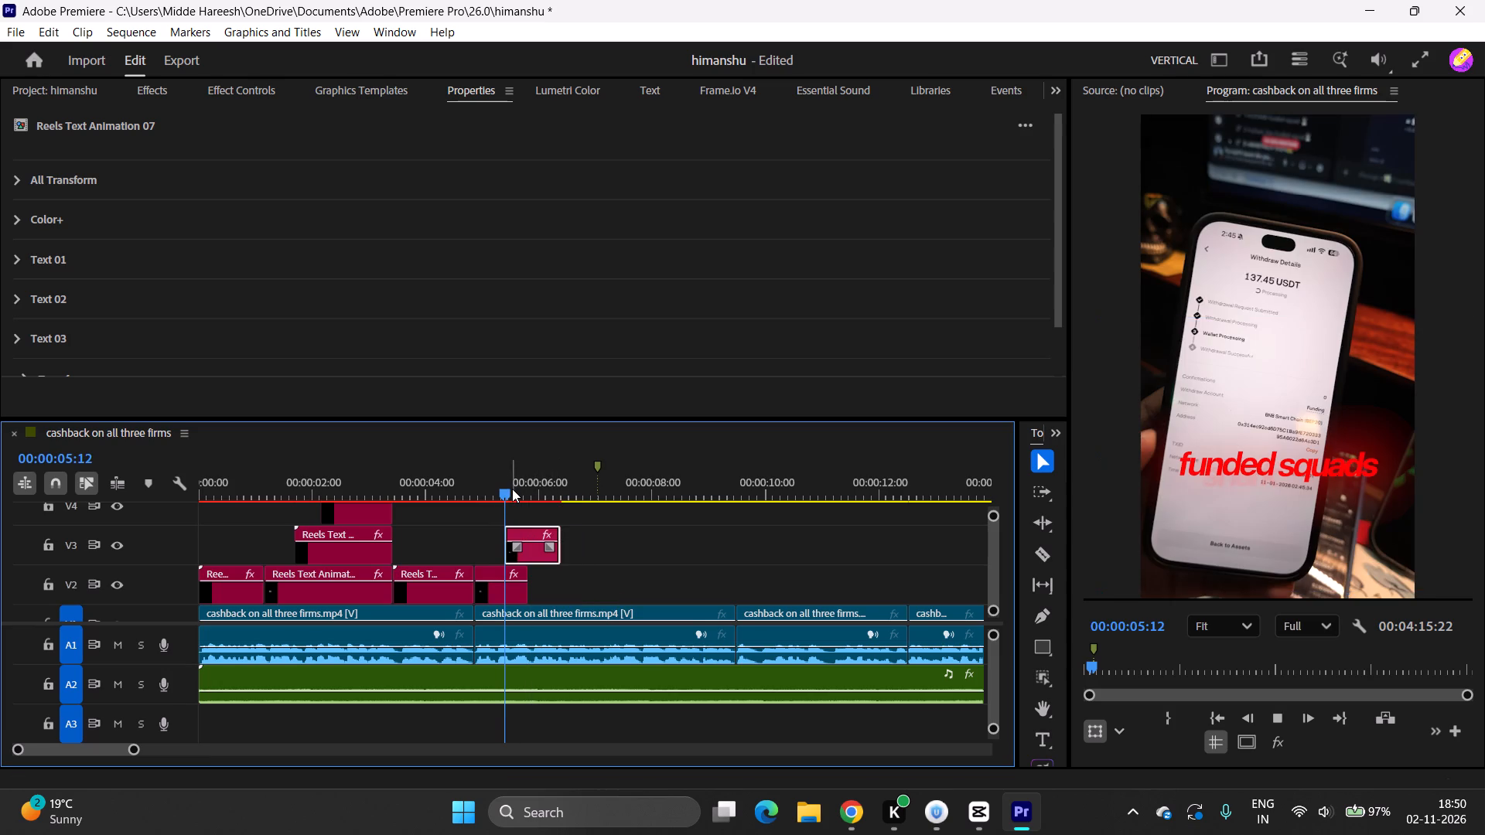
key("space")
left_click_drag(1291, 520, 1263, 549)
Extend the ends of the "shark funded" clip on V3 and the "funded squads" clip on V2 to the timeline marker, and play them back.
key("space")
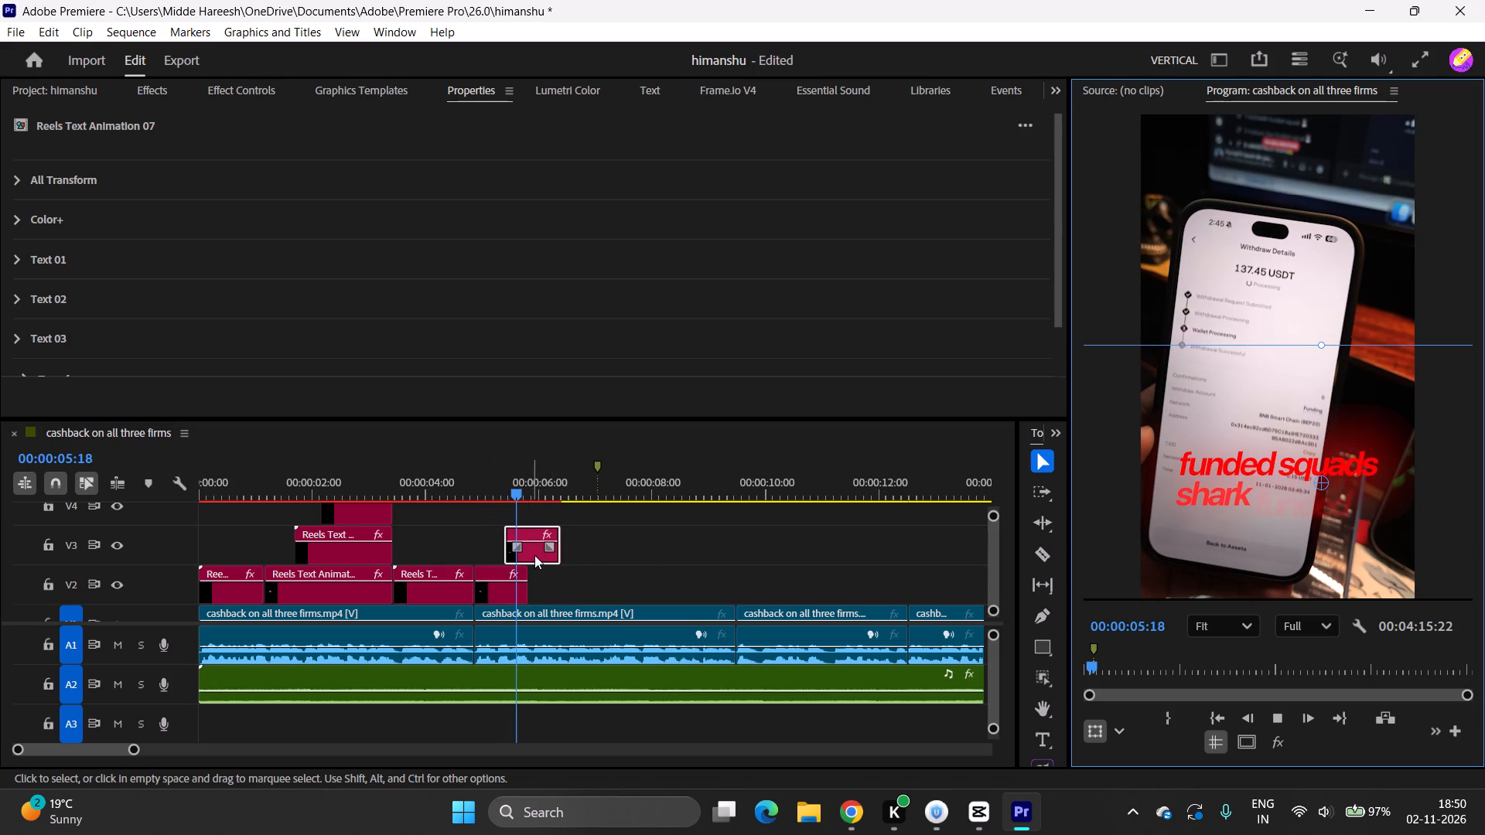
key("space")
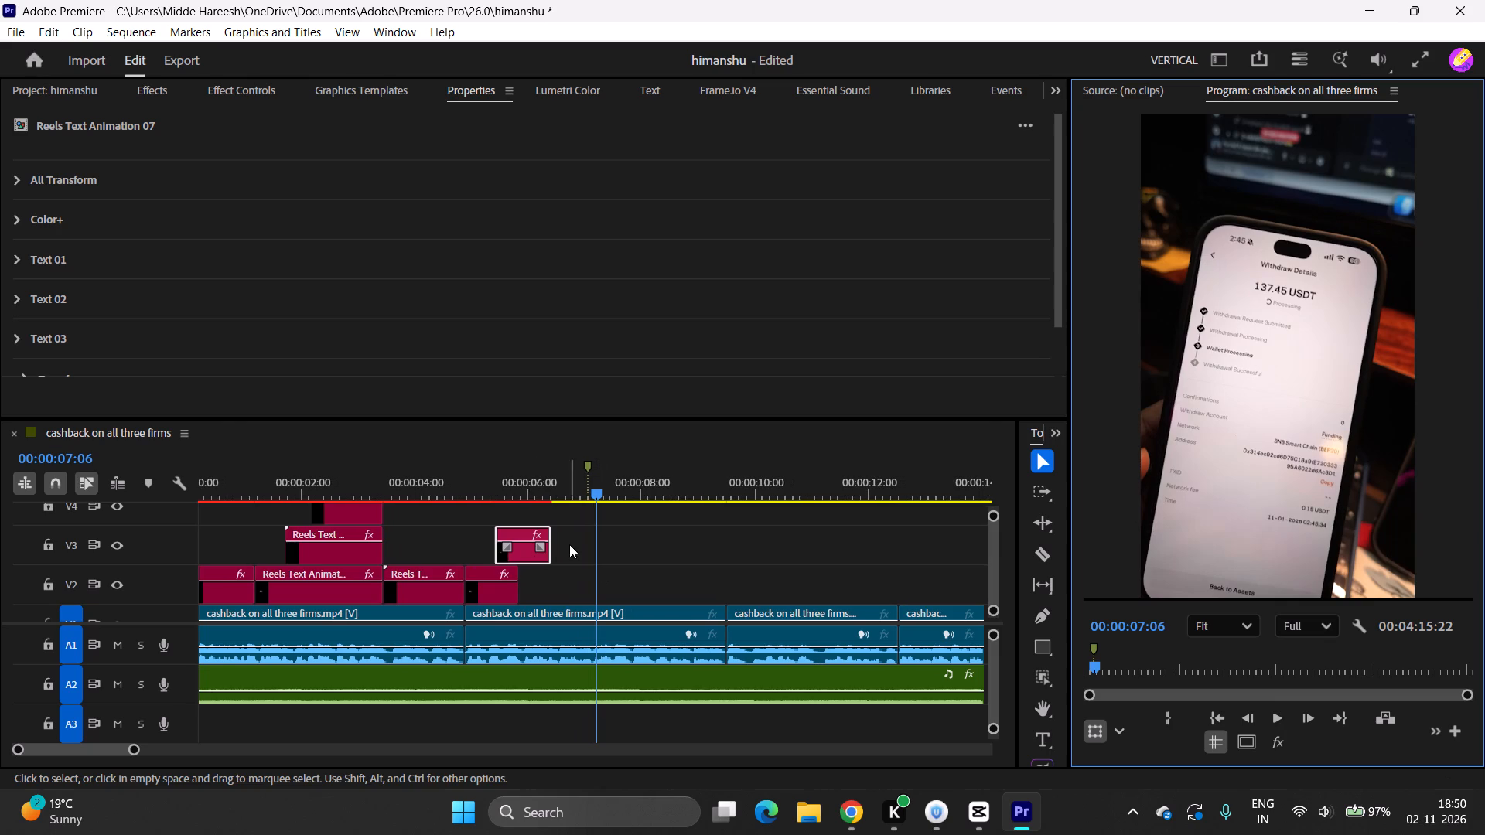
left_click_drag(552, 548, 585, 545)
left_click_drag(518, 594, 521, 594)
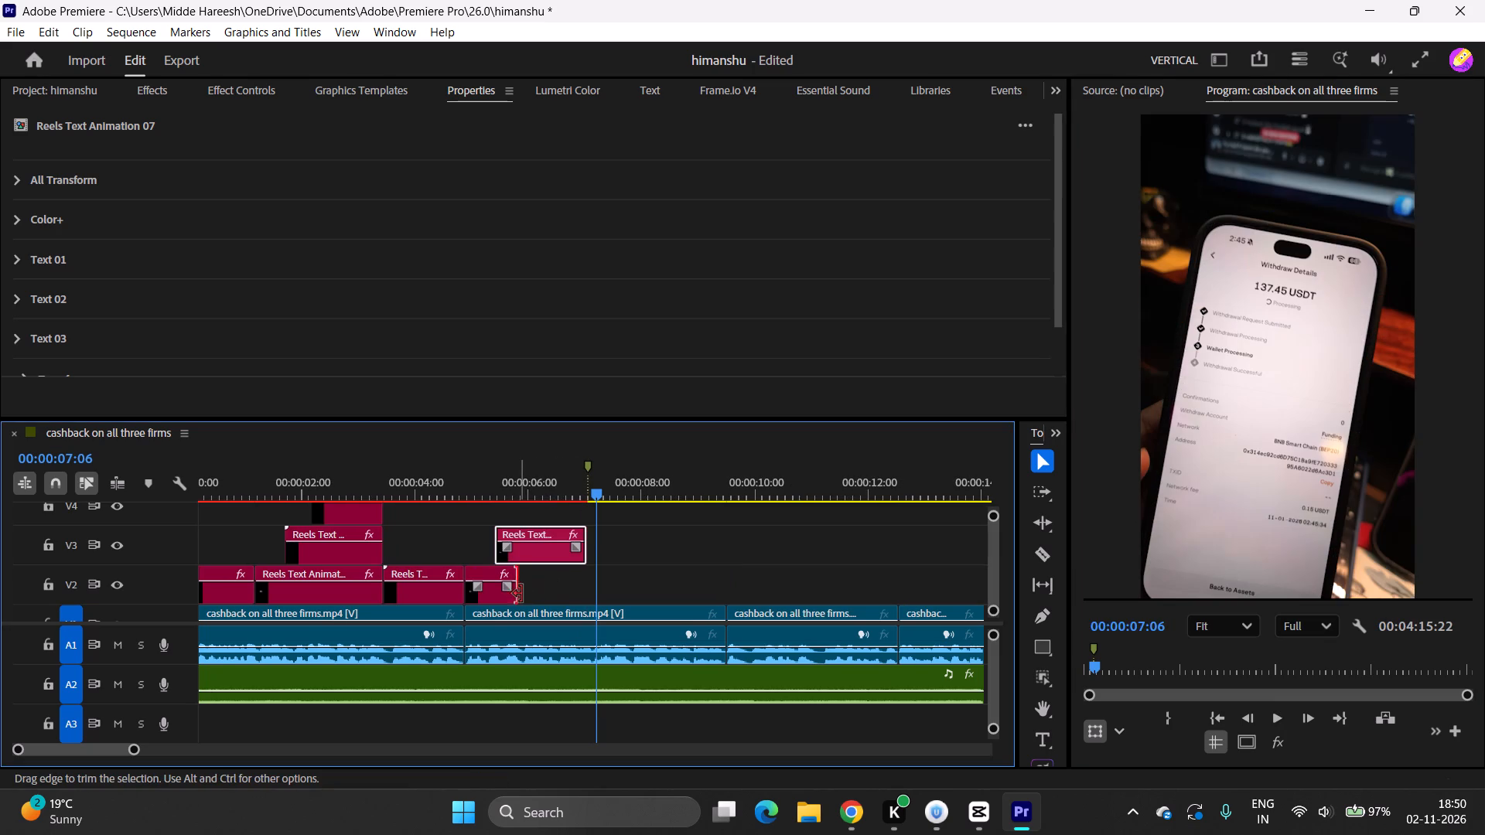
left_click_drag(521, 594, 580, 591)
left_click_drag(597, 486, 428, 530)
key("space")
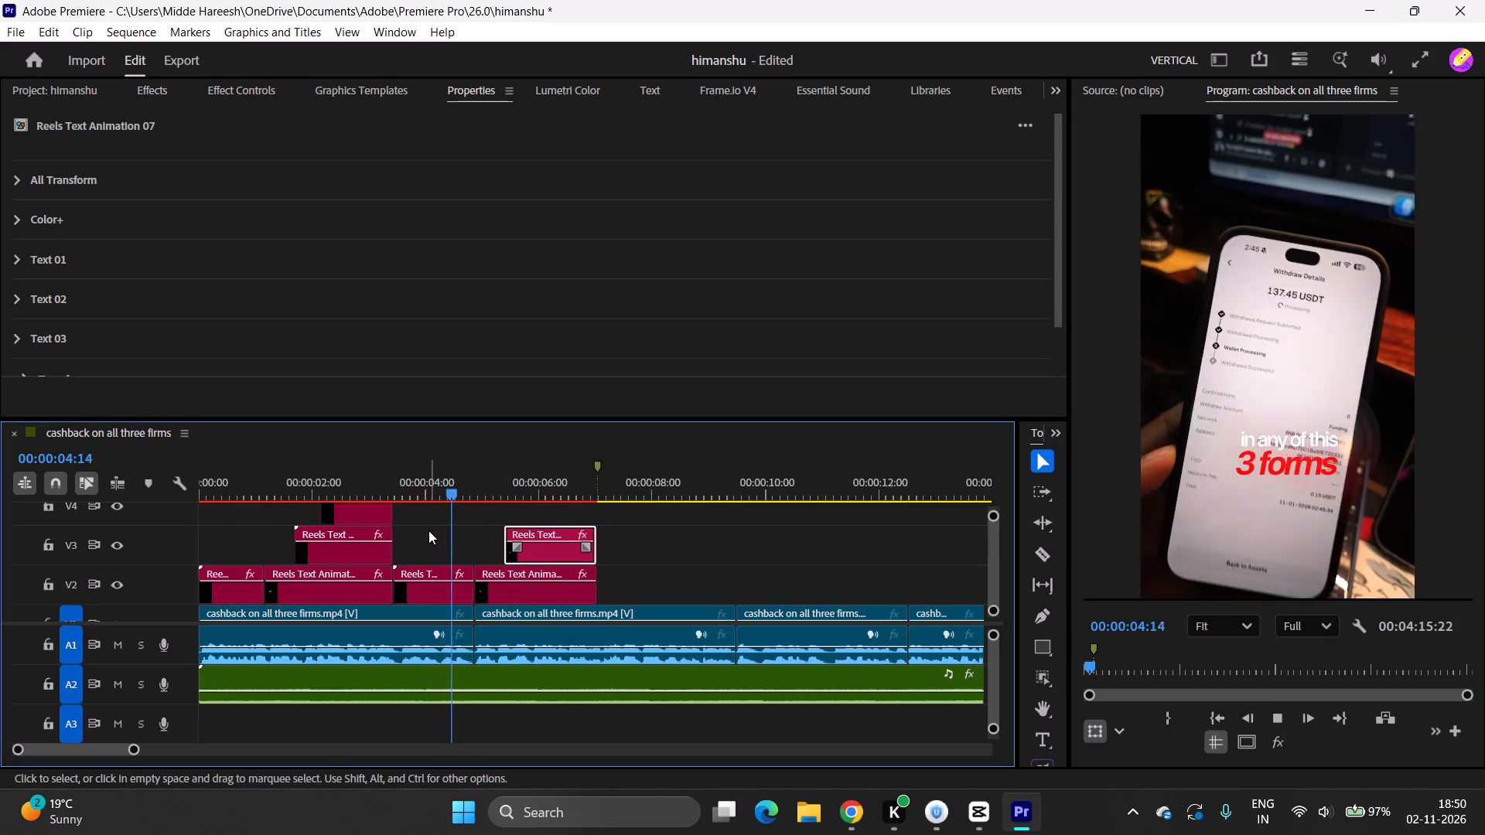
key("space")
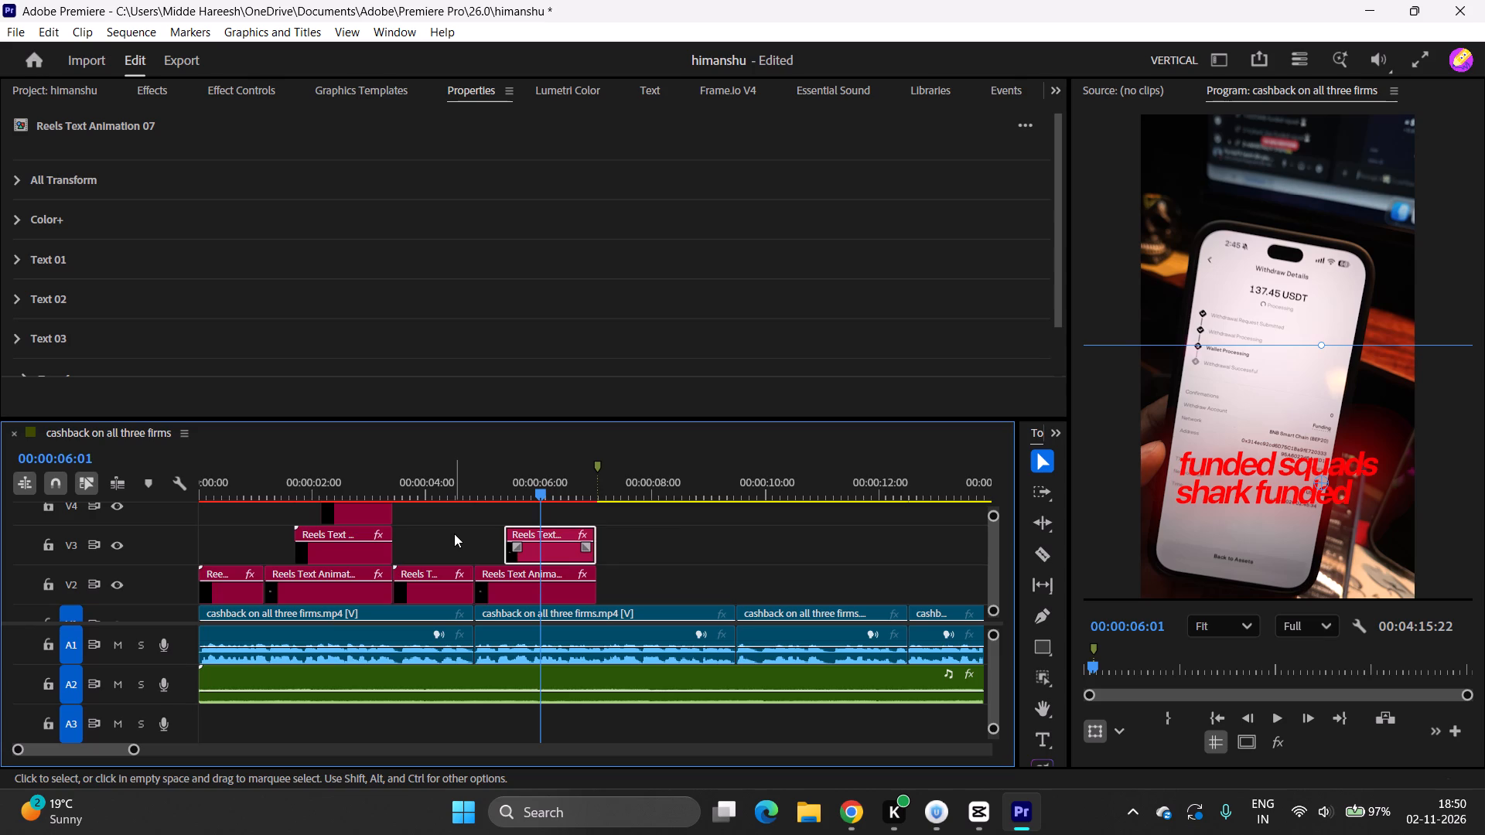
key("space")
key("space")
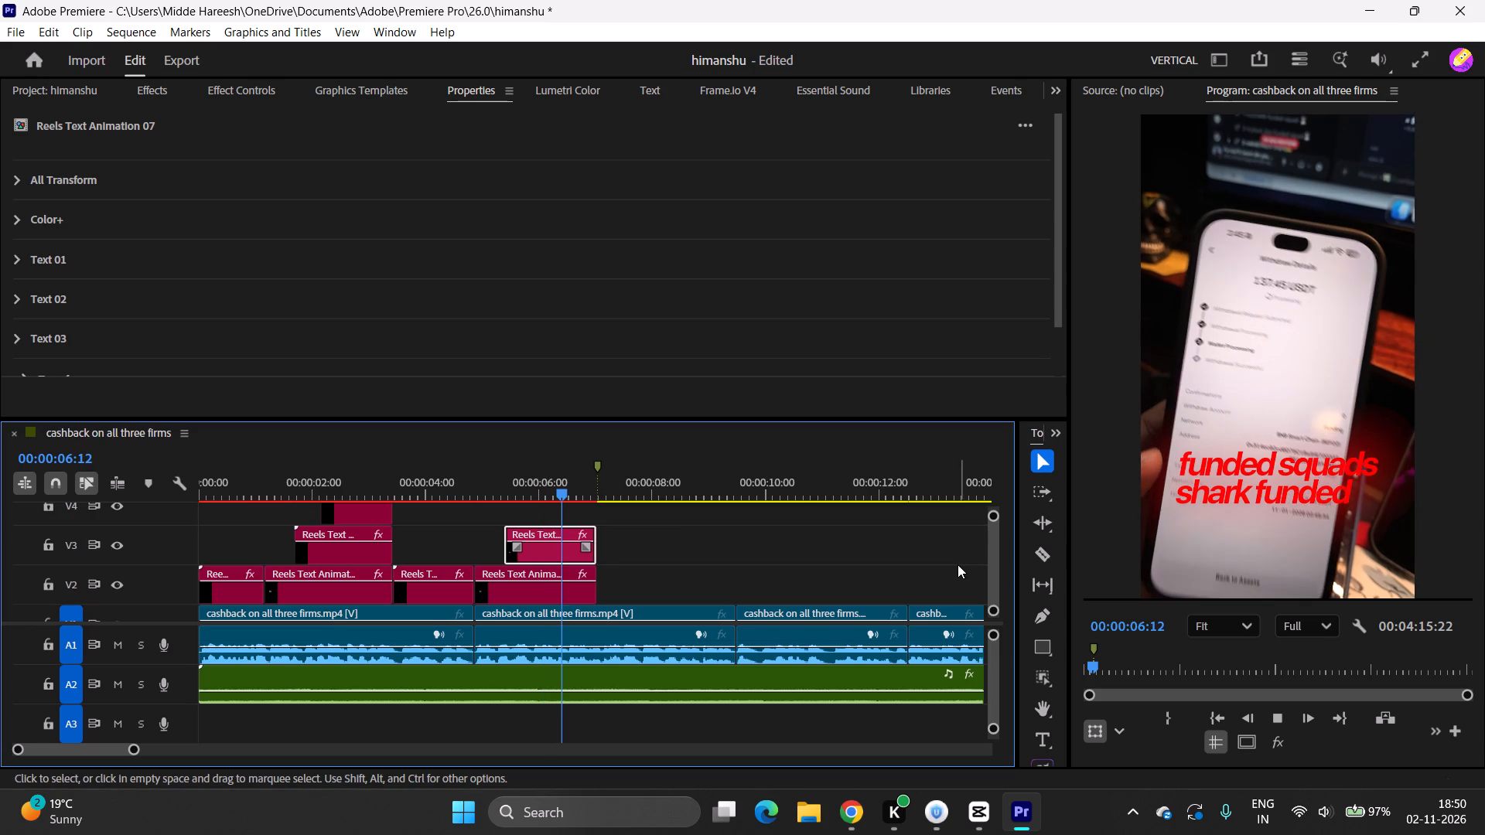
Duplicate the "shark funded" clip onto V4, start the copy at 00:00:06:05 and trim its end to the marker.
left_click_drag(561, 489, 515, 496)
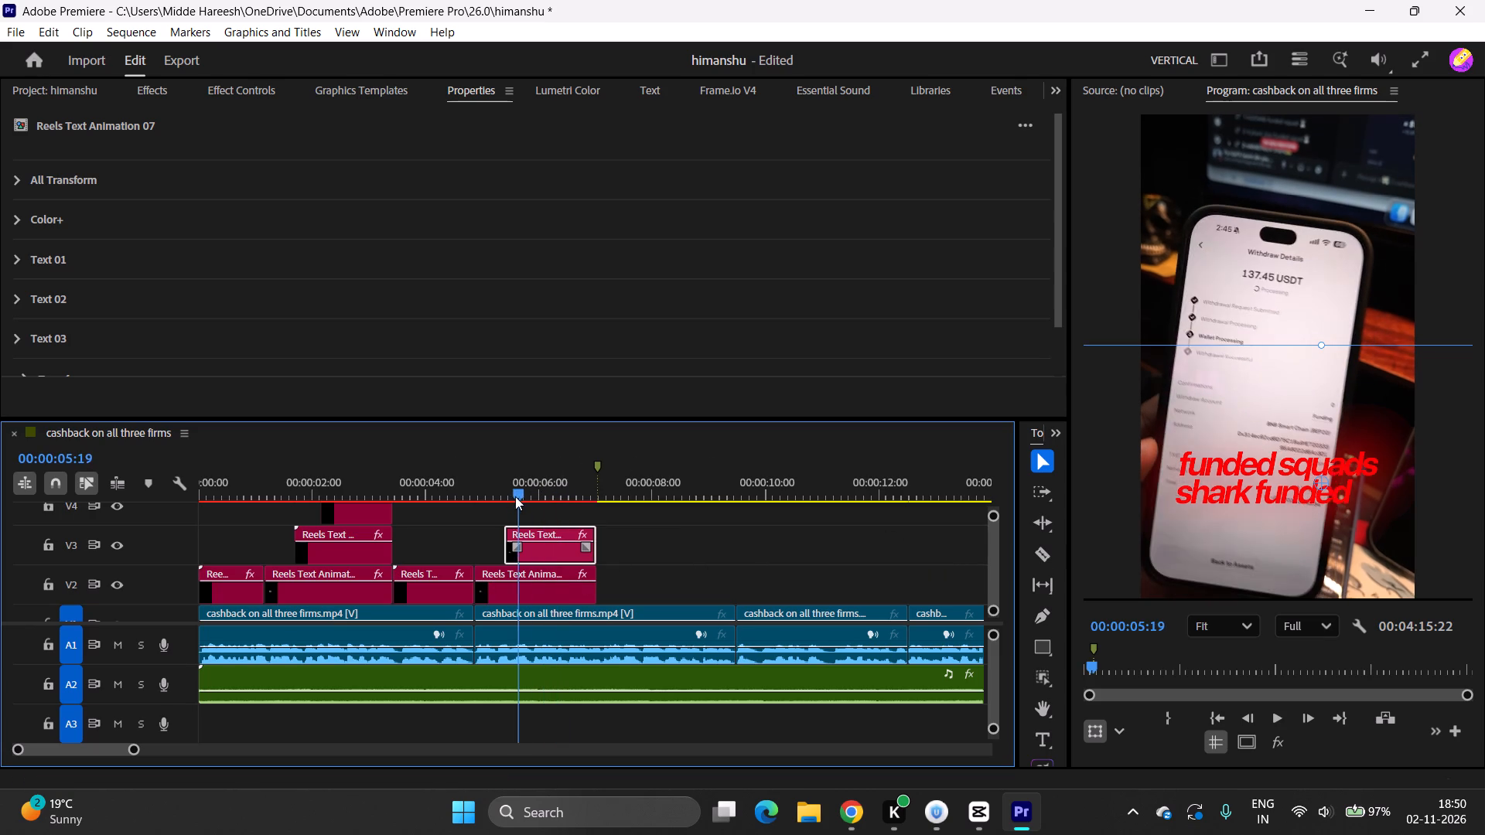
left_click_drag(515, 496, 509, 498)
key("space")
key("space")
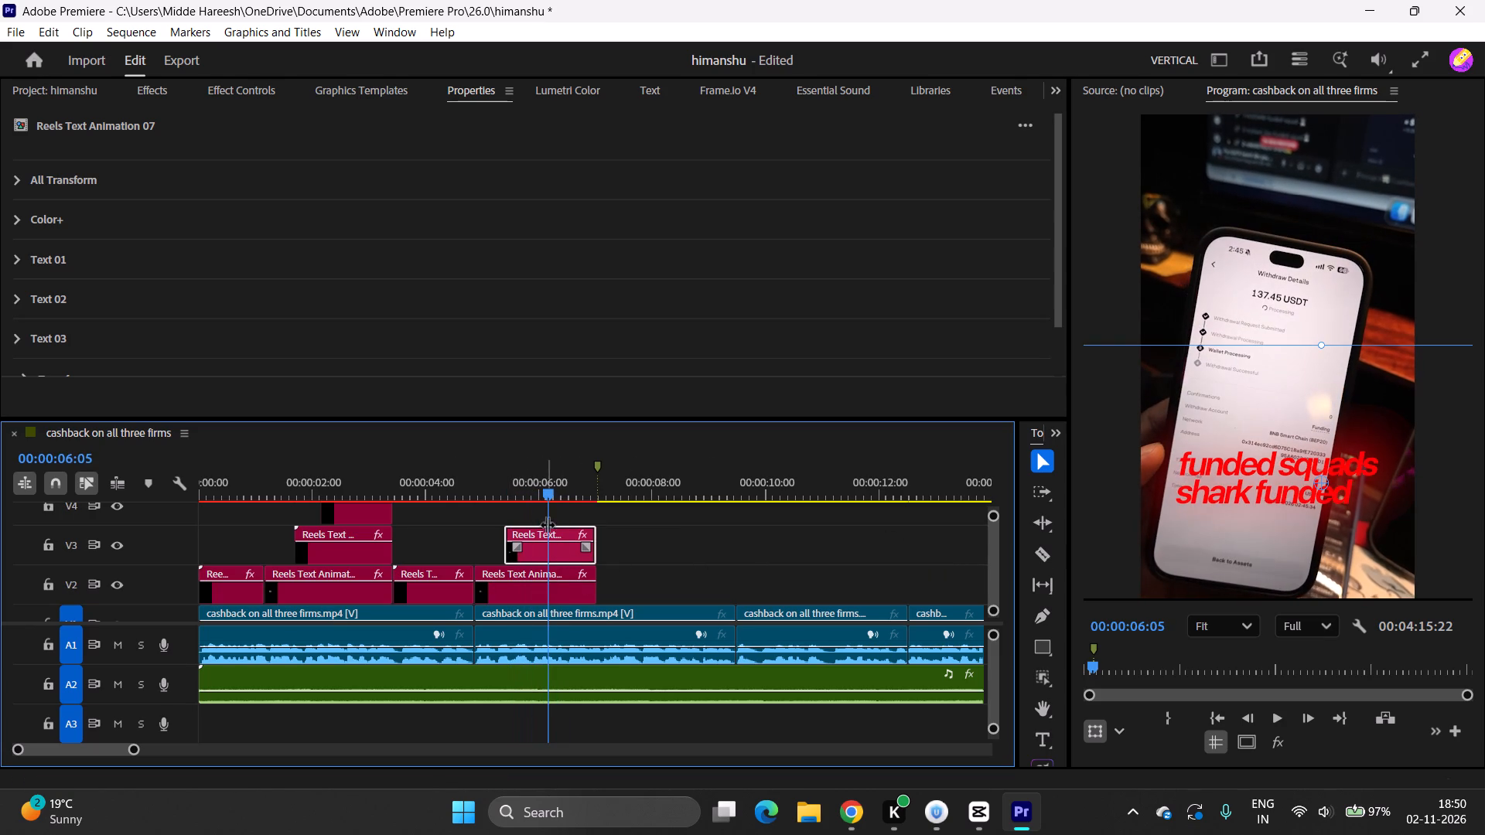
left_click_drag(560, 554, 562, 523, "alt")
scroll(570, 539, "up", 3)
scroll(570, 539, "up", 3, "ctrl")
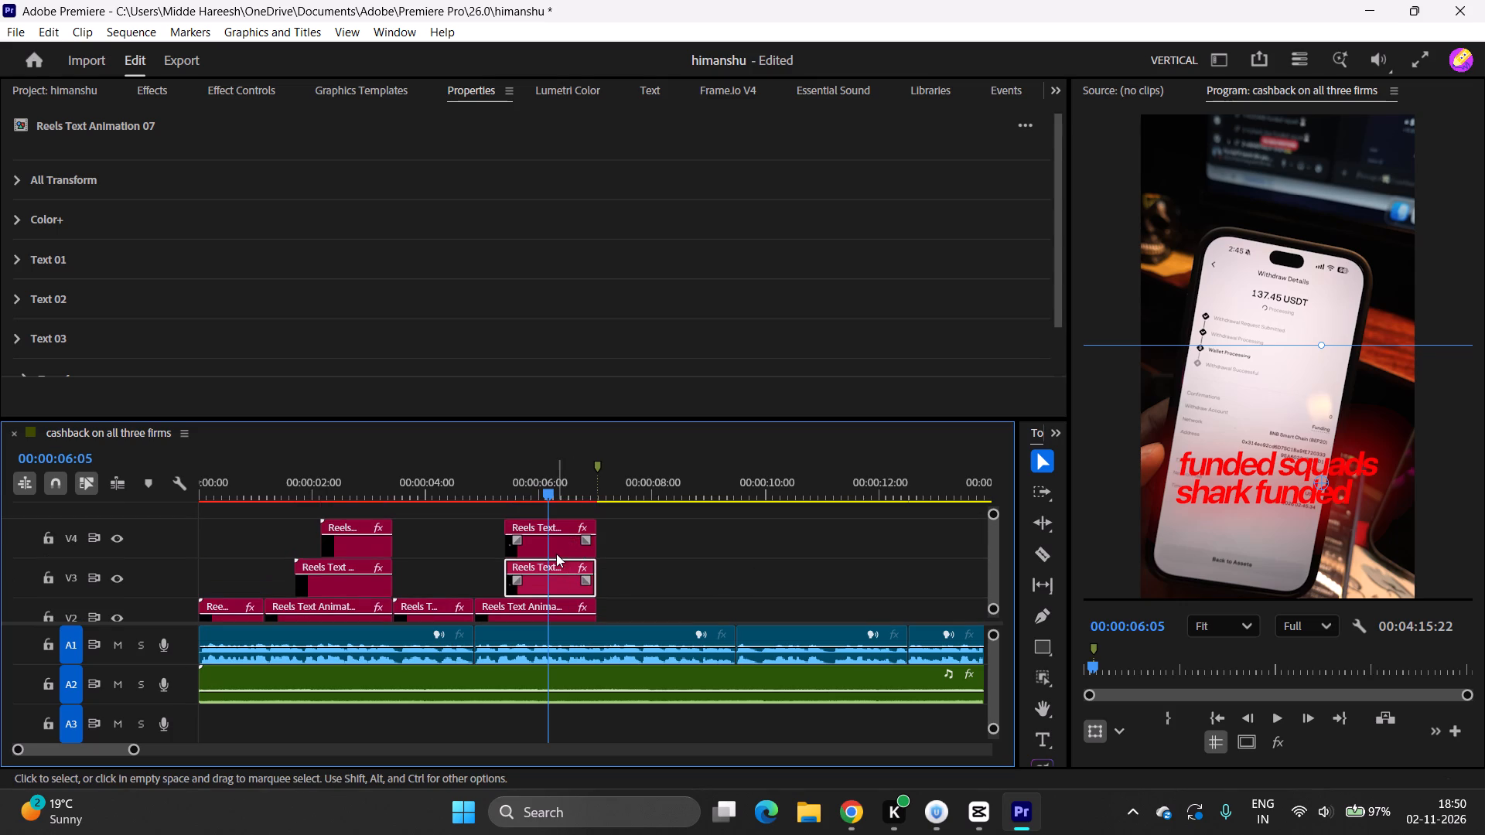
left_click_drag(556, 554, 592, 550)
left_click_drag(638, 542, 601, 545)
Play back the V4 copy and place its text below the "shark funded" line in the frame.
left_click_drag(549, 485, 534, 492)
key("space")
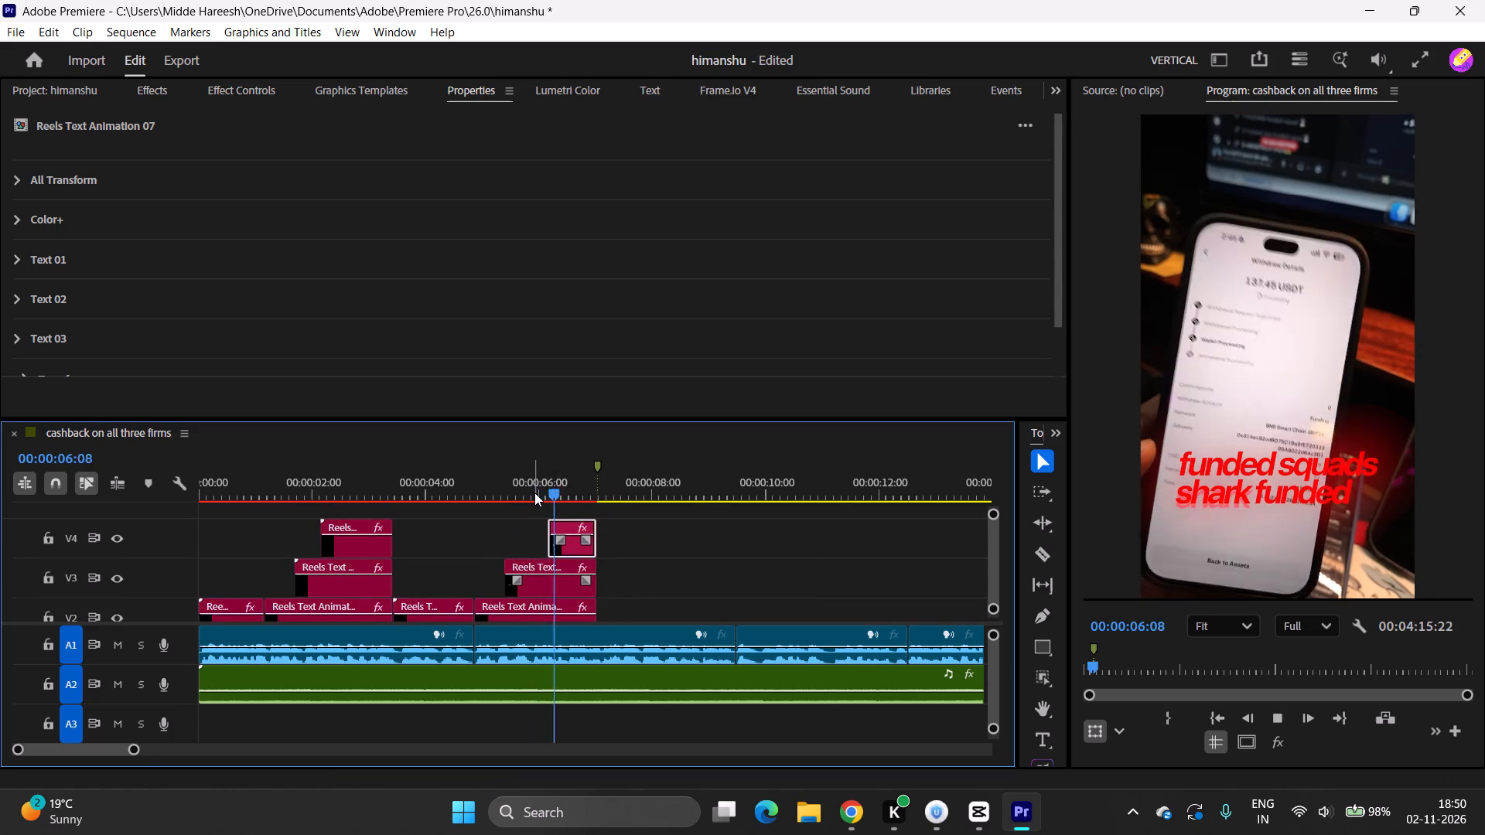
key("space")
left_click_drag(1215, 527, 1215, 526)
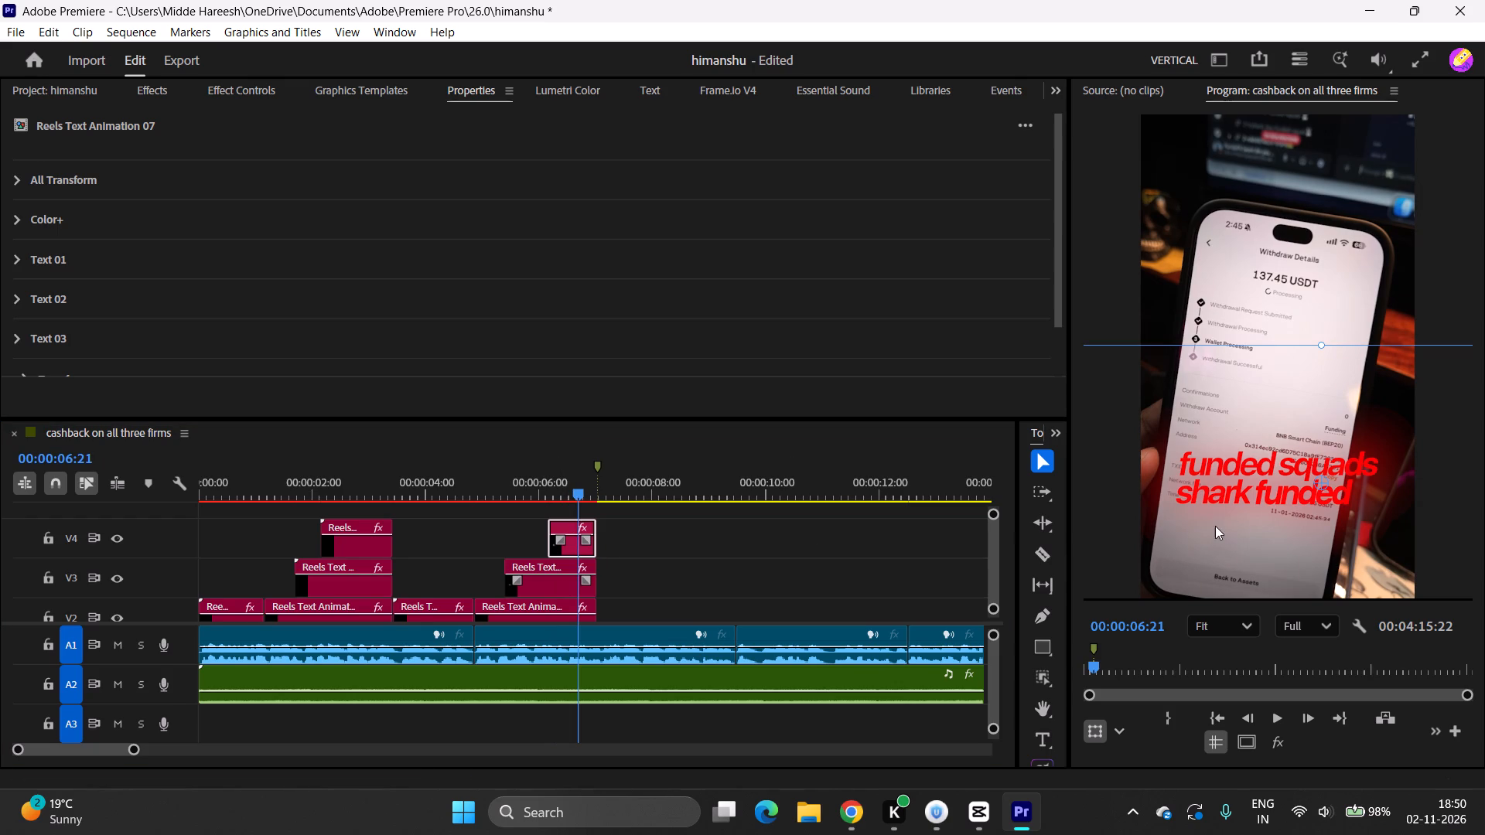
left_click_drag(1215, 526, 1209, 566)
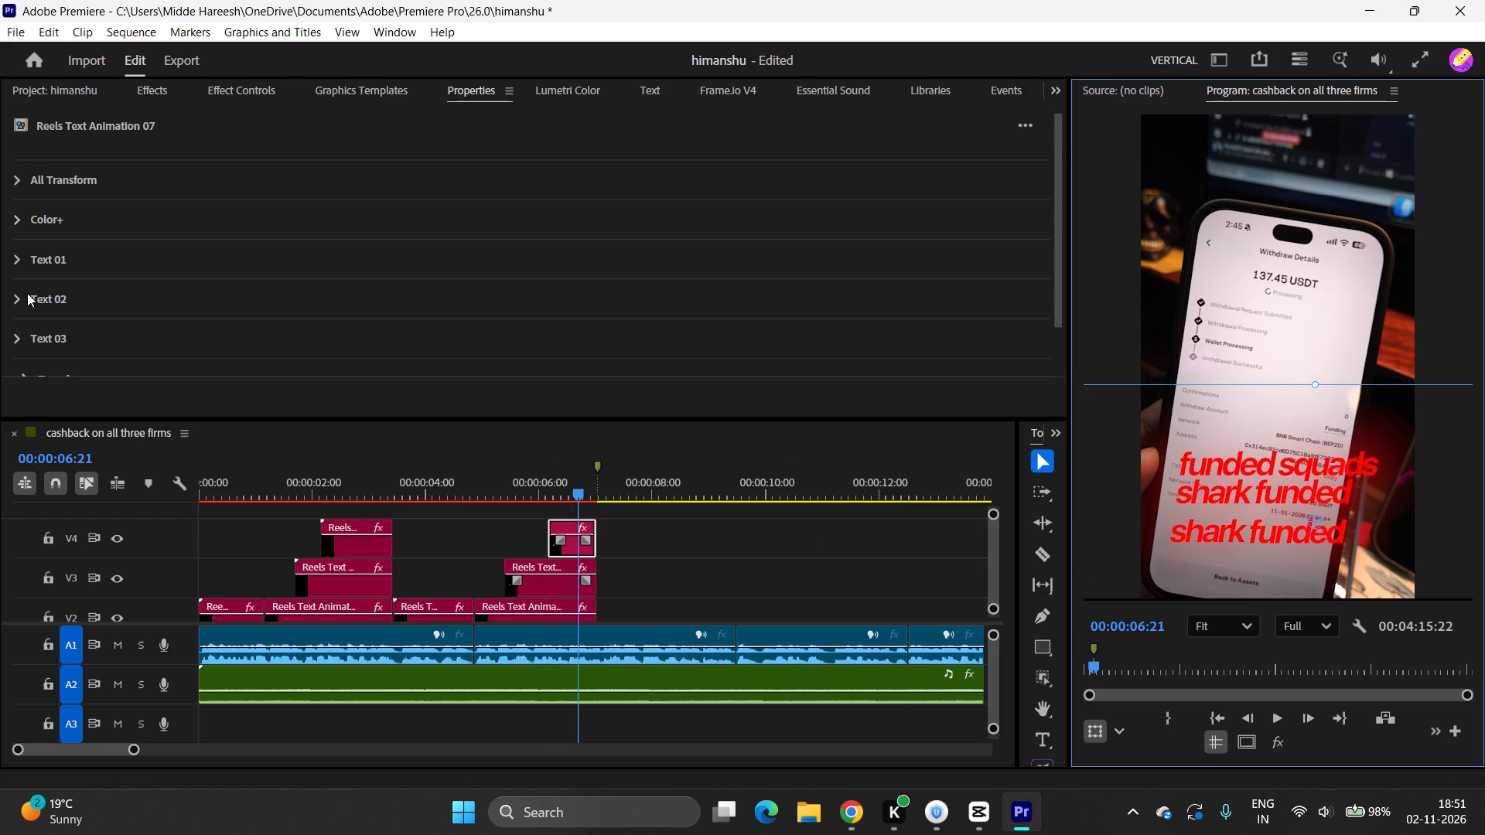
Change Text 02 of the V4 clip to "pip stone capital".
left_click(18, 295)
triple_click(86, 346)
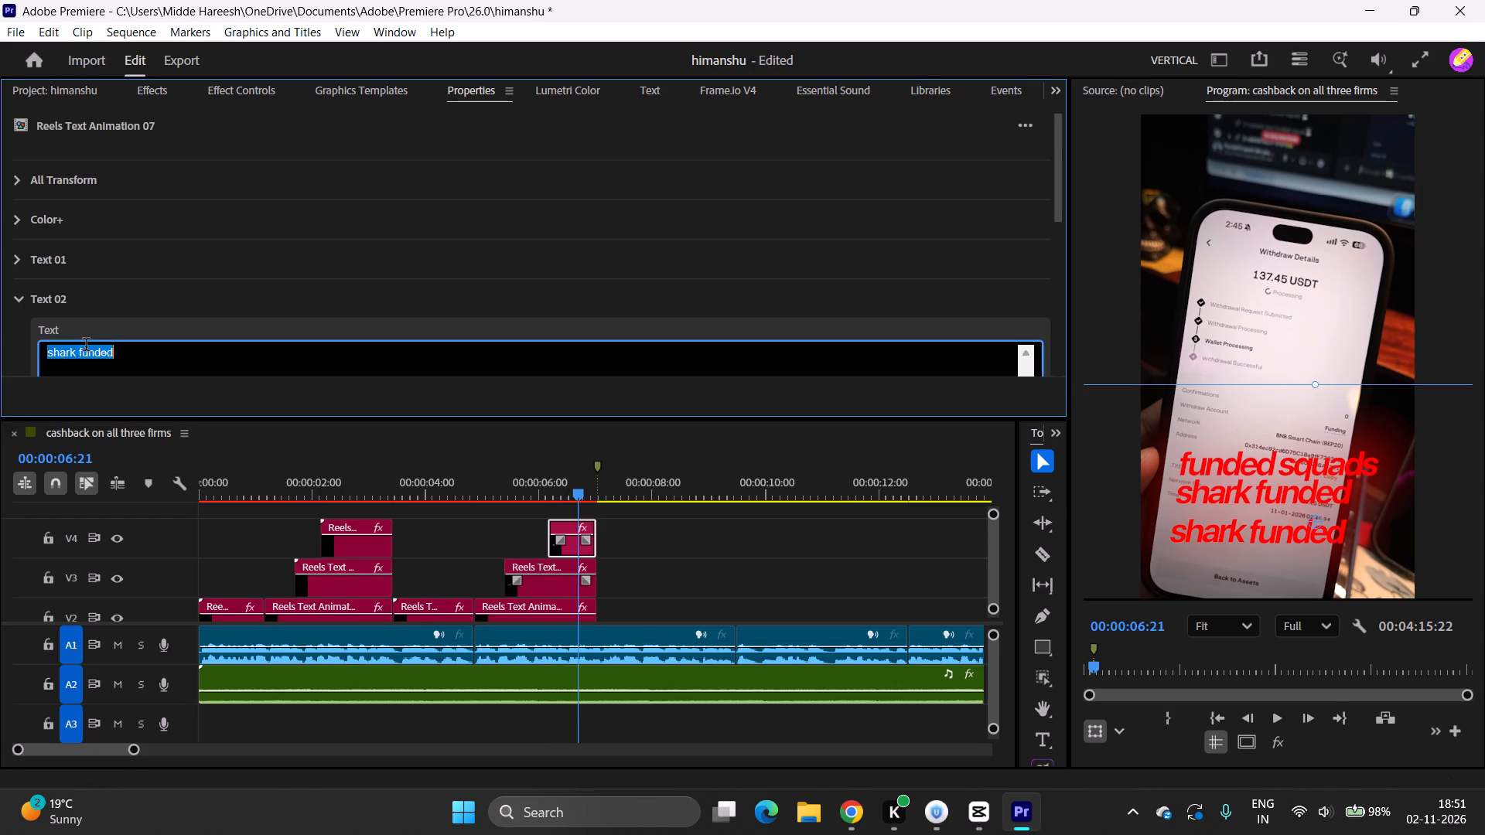
type("pip stone")
key("space")
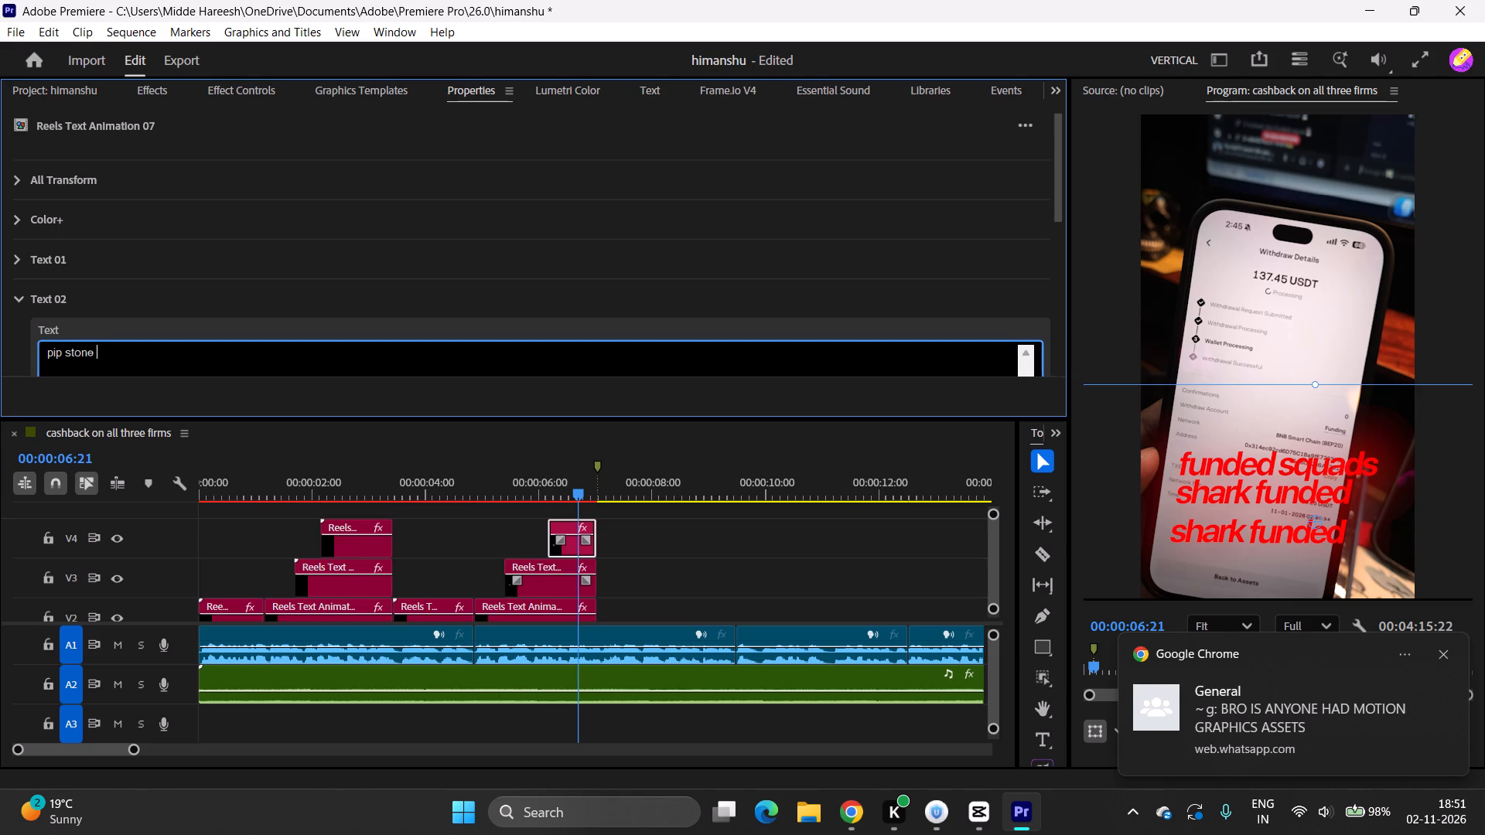
type("capo")
key("BackSpace")
type("ital")
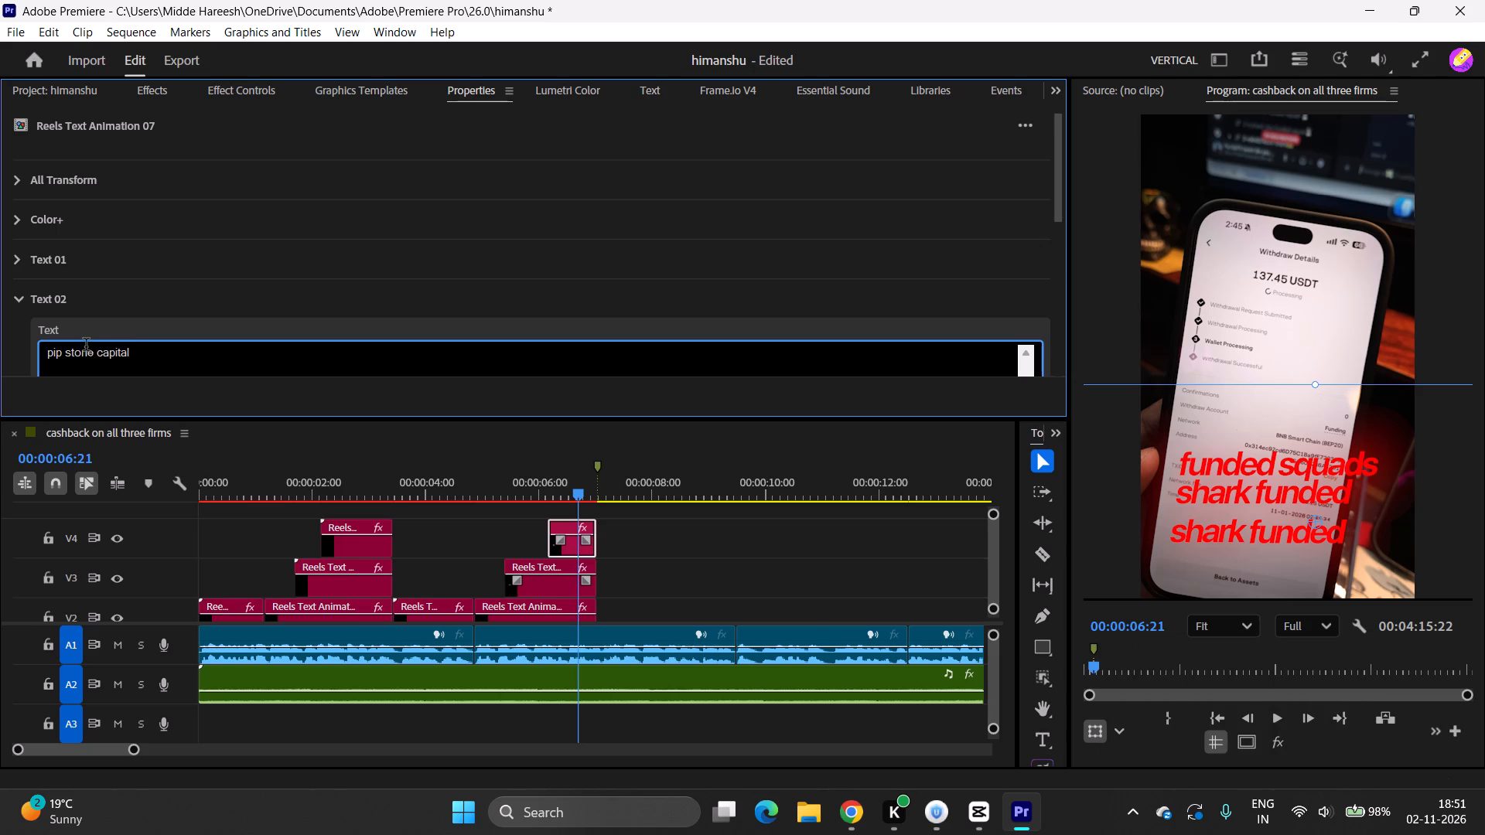
left_click(16, 298)
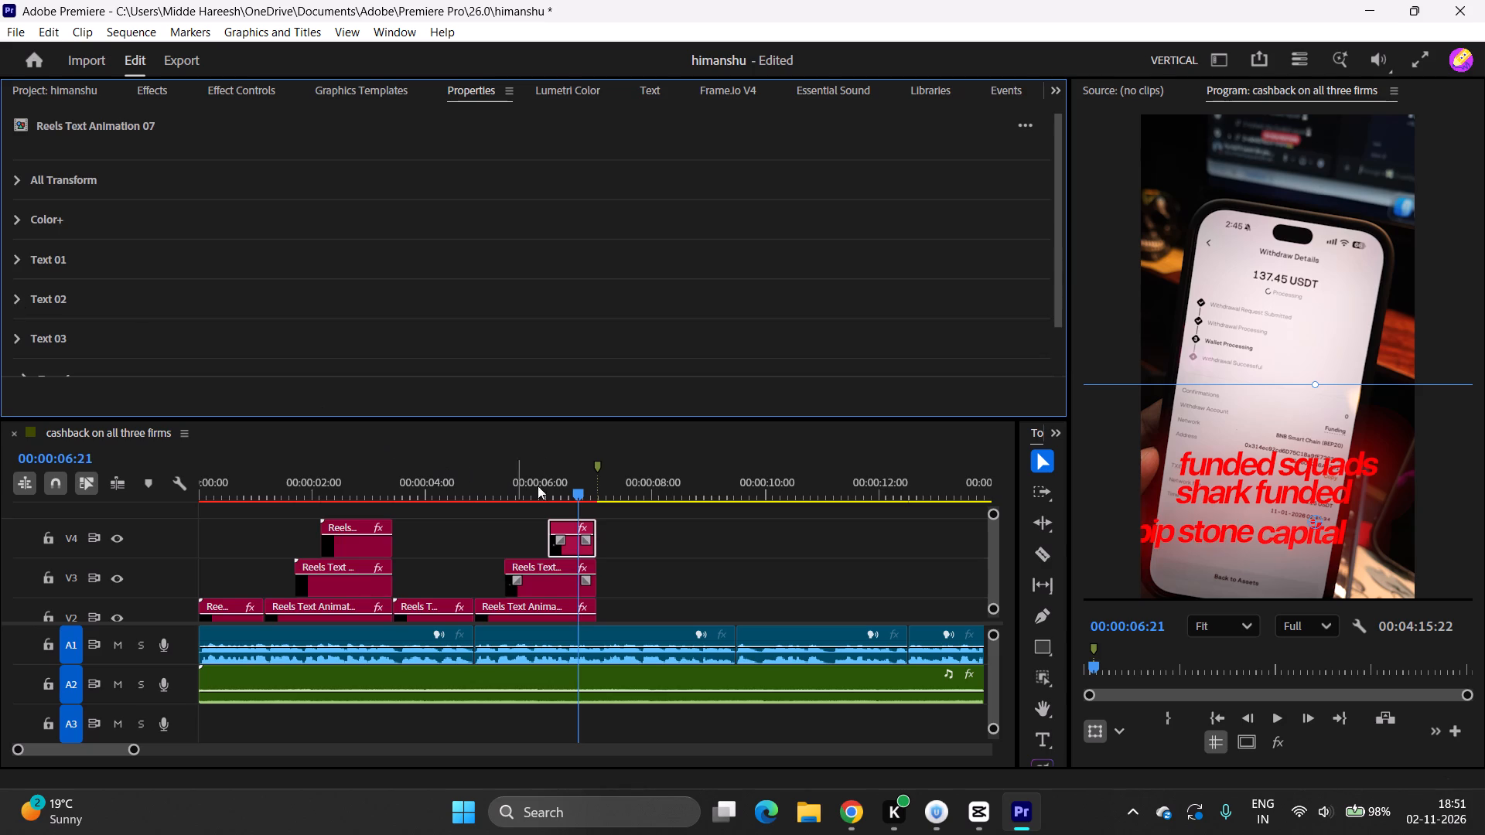
Shift the "pip stone capital" text right so it fits inside the frame under the other two names.
left_click_drag(1227, 556, 1261, 552)
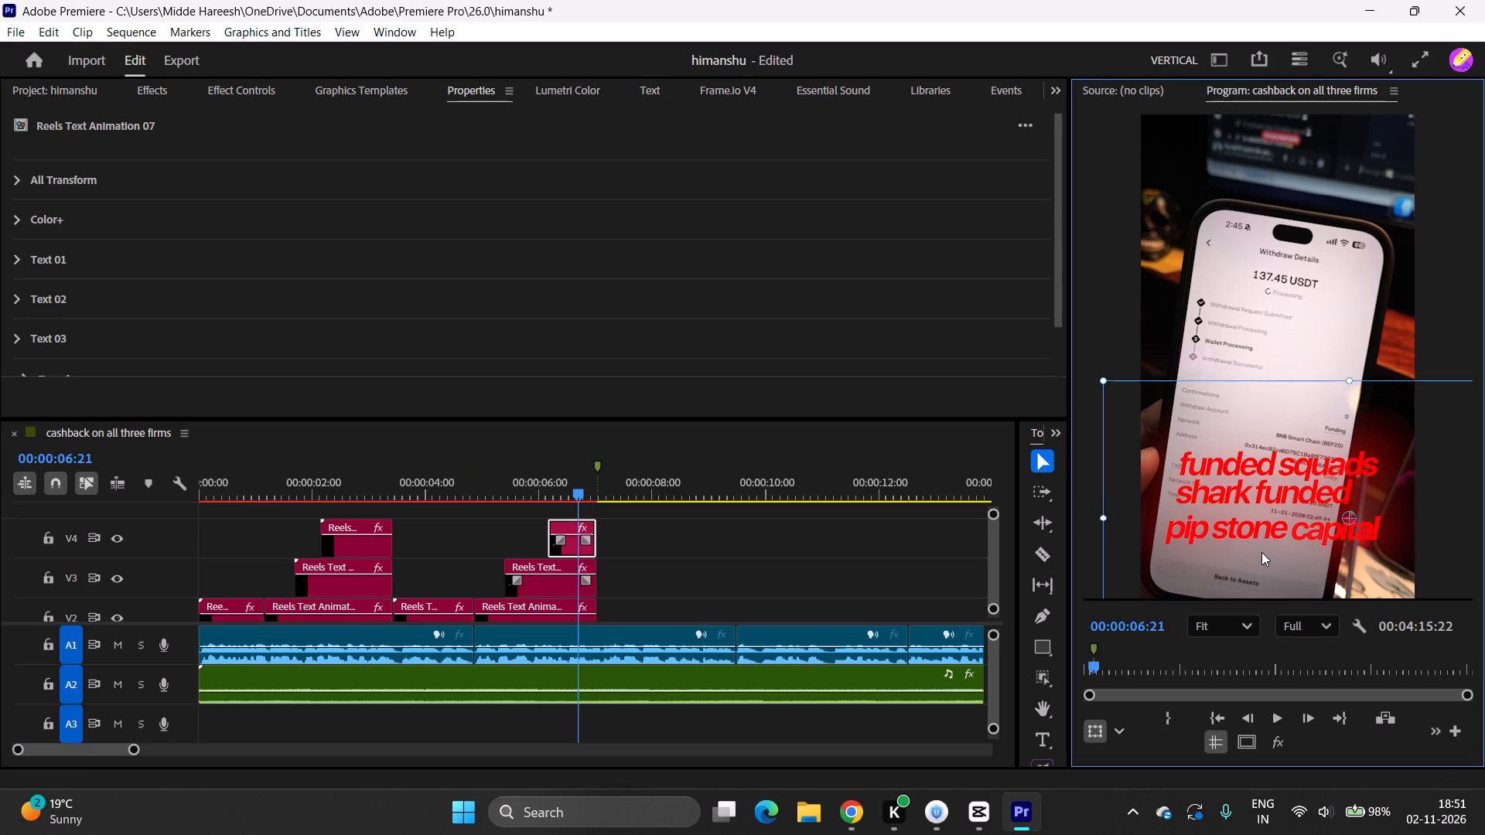
left_click_drag(1261, 552, 1263, 550)
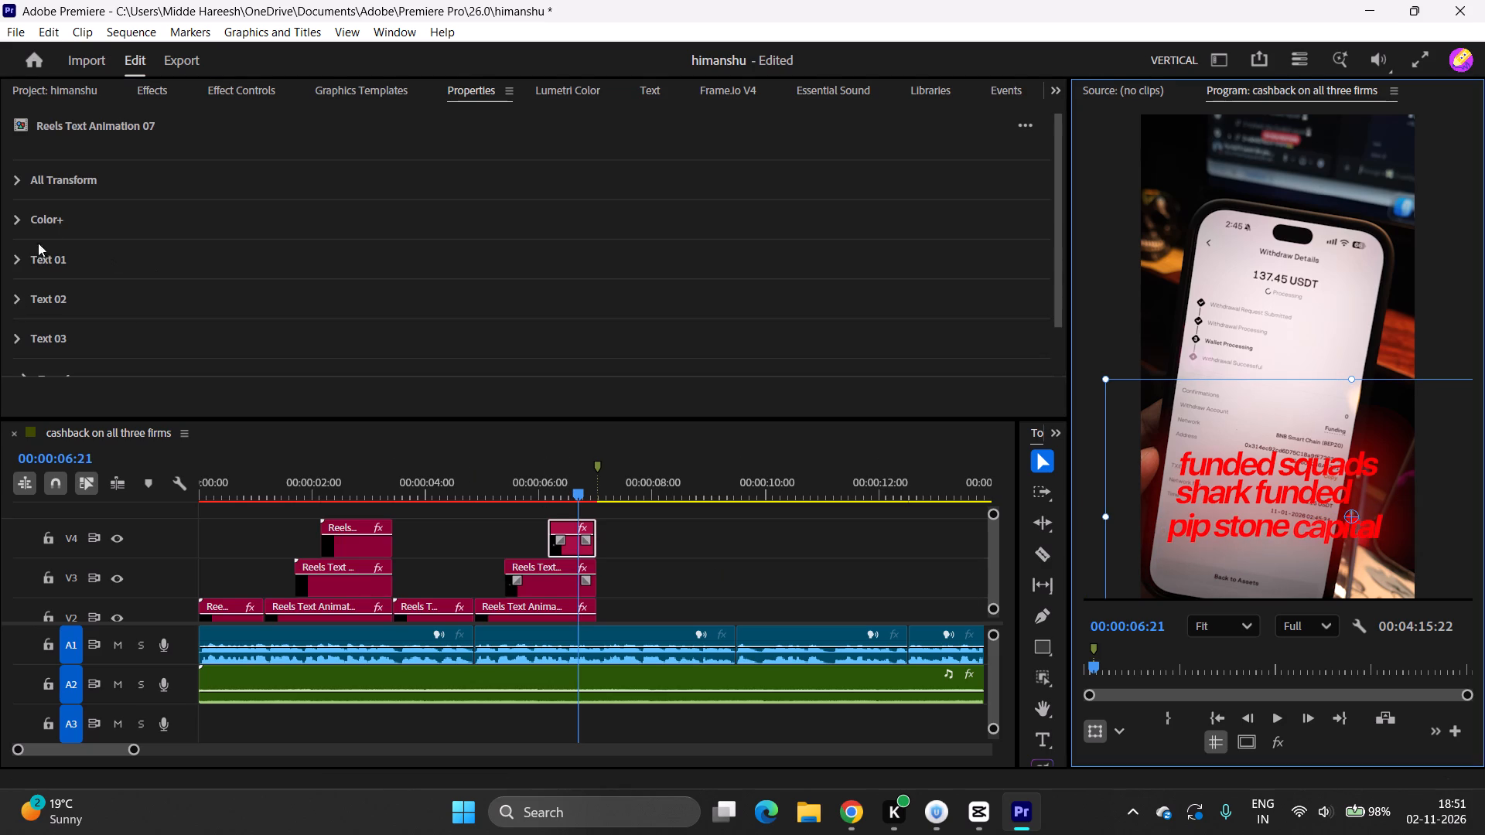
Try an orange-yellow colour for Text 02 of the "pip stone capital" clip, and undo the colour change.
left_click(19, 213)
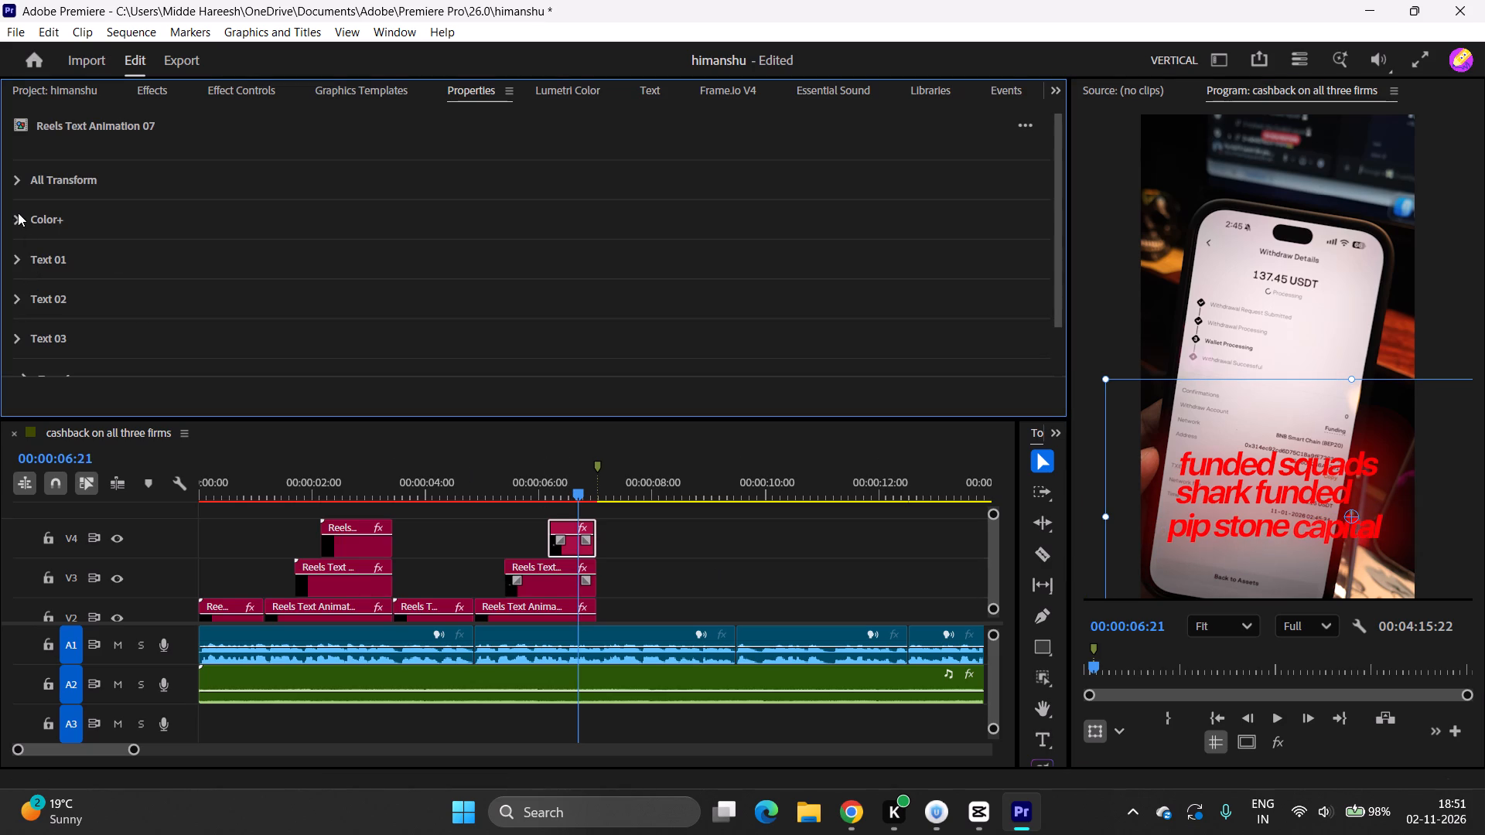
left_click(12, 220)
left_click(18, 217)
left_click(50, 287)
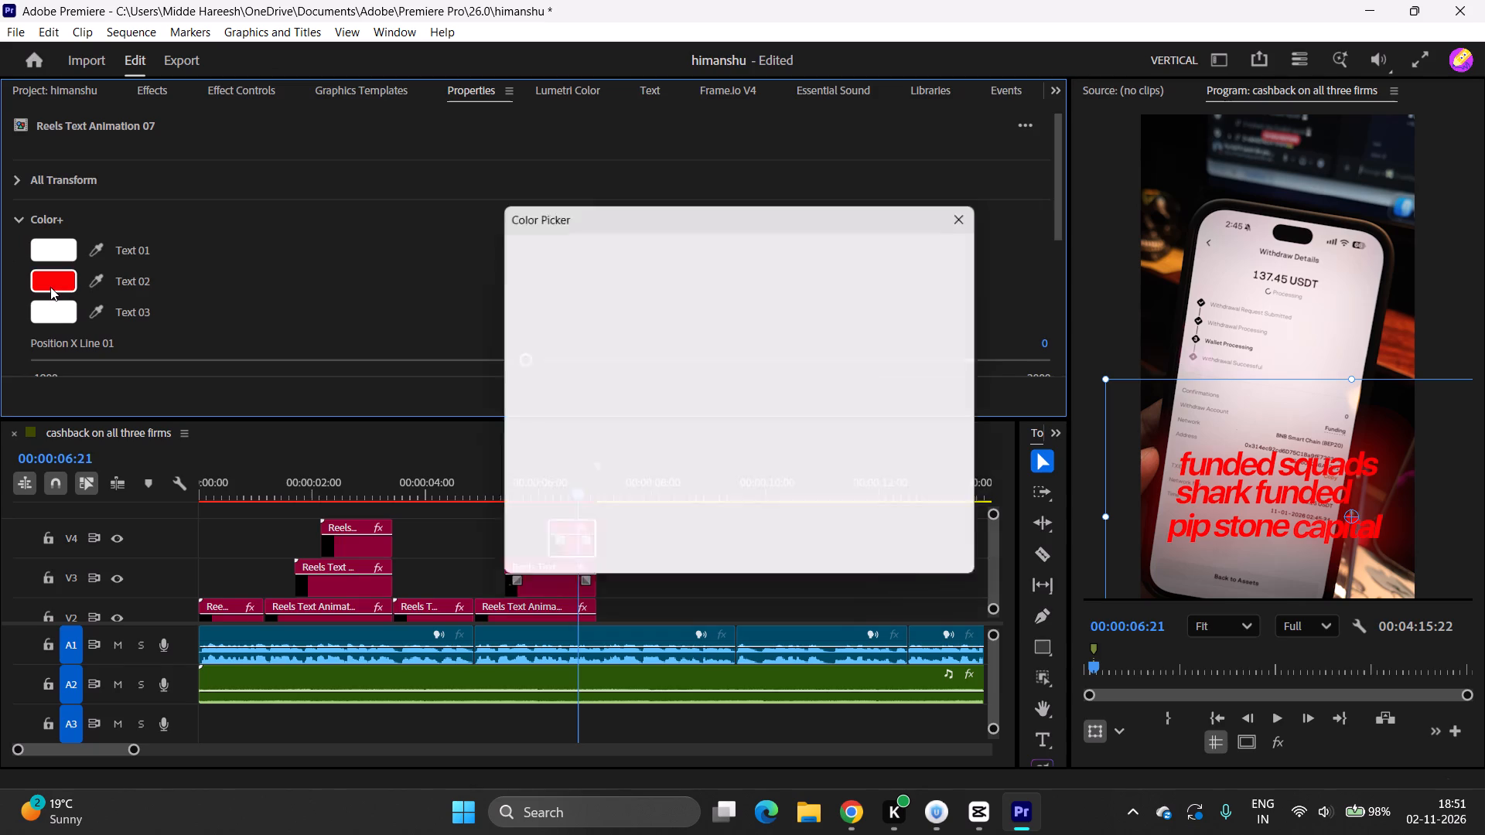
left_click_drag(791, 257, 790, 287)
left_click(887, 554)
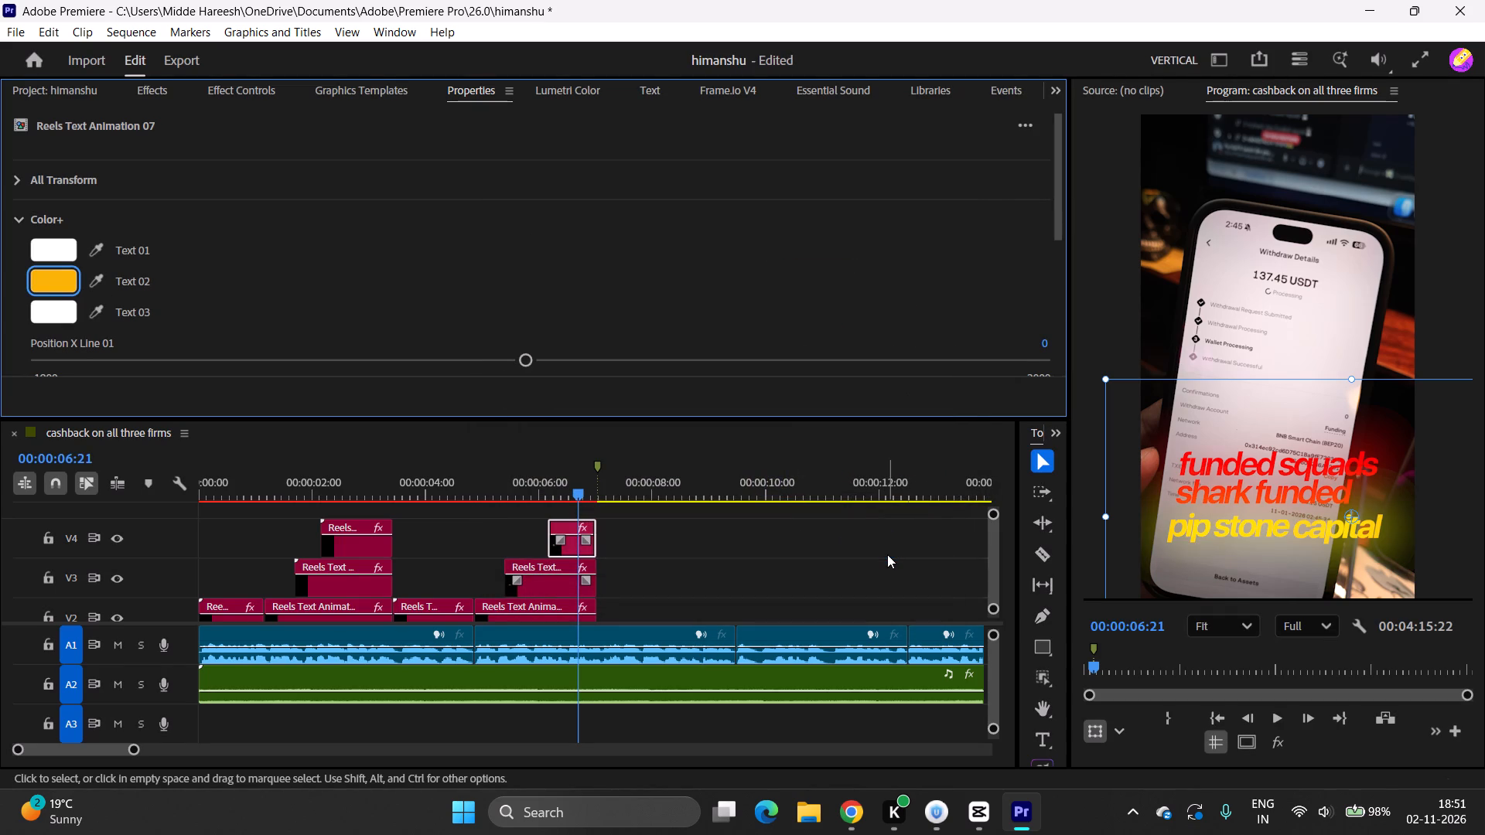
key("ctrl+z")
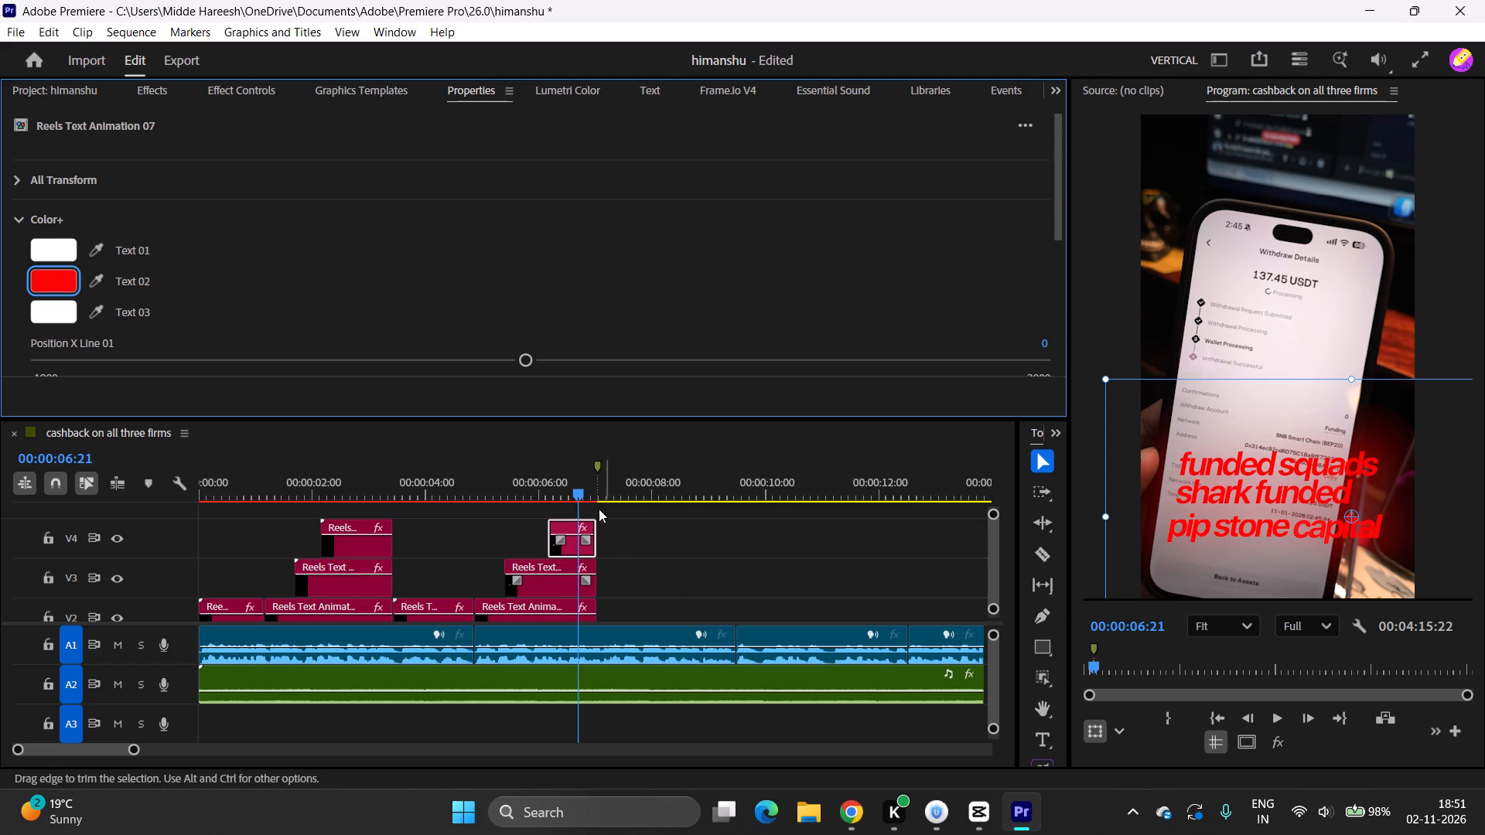
Play back the section with the three firm names and listen to the speech that follows the marker.
left_click_drag(582, 490, 589, 489)
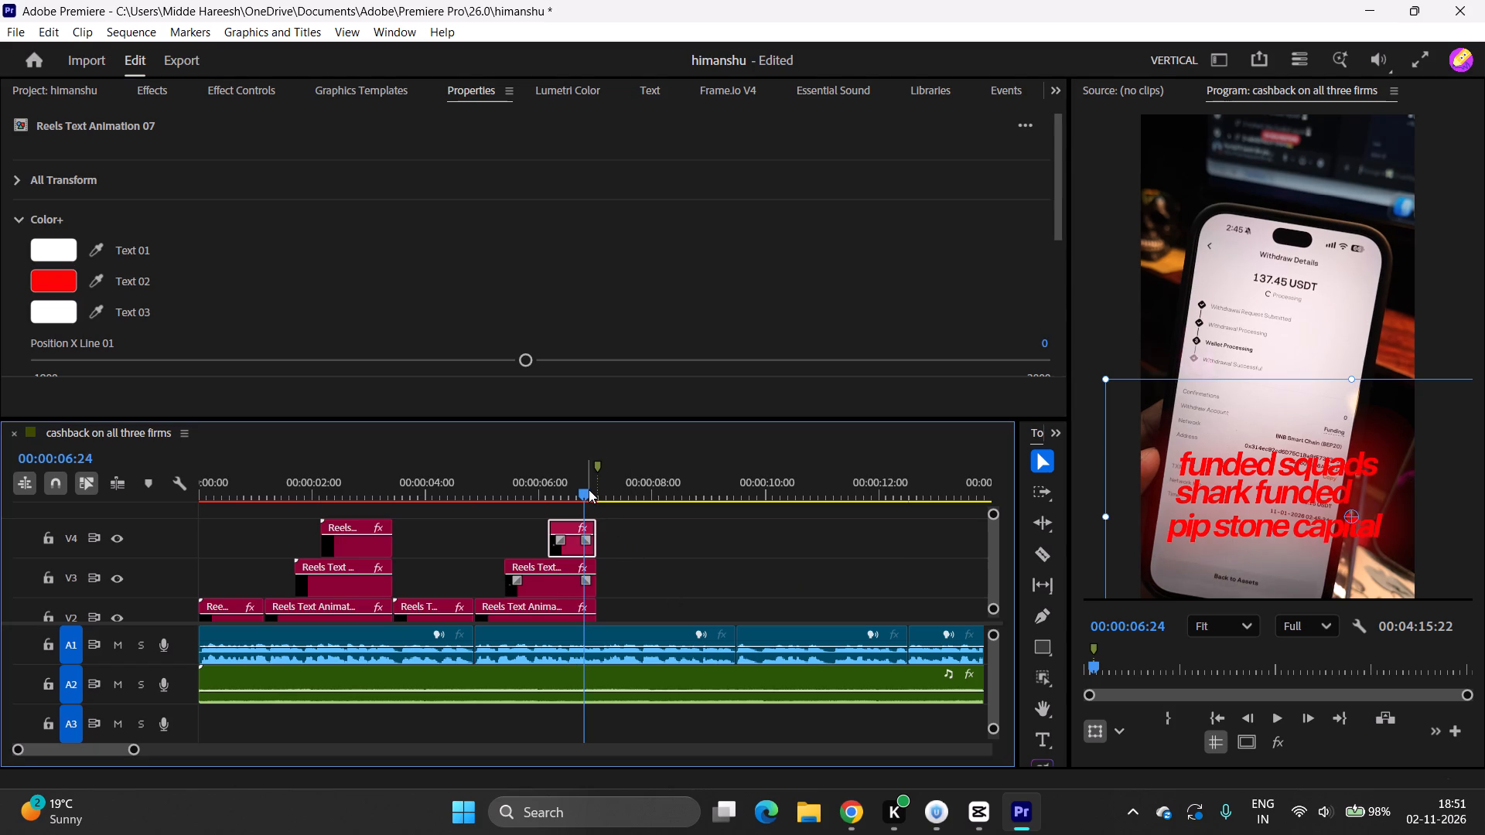
left_click_drag(582, 486, 442, 504)
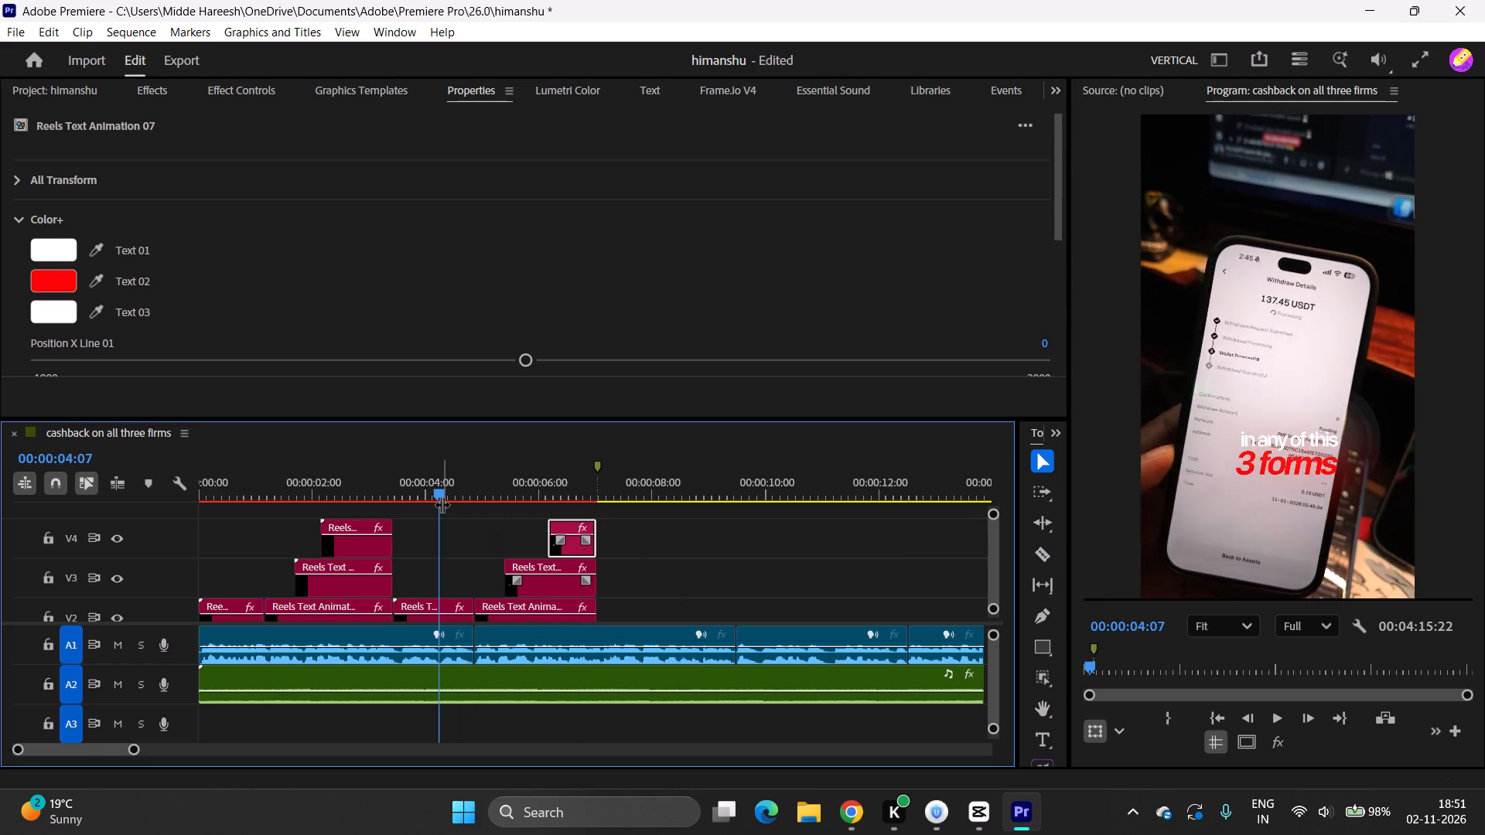
key("space")
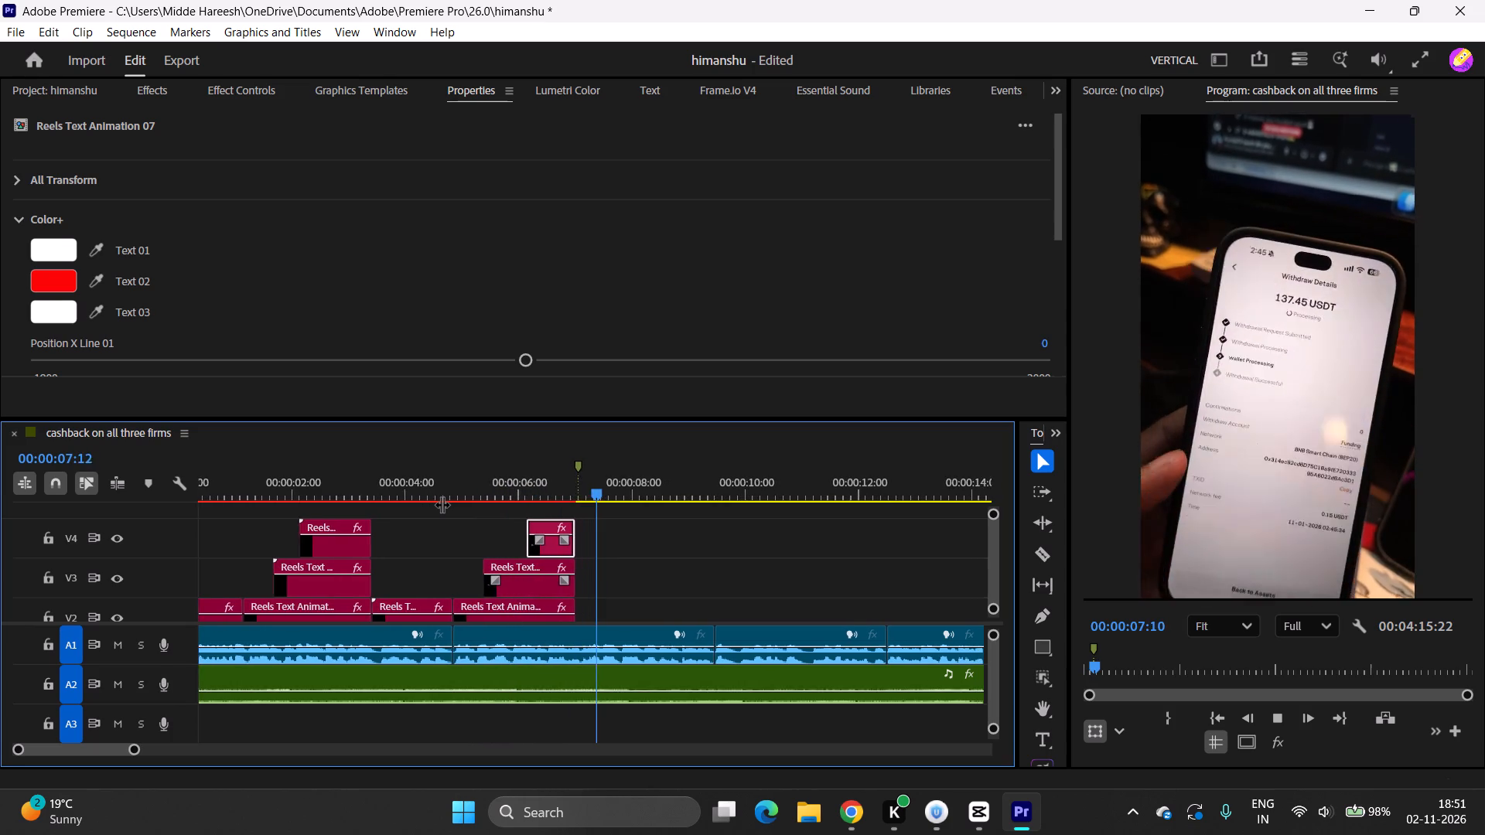
key("space")
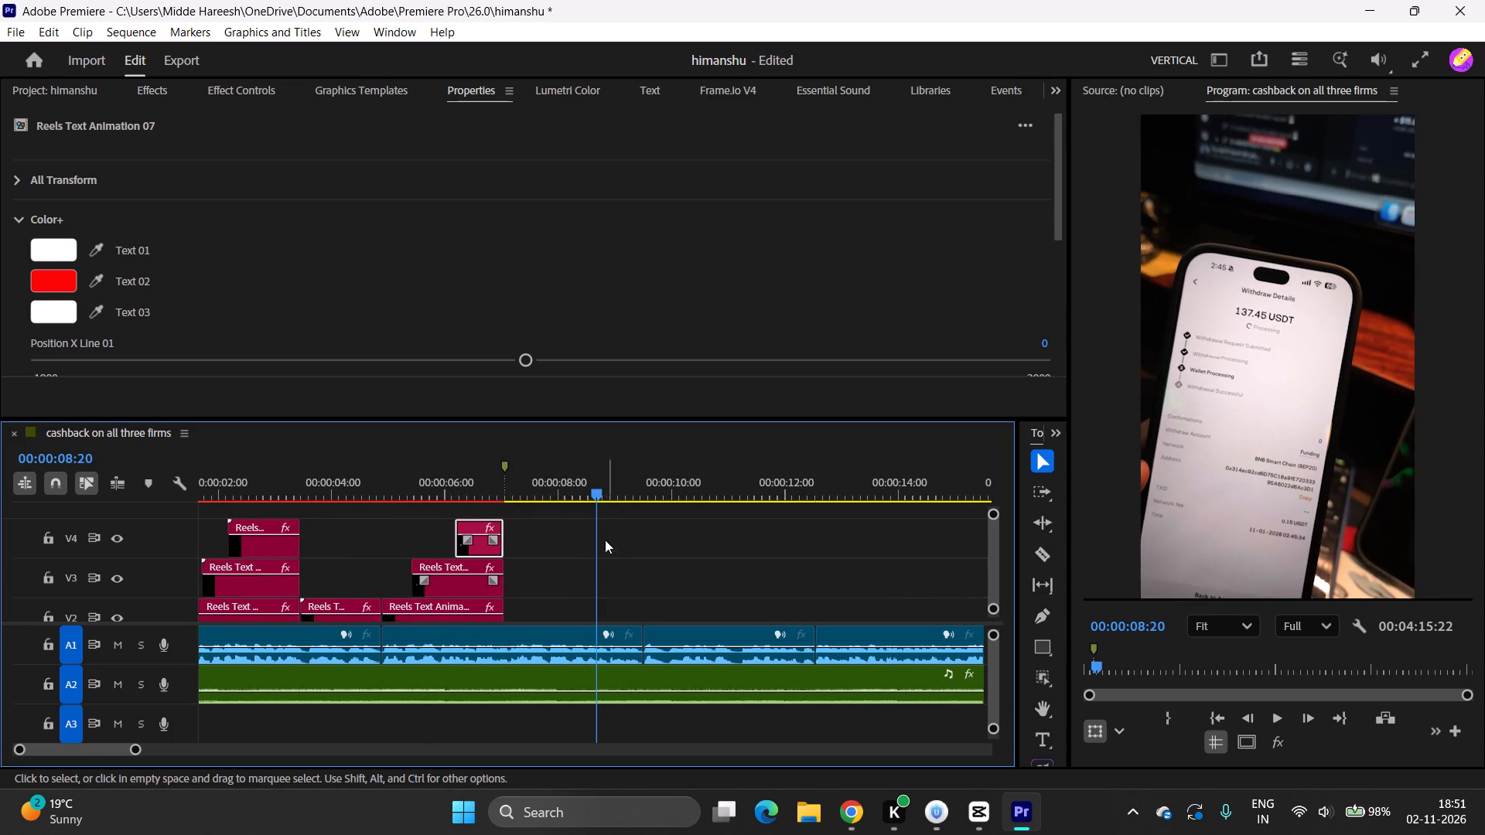
left_click_drag(596, 491, 502, 509)
key("space")
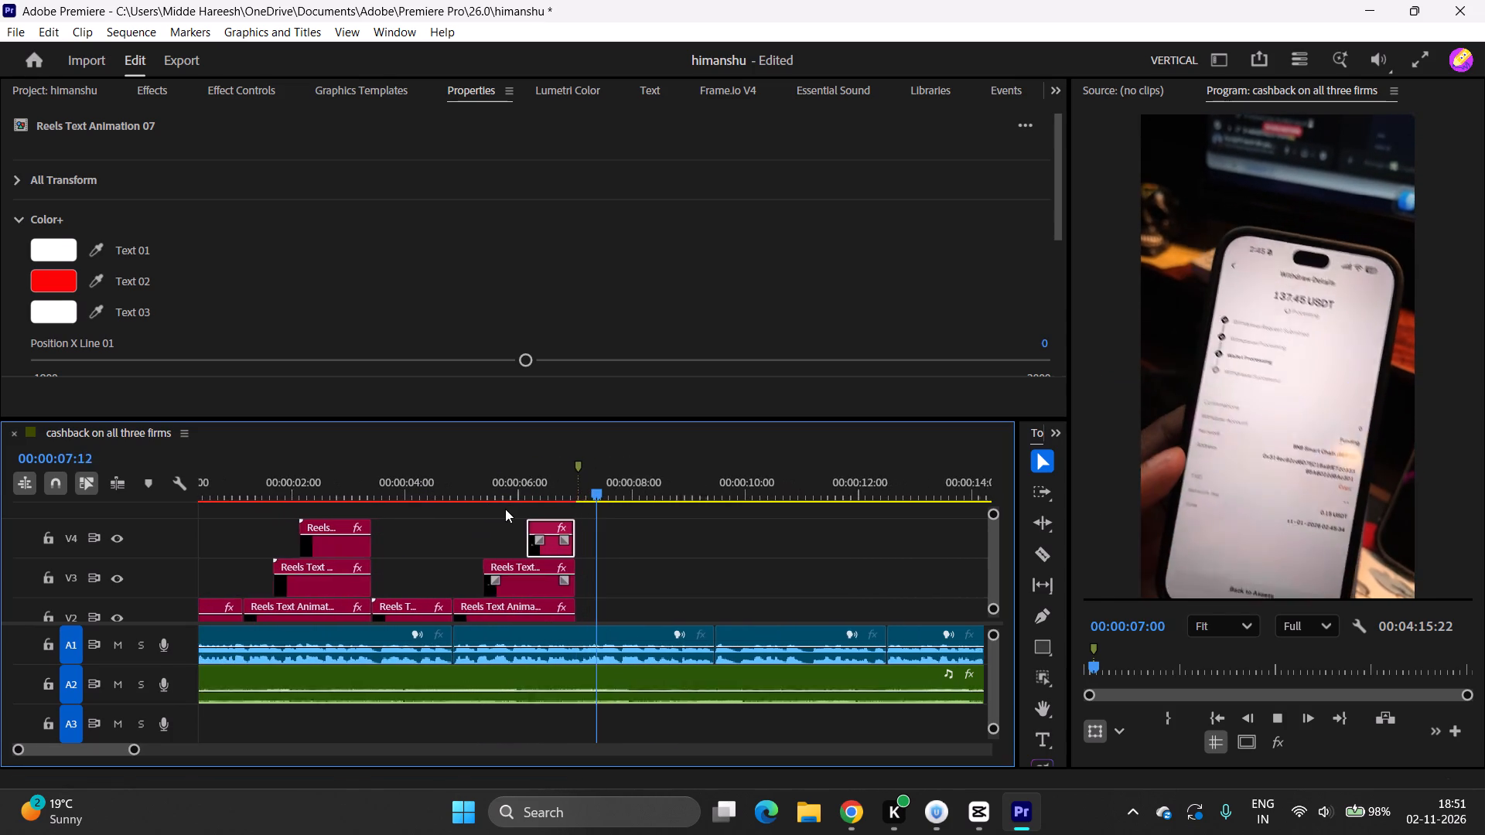
key("space")
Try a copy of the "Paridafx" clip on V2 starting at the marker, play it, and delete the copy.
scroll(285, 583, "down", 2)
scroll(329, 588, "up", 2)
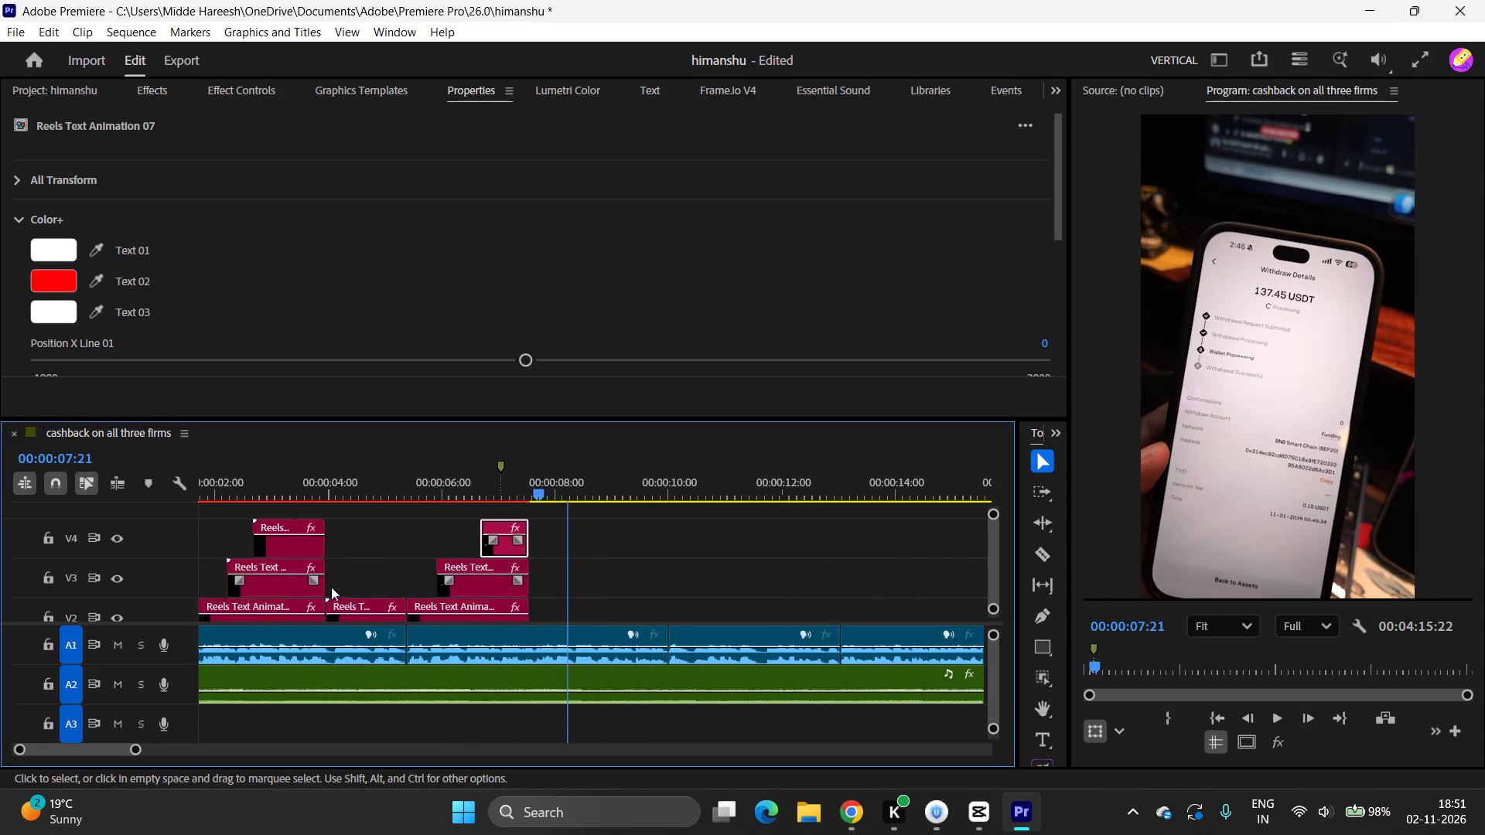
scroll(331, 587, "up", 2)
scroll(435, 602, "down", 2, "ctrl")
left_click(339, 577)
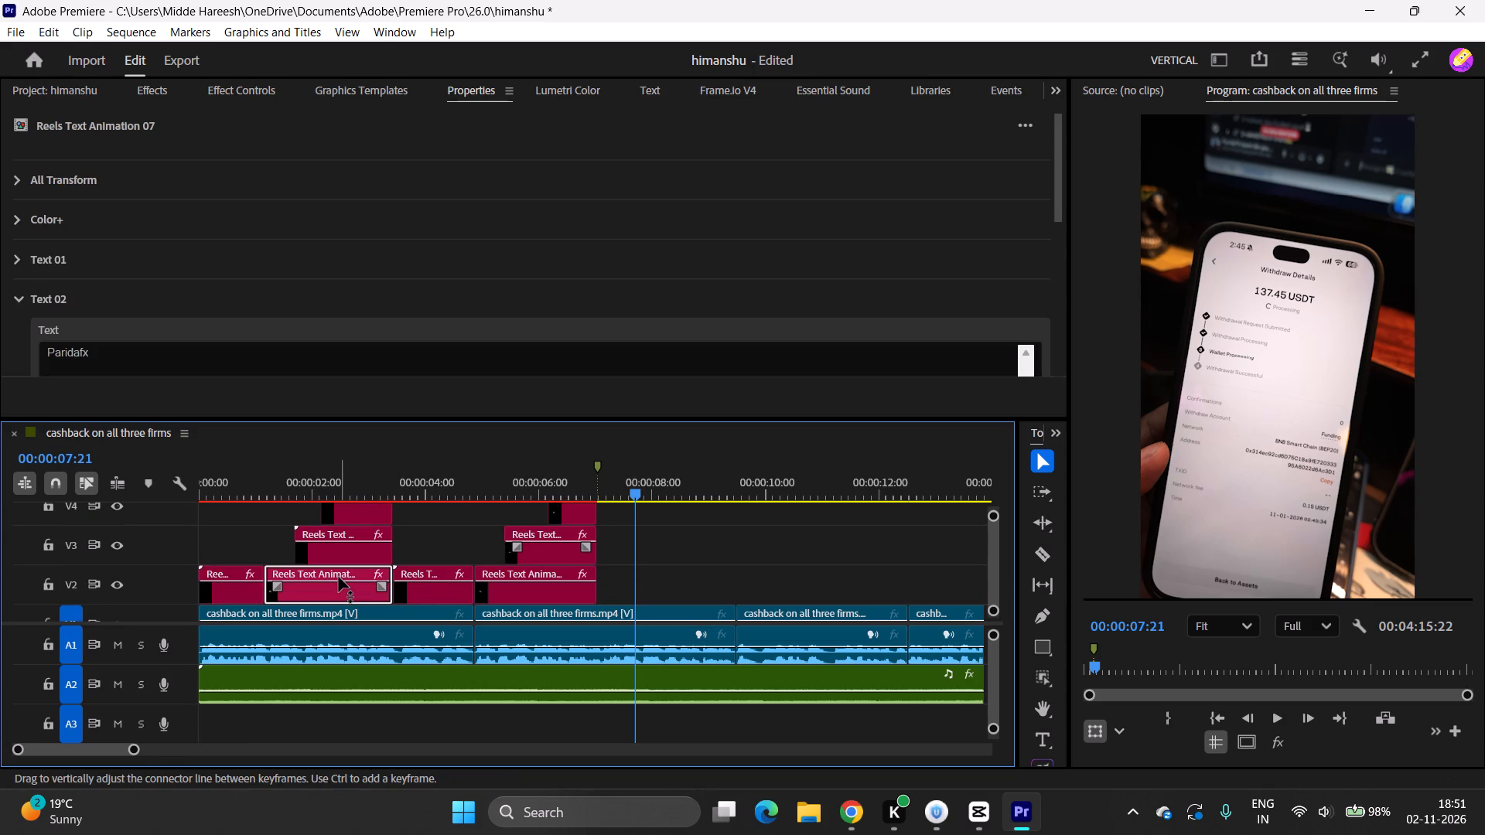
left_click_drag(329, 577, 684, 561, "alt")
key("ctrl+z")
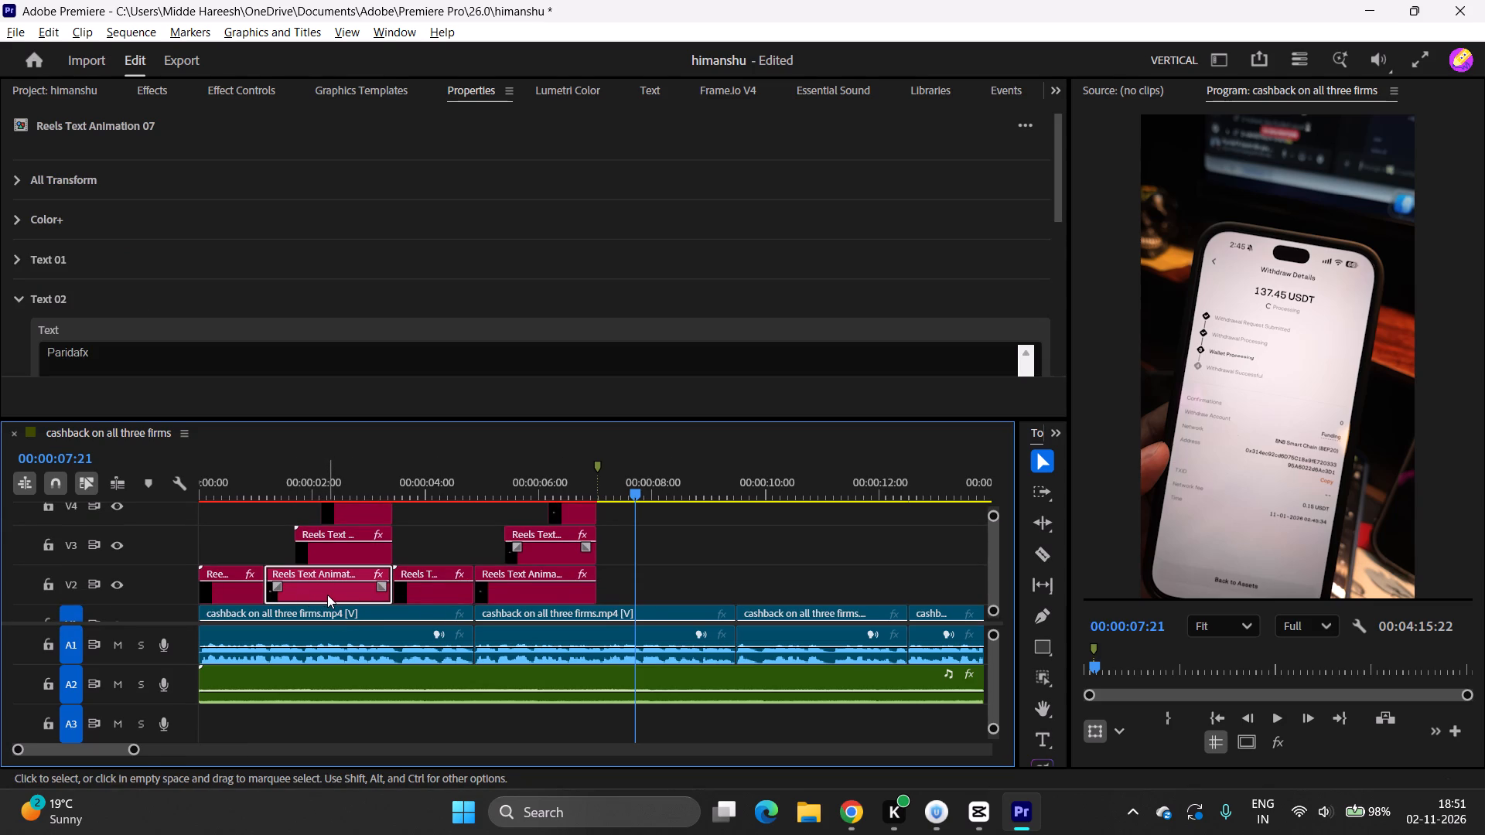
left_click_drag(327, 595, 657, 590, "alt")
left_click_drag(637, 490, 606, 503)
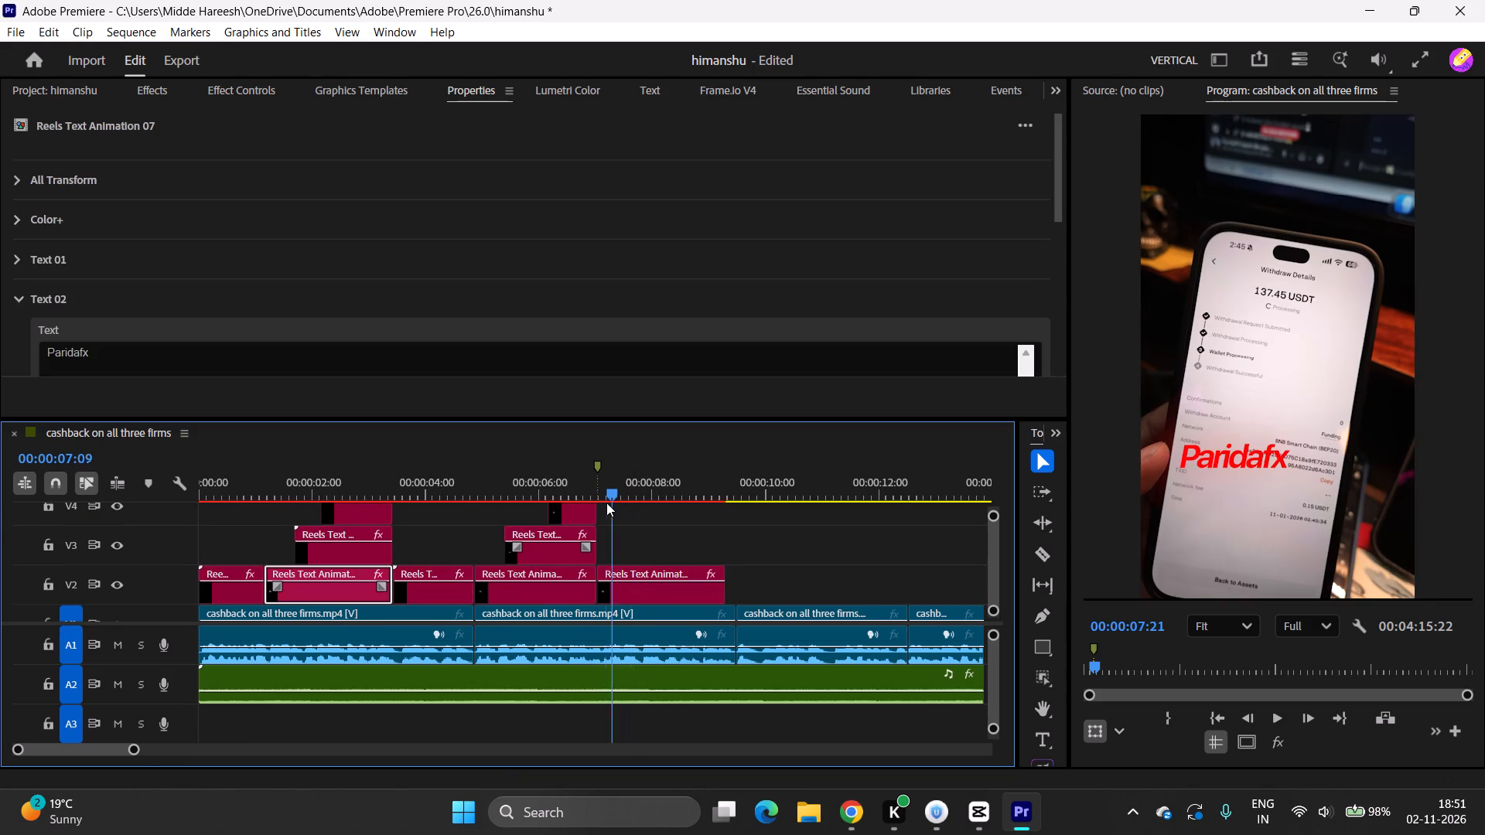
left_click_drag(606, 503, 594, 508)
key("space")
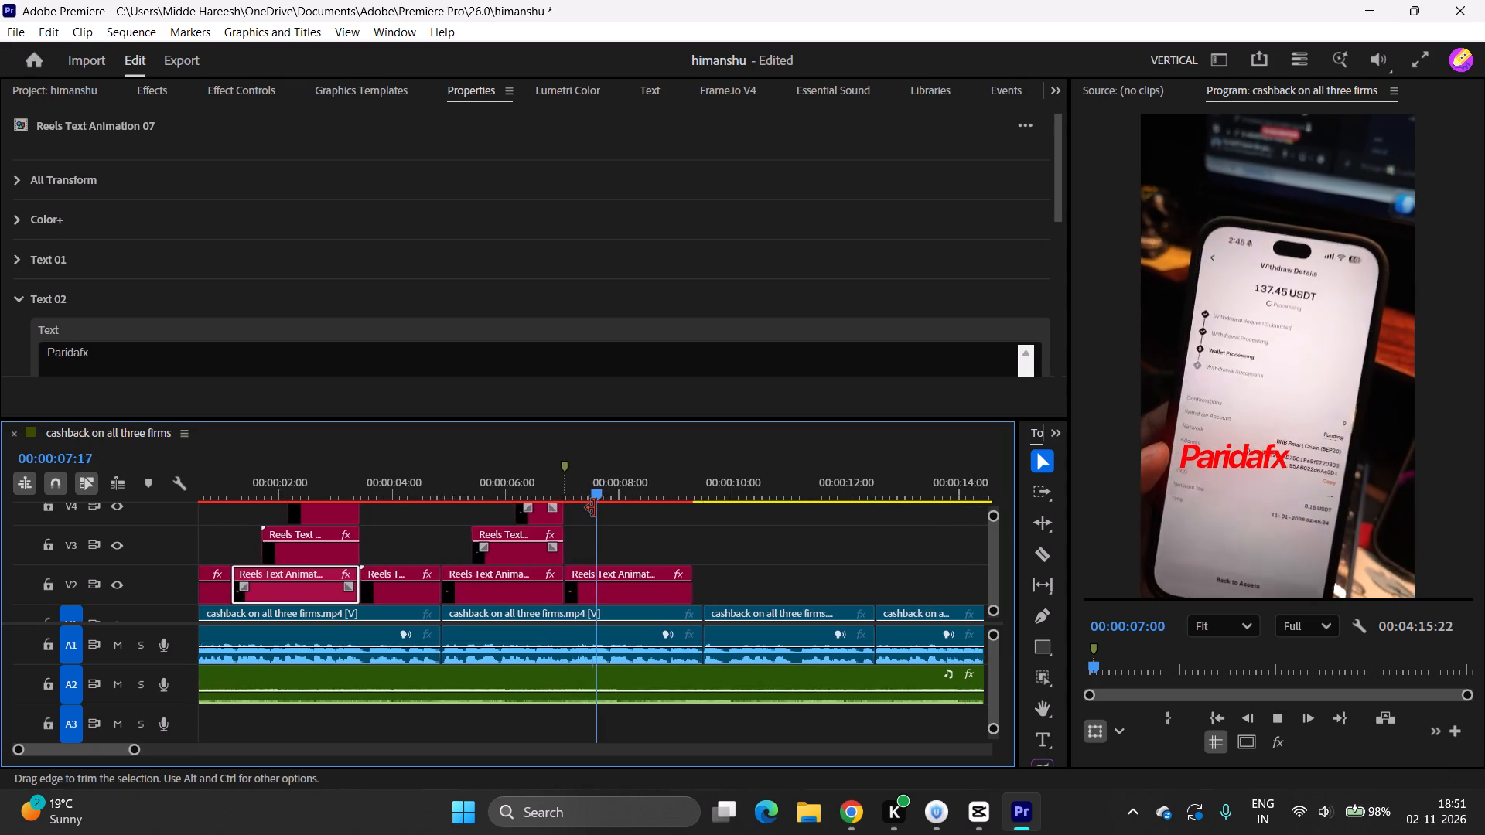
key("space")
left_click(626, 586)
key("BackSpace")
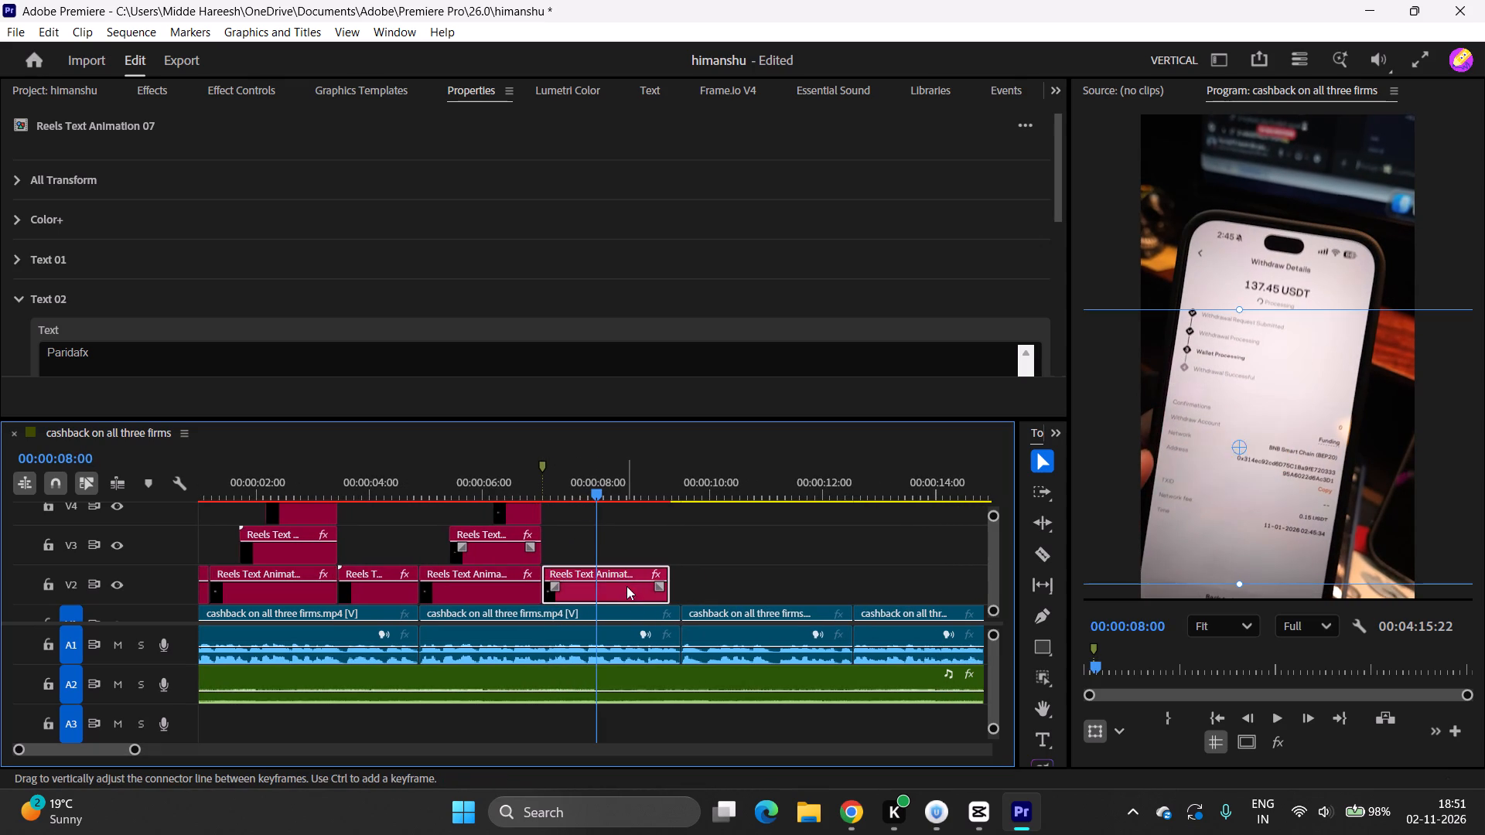
Duplicate the opening "thume pata he" clip on V2 so that the copy starts at the marker.
scroll(626, 586, "up", 6, "ctrl")
scroll(626, 586, "down", 5, "ctrl")
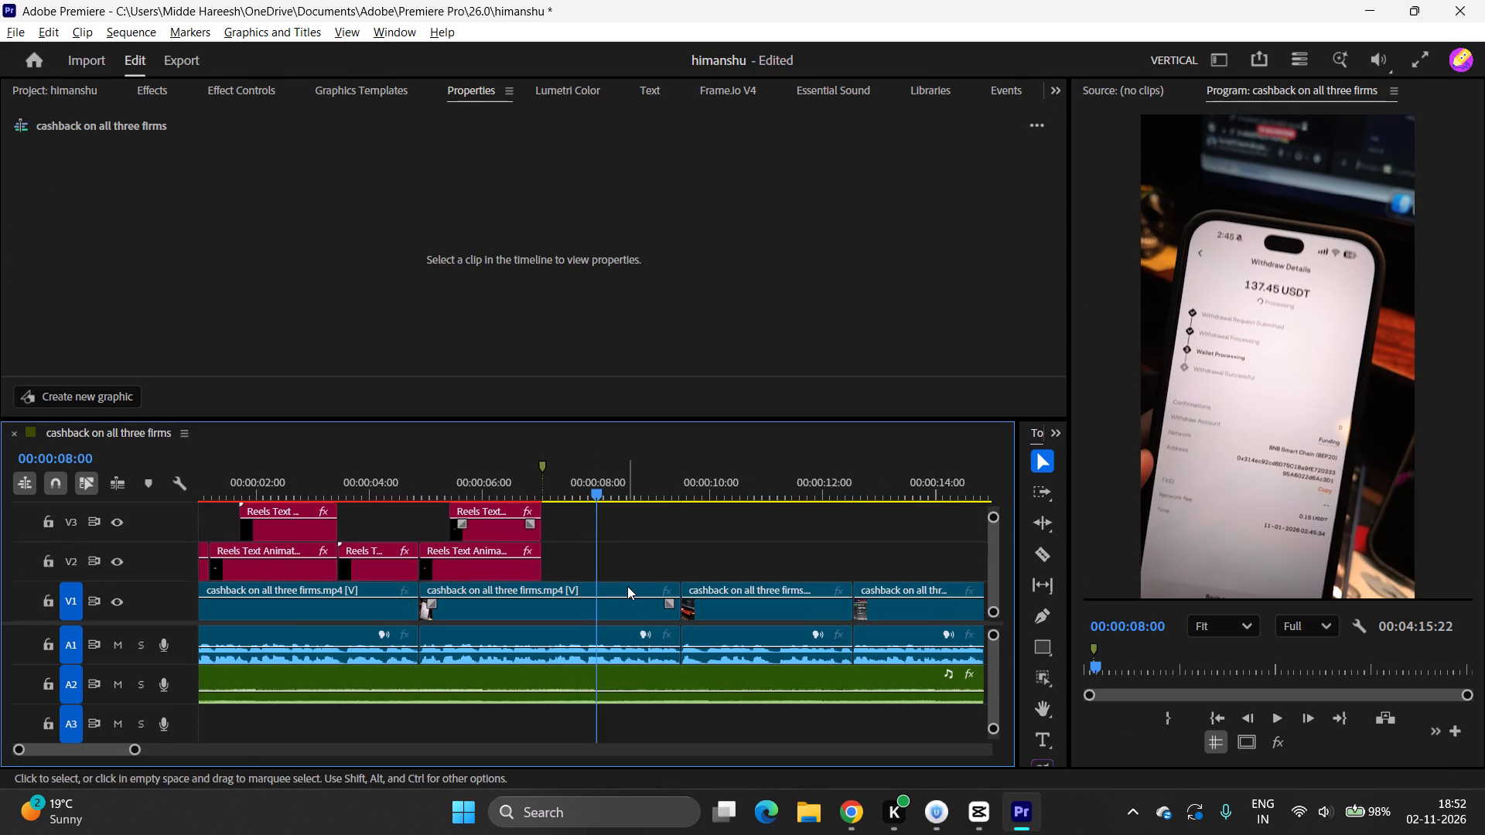
scroll(627, 586, "up", 6, "alt")
scroll(627, 586, "down", 6, "alt")
scroll(609, 537, "up", 5)
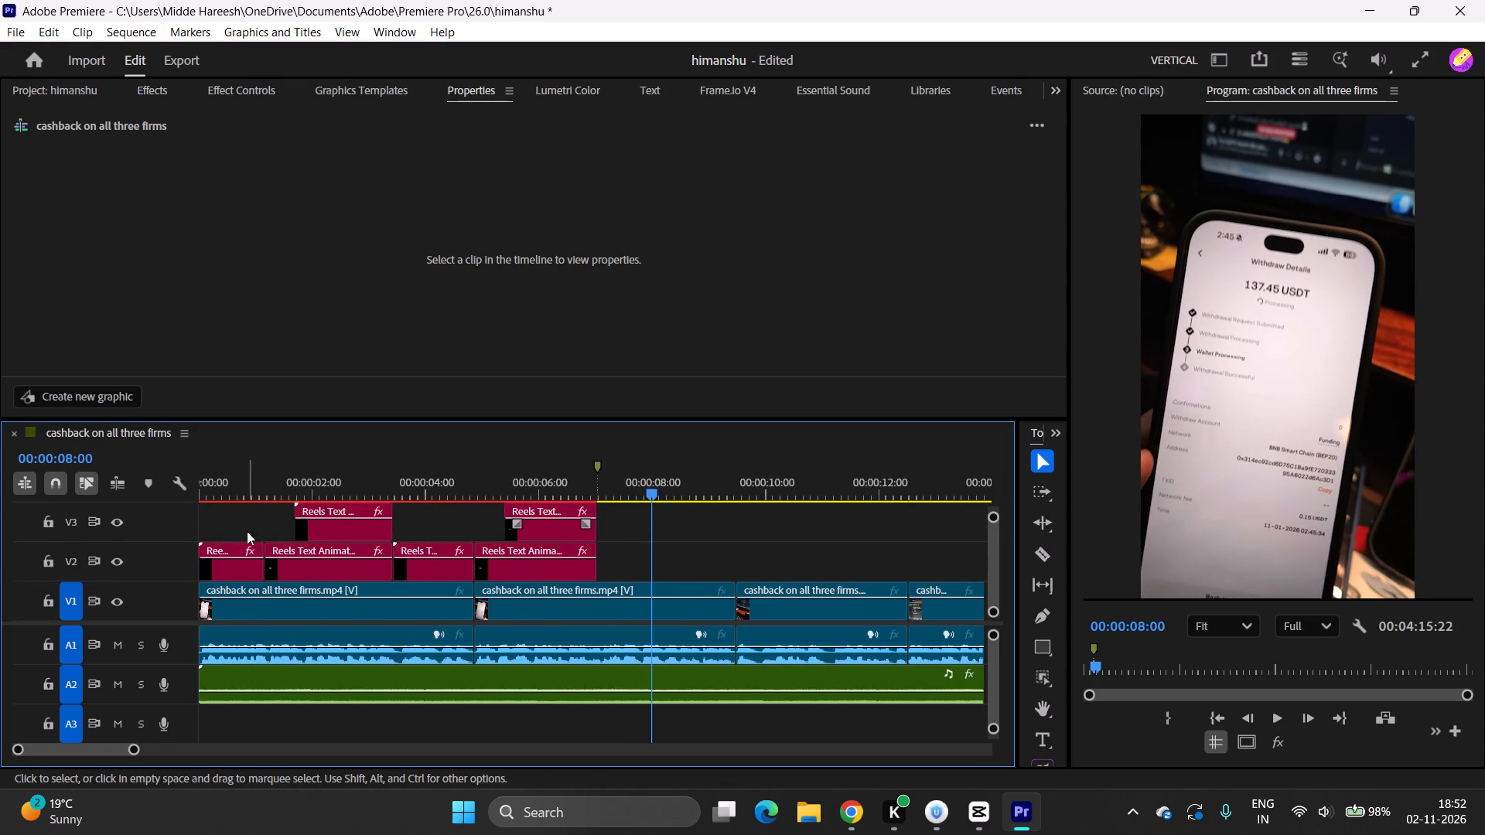
left_click(226, 558)
left_click_drag(230, 570, 635, 570, "alt")
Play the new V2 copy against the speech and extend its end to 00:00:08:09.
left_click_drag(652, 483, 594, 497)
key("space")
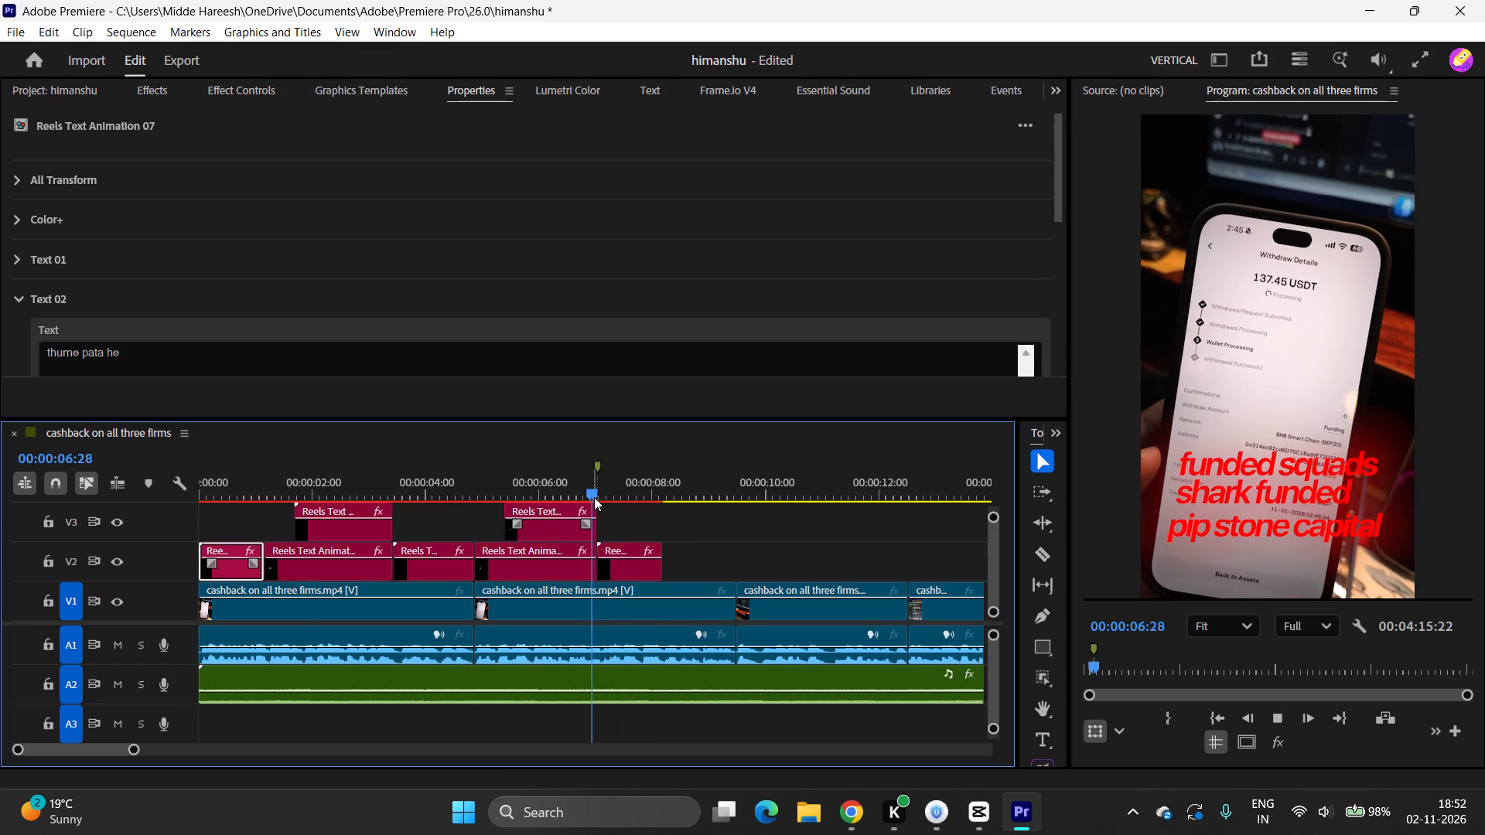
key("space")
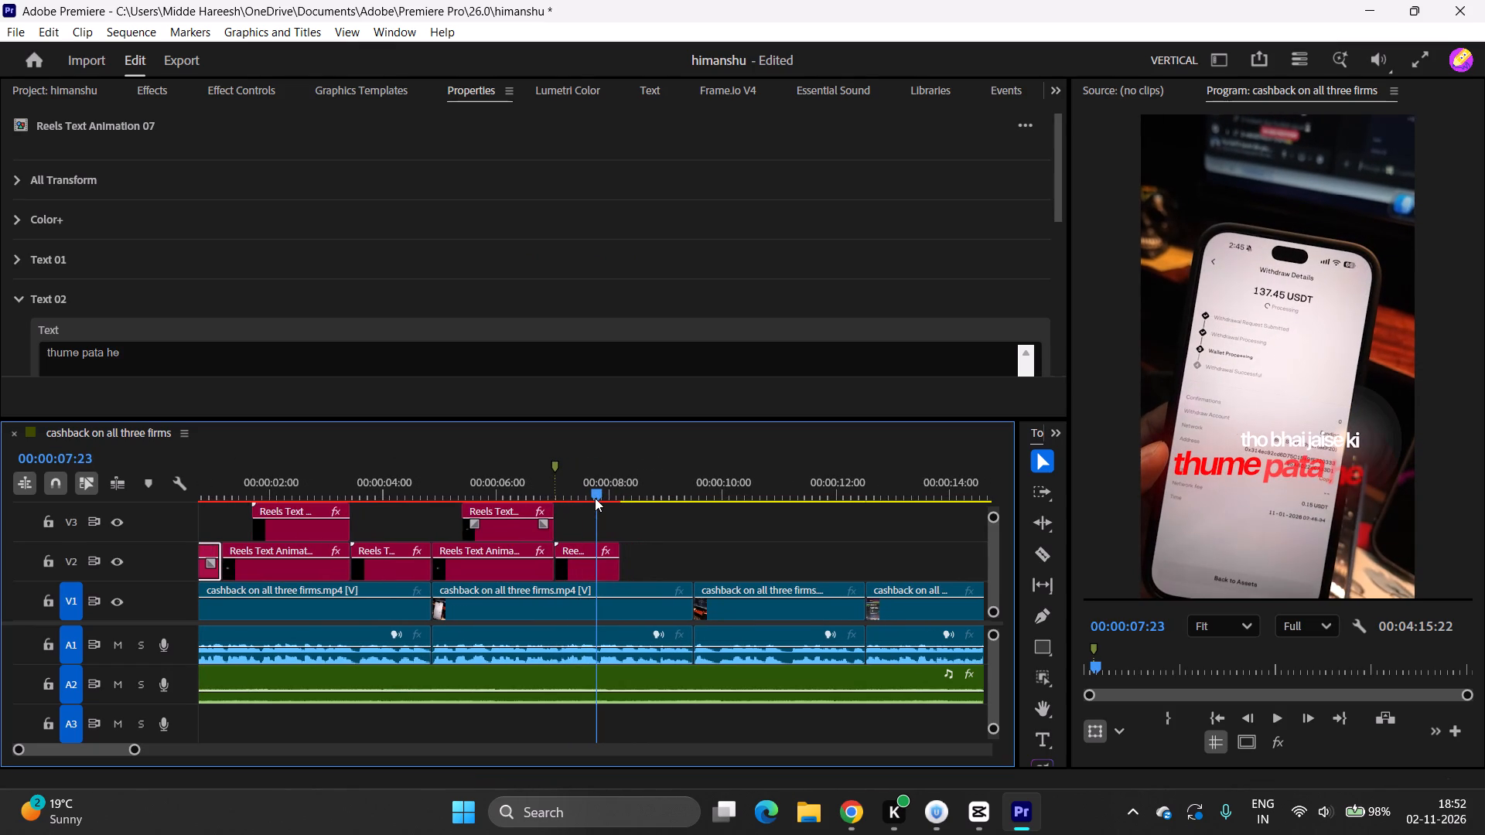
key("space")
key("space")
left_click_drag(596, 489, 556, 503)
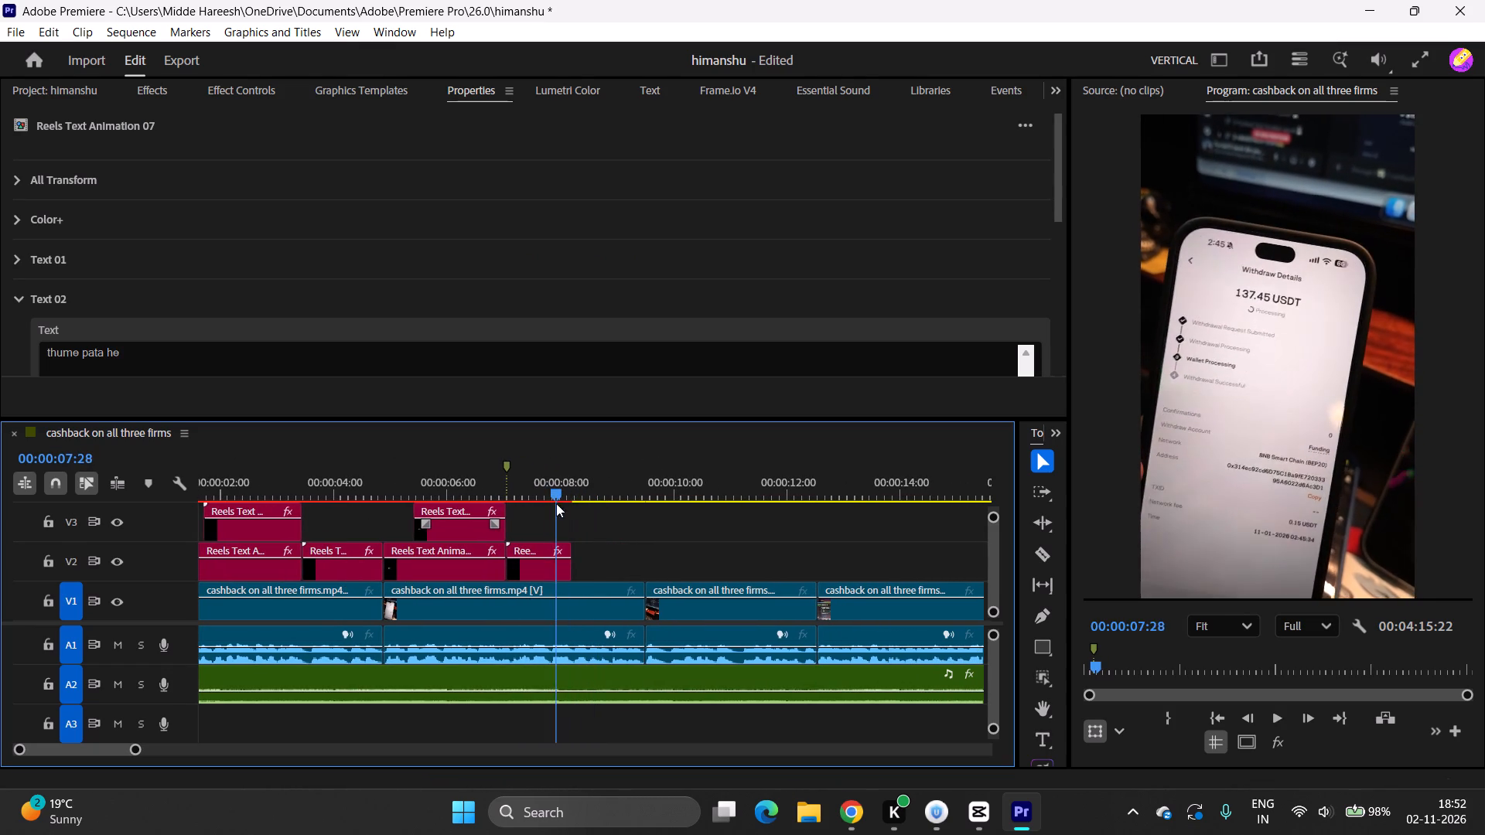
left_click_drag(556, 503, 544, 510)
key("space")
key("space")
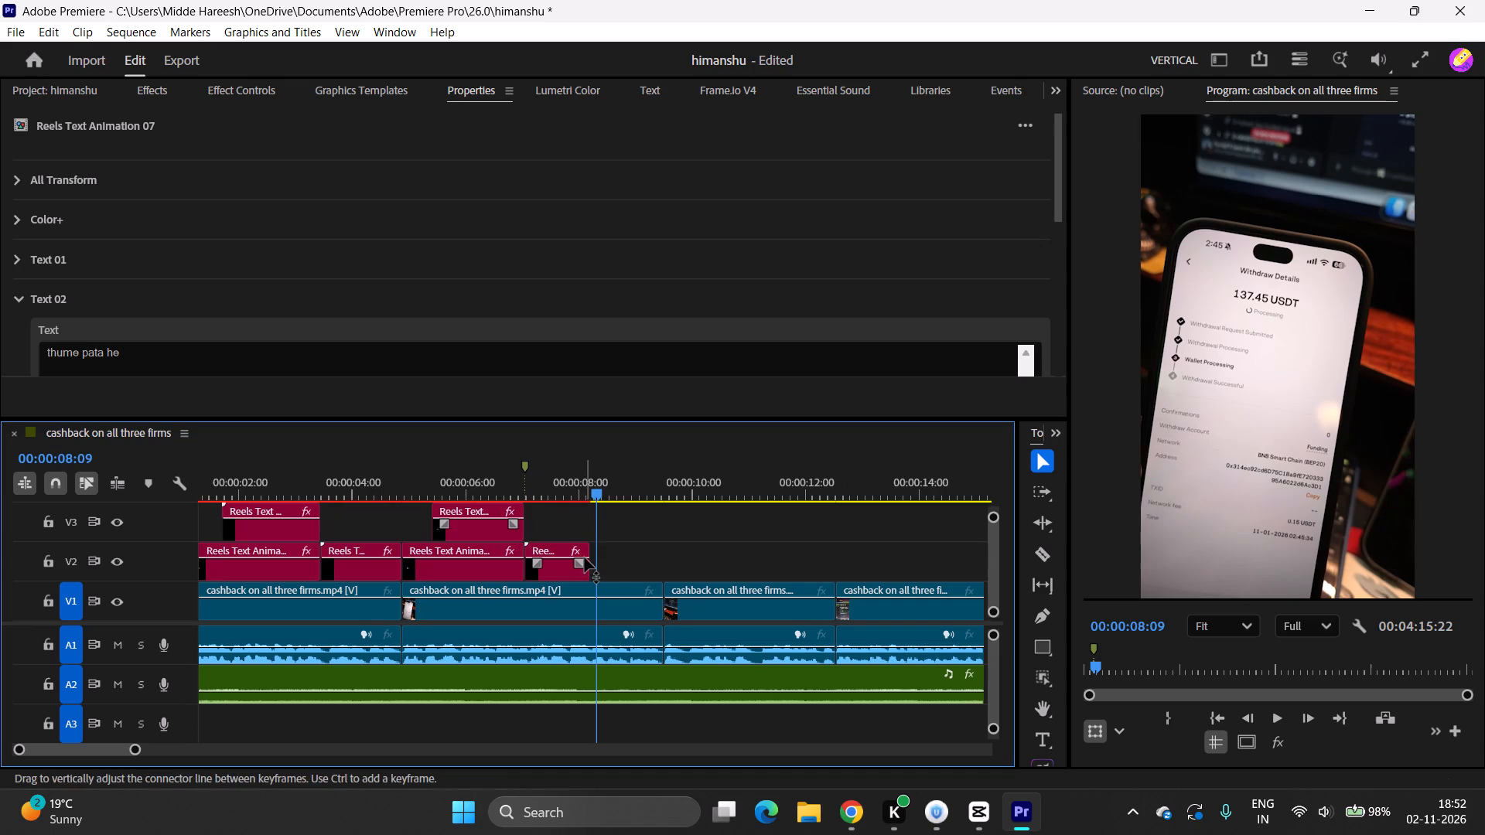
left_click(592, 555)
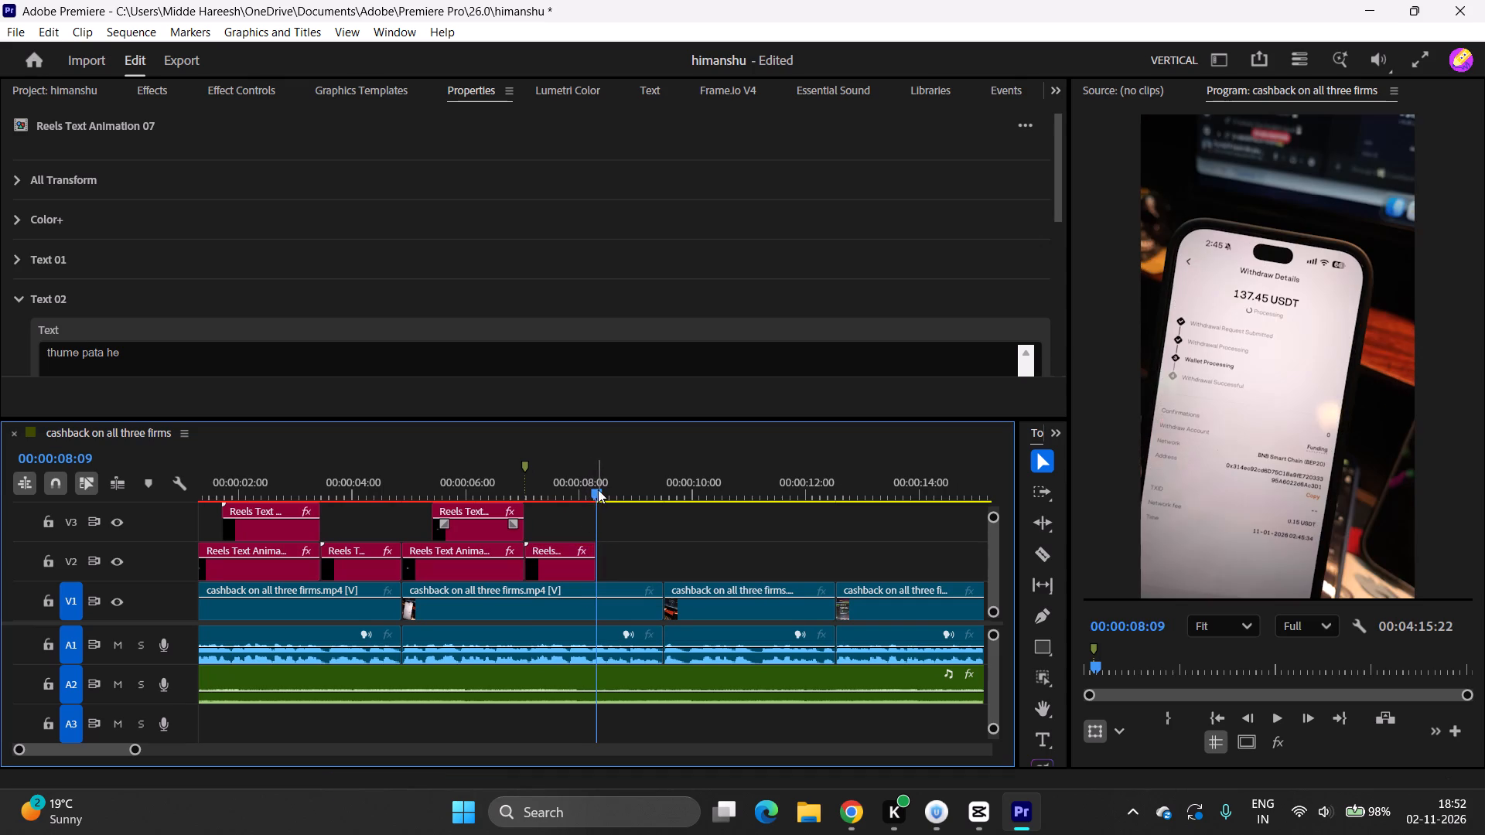
Replay the speech from the marker and trim the end of the V2 copy to 00:00:08:07.
left_click_drag(598, 489, 528, 510)
key("space")
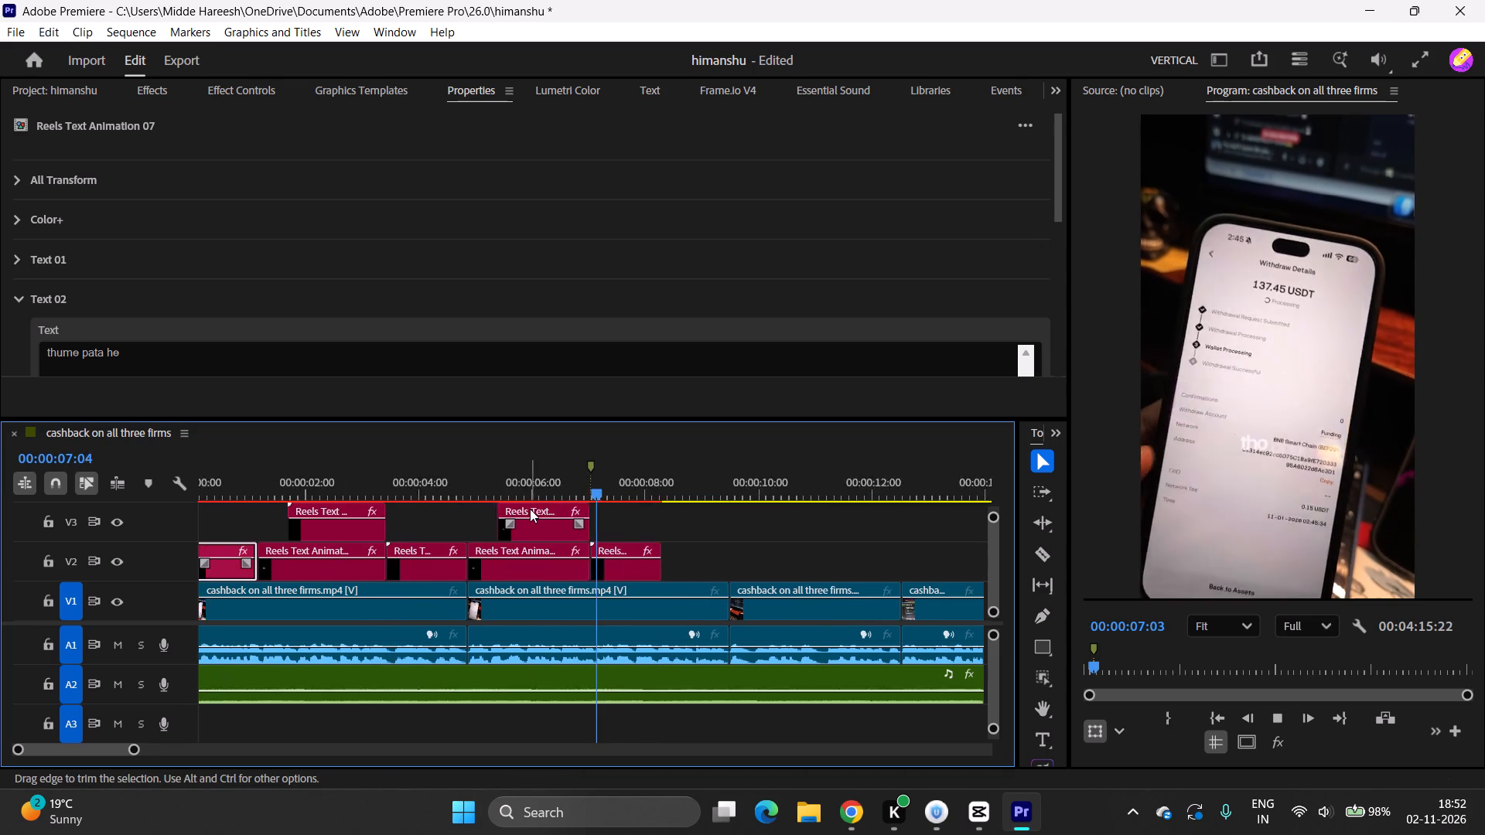
key("space")
key("space")
key("space")
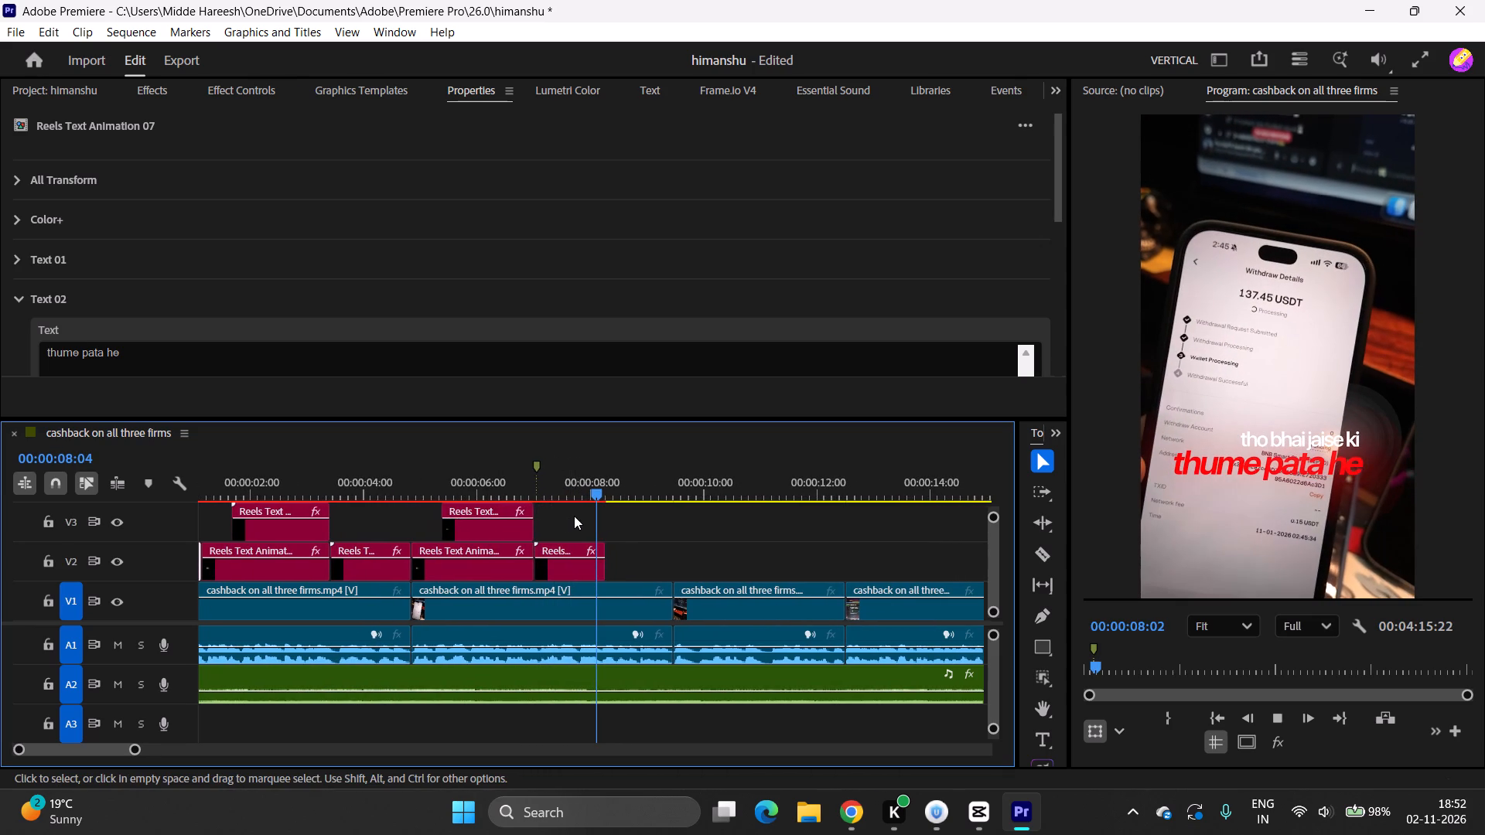
key("space")
key("space")
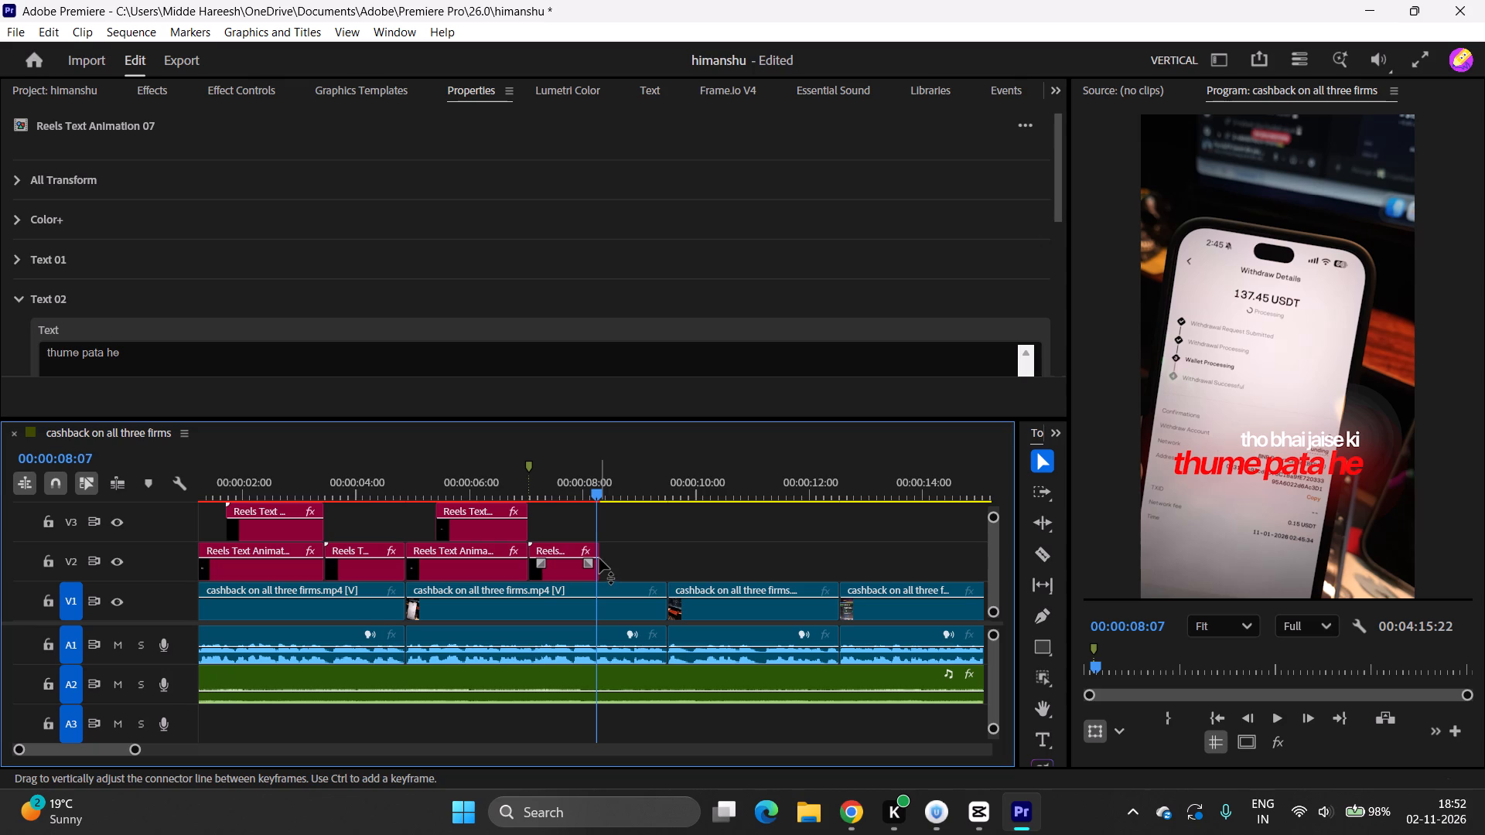
left_click(599, 552)
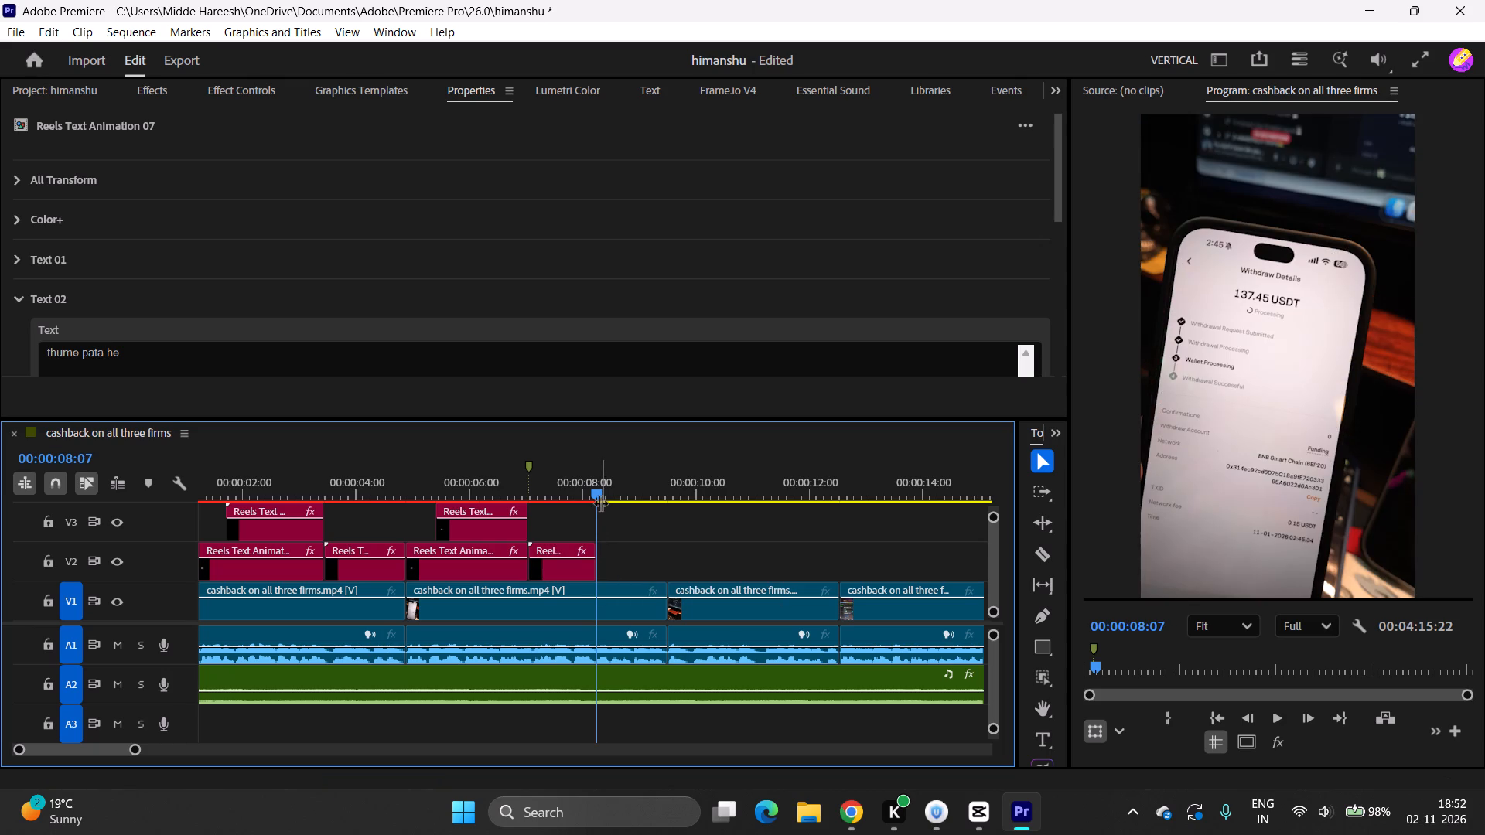
Change Text 01 of the new V2 clip after the marker to "tho bhai ka ek".
left_click_drag(599, 489, 572, 498)
left_click(568, 573)
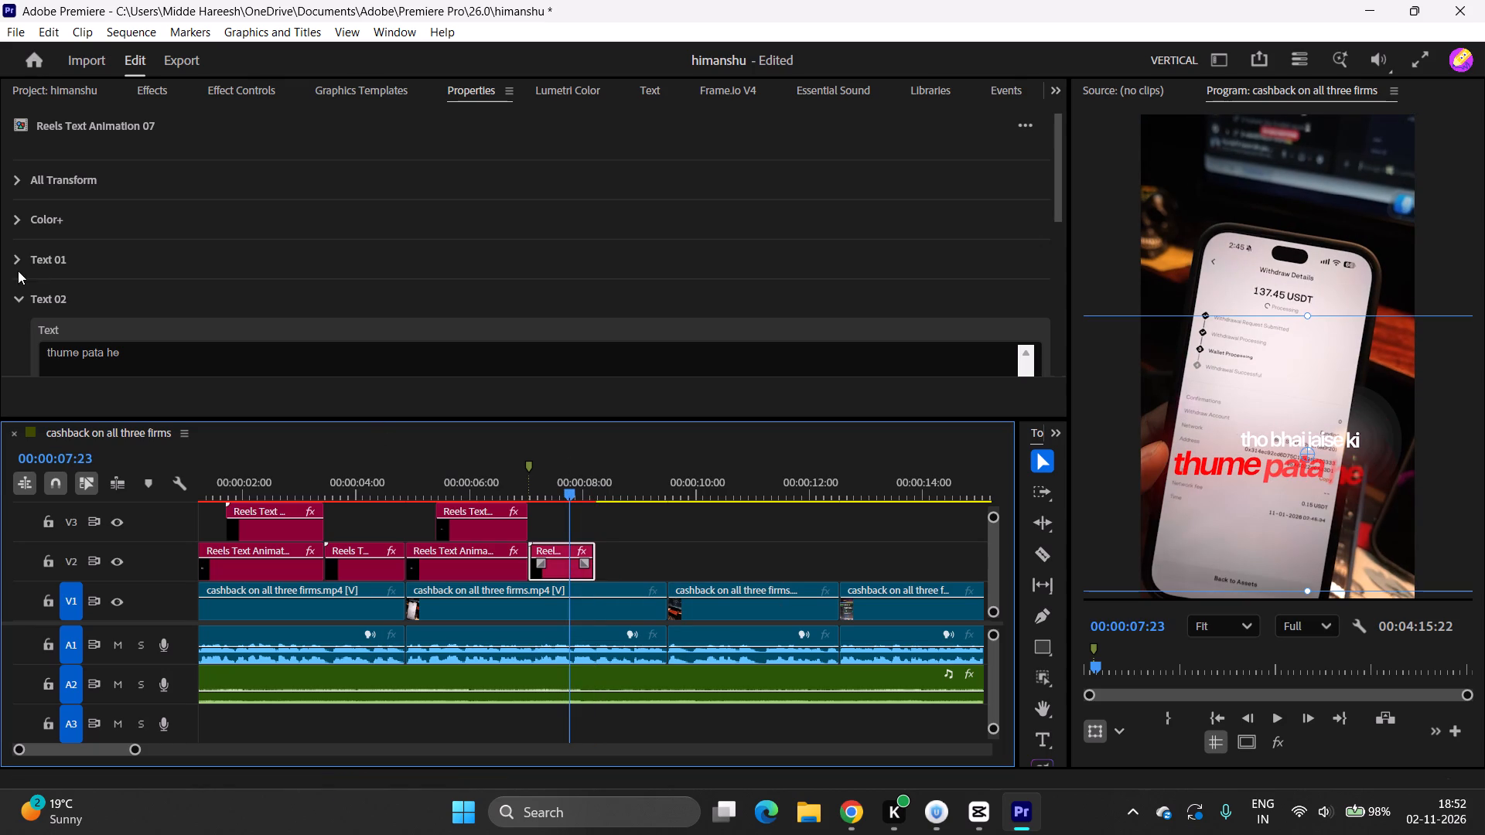
left_click(18, 267)
left_click(19, 258)
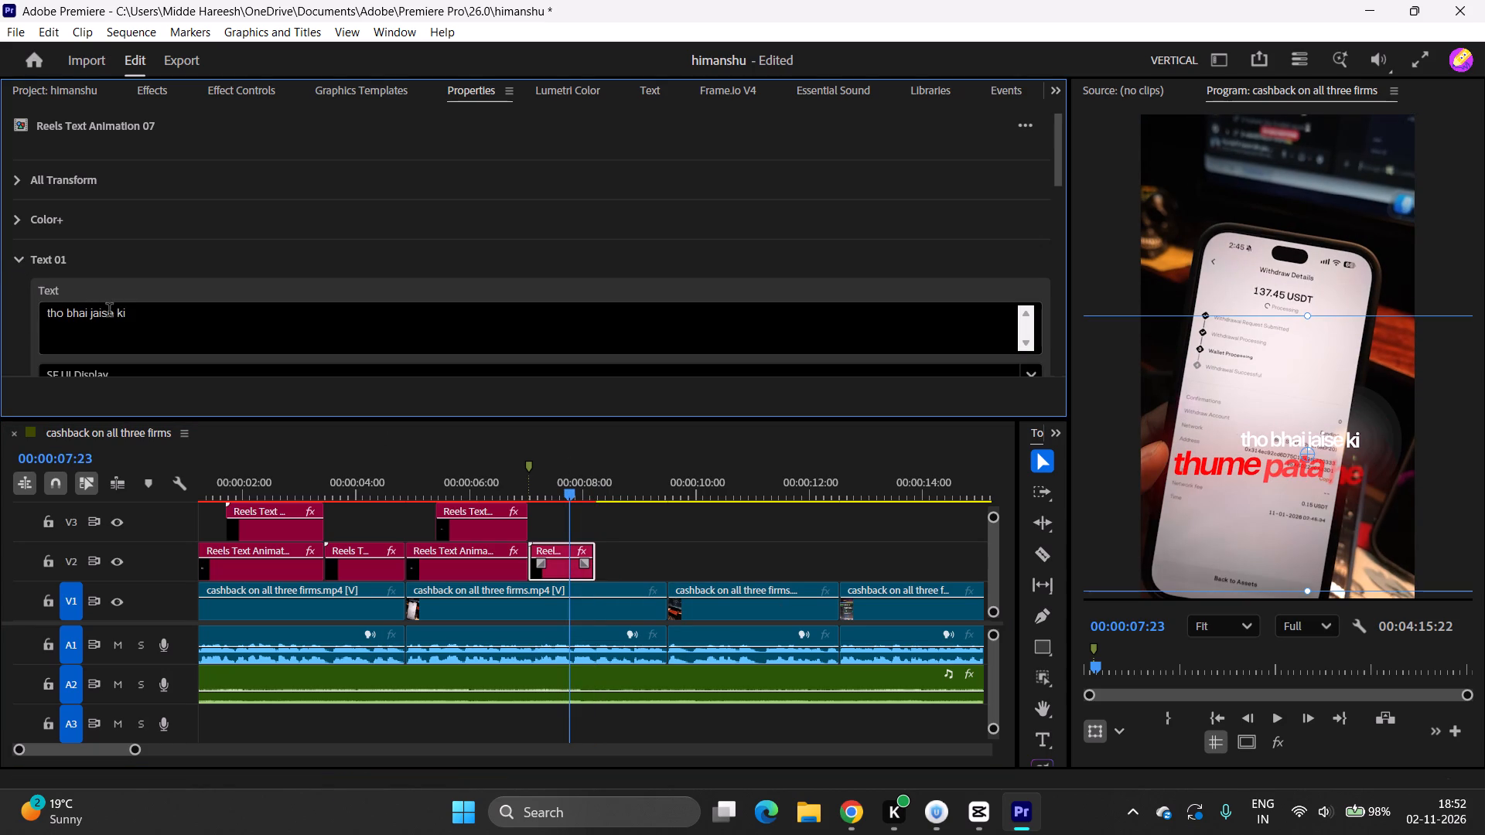
double_click(105, 315)
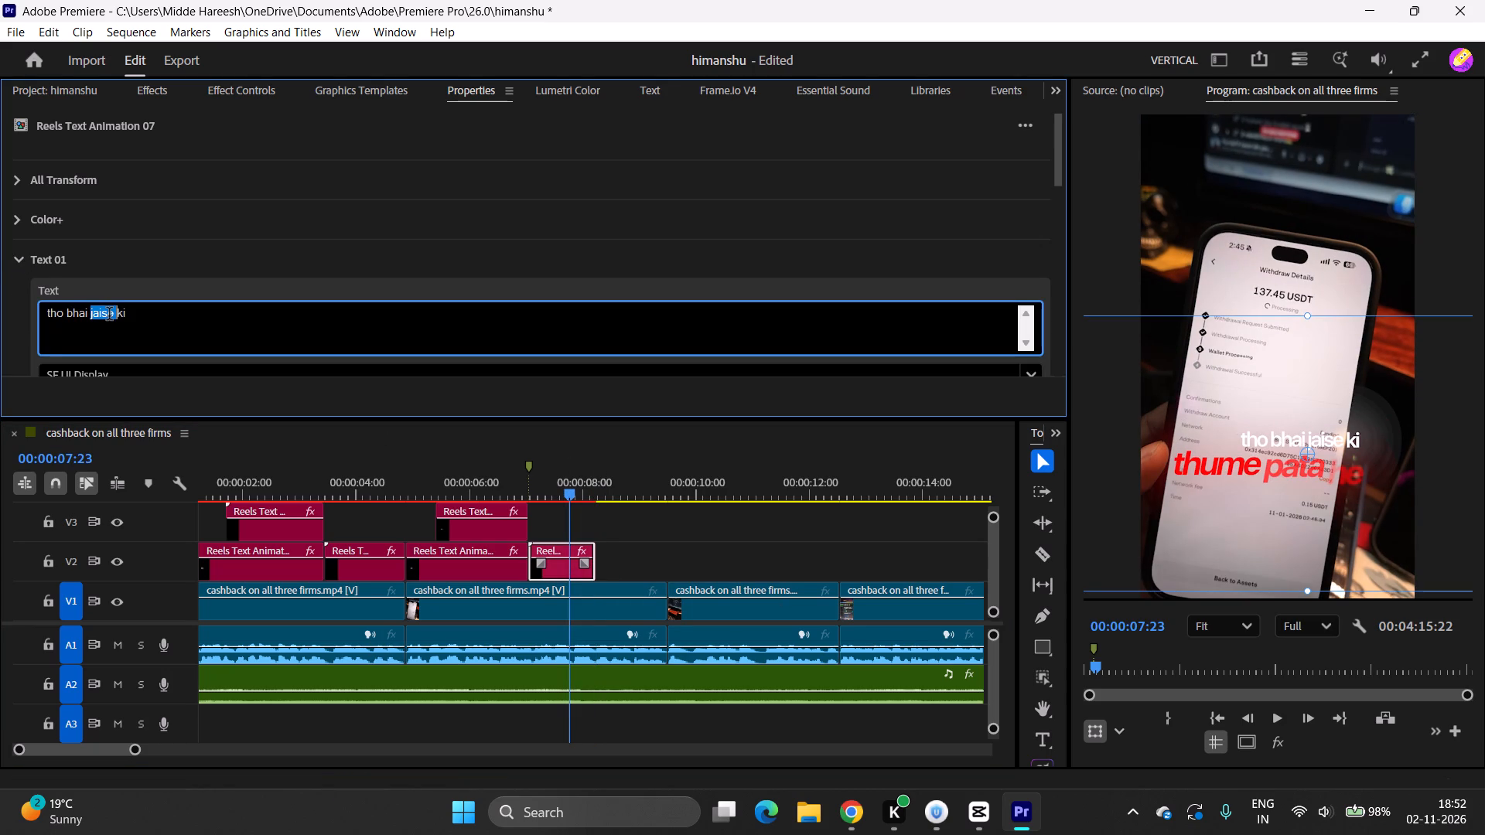
type("ka")
key("Up")
key("BackSpace")
key("BackSpace")
type("ka")
key("Right")
key("Right")
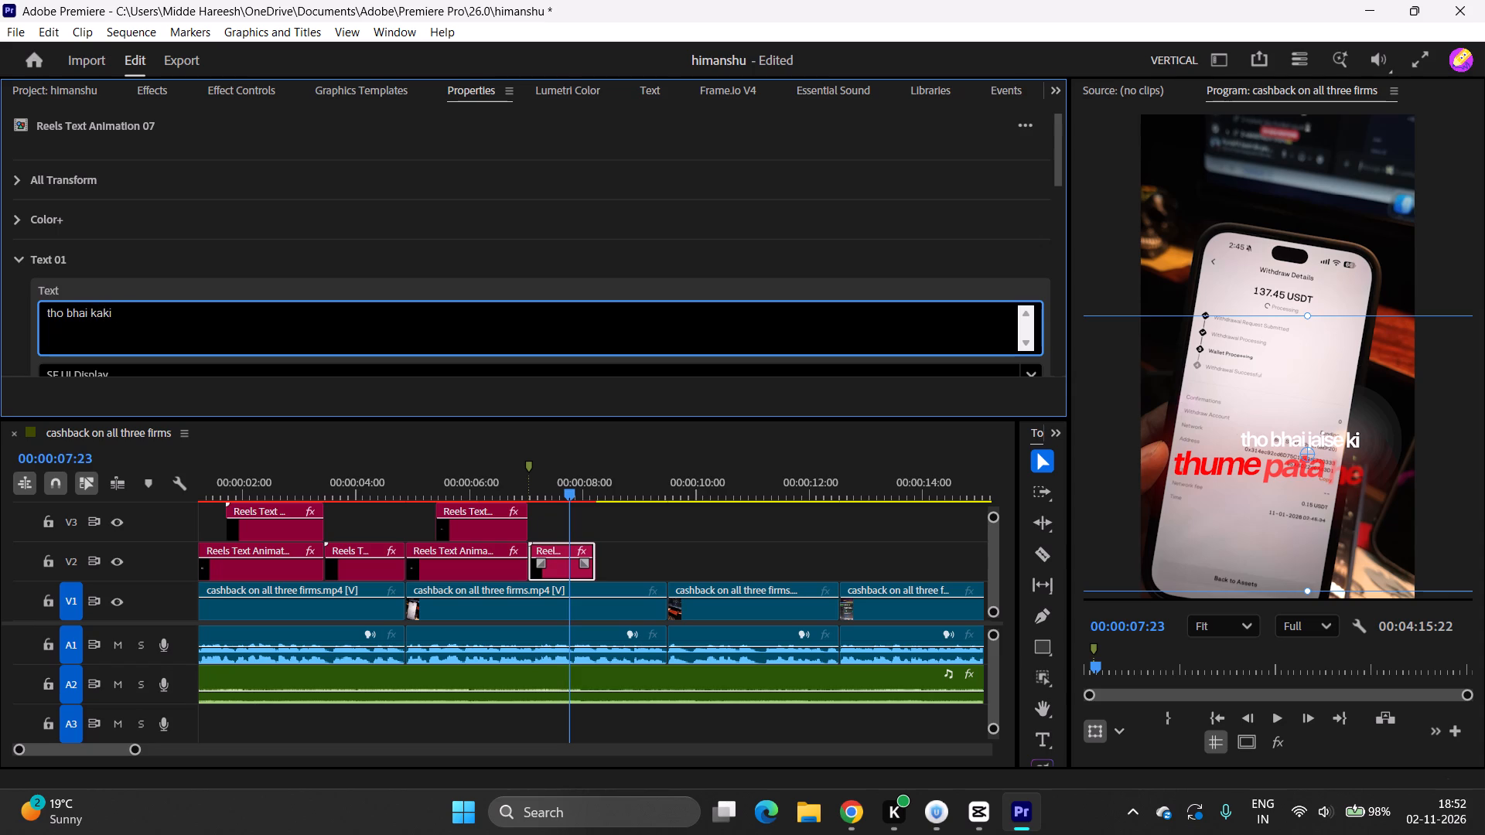
key("BackSpace")
key("BackSpace")
key("space")
type("ek")
left_click(12, 255)
left_click(20, 260)
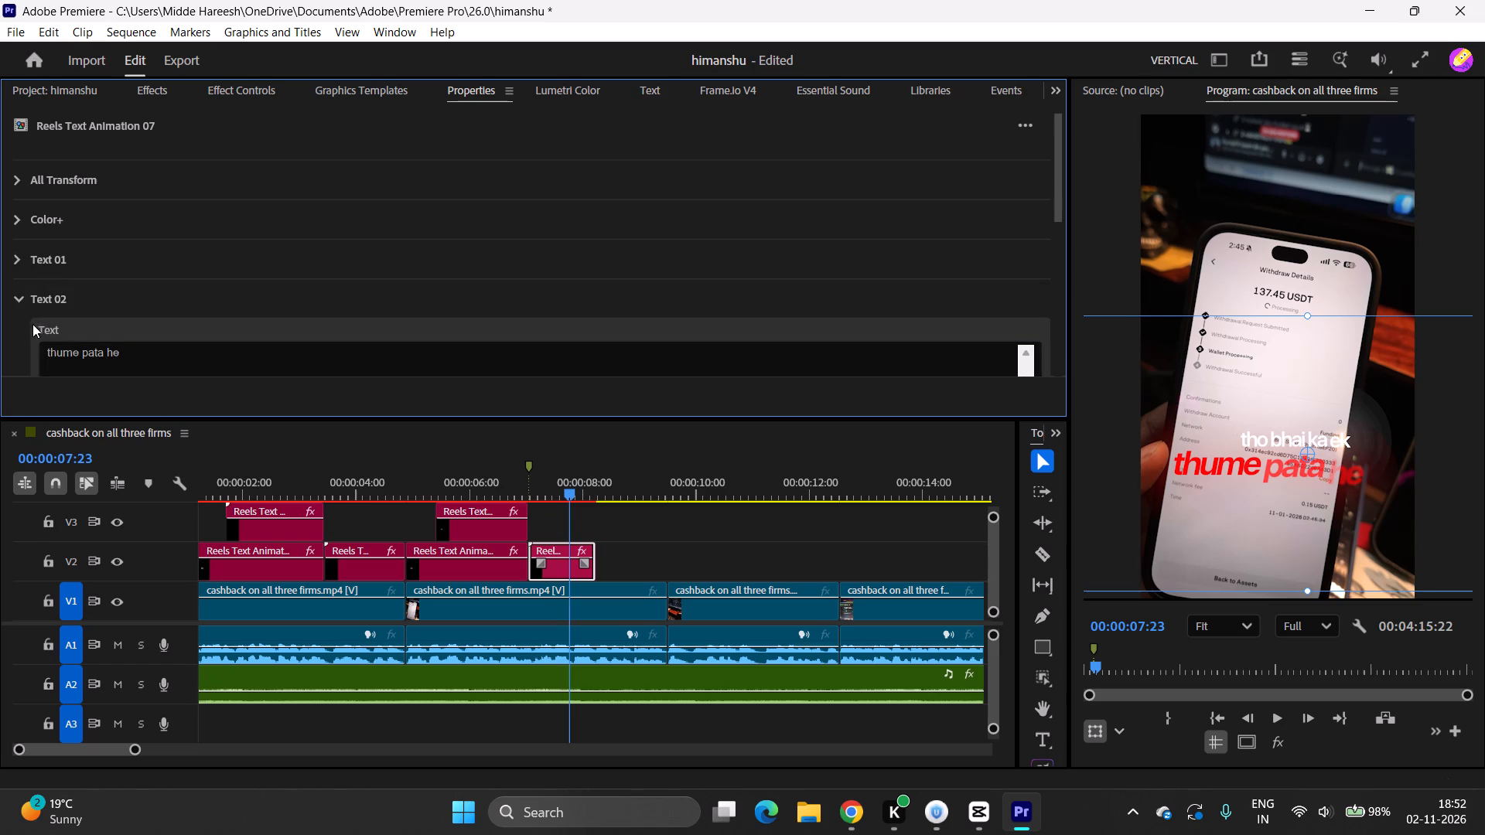
Change Text 02 of the V2 clip after the marker to "payout".
triple_click(115, 349)
type("payout")
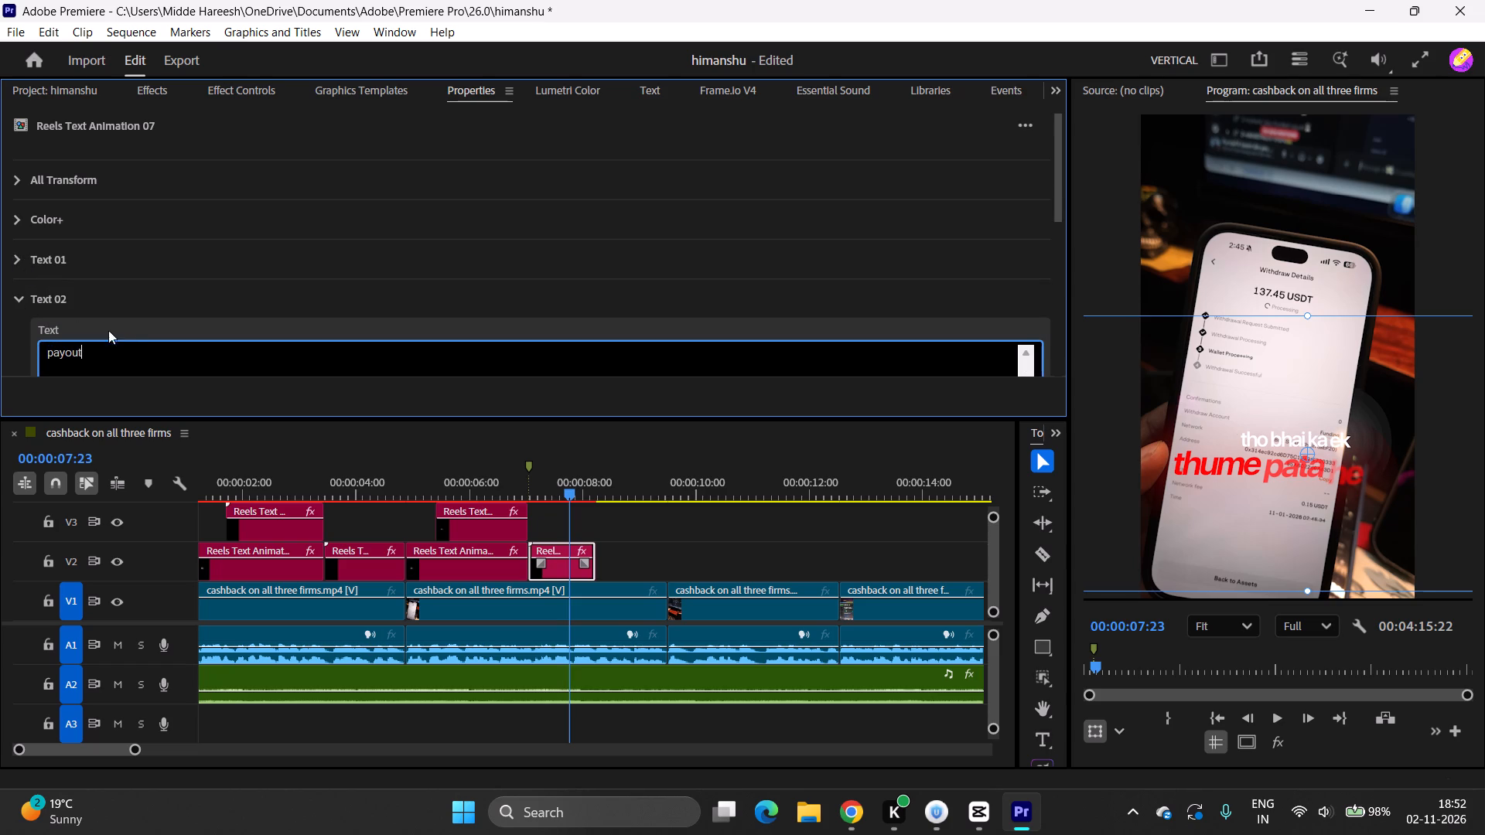
left_click(20, 303)
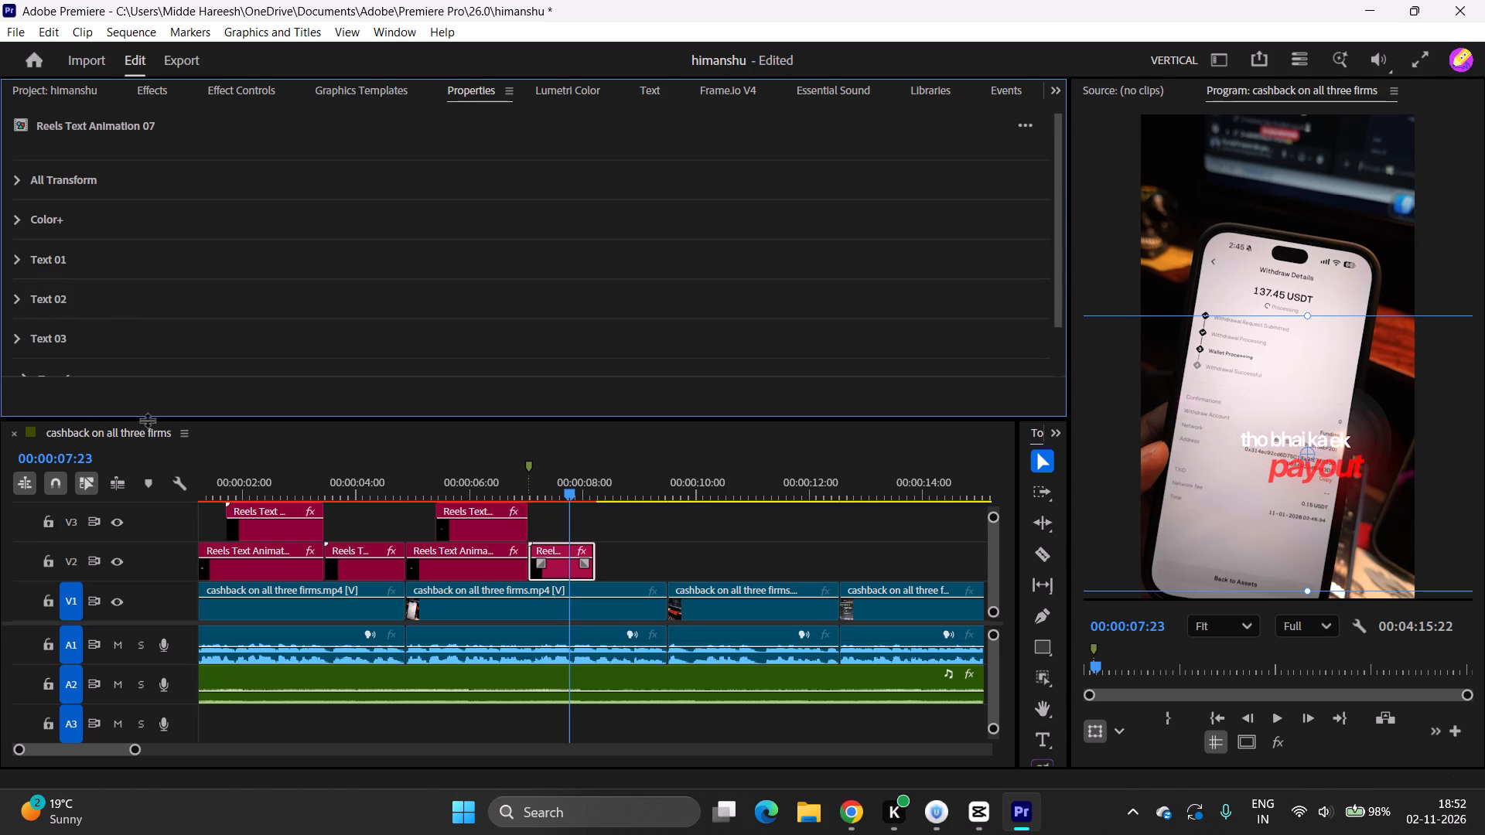
Shift Text 02 "payout" to an X position of 1767.0 and set its line spacing to 19.
left_click(16, 298)
scroll(16, 297, "down", 10)
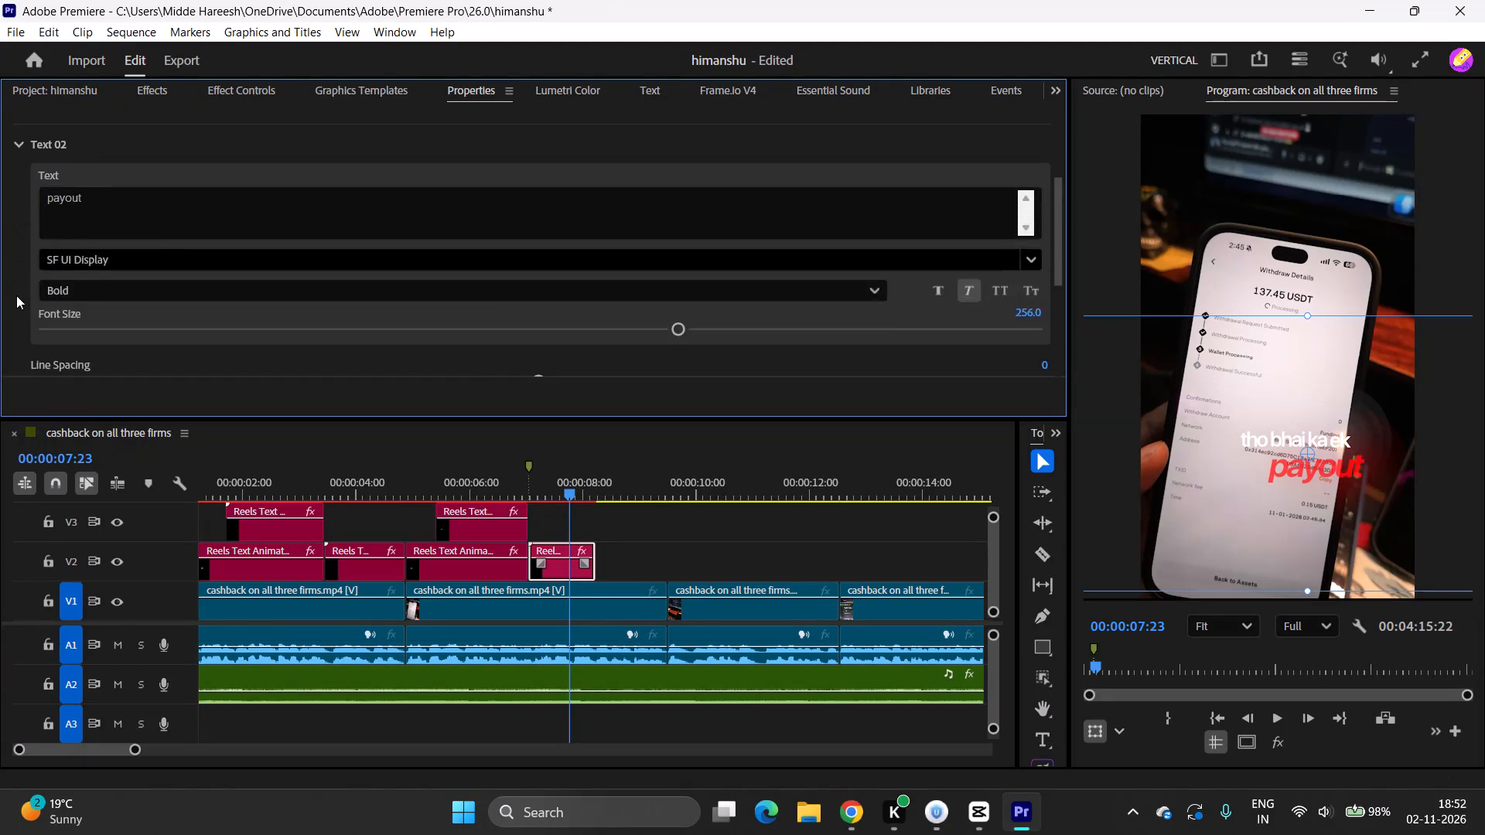
scroll(16, 295, "down", 3)
left_click_drag(456, 335, 330, 364)
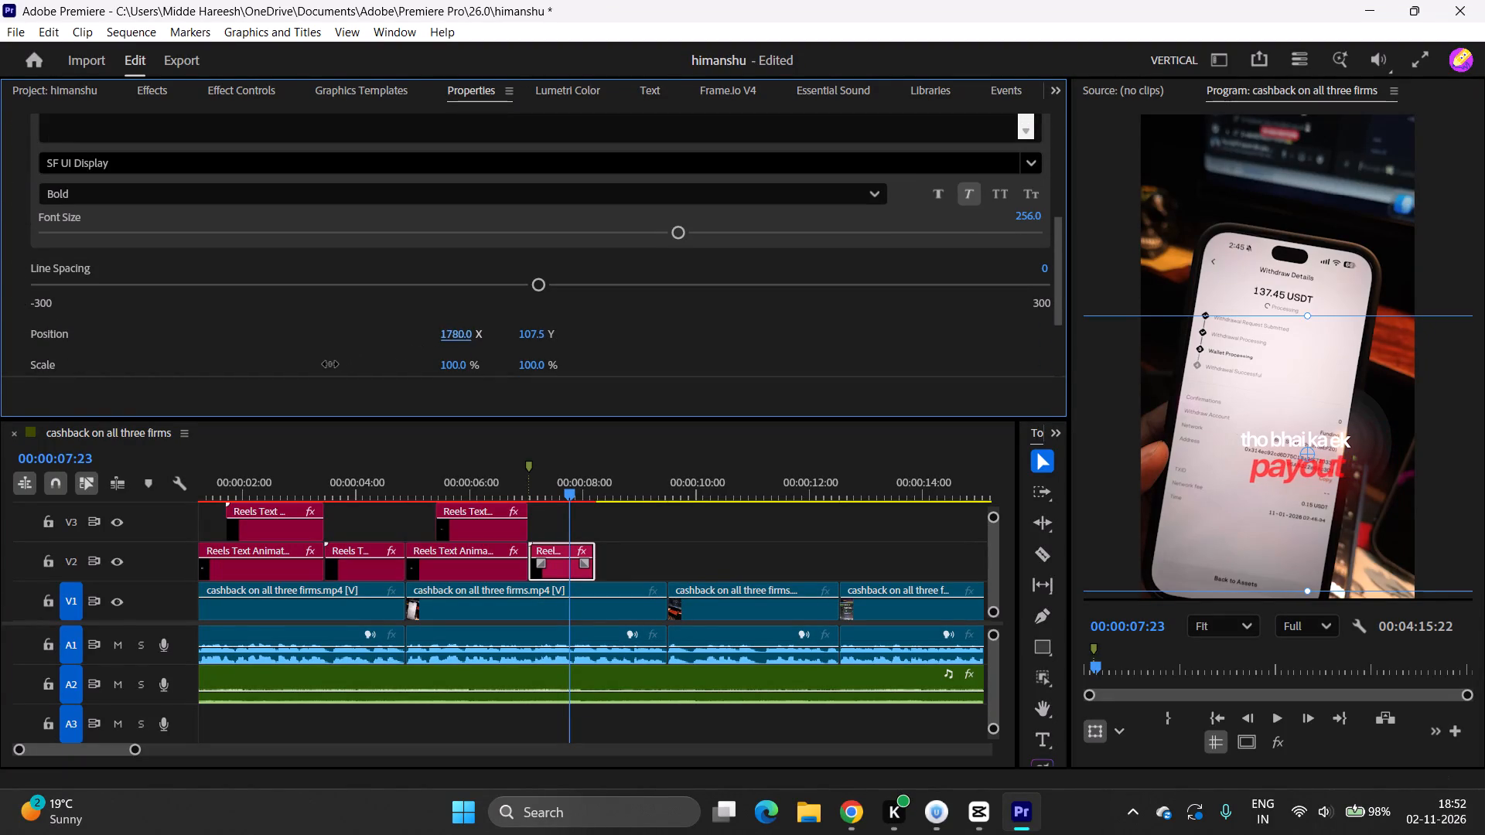
left_click_drag(330, 364, 319, 365)
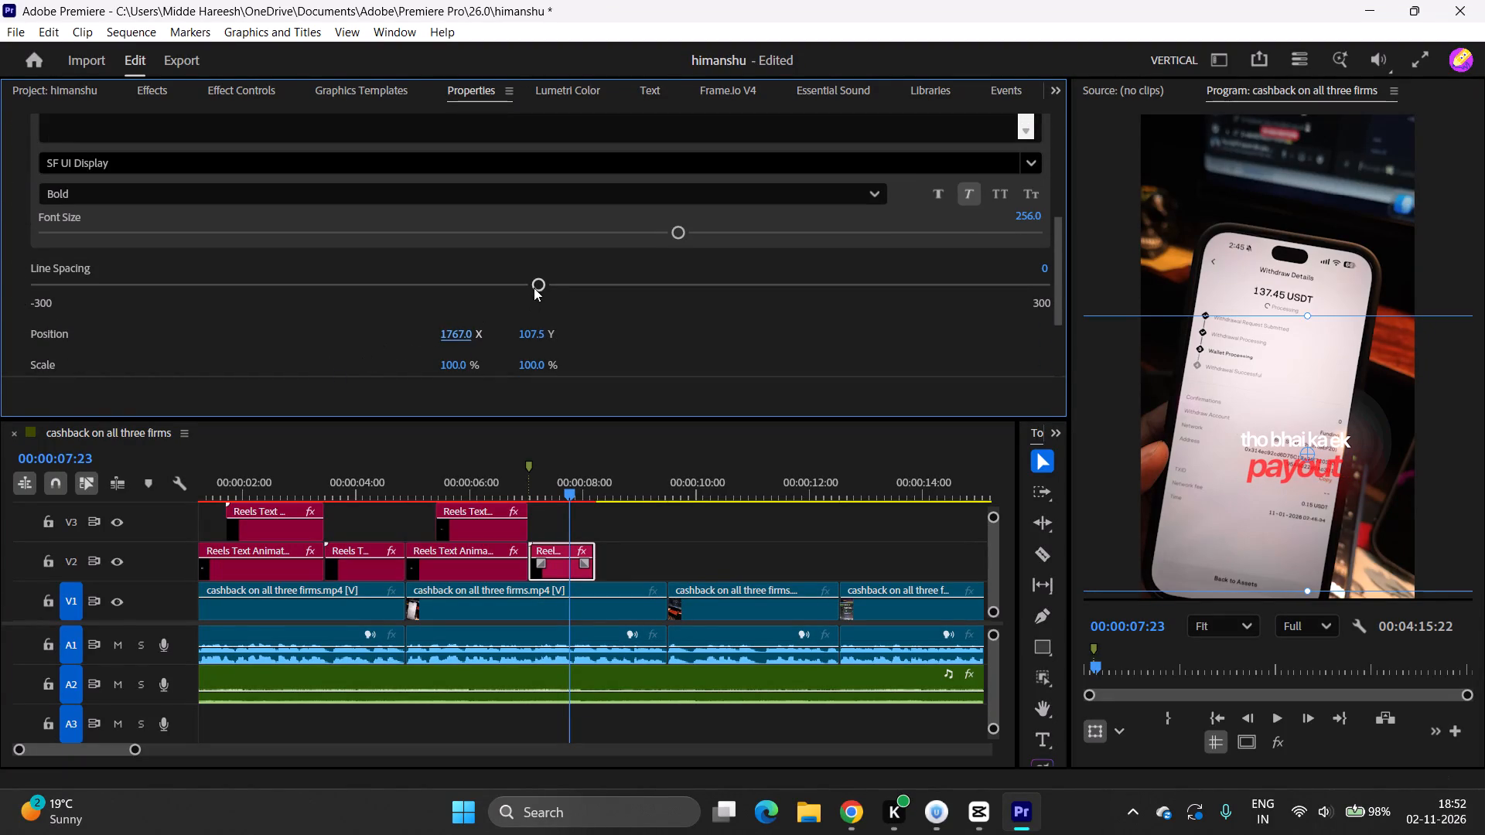
left_click_drag(537, 284, 568, 278)
Play past the "payout" clip, duplicate it on V2, and nudge the copy back against the original's end.
left_click_drag(563, 486, 507, 493)
key("space")
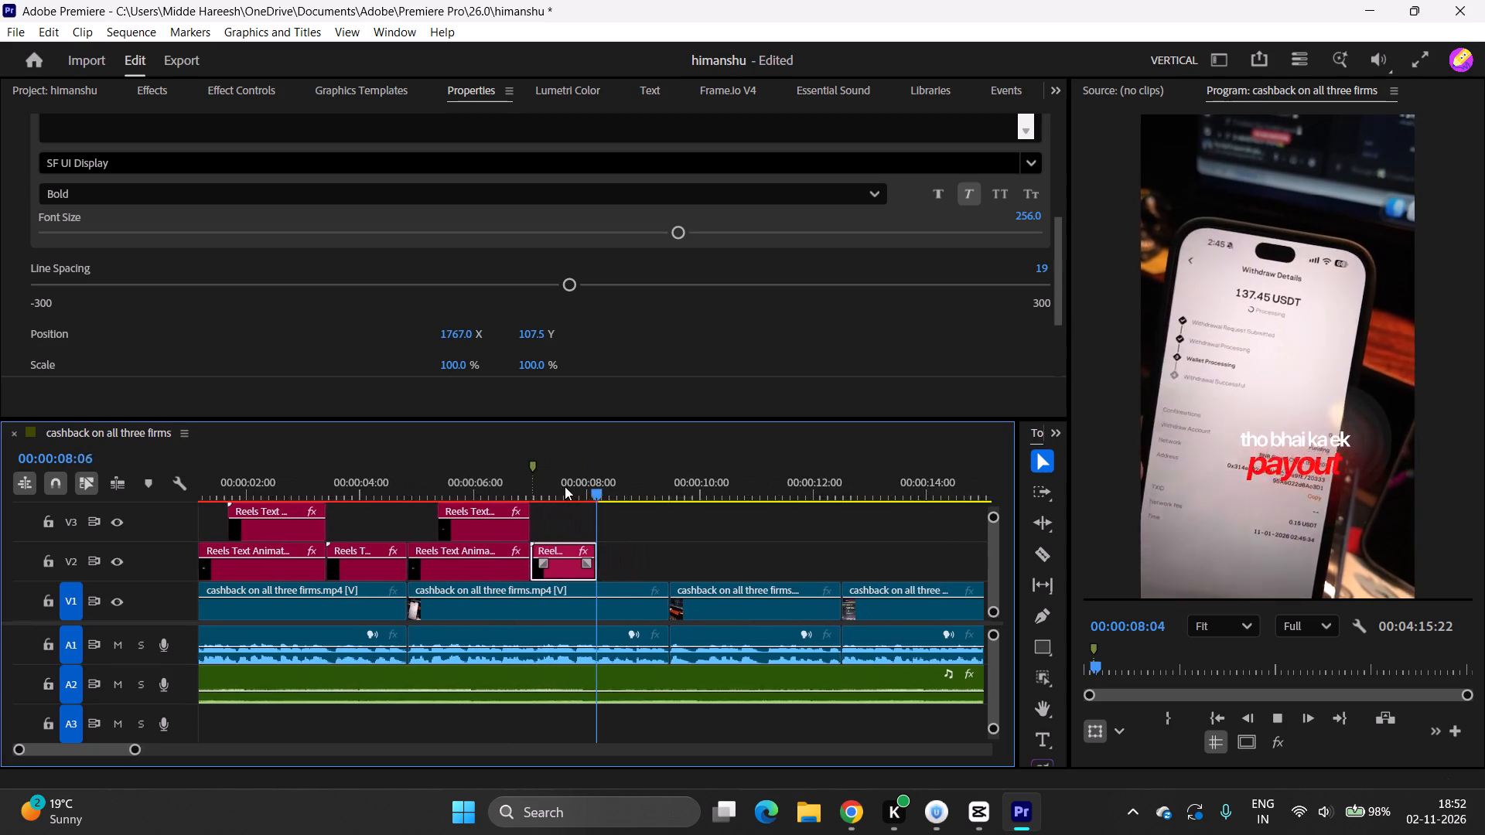
key("space")
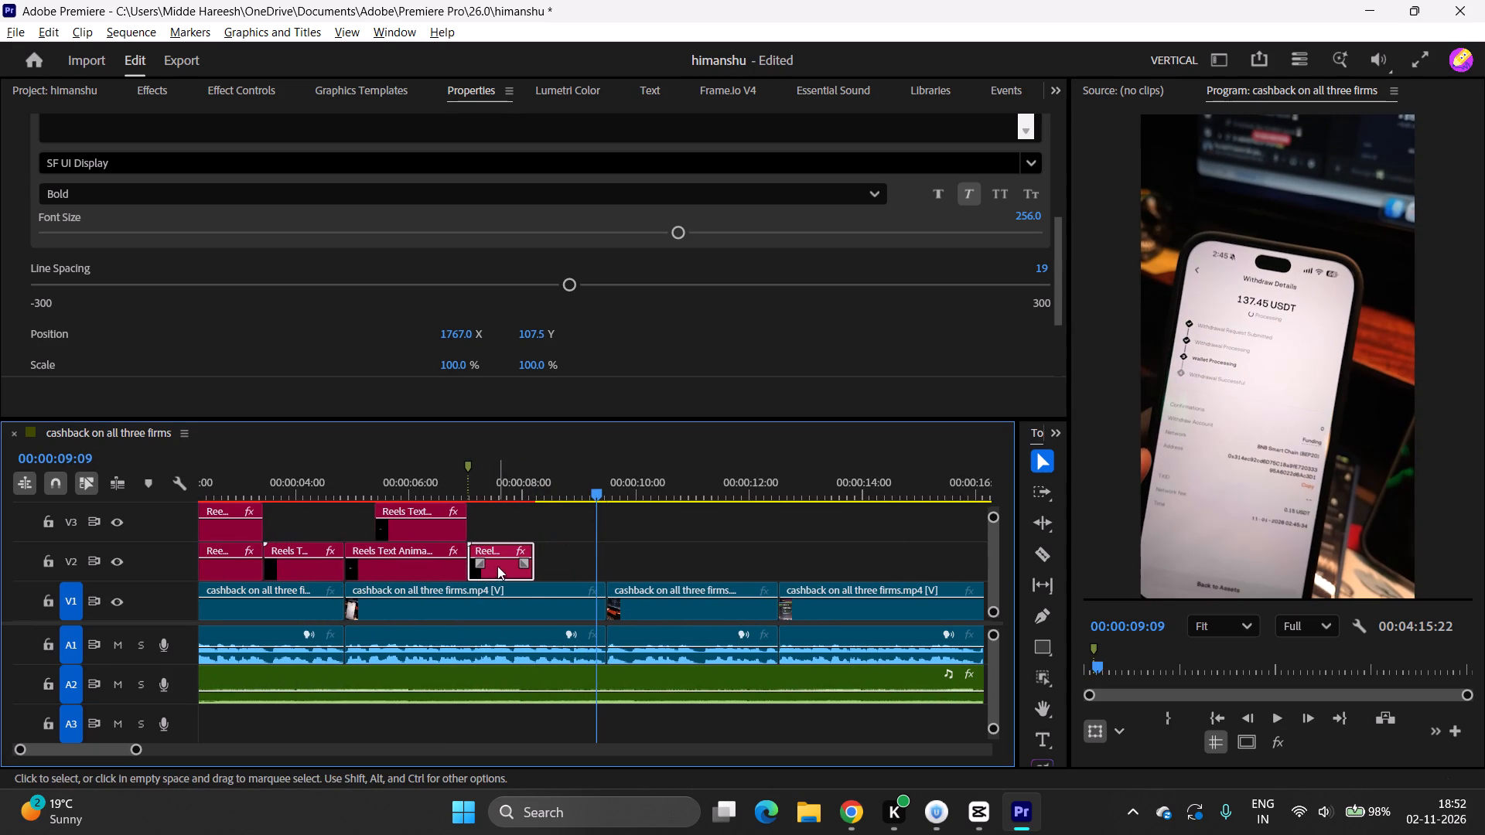
left_click_drag(497, 566, 568, 562, "alt")
left_click(556, 568)
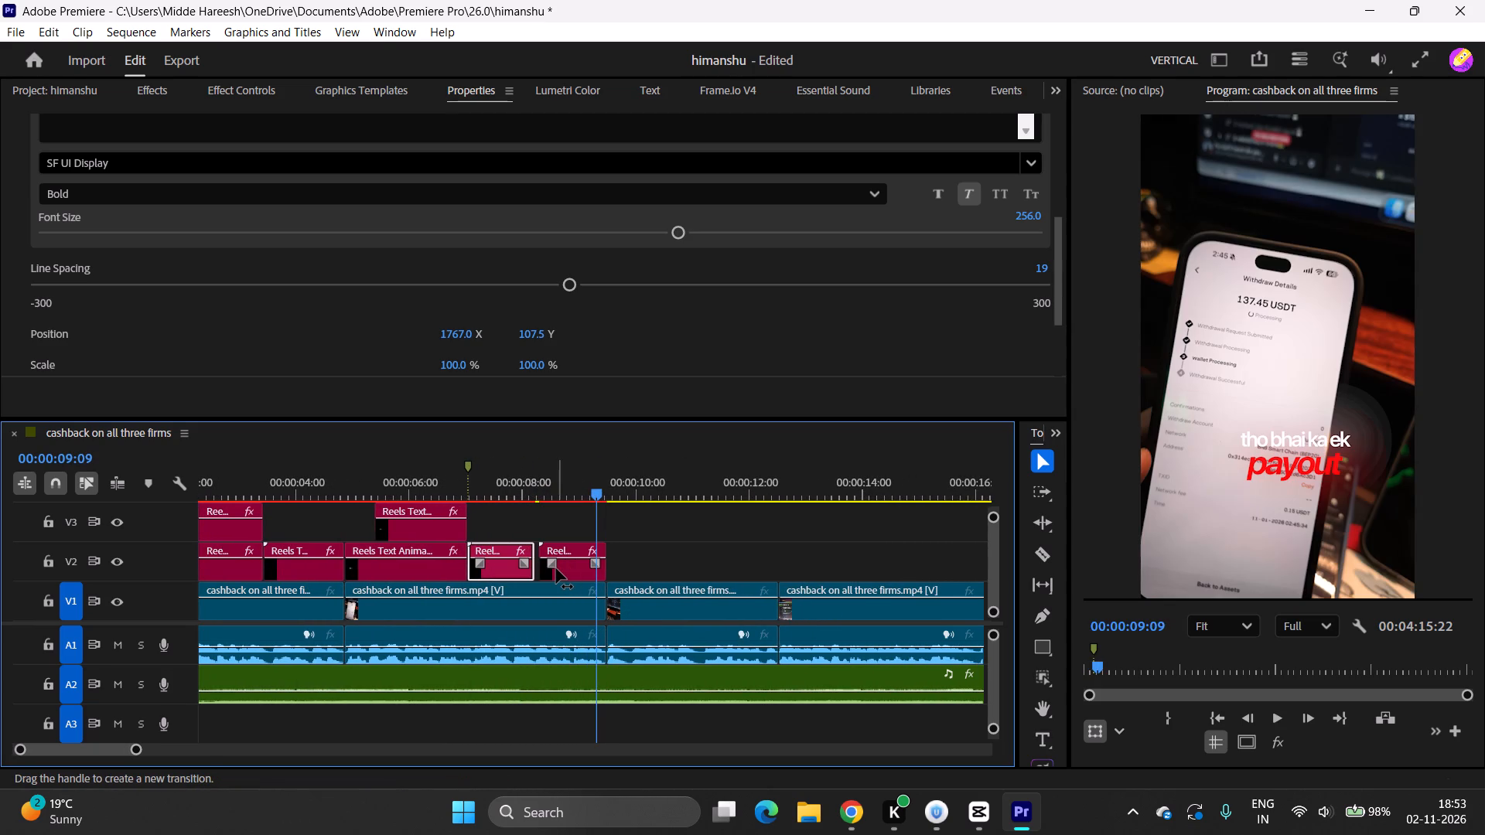
left_click(556, 568)
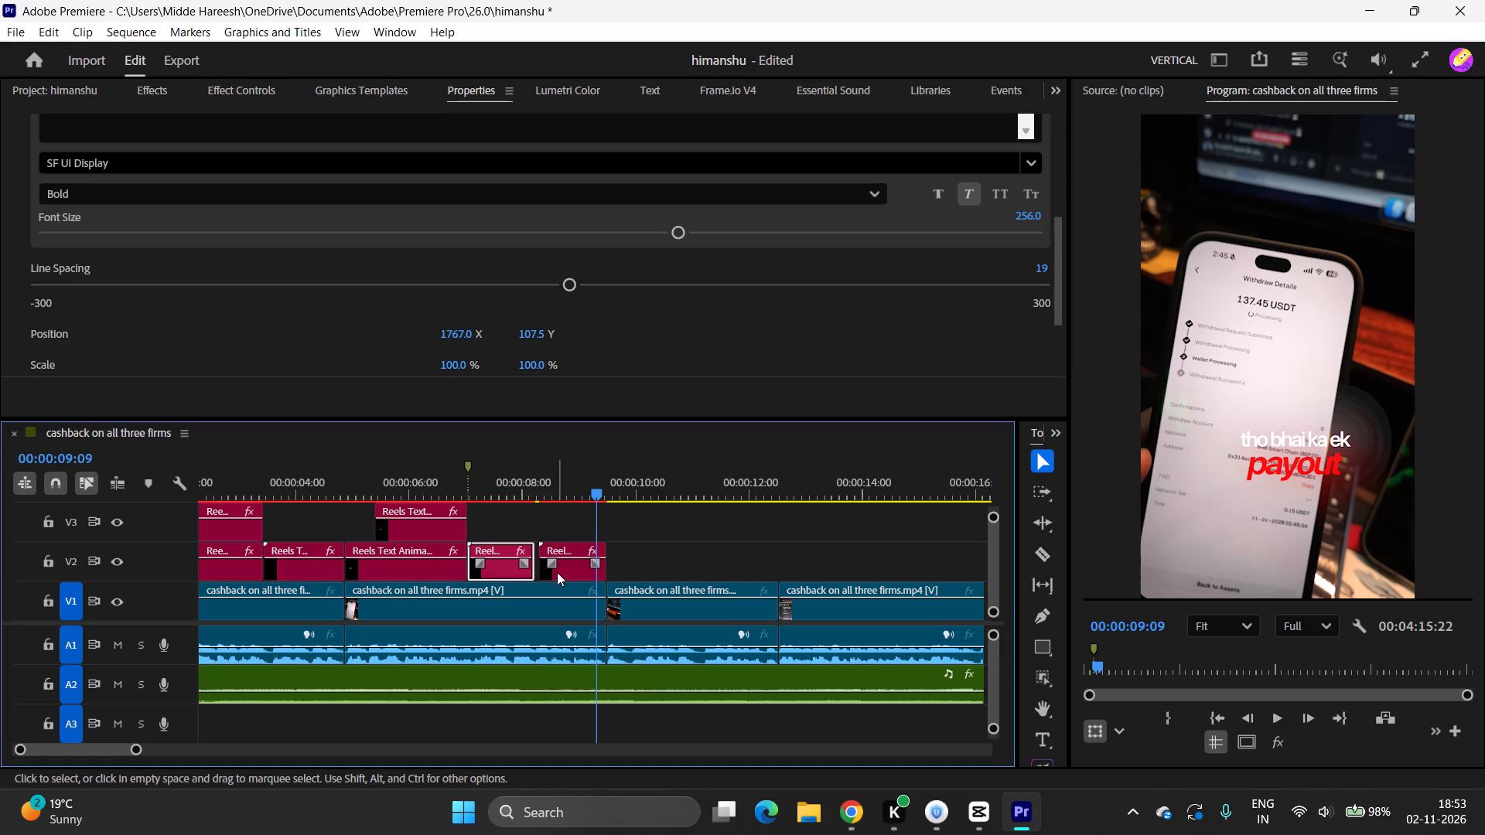
left_click(567, 565)
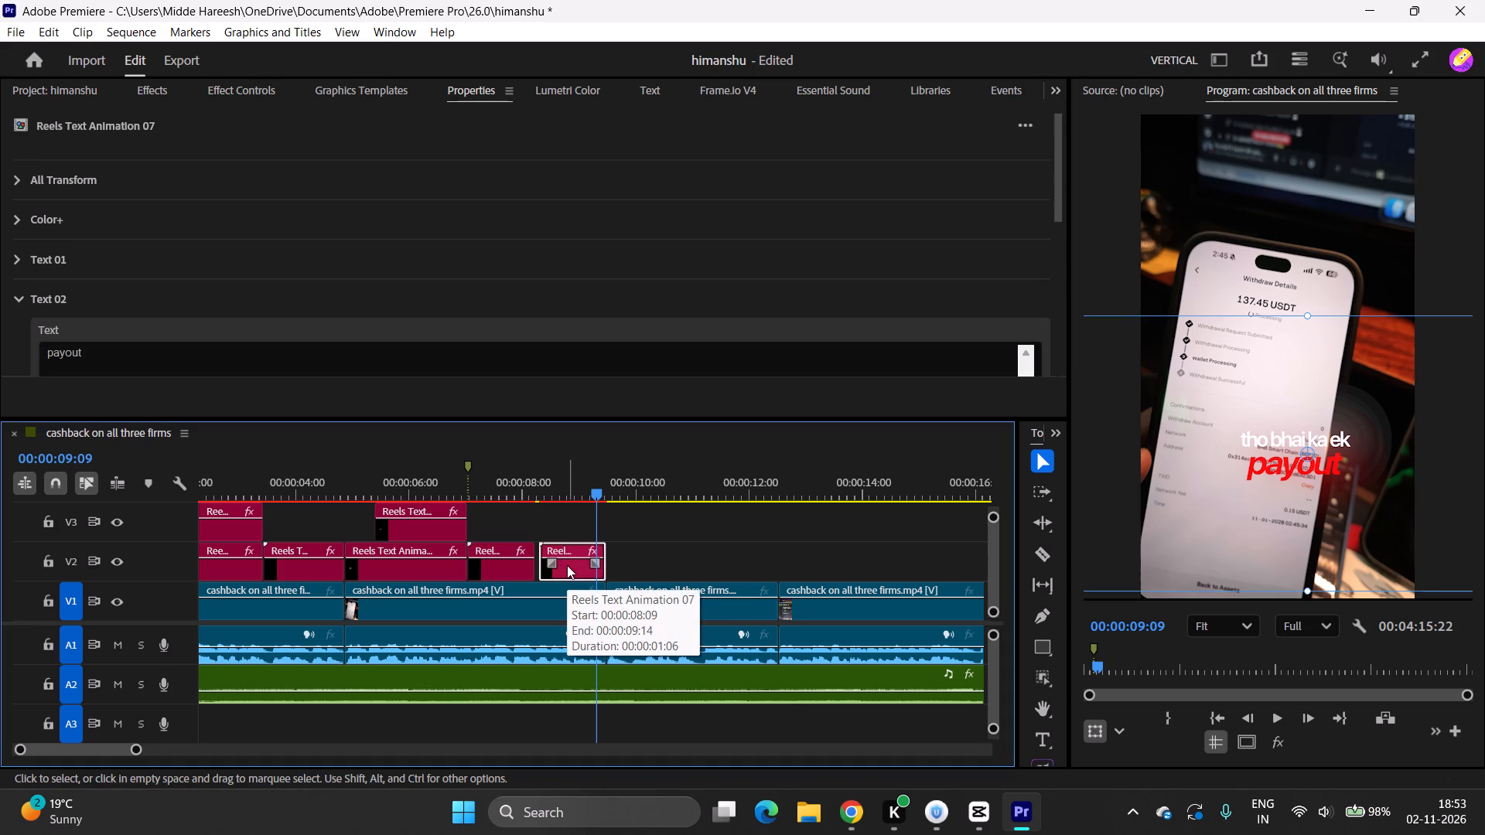
key("alt+Left")
key("alt+Left")
key("alt+Left")
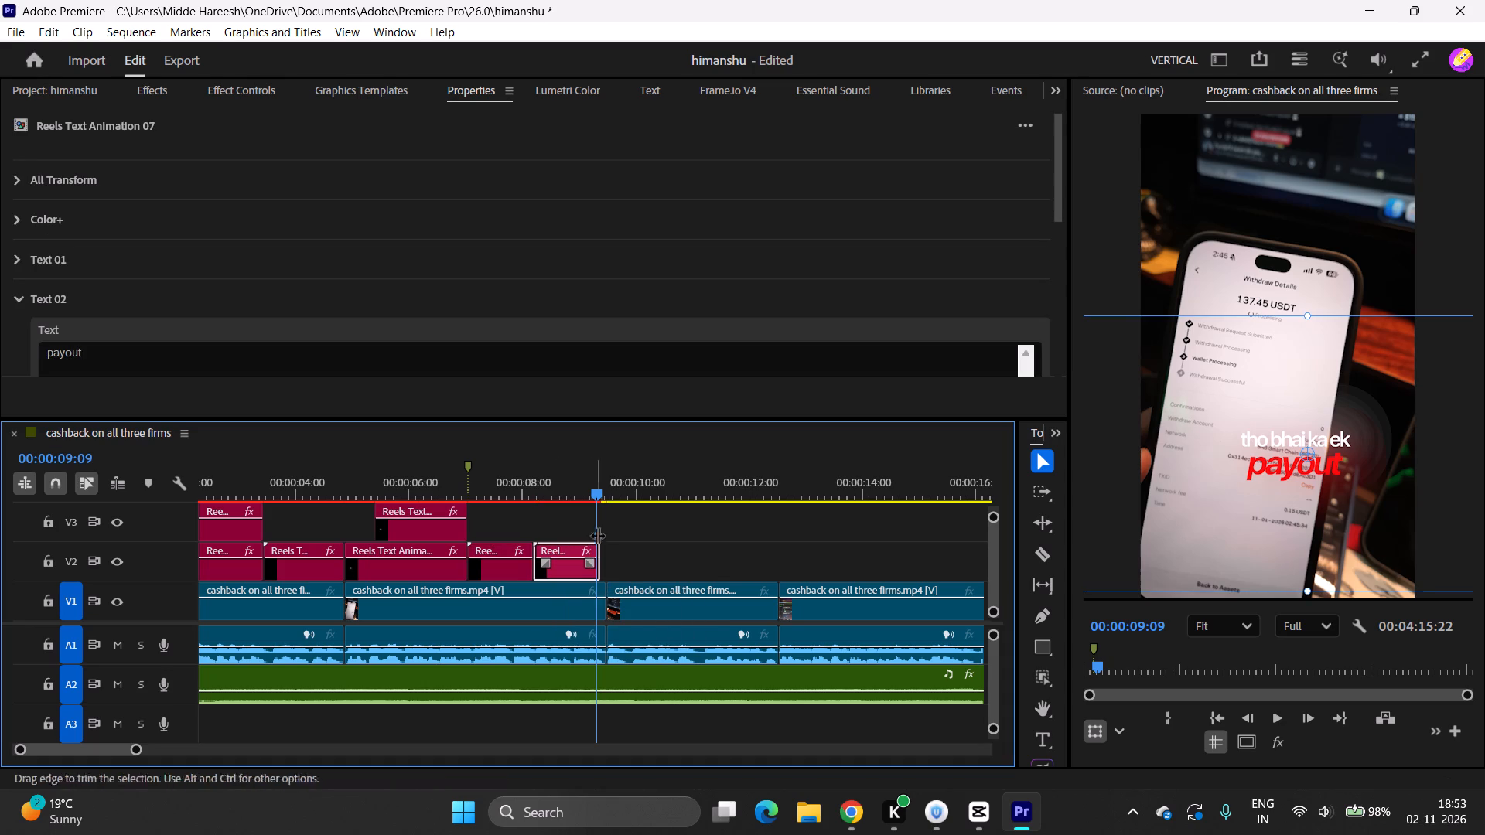
Replay the speech and extend the end of the new V2 copy by 3 frames to the V1 cut.
left_click_drag(598, 498, 501, 513)
key("space")
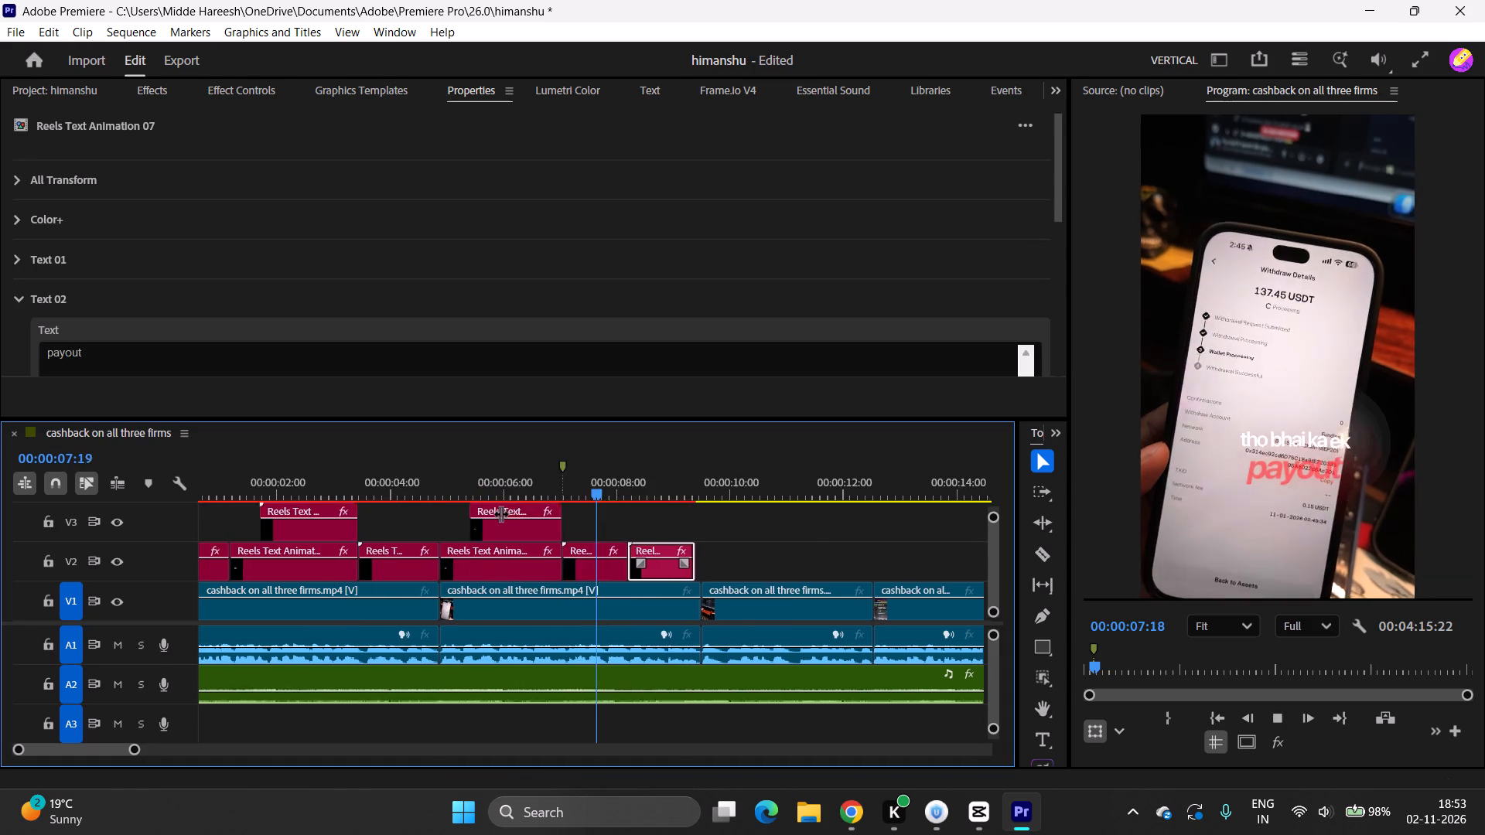
key("space")
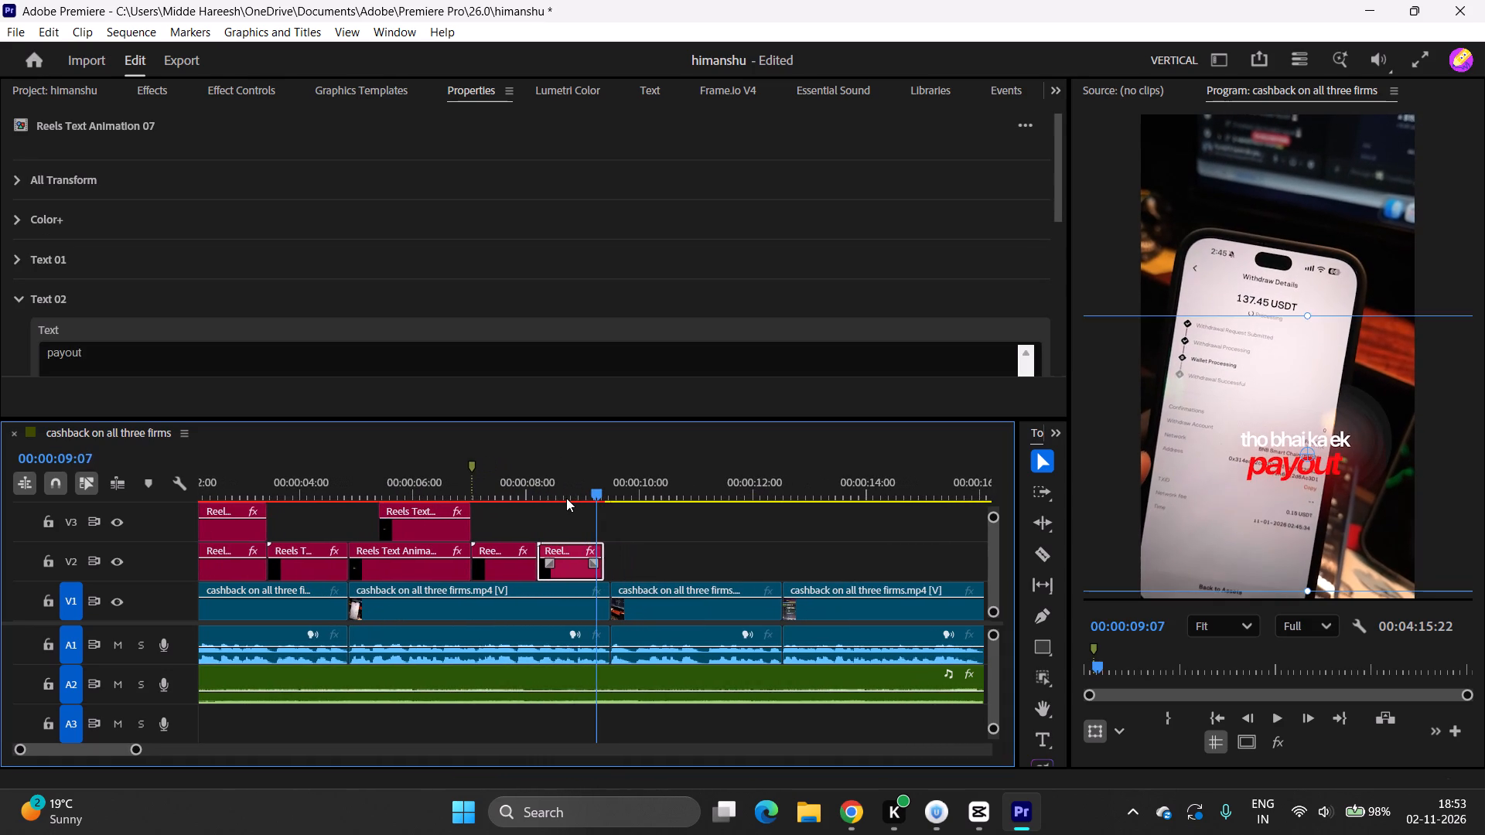
key("space")
key("space")
left_click(589, 565)
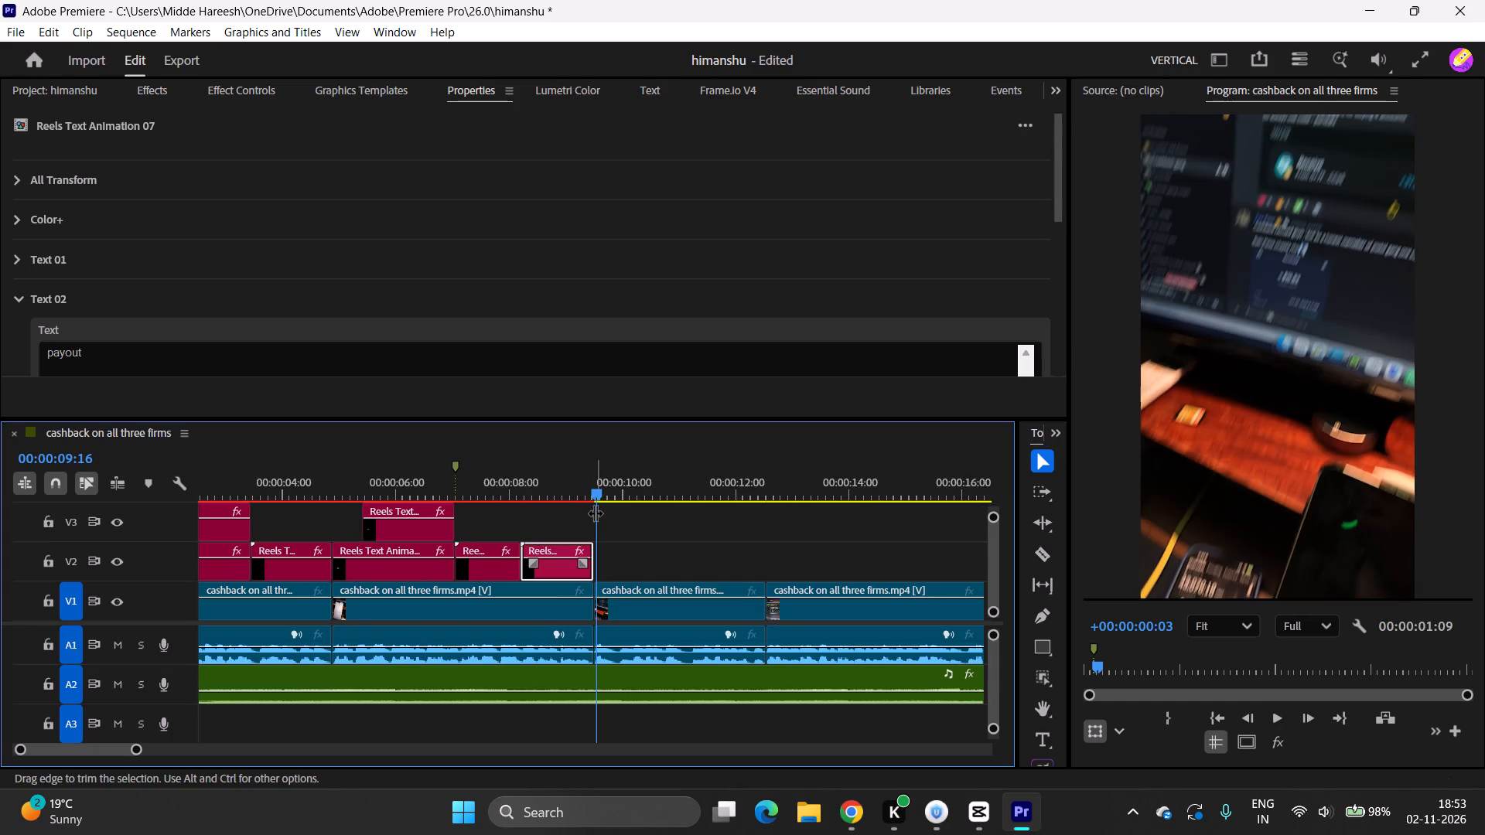
Listen to the speech under the new V2 copy and change its Text 01 to "me process kara hun".
left_click_drag(595, 495, 510, 506)
left_click(510, 506)
key("space")
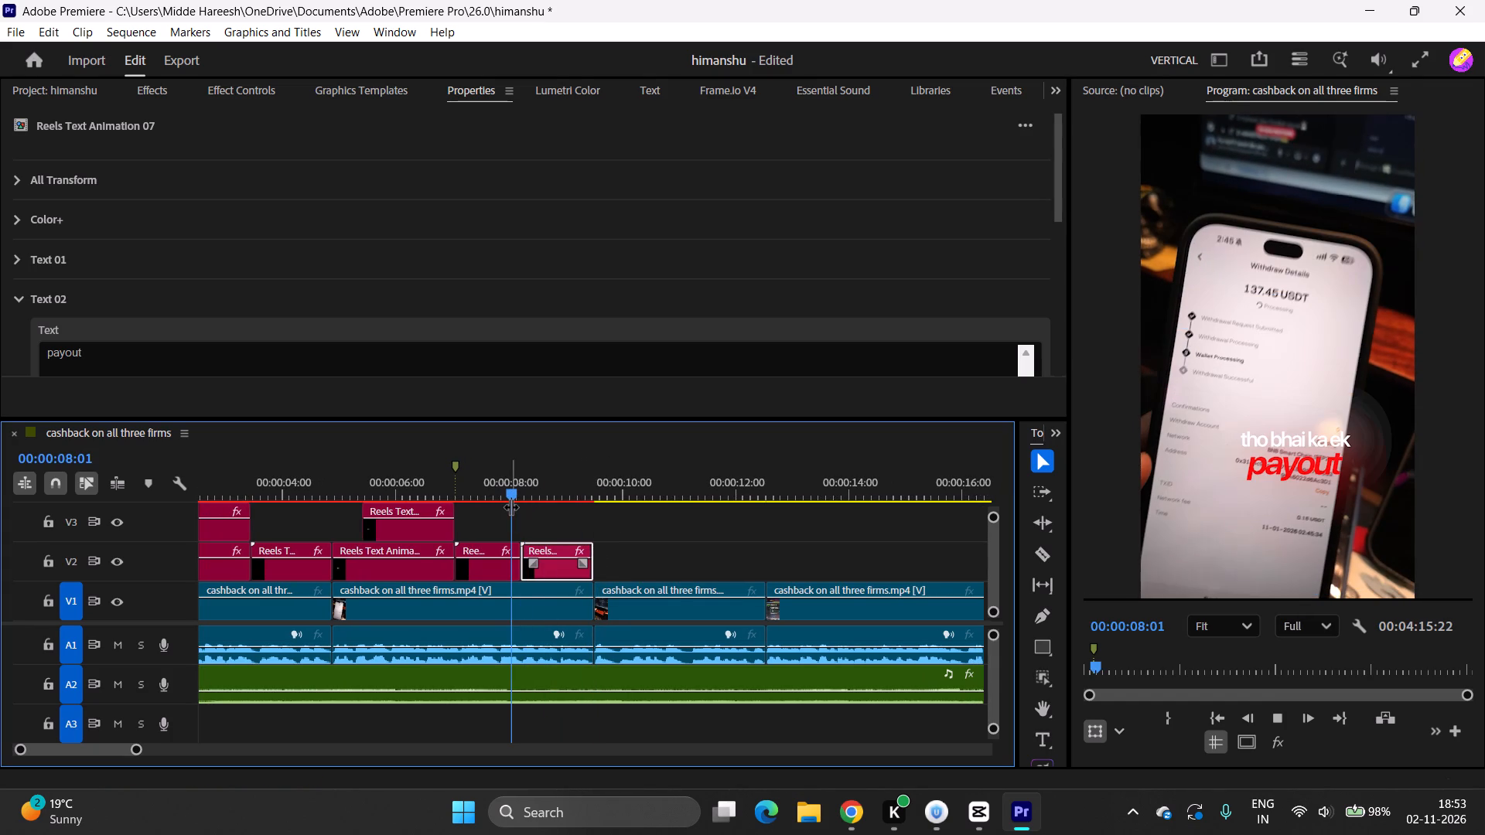
key("space")
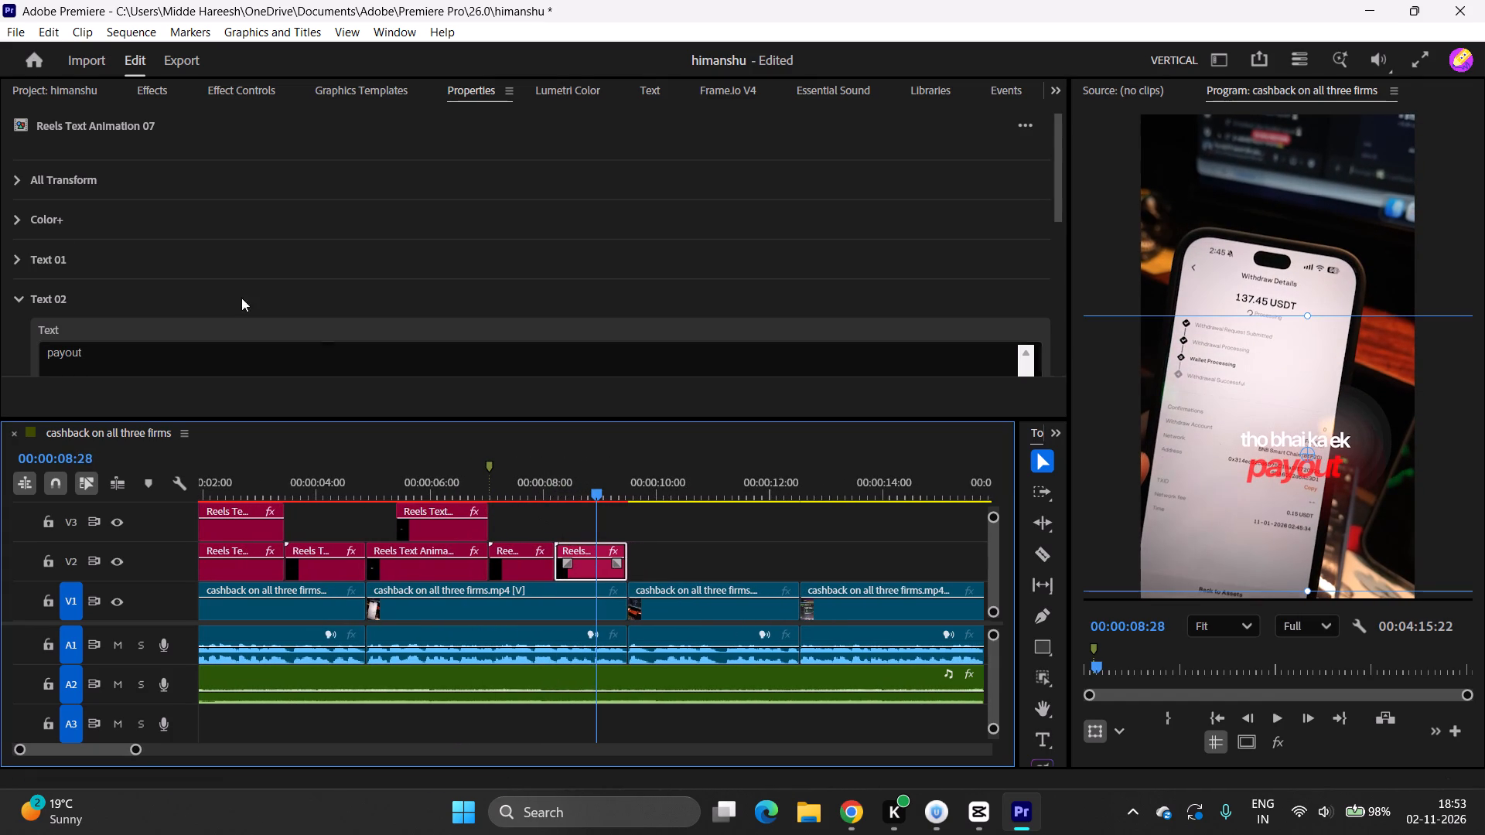
left_click(16, 255)
triple_click(133, 318)
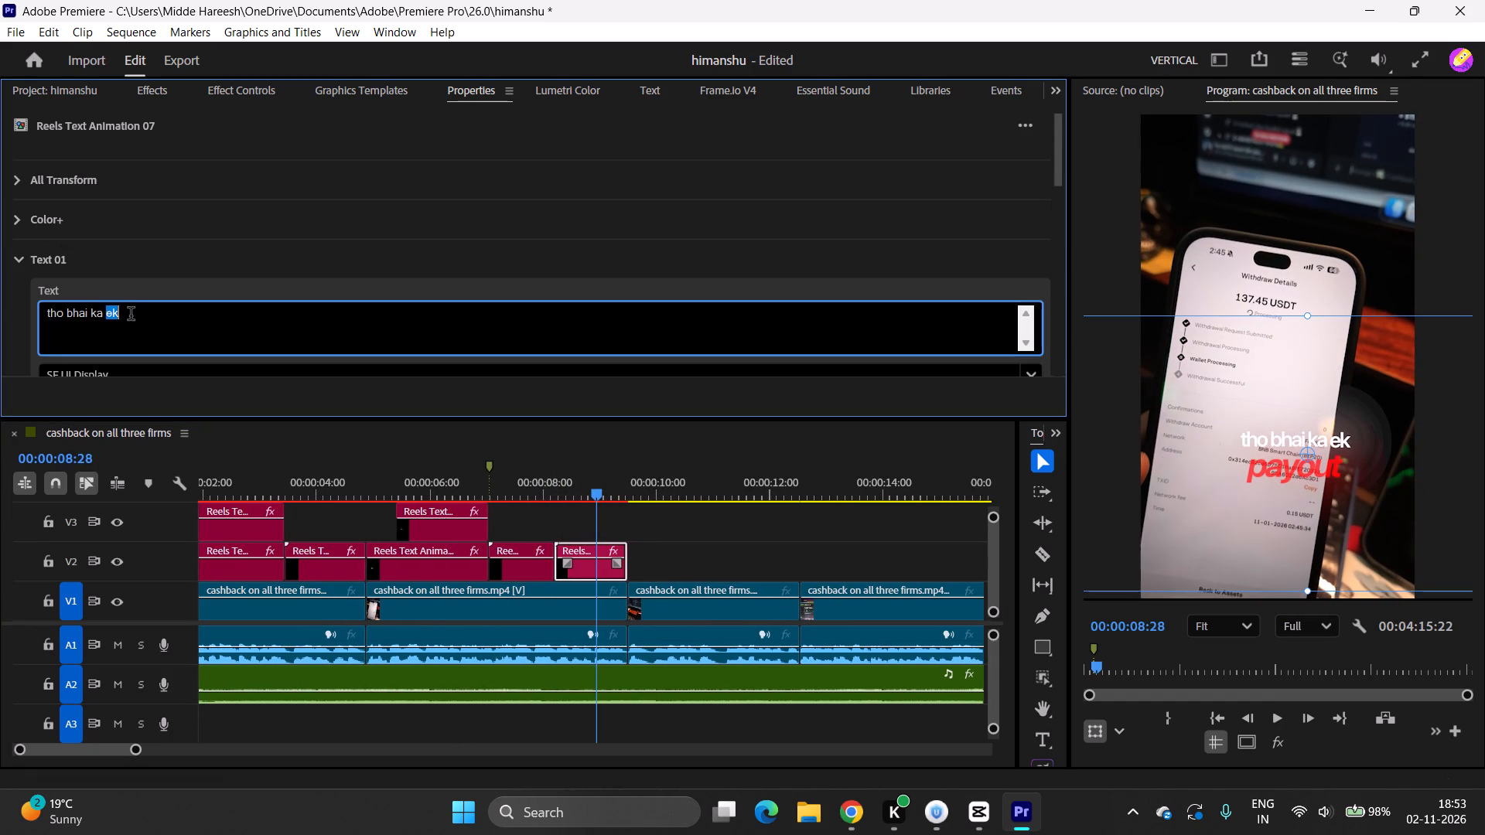
left_click(131, 315)
type("me process")
key("space")
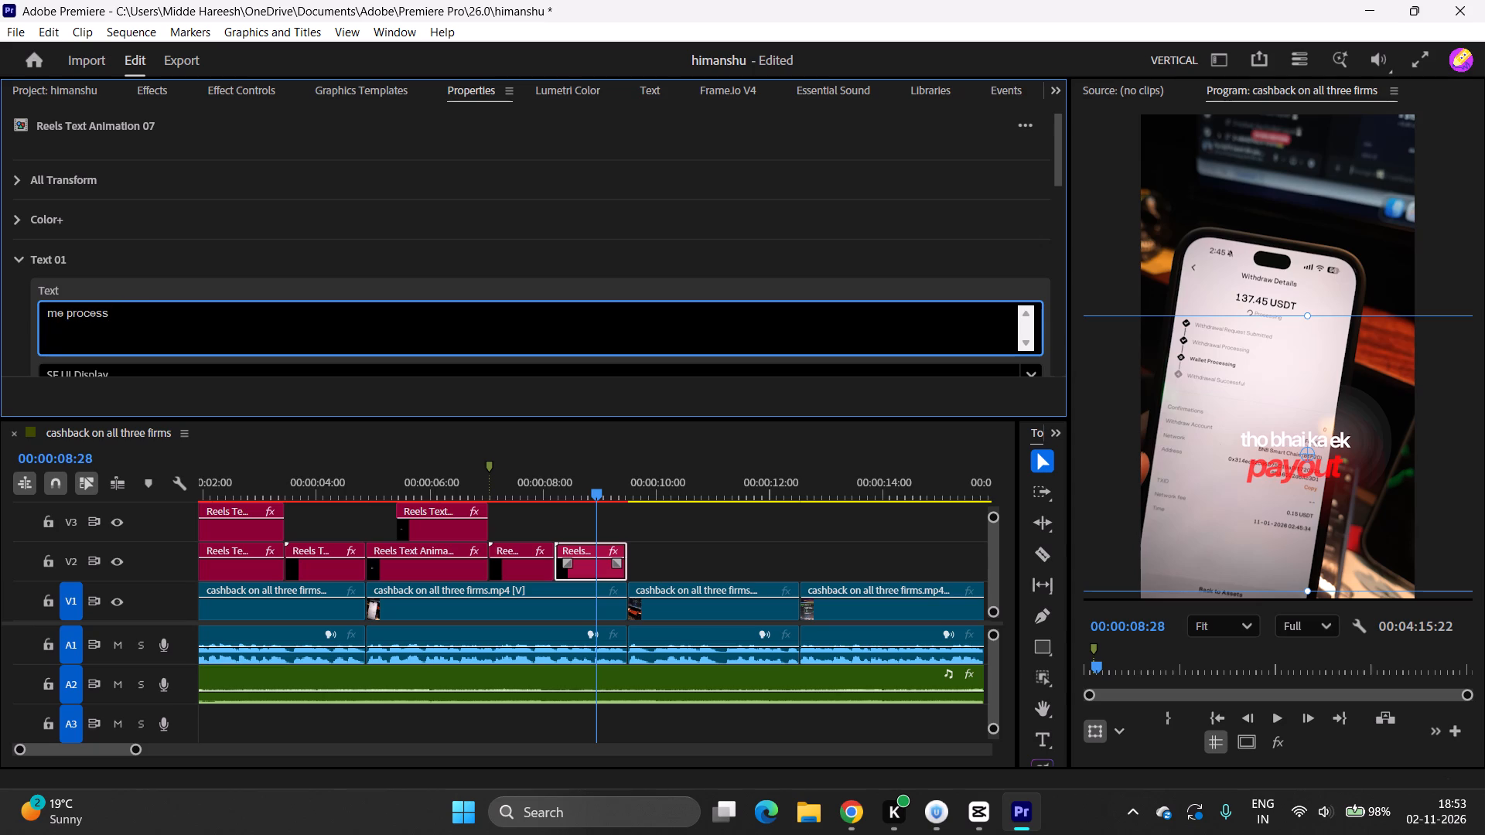
type("ka")
type("ra hun")
left_click(21, 262)
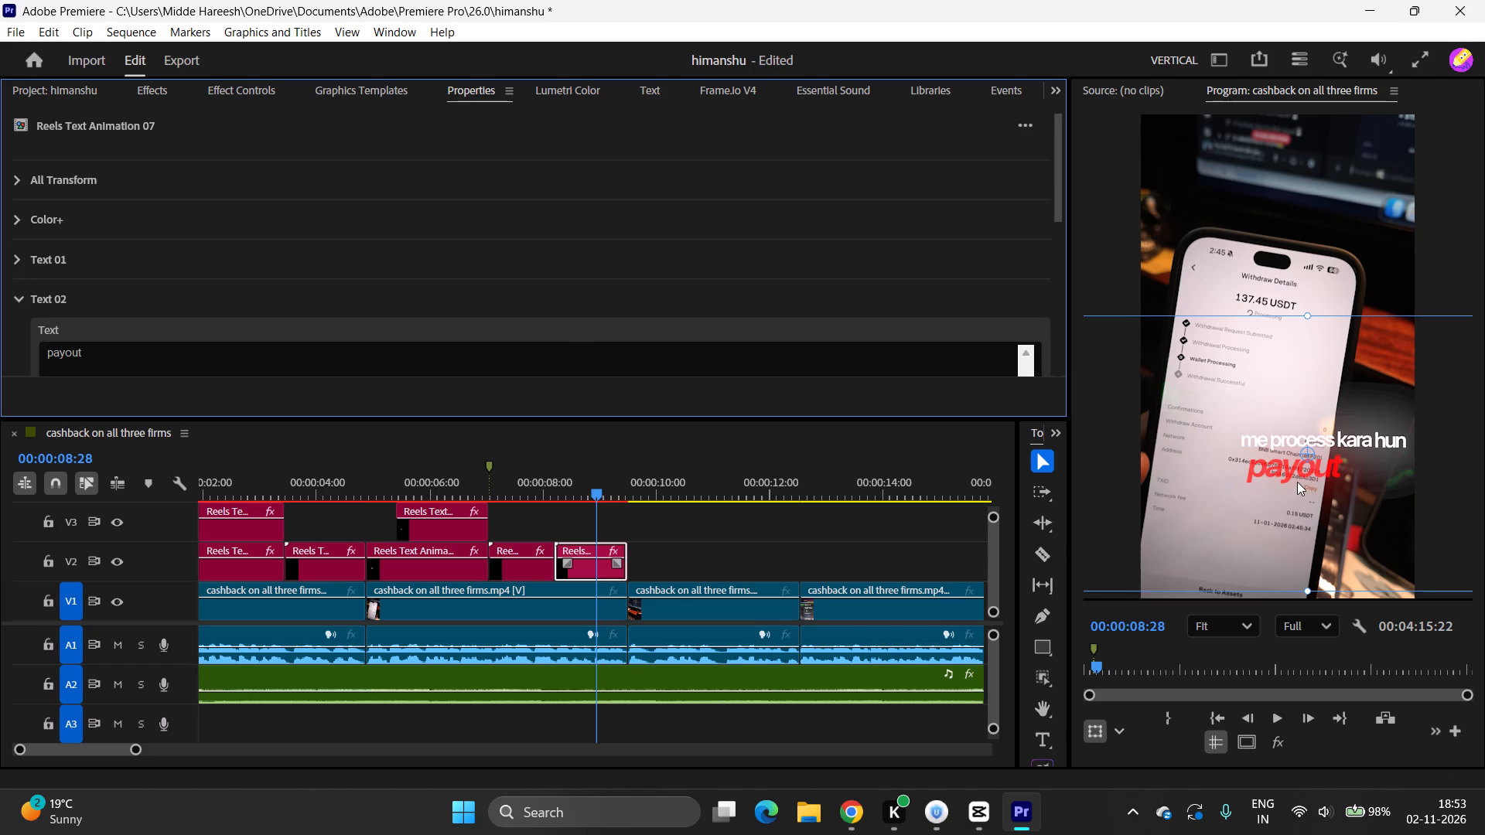
Move the "me process kara hun" text graphic left in the frame so both lines sit closer to the centre.
left_click_drag(1297, 482, 1260, 482)
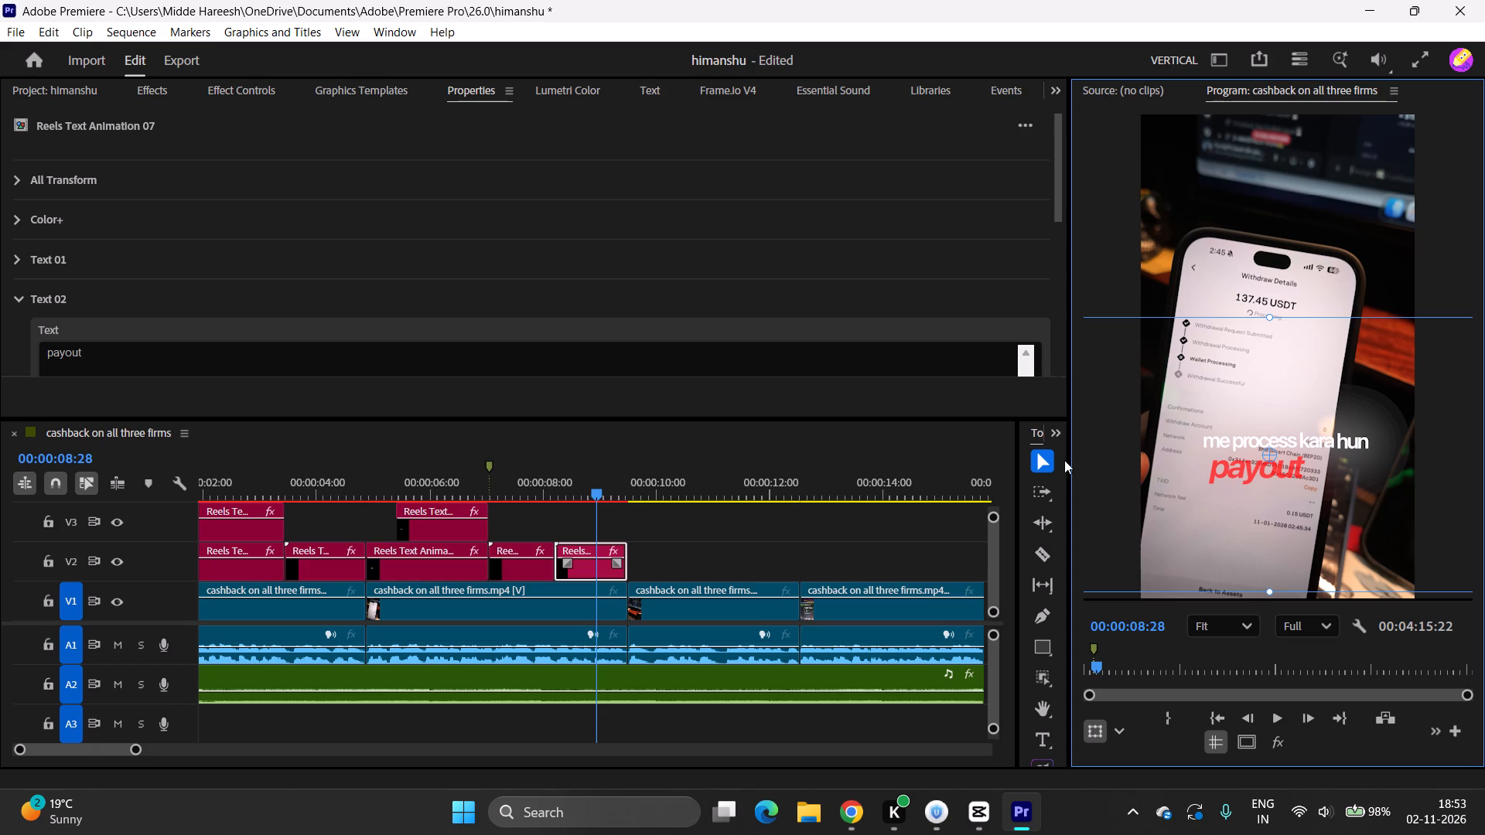
left_click(16, 258)
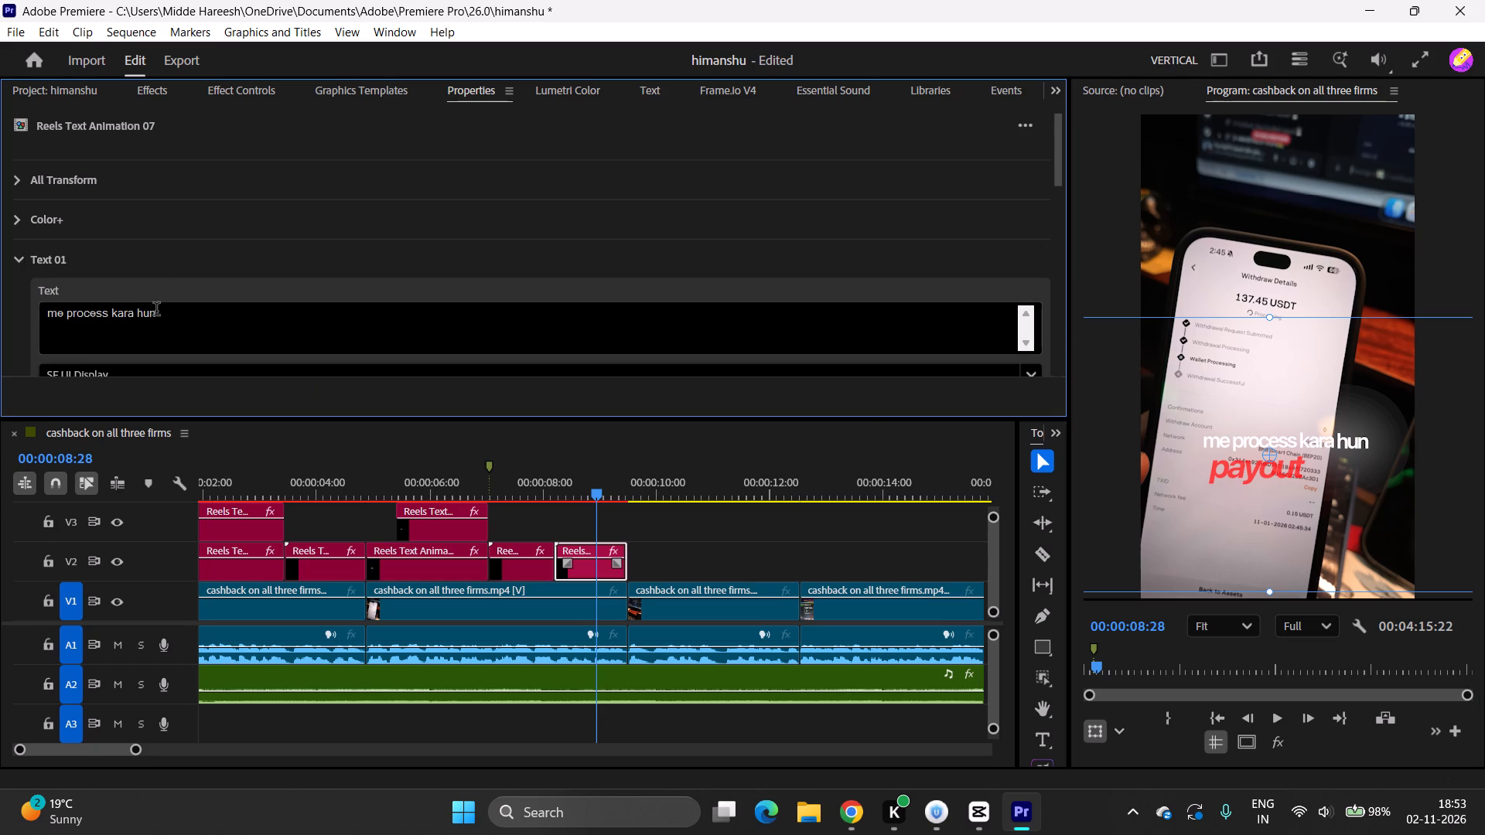
Replay the last two V2 text clips against the speech and change Text 02 of the "me process kara hun" clip to "tik he".
left_click_drag(589, 488, 524, 504)
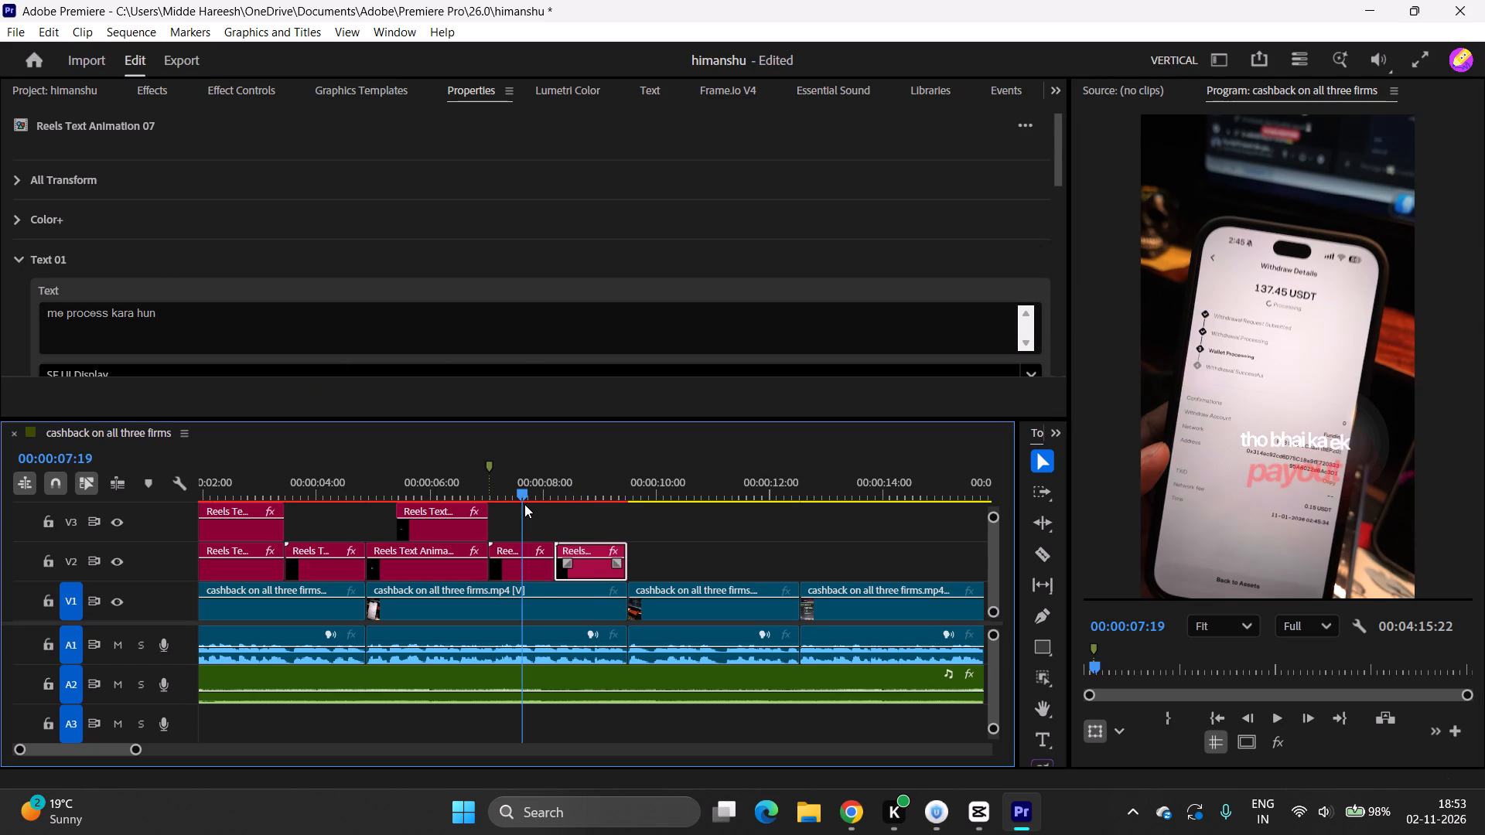
left_click_drag(524, 504, 603, 499)
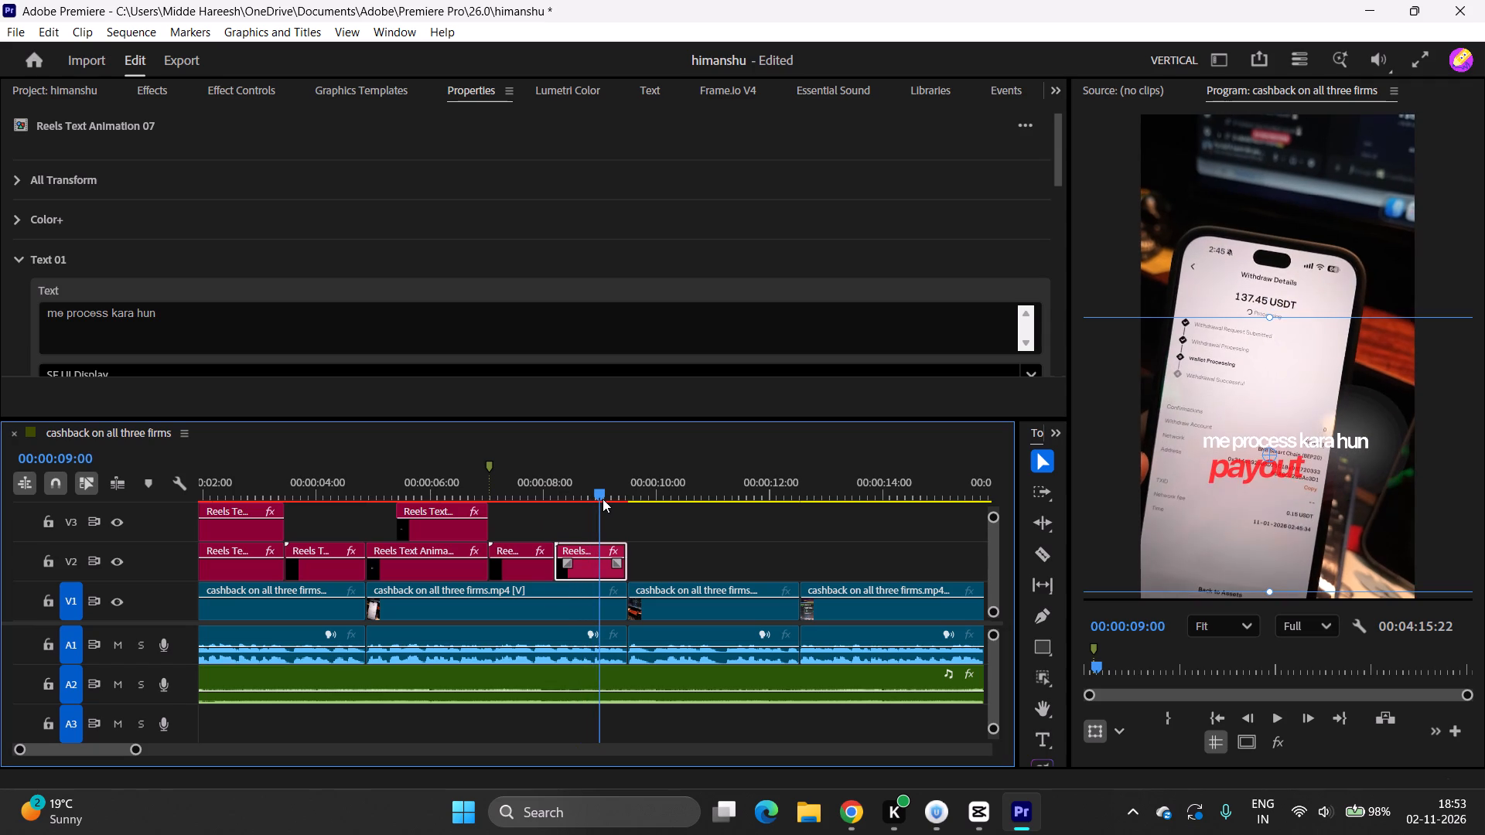
left_click_drag(603, 499, 531, 518)
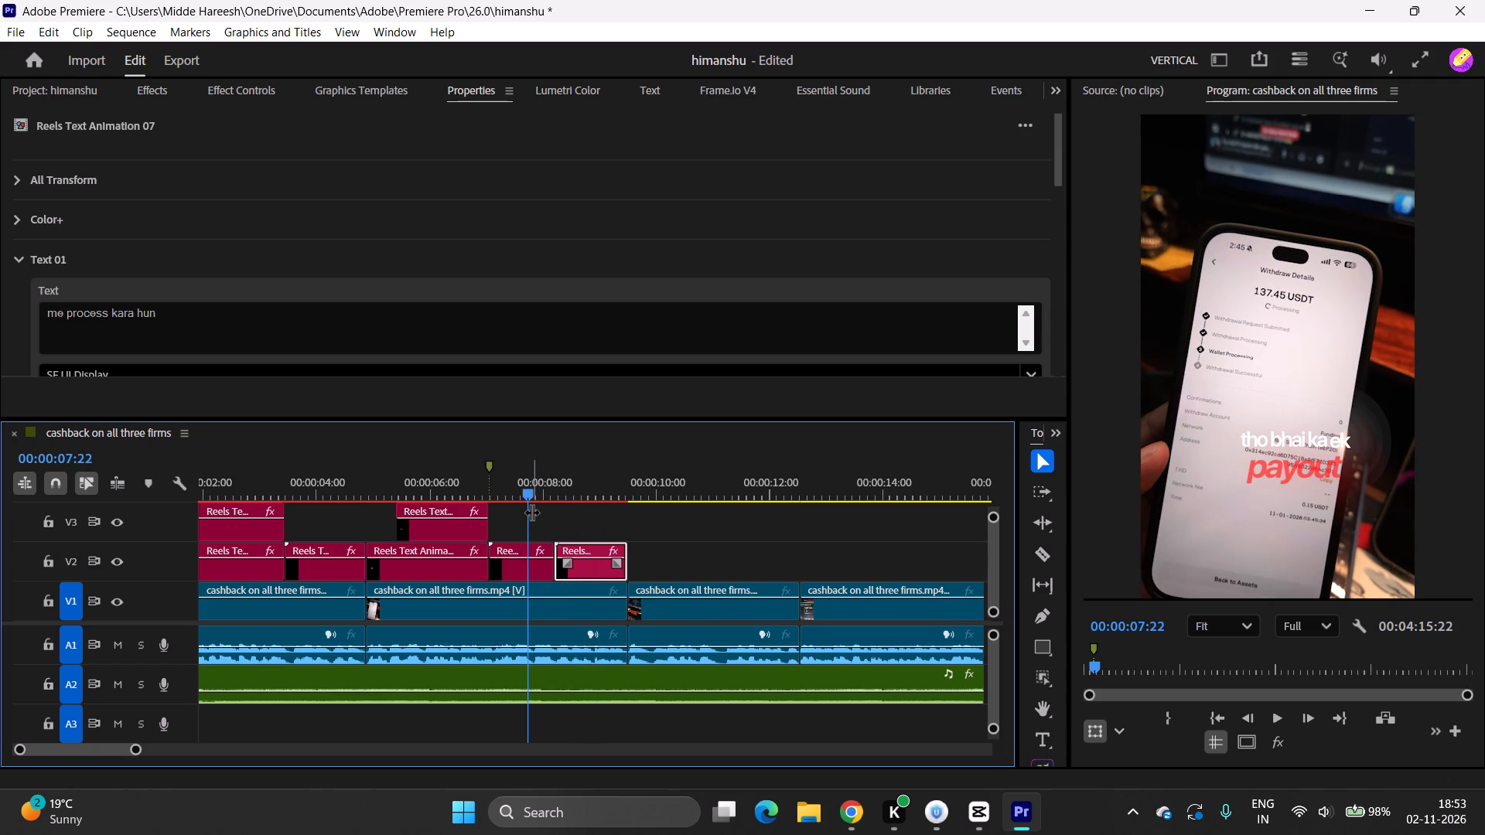
key("space")
key("space")
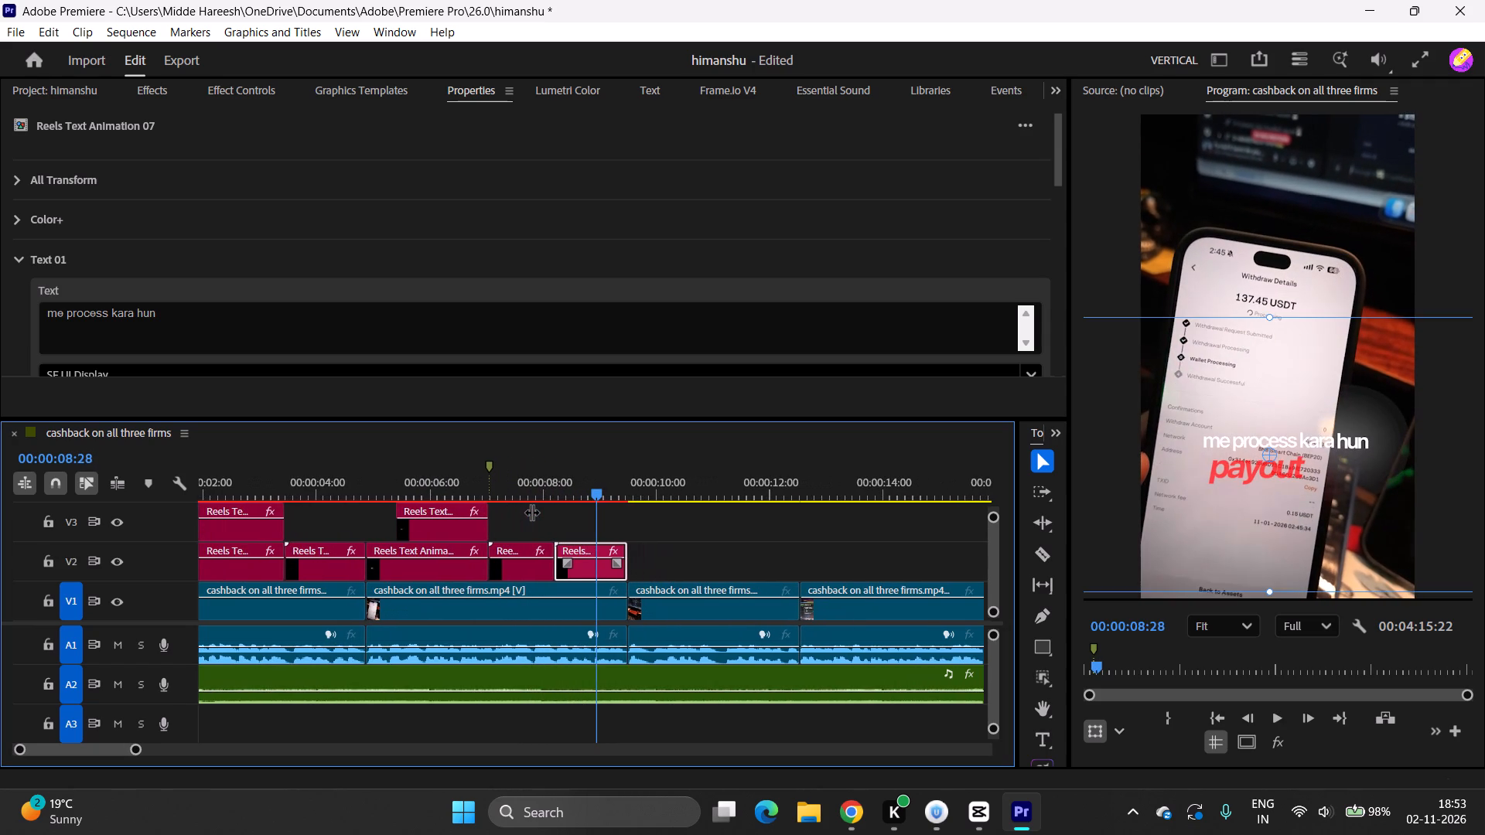
key("space")
key("space")
key("space")
key("space")
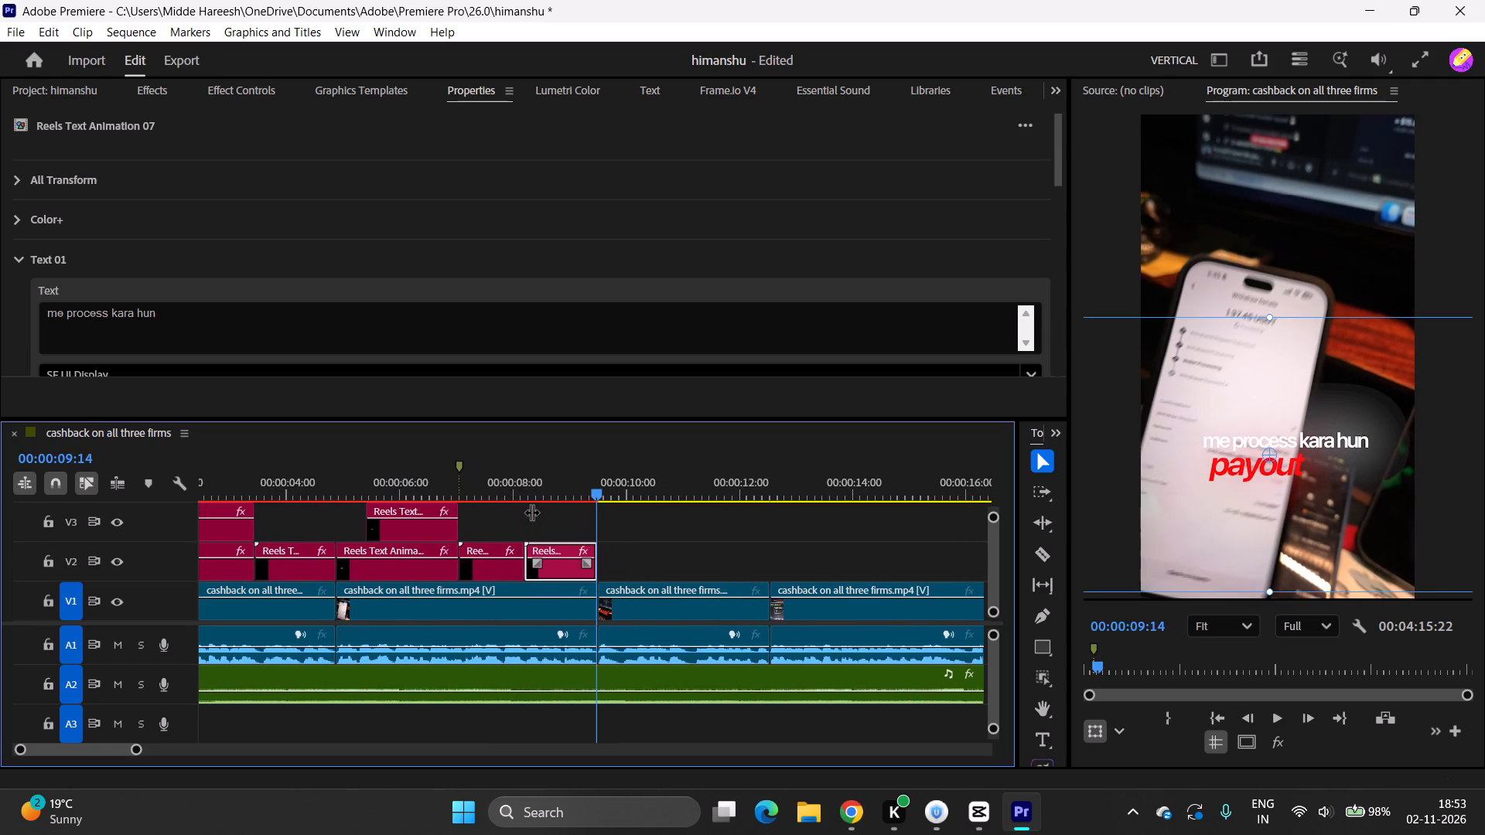
left_click(16, 258)
double_click(62, 353)
type("tik he")
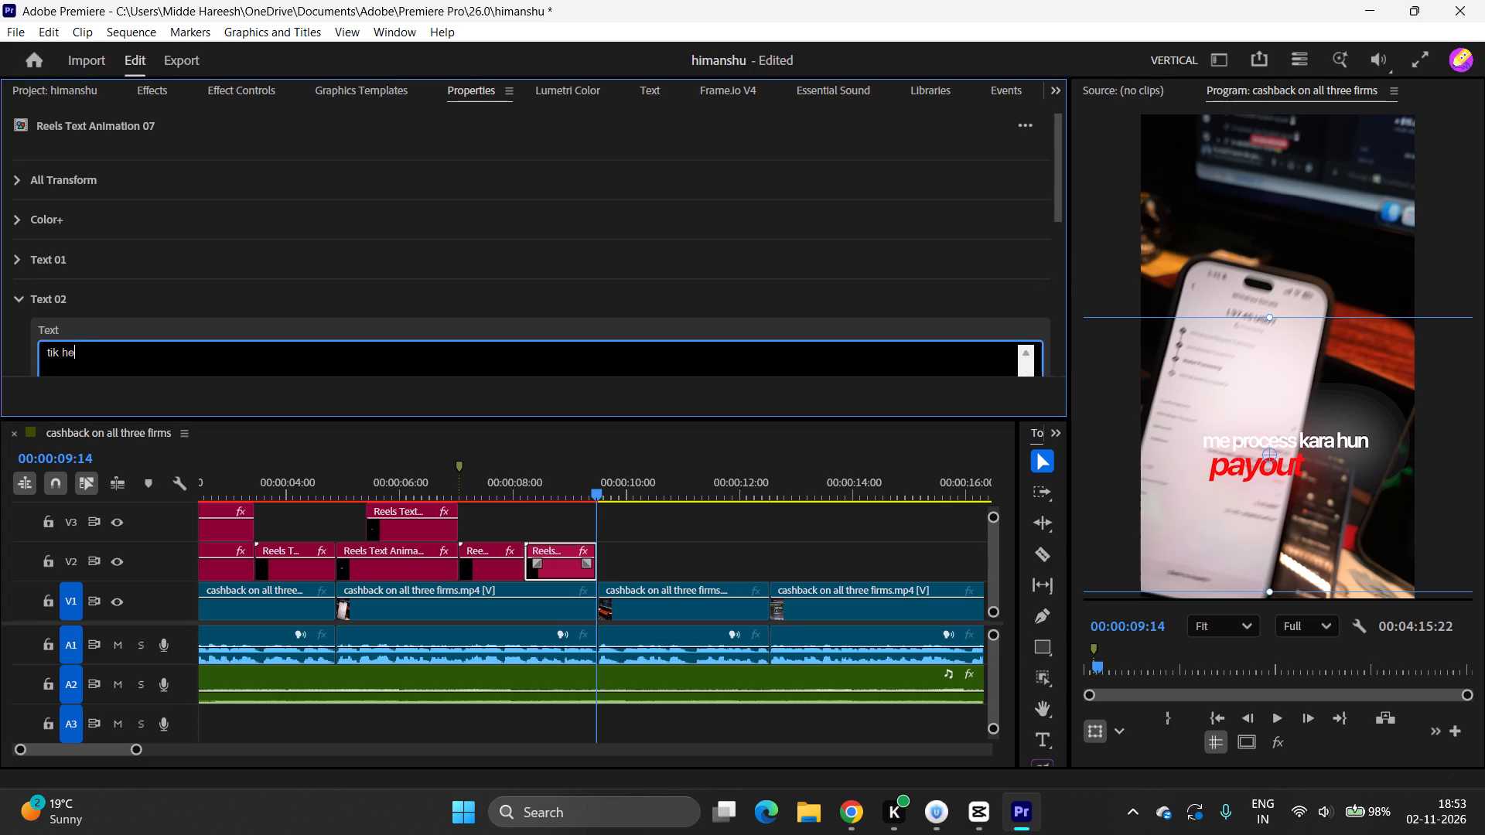
Play back the last two V2 text clips and listen to the speech that follows them.
left_click_drag(596, 486, 548, 497)
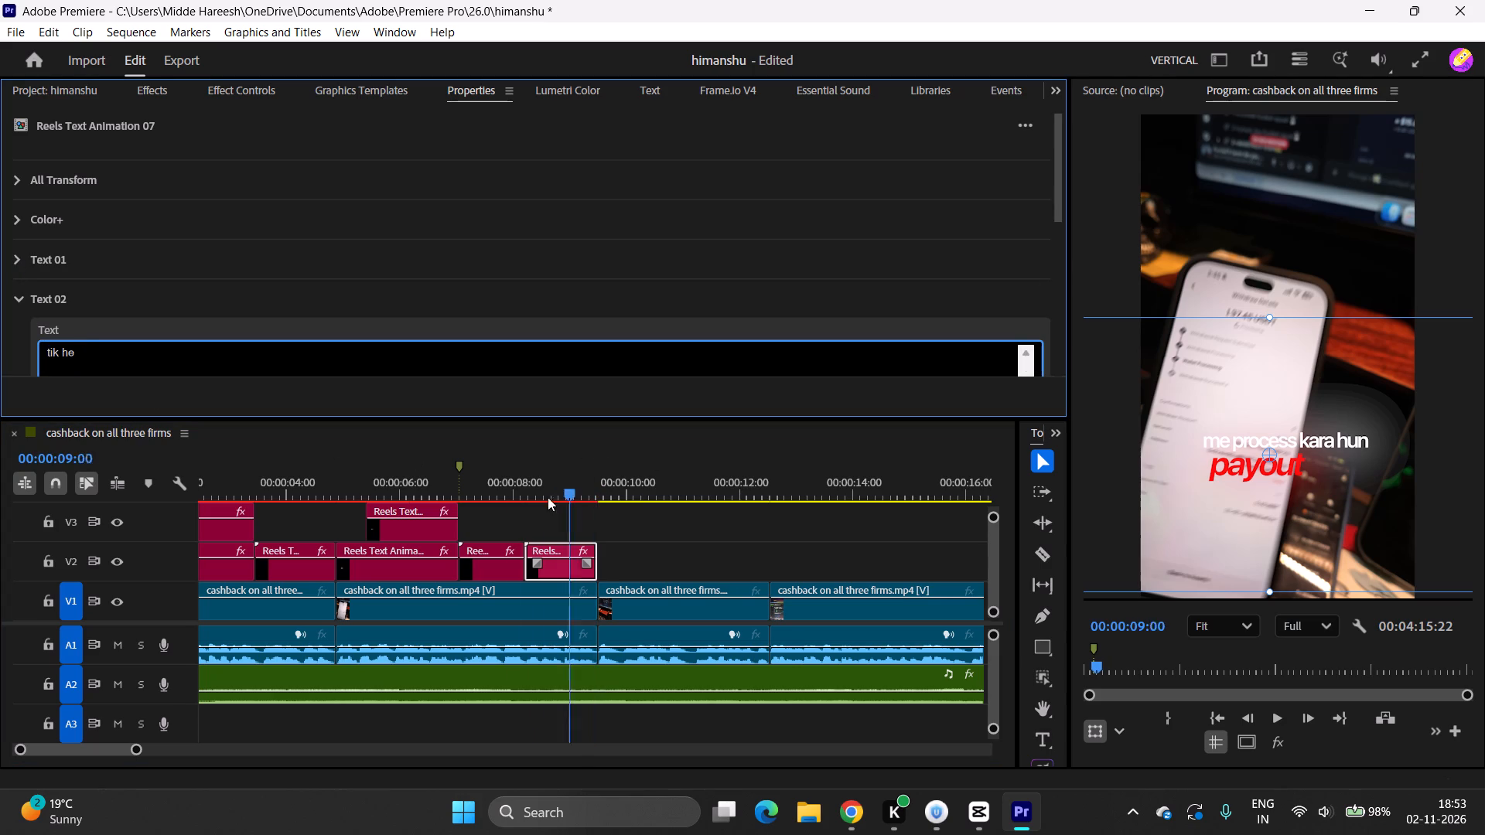
left_click_drag(548, 497, 506, 511)
key("space")
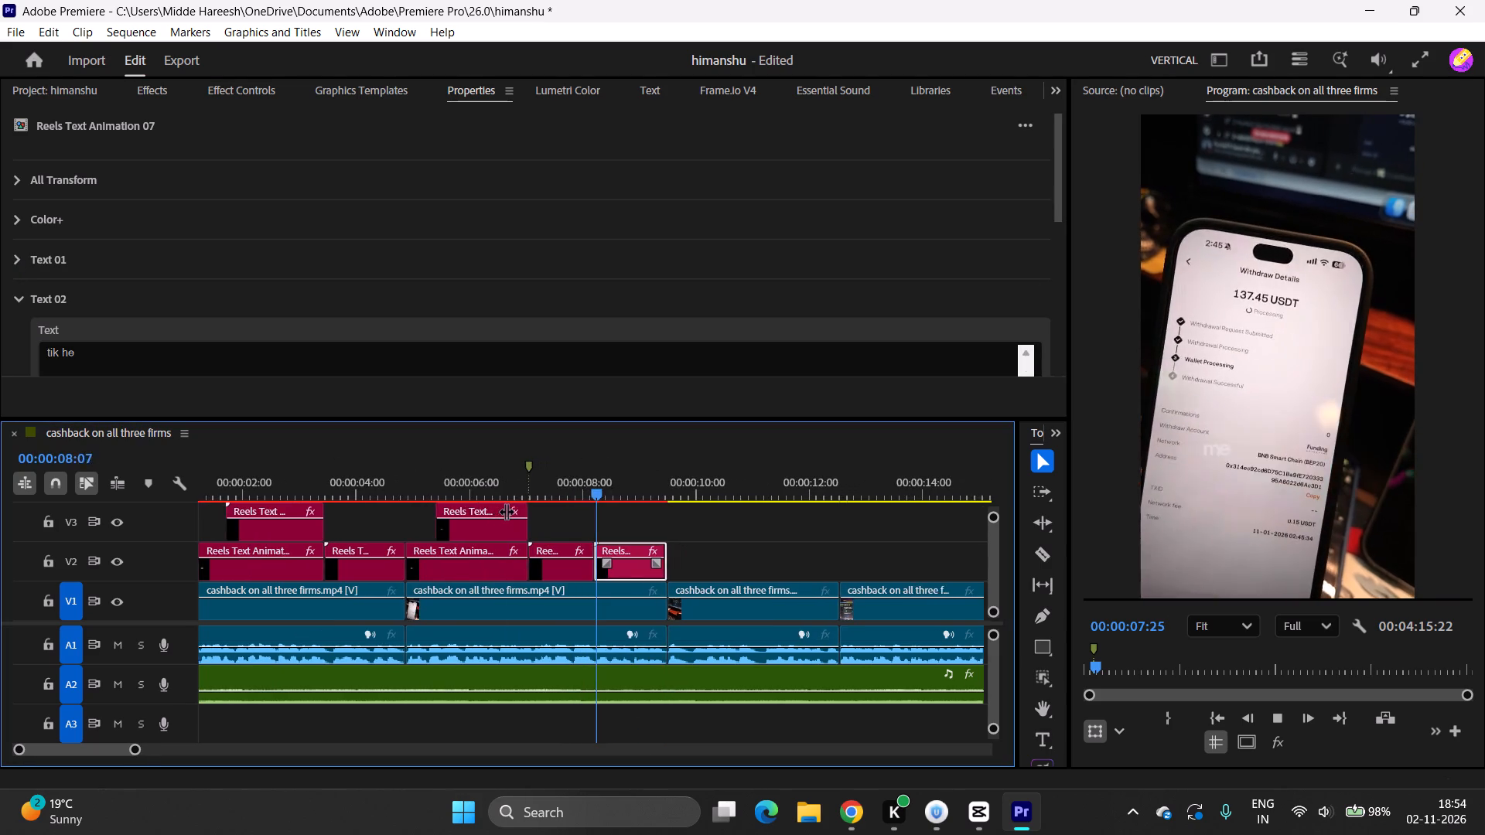
key("space")
key("space")
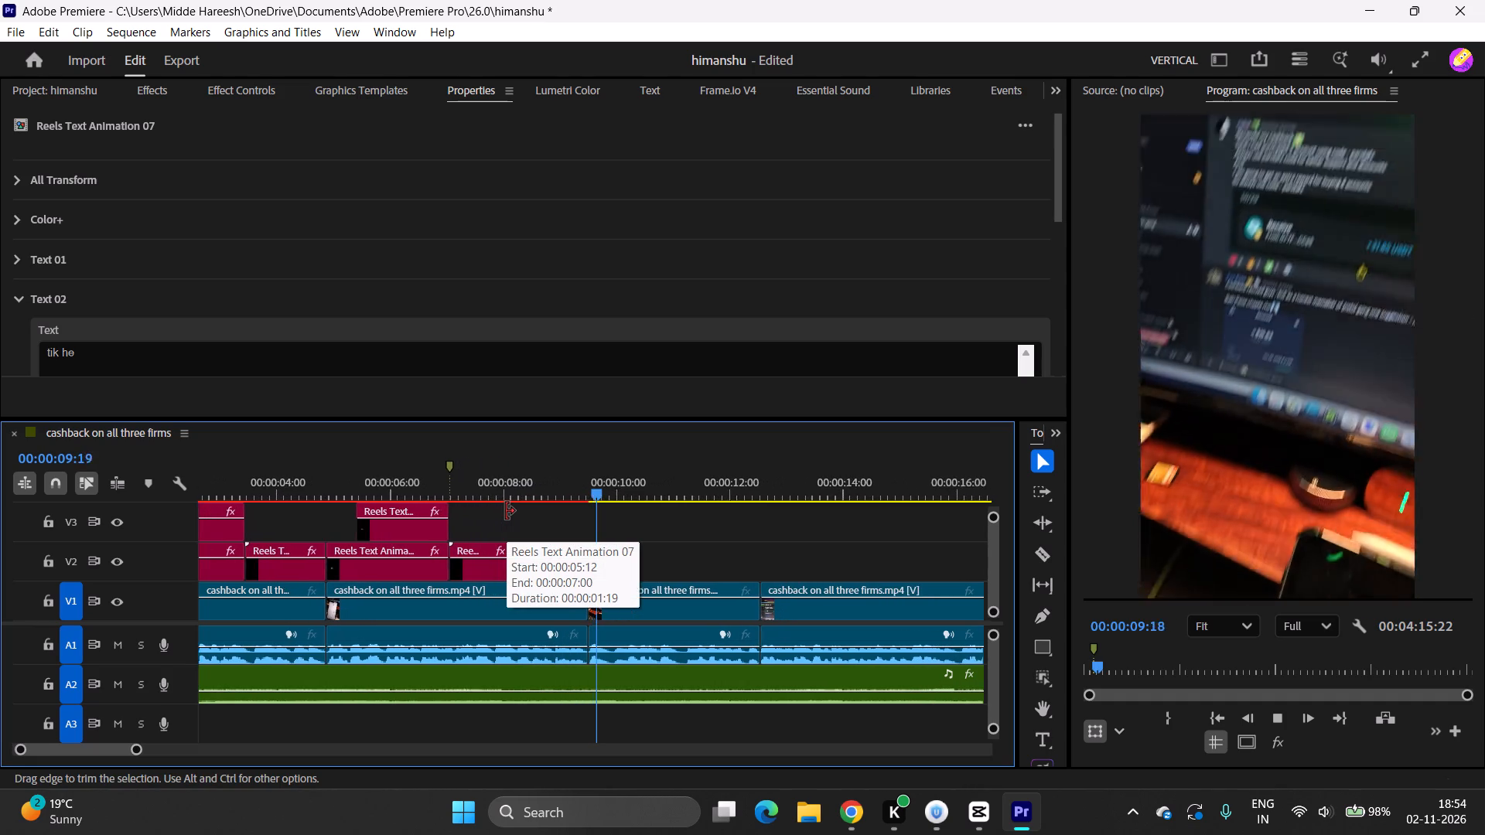
key("space")
key("space")
key("space")
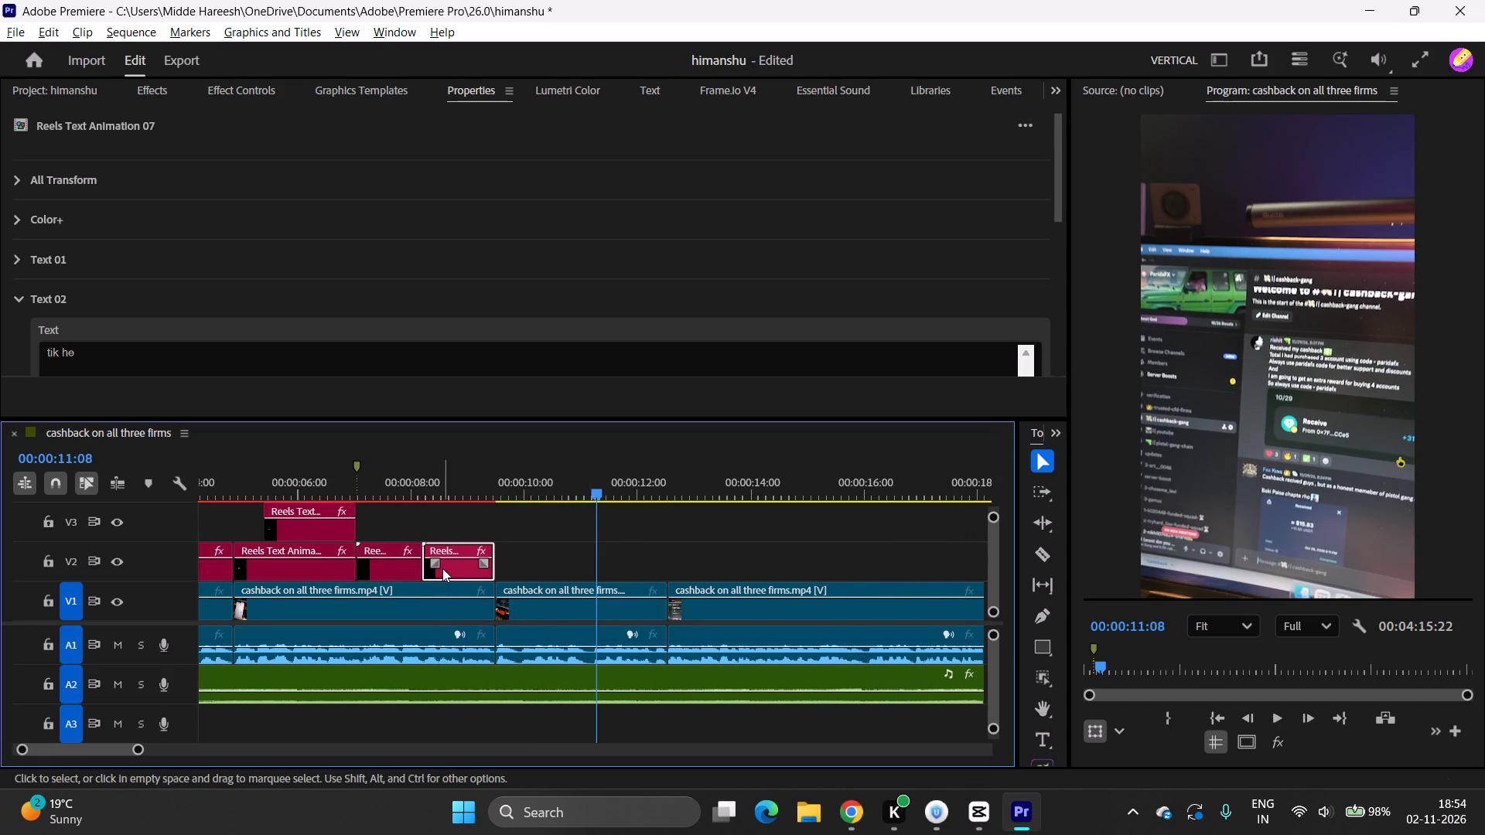
Duplicate the "me process kara hun" clip on V2 directly after itself and return the playhead to the copy's beginning.
left_click_drag(443, 567, 520, 567, "alt")
left_click(520, 567, "alt")
left_click_drag(556, 488, 490, 506)
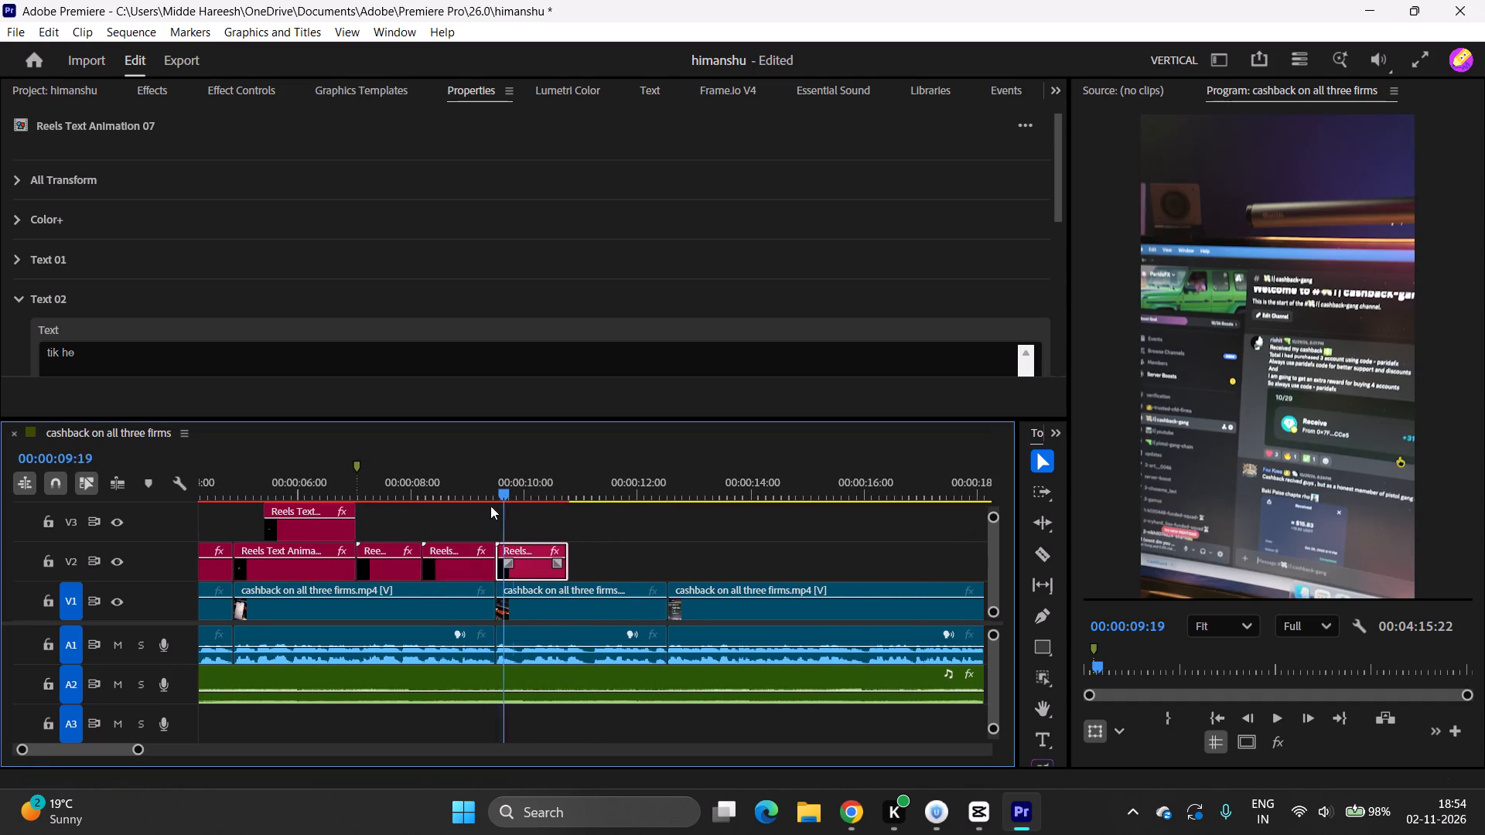
Replay the duplicated "me process kara hun" clip against the speech and extend its end to about 00:00:11:00.
left_click_drag(490, 506, 475, 515)
left_click(475, 515)
key("space")
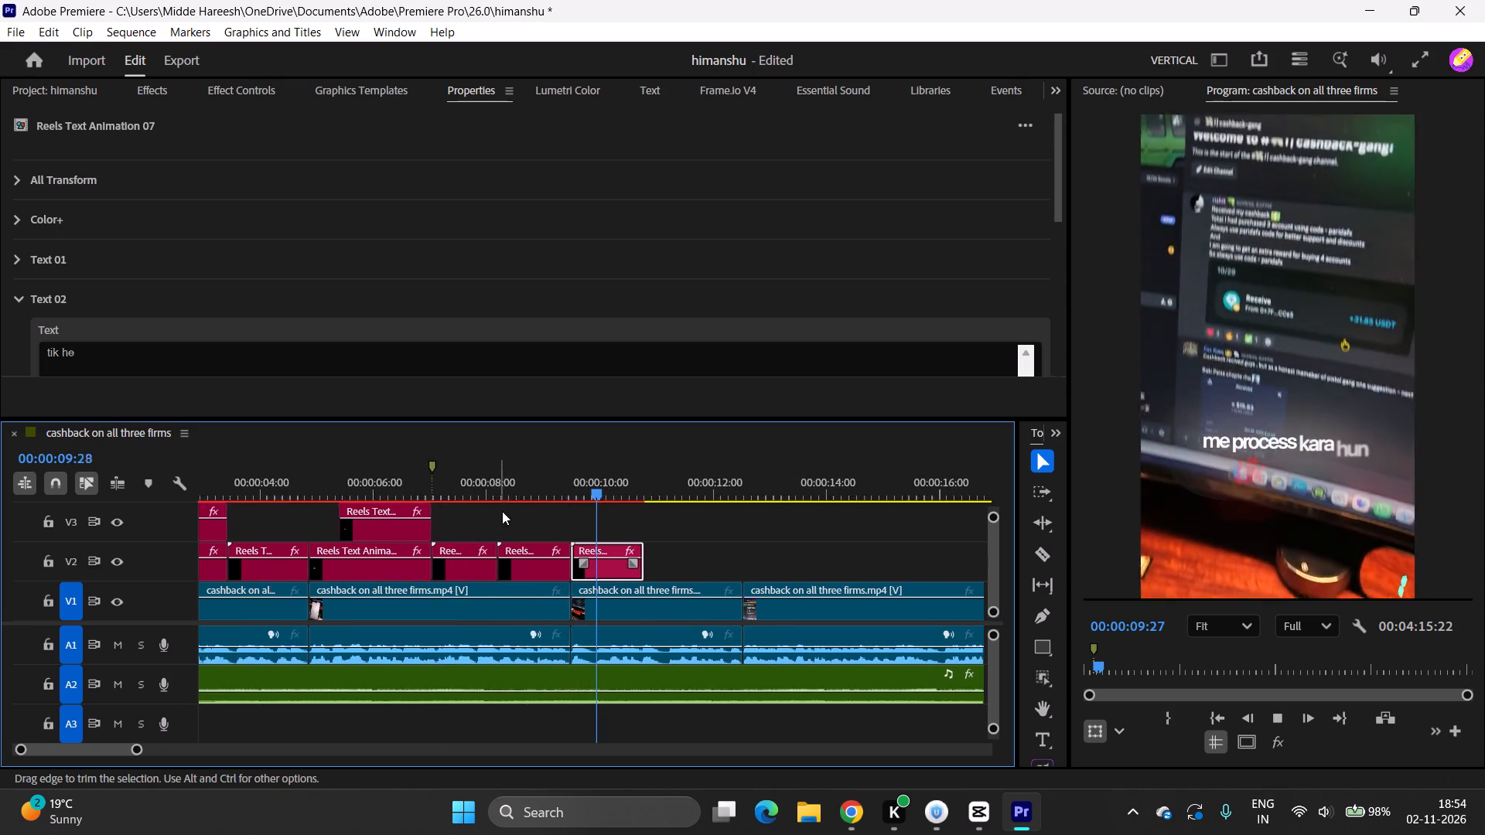
key("space")
key("space")
key("space")
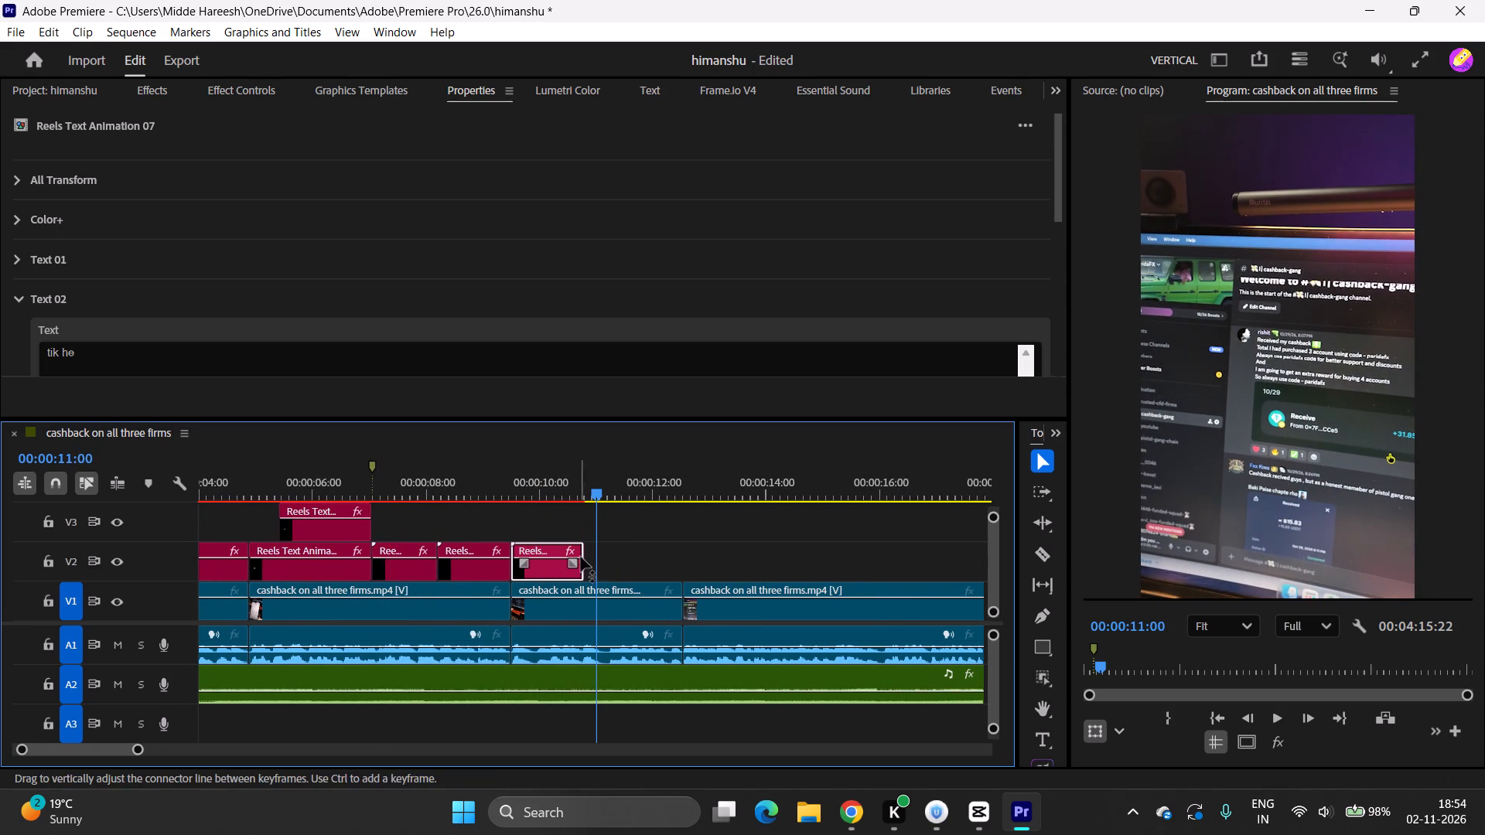
left_click_drag(585, 557, 596, 556)
Change the duplicated last V2 clip's Text 01 to "and inside my" and its Text 02 to "Discord".
left_click_drag(594, 487, 557, 506)
left_click(556, 507)
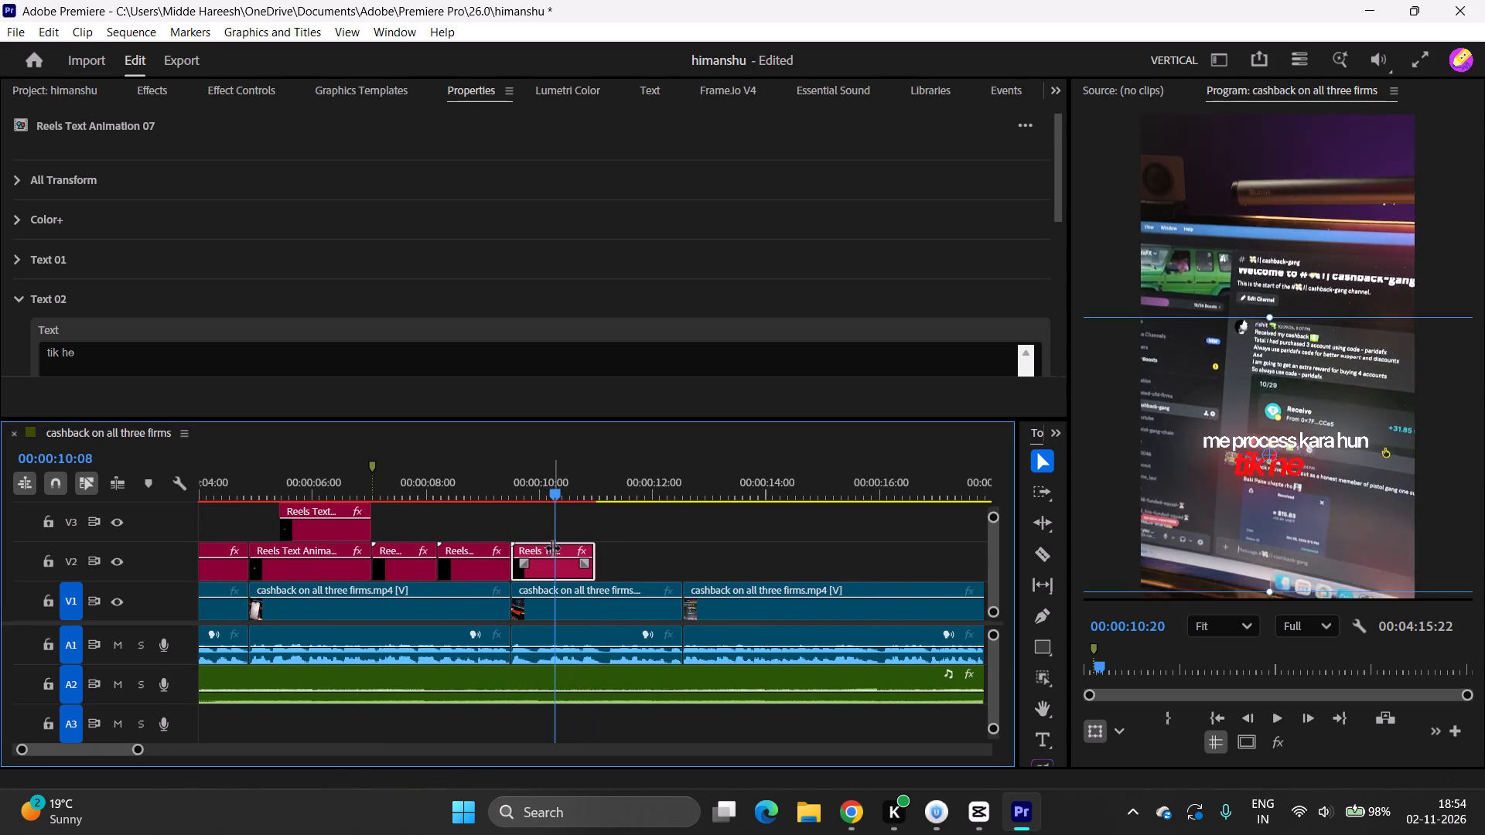
left_click(15, 257)
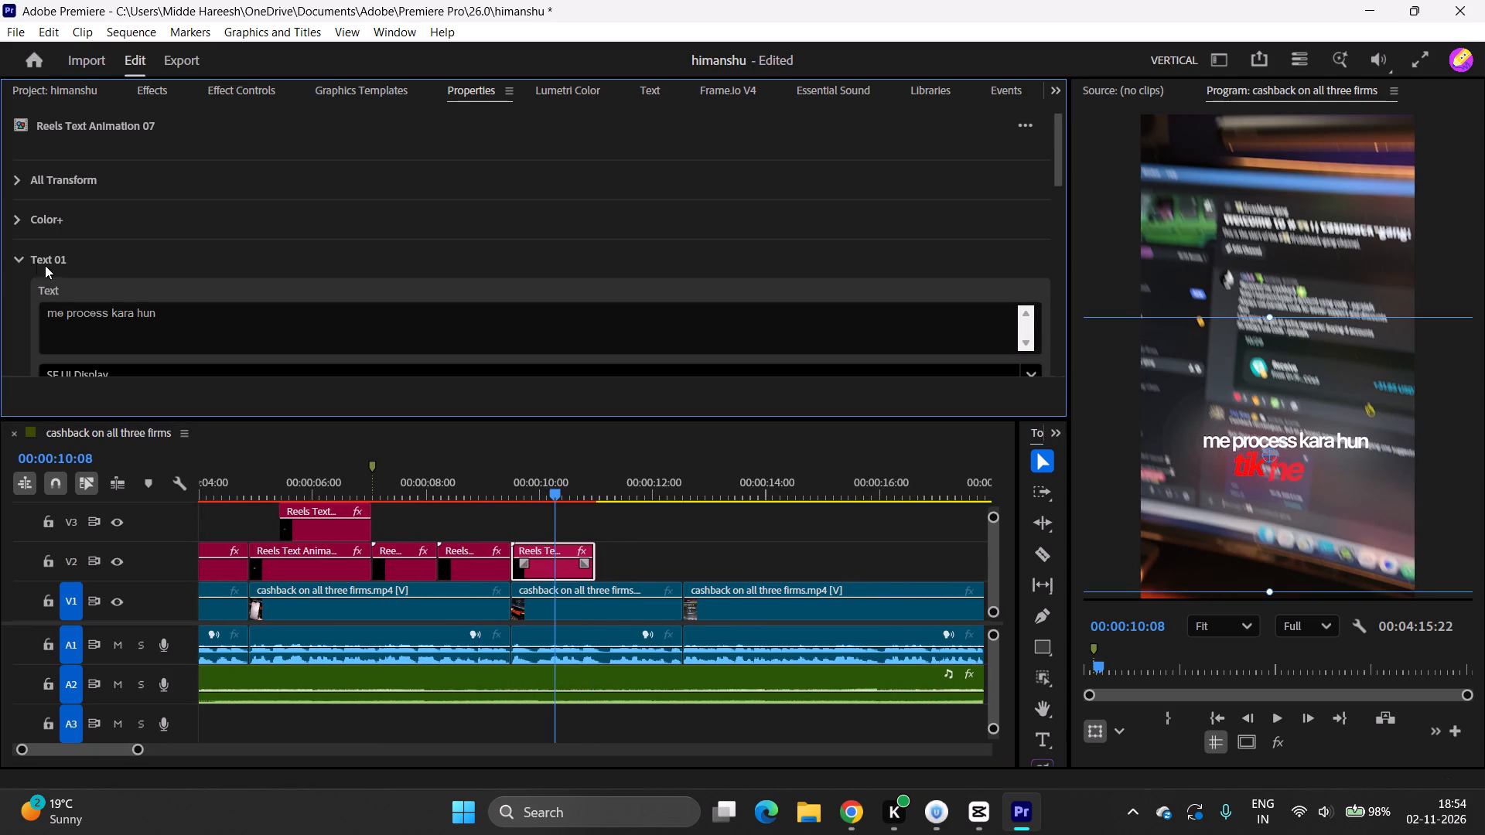
triple_click(150, 325)
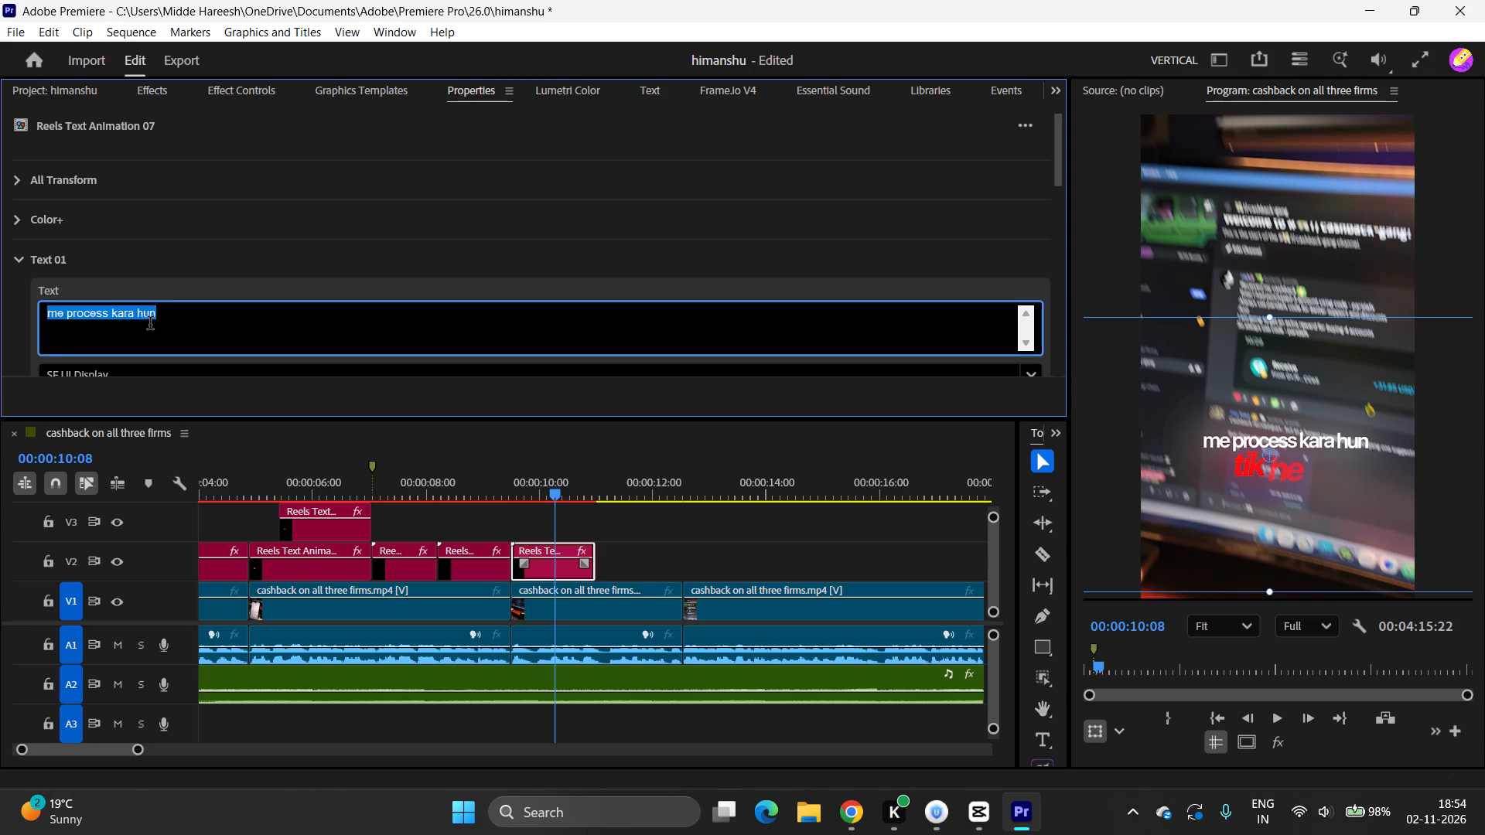
type("and inside")
key("space")
key("BackSpace")
key("BackSpace")
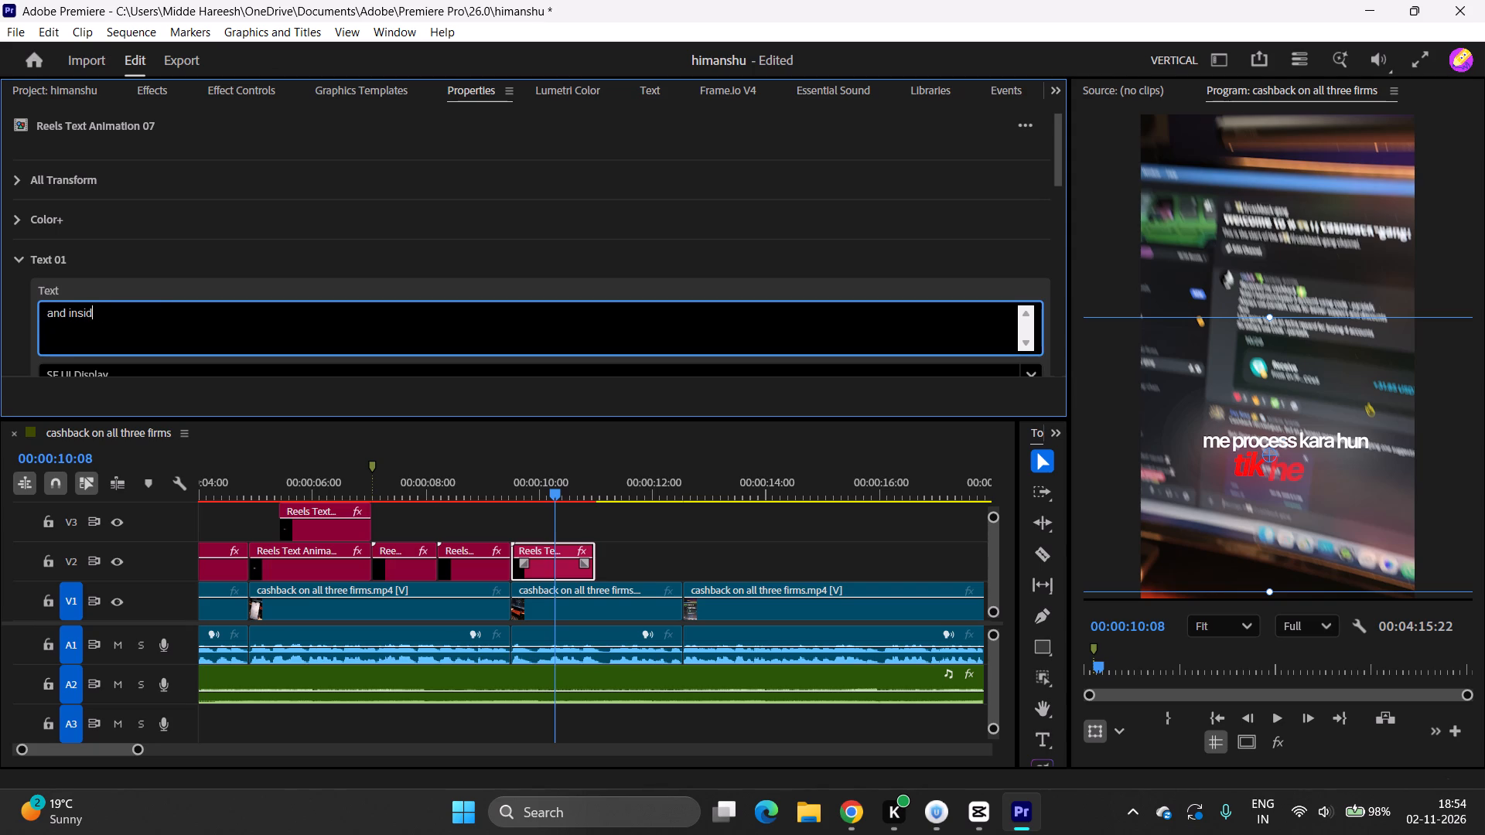
type("e my")
left_click(11, 254)
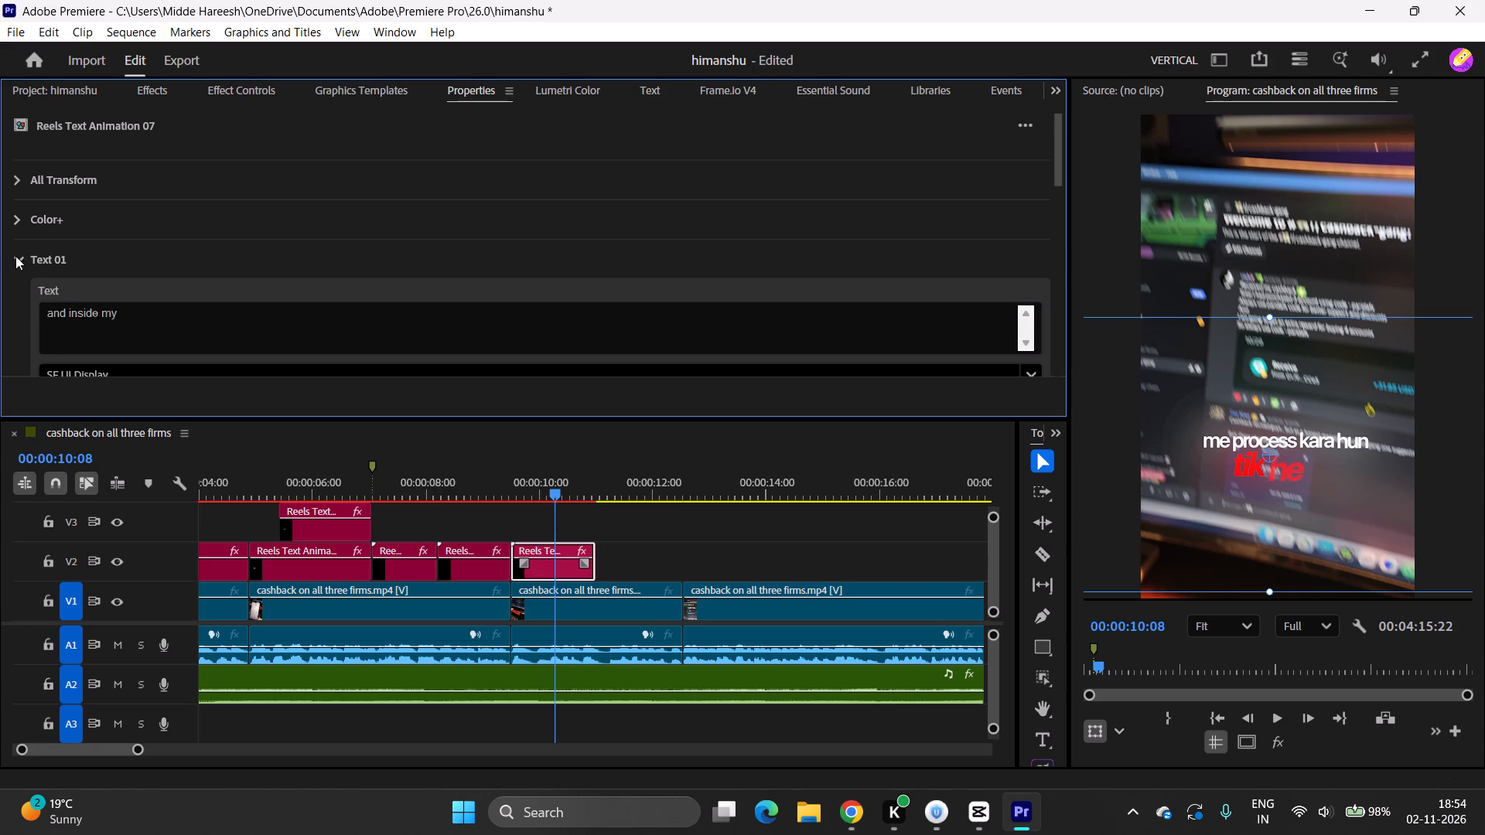
left_click(21, 259)
triple_click(60, 351)
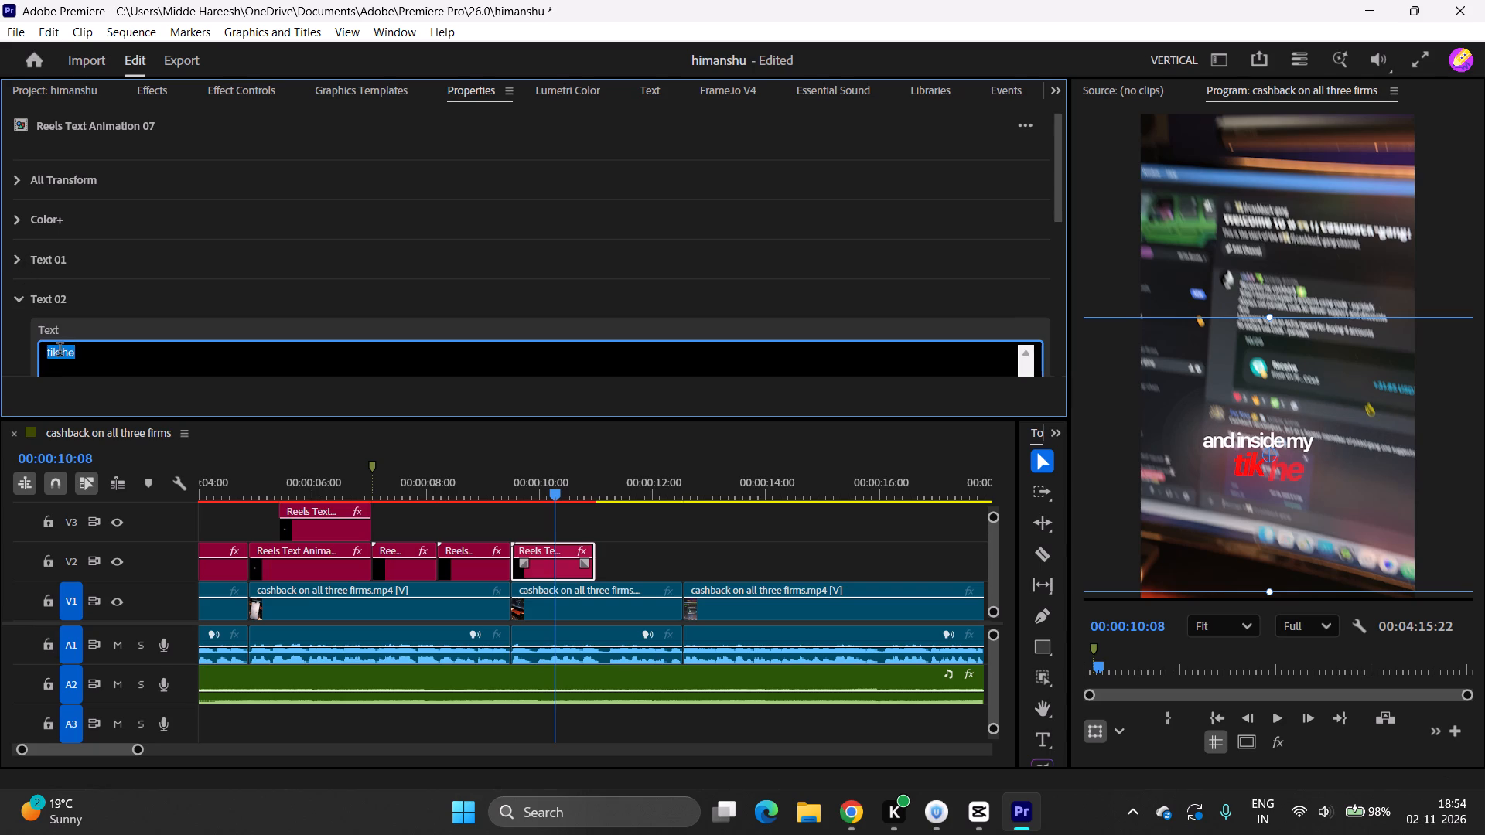
type("Discord")
Replay the "and inside my Discord" clip, shift its text graphic slightly right in the frame and enlarge it a little.
left_click_drag(555, 490, 475, 506)
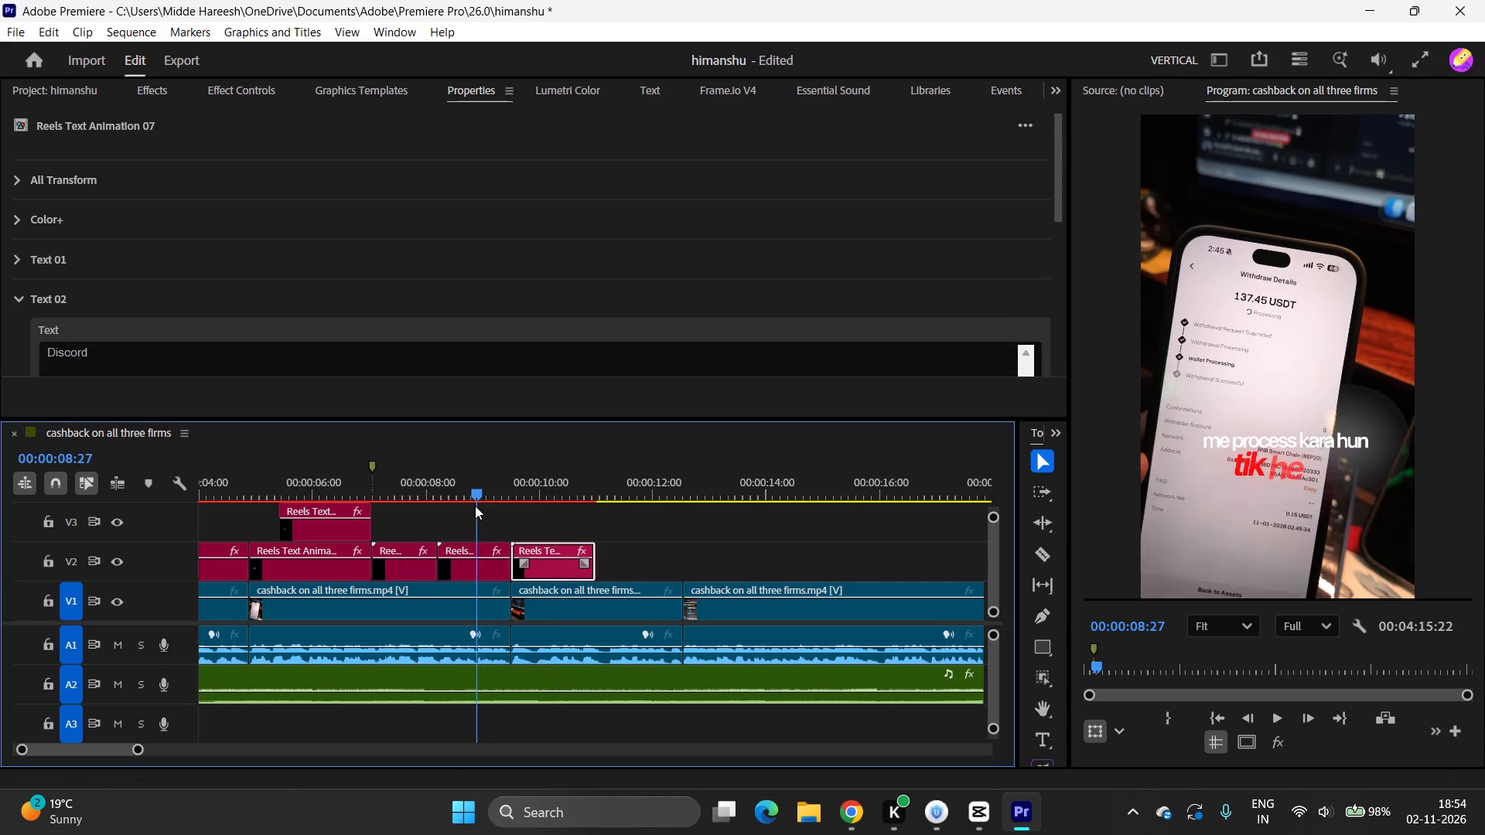
left_click_drag(475, 506, 474, 506)
key("space")
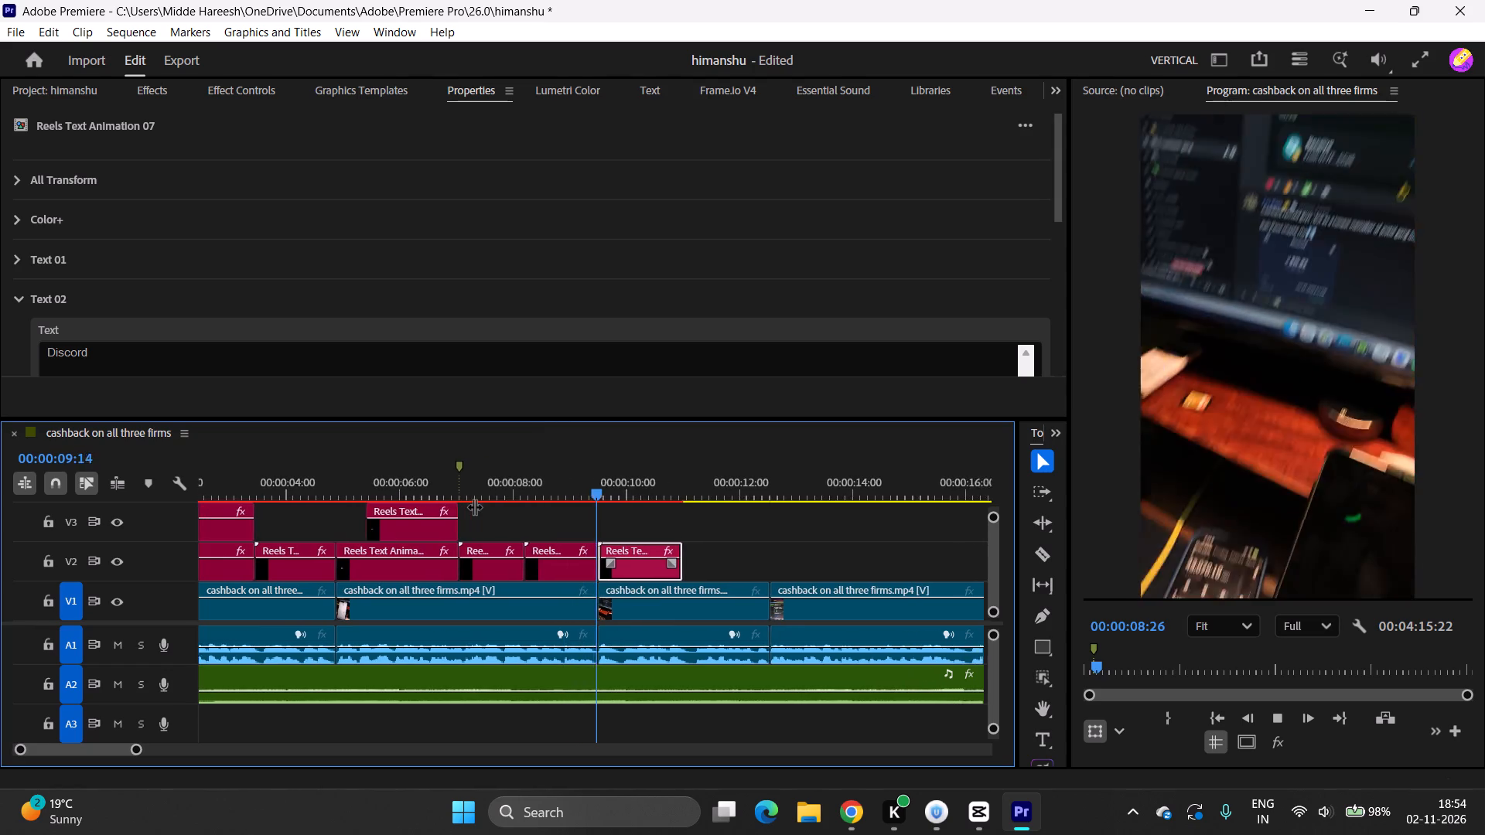
key("space")
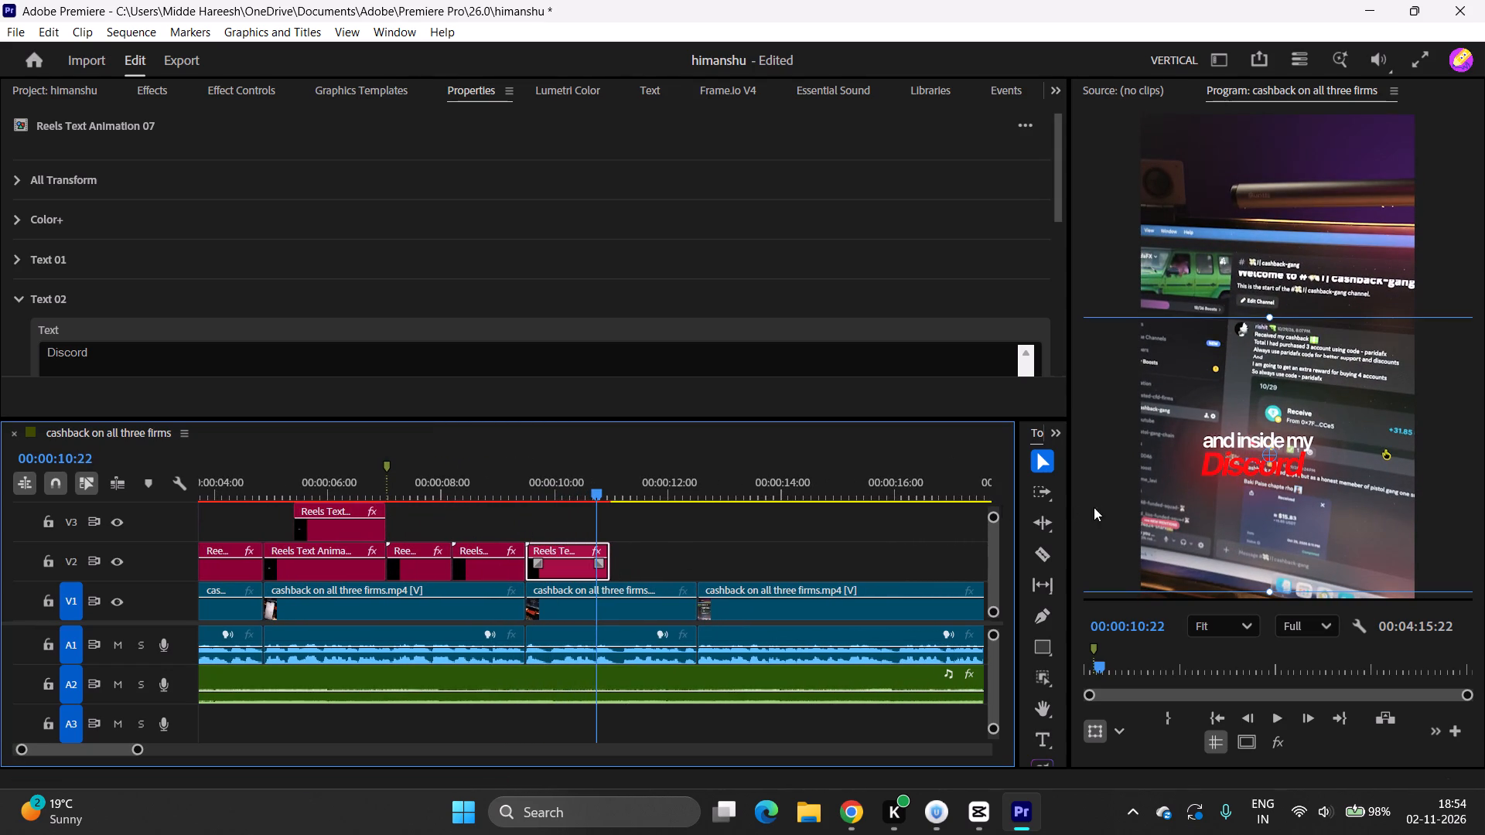
left_click_drag(1224, 473, 1245, 474)
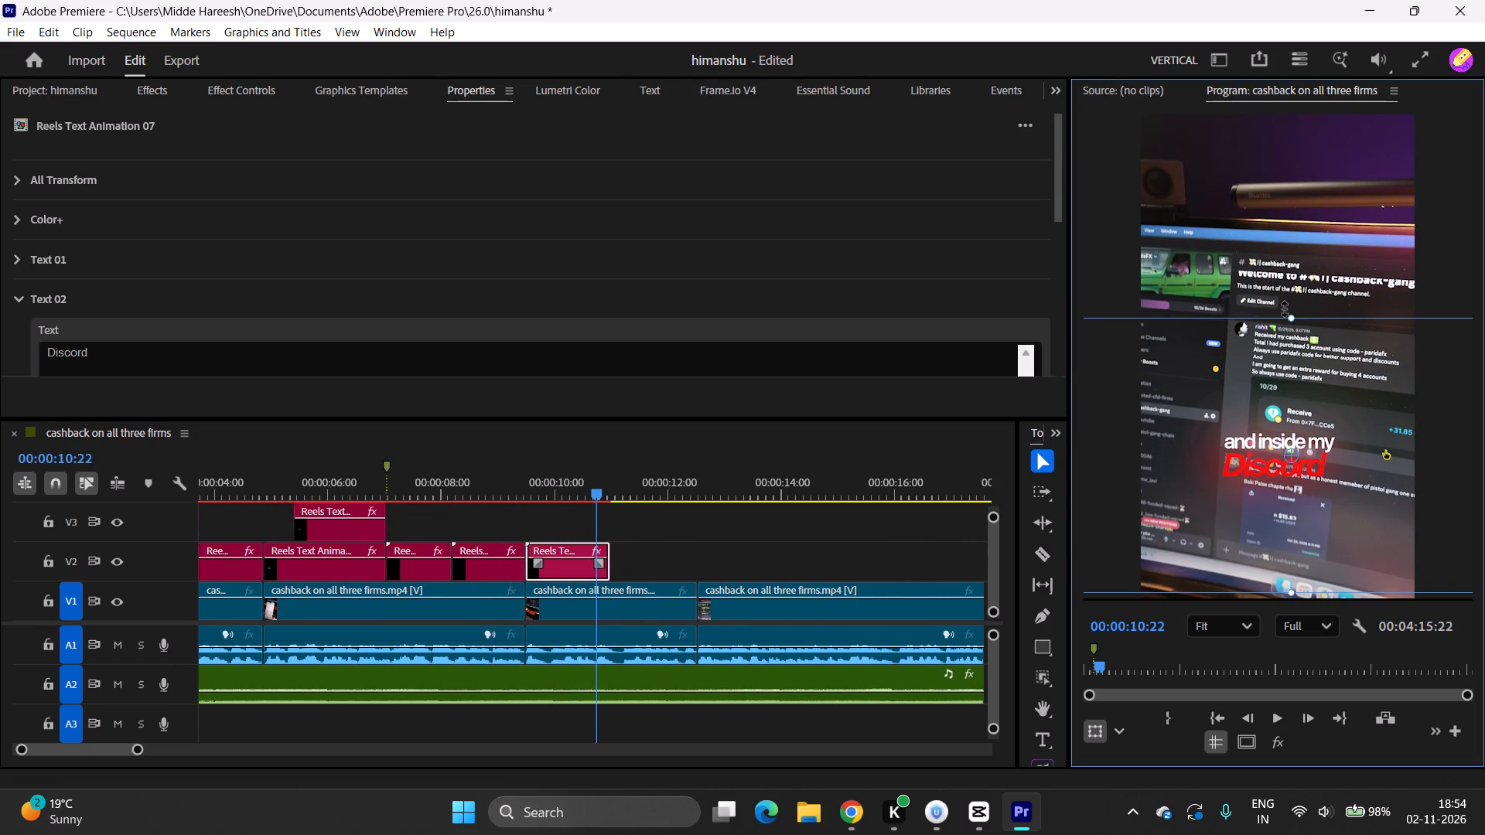
left_click_drag(1286, 315, 1294, 280)
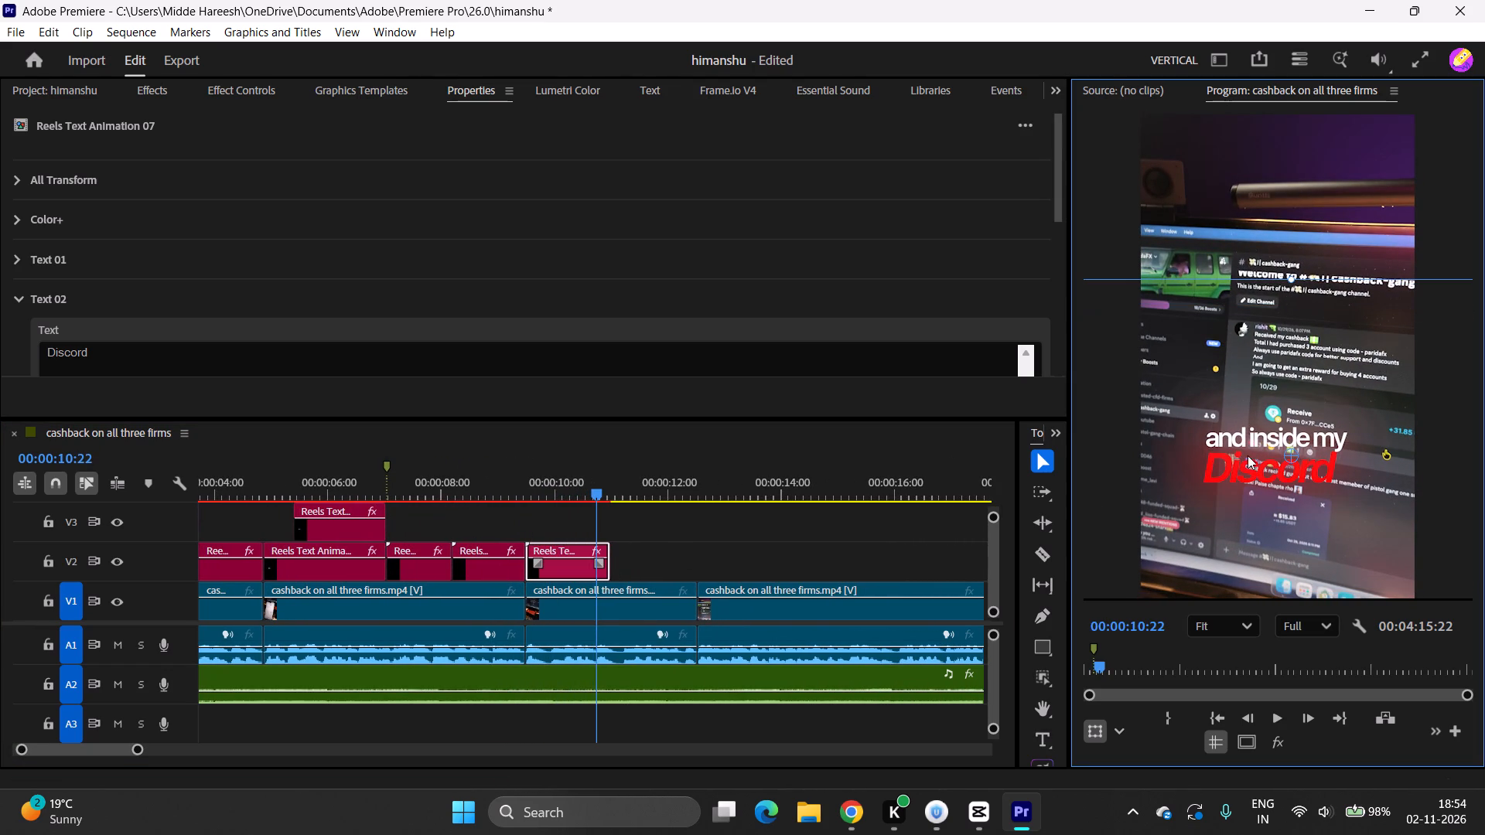
Listen to the speech after the "Discord" clip and duplicate that clip on V2 directly after itself without a gap.
left_click_drag(598, 485, 472, 487)
key("space")
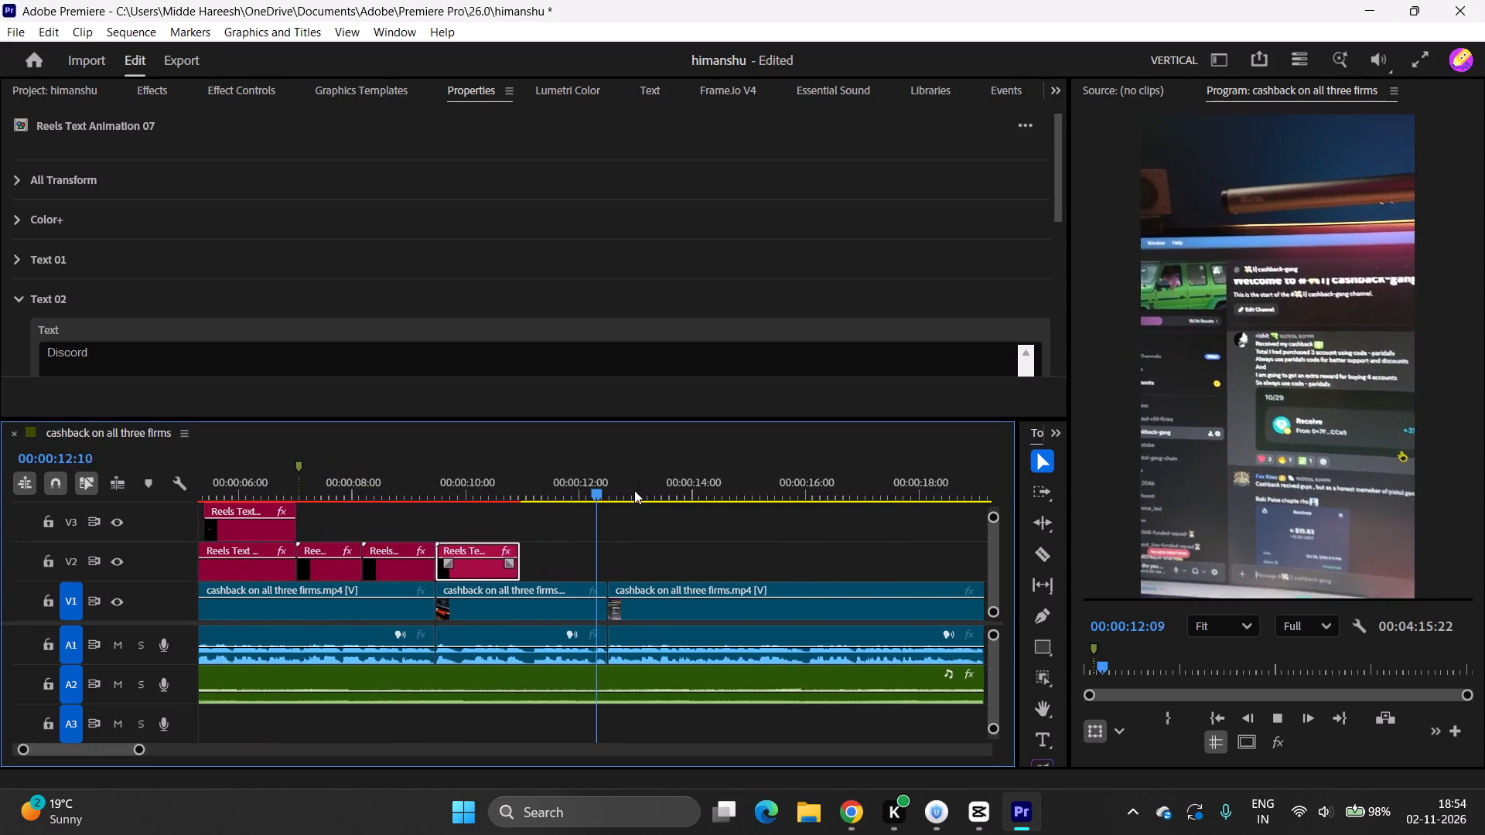
key("space")
left_click_drag(456, 570, 536, 571, "alt")
left_click(536, 571)
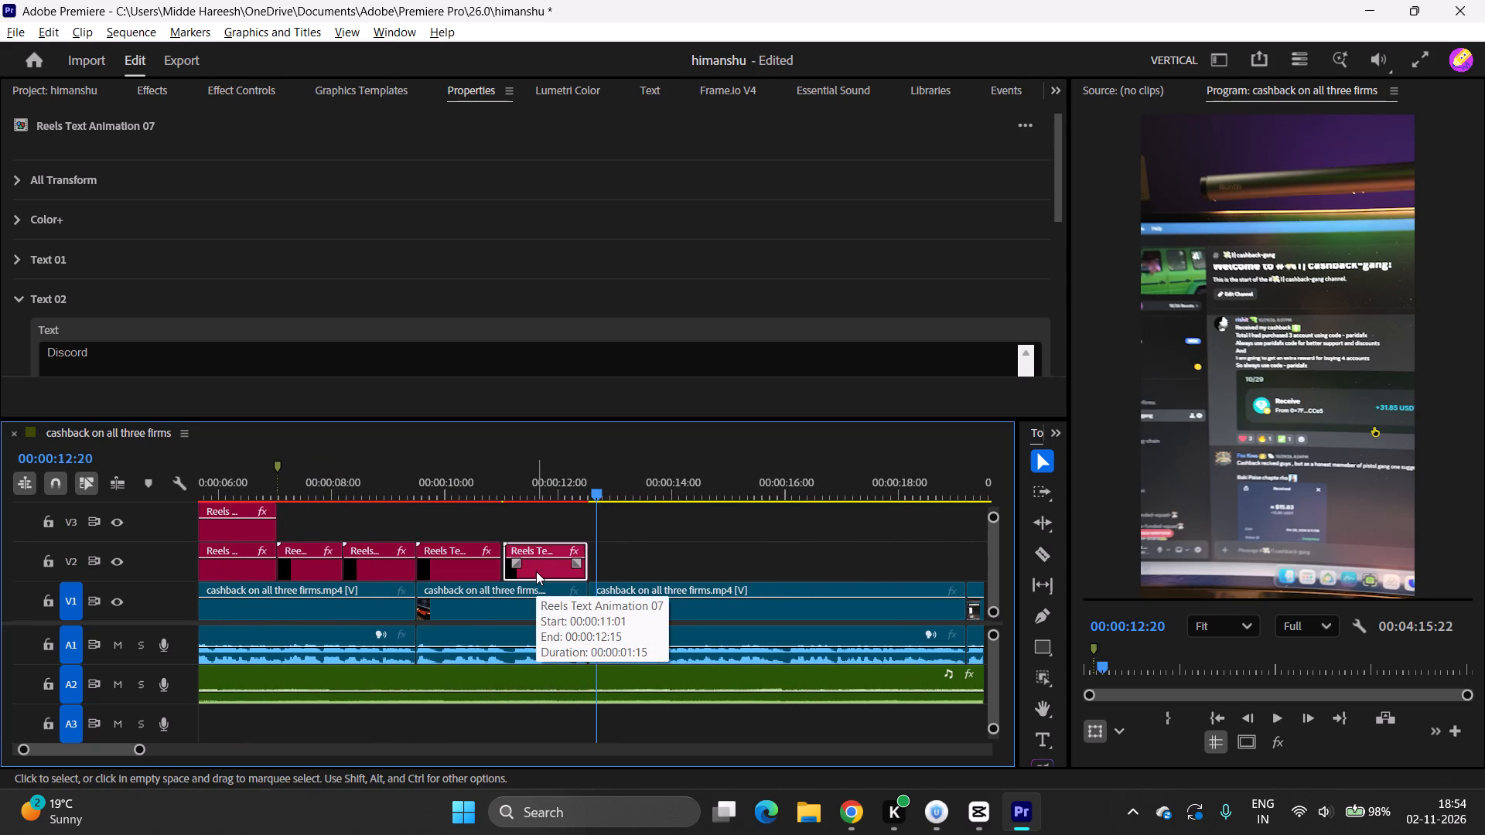
key("alt+Left")
key("alt+Left")
Change the new copy's Text 01 to "tum log jake" and its Text 02 to "dek sakthe ho".
left_click_drag(582, 484, 544, 508)
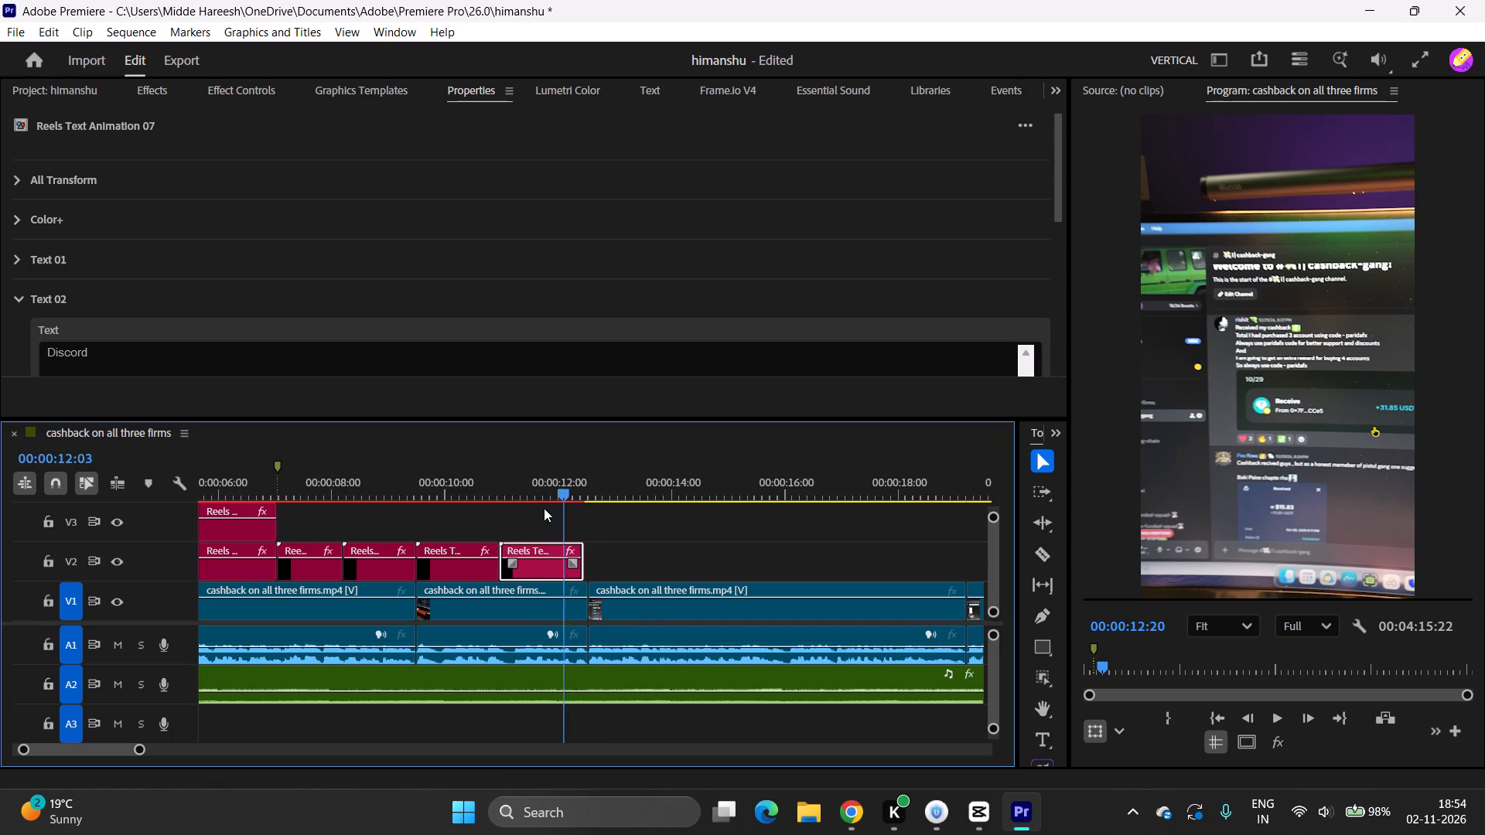
left_click_drag(544, 508, 534, 514)
left_click(25, 262)
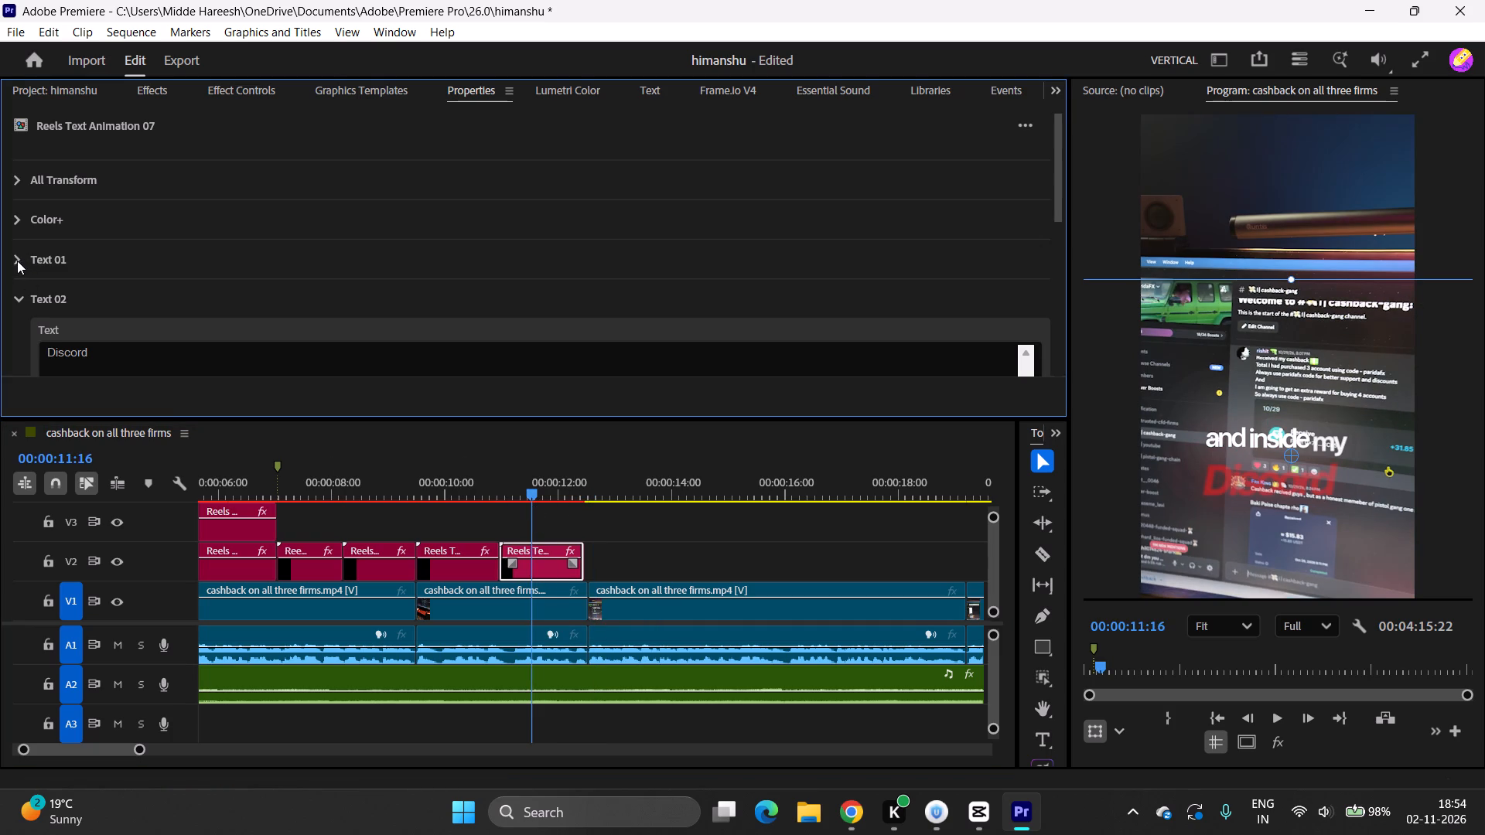
left_click(16, 260)
triple_click(141, 308)
type("tum log")
key("space")
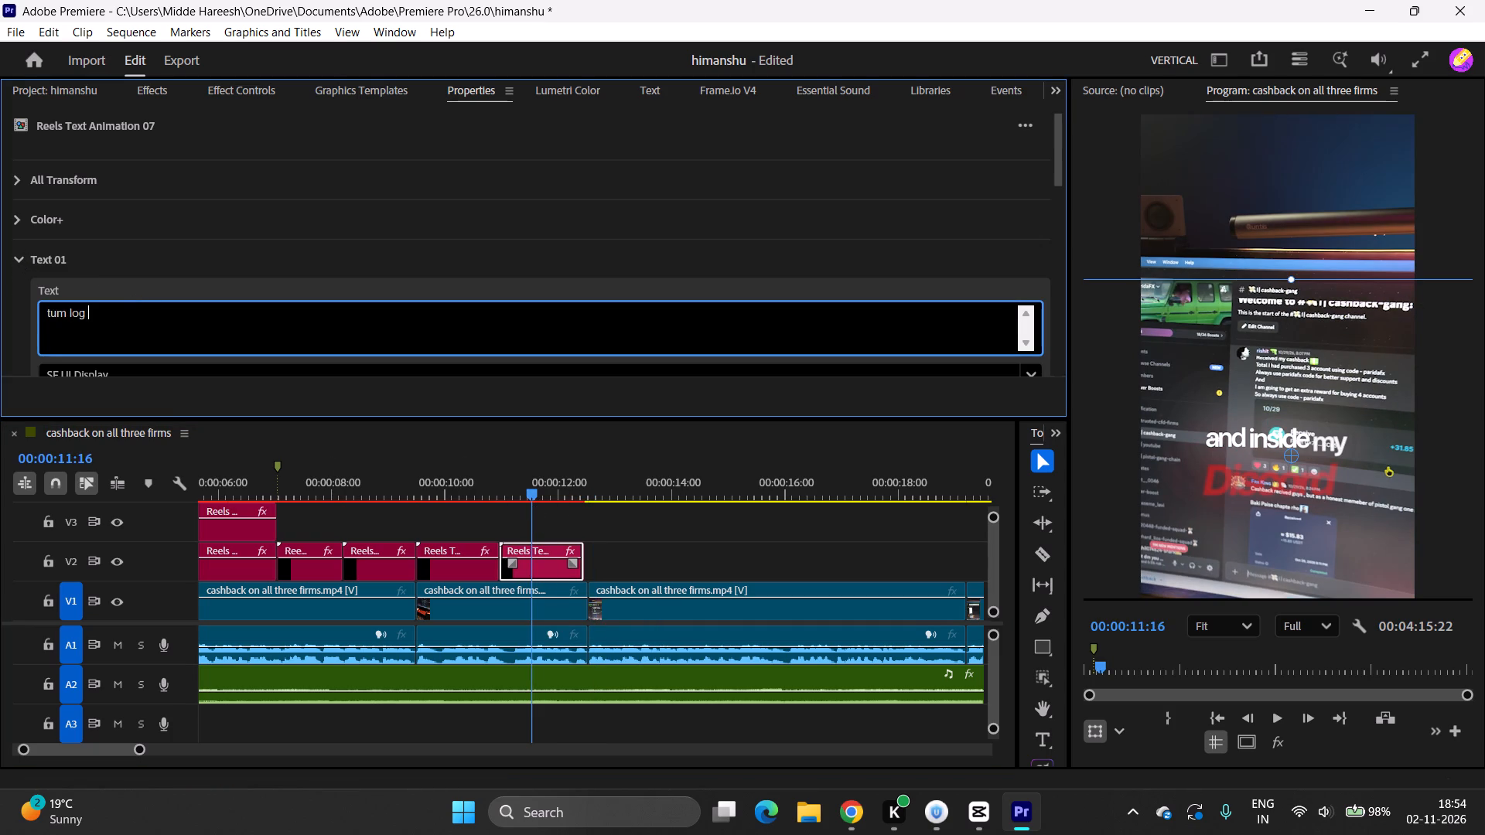
type("jake")
left_click(19, 256)
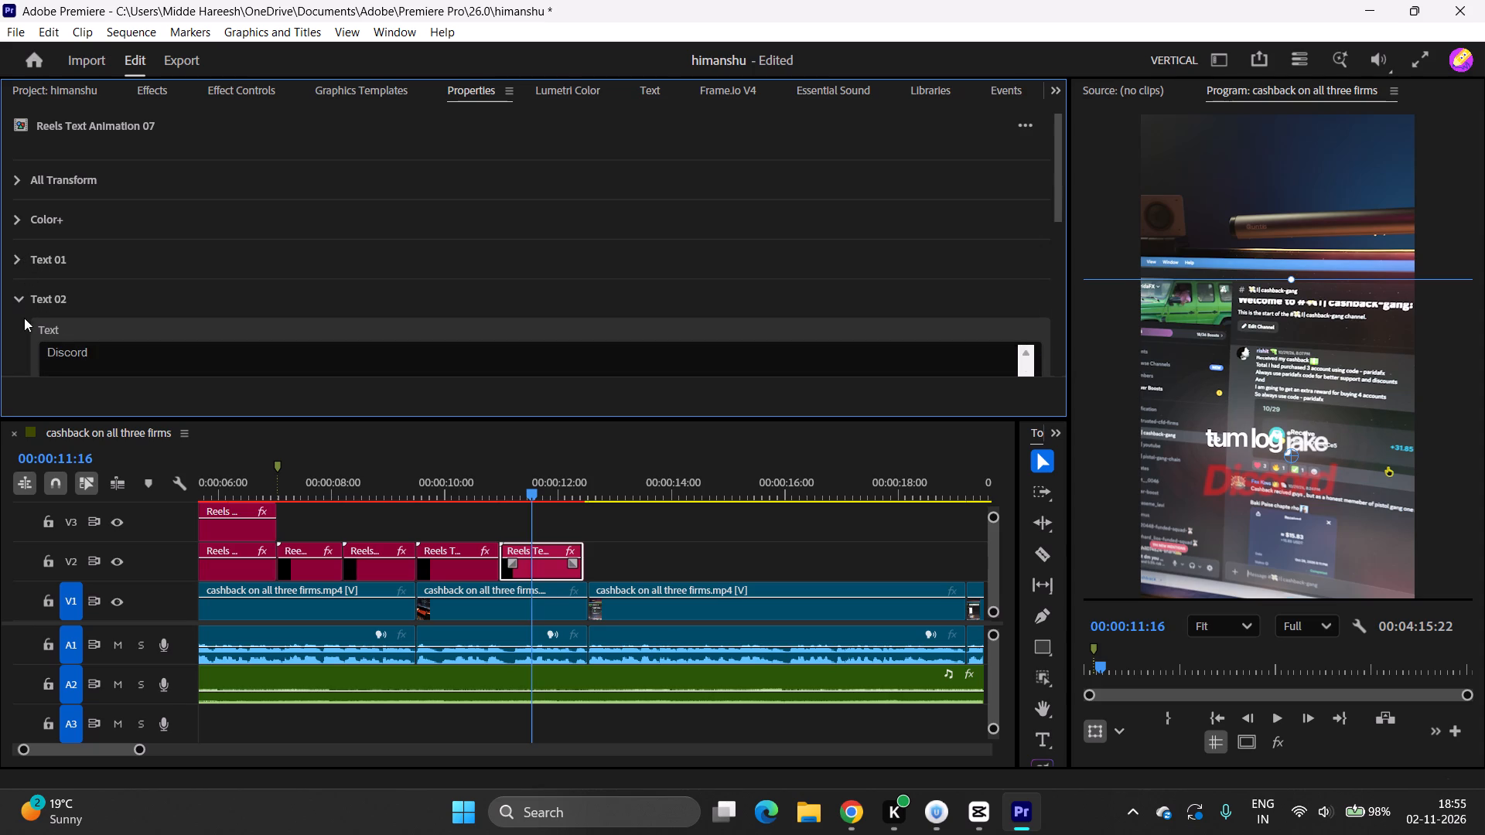
triple_click(82, 344)
left_click(82, 347)
type("dek sakthe ho")
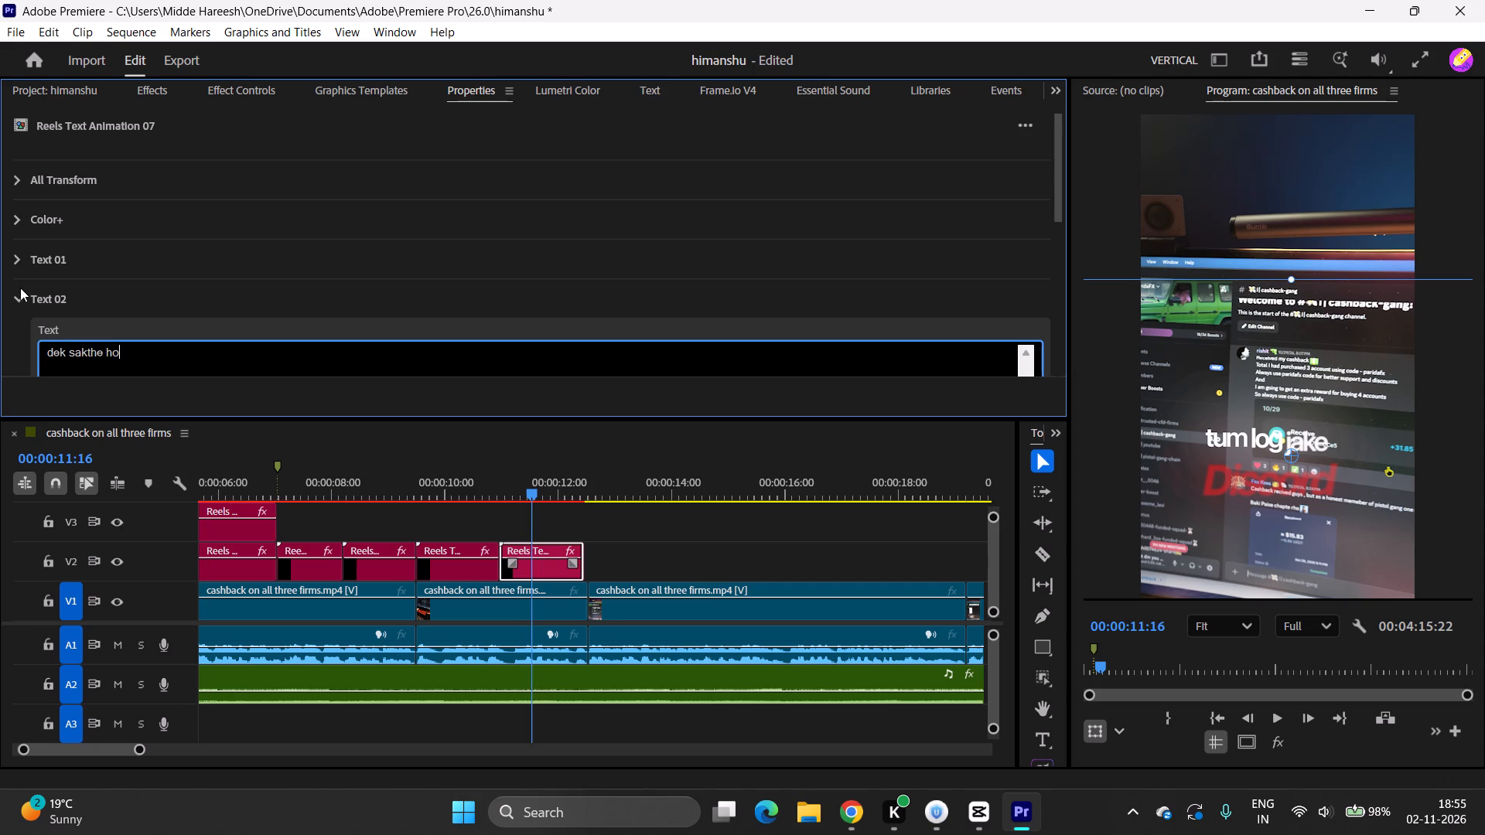
left_click(17, 298)
Replay the "tum log jake" clip, move its text graphic right and scale it down so both lines fit inside the frame.
left_click_drag(534, 489, 452, 497)
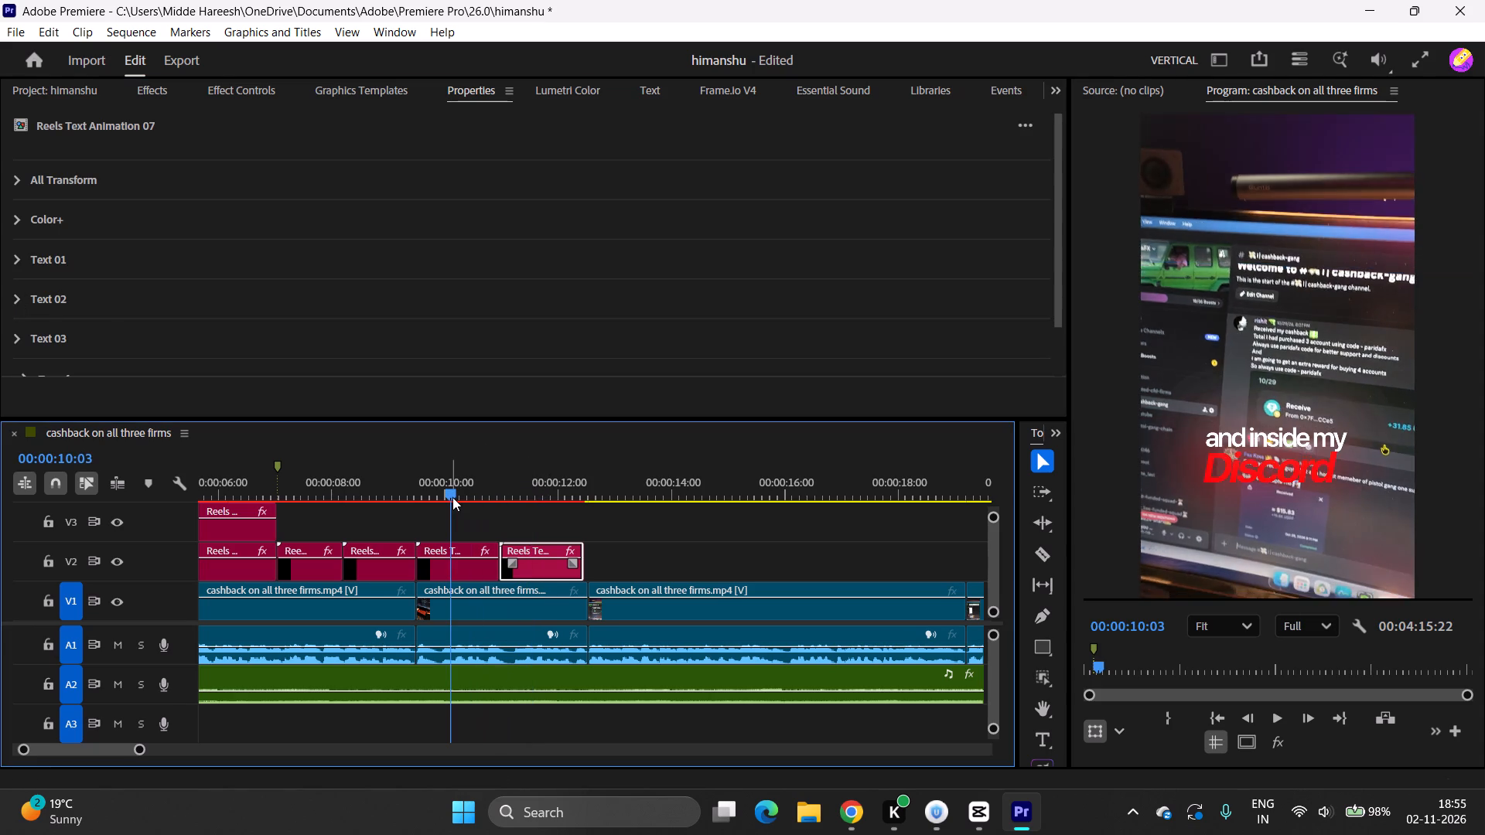
key("space")
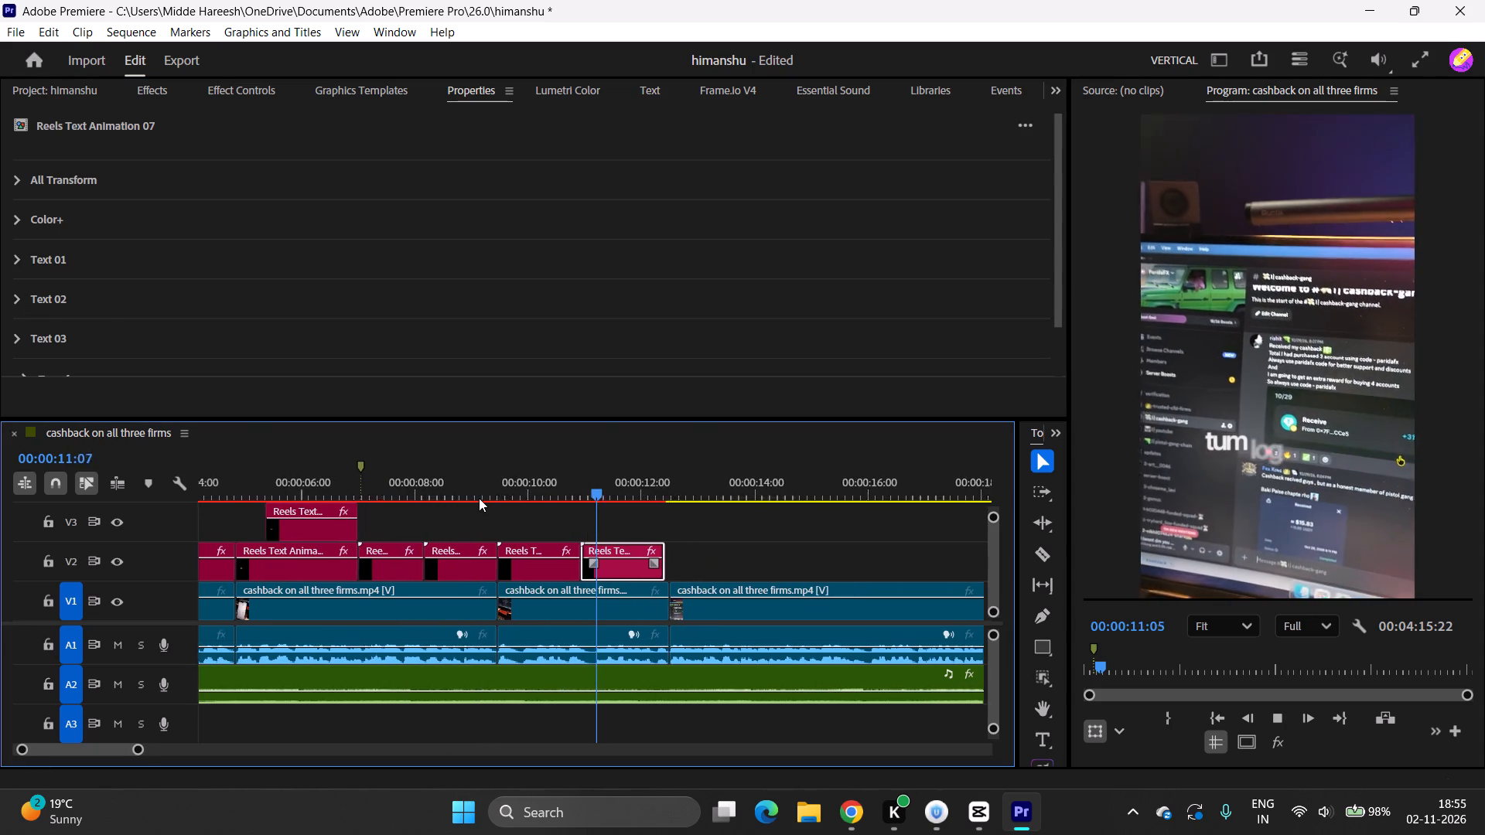
key("space")
left_click_drag(1245, 499, 1284, 494)
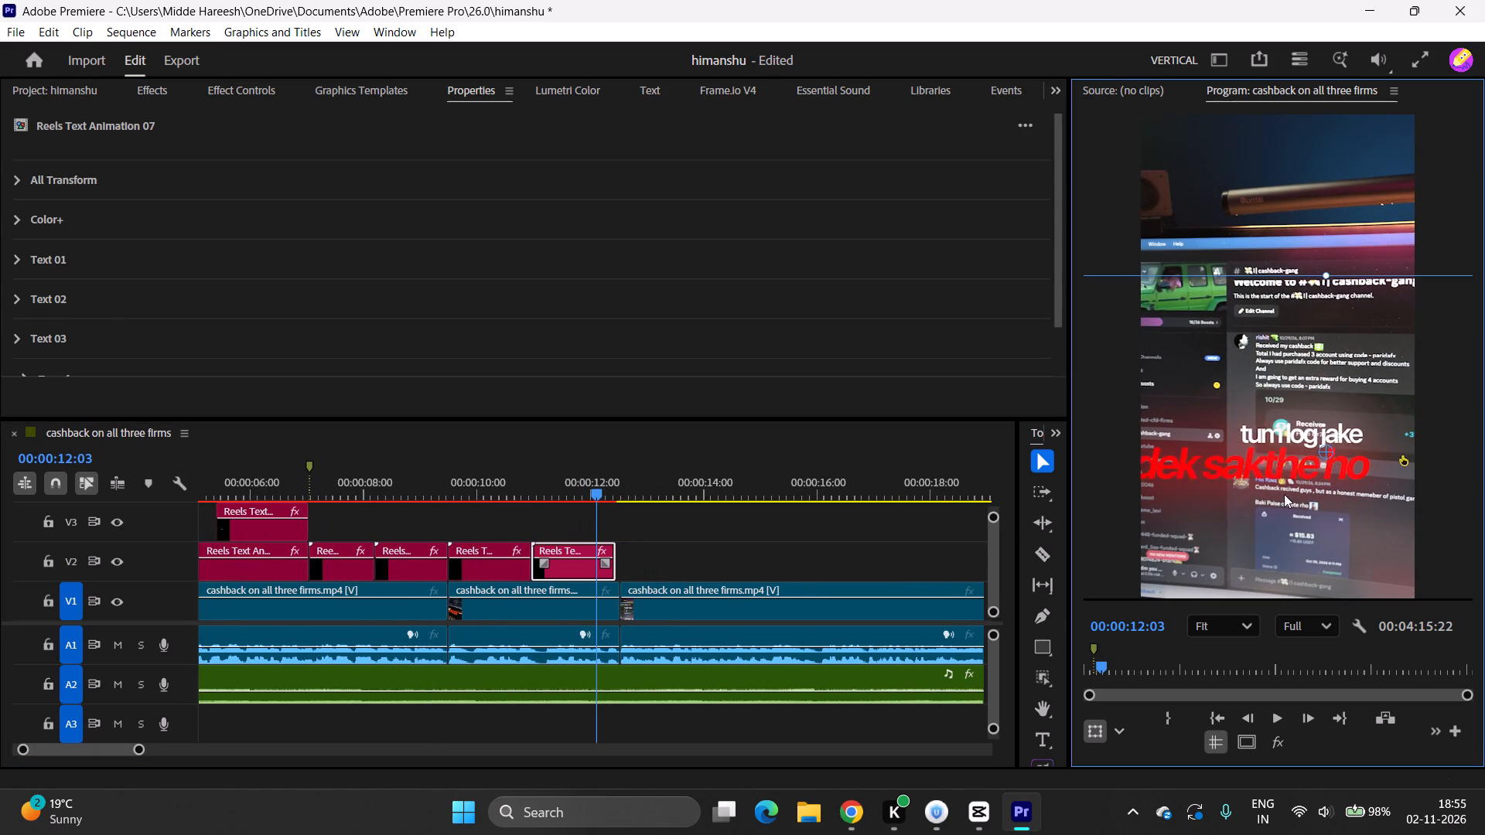
left_click_drag(1284, 494, 1299, 496)
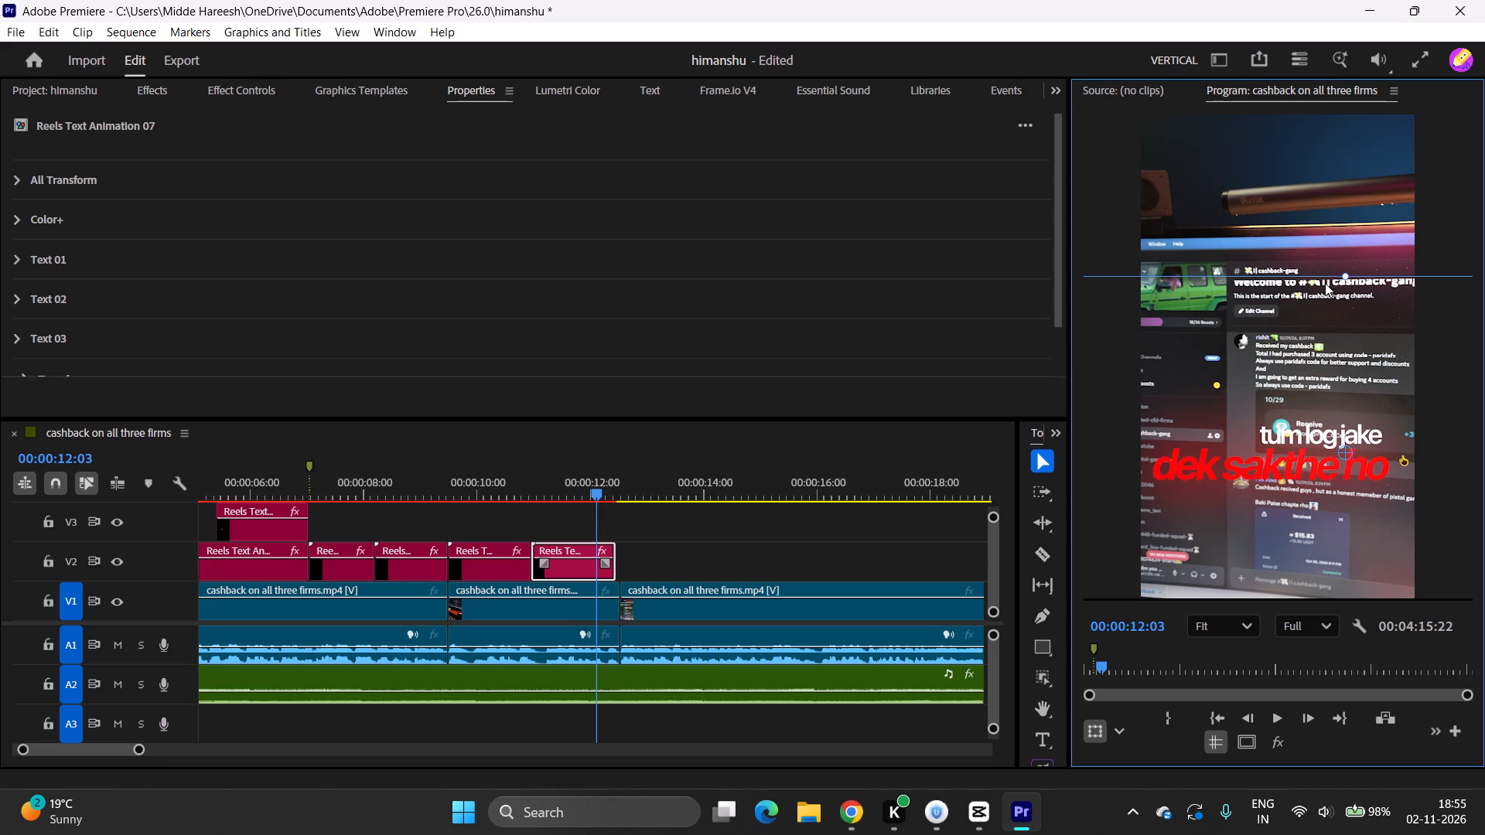
left_click_drag(1344, 271, 1338, 308)
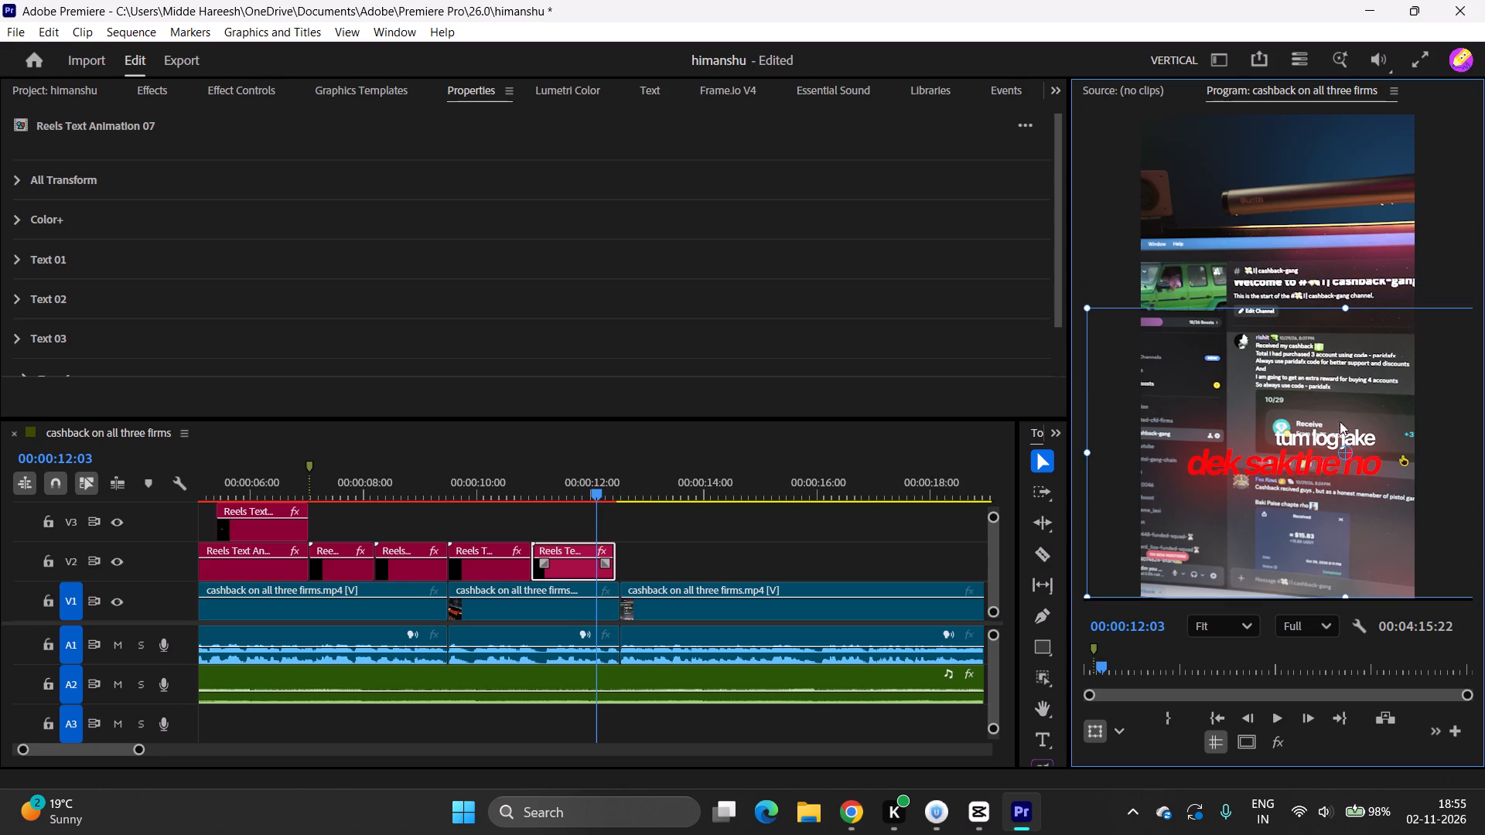
left_click_drag(1327, 475, 1313, 475)
Play back the "tum log jake dek sakthe ho" clip repeatedly and listen to the speech that follows it.
left_click_drag(596, 490, 491, 511)
key("space")
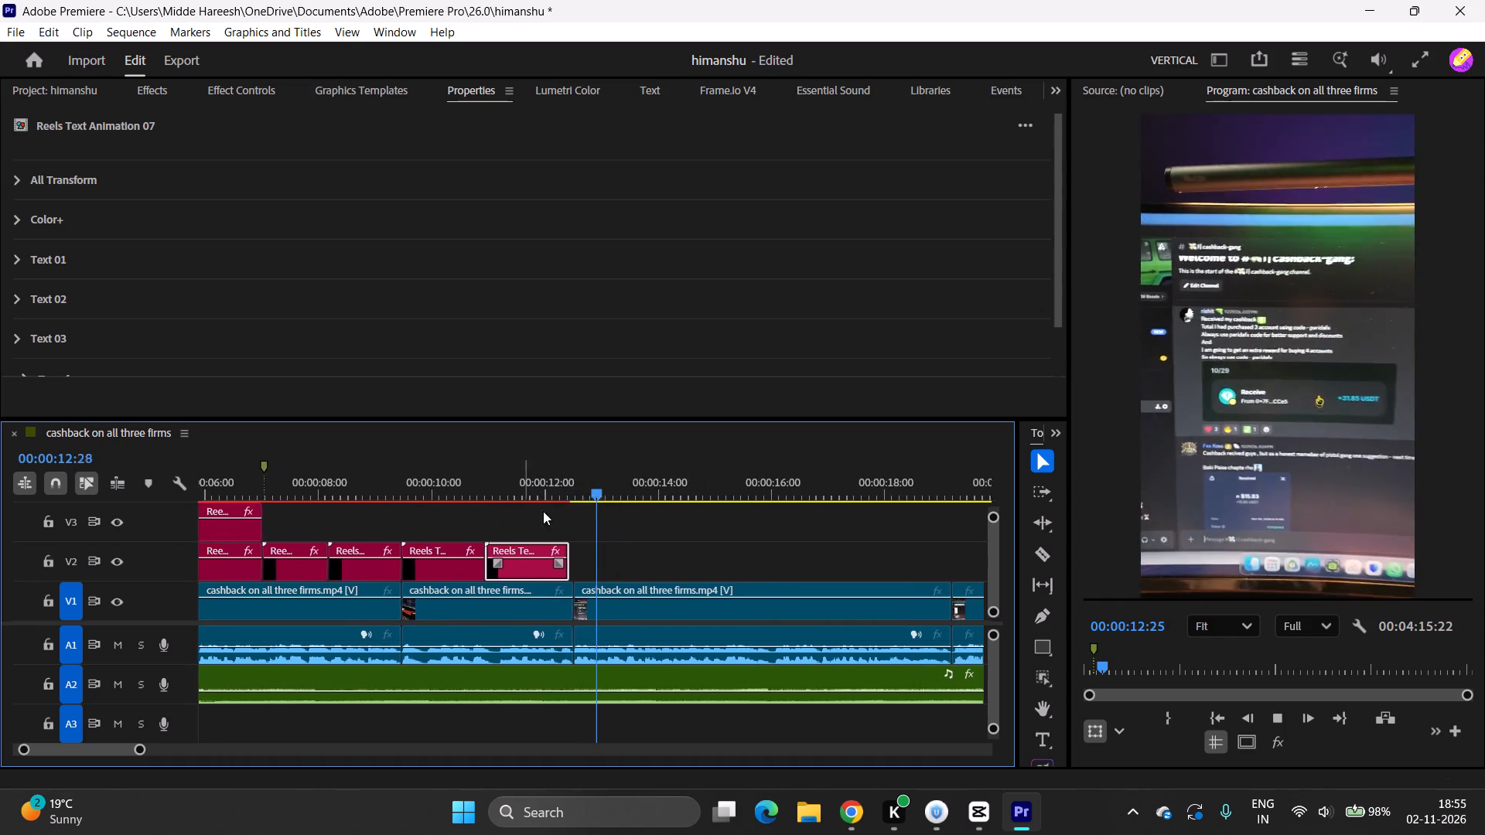
key("space")
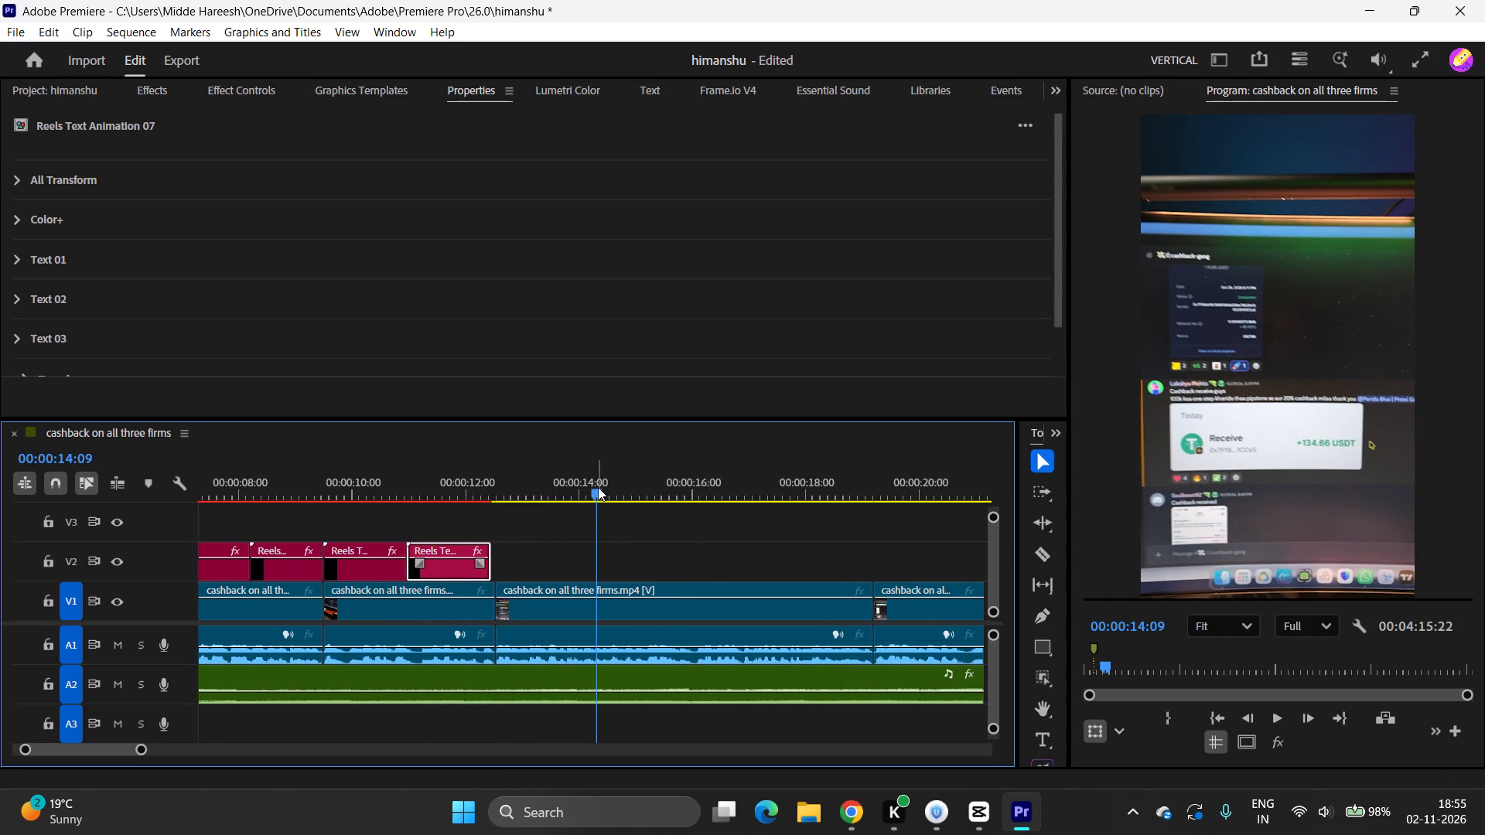
left_click_drag(597, 487, 435, 524)
key("space")
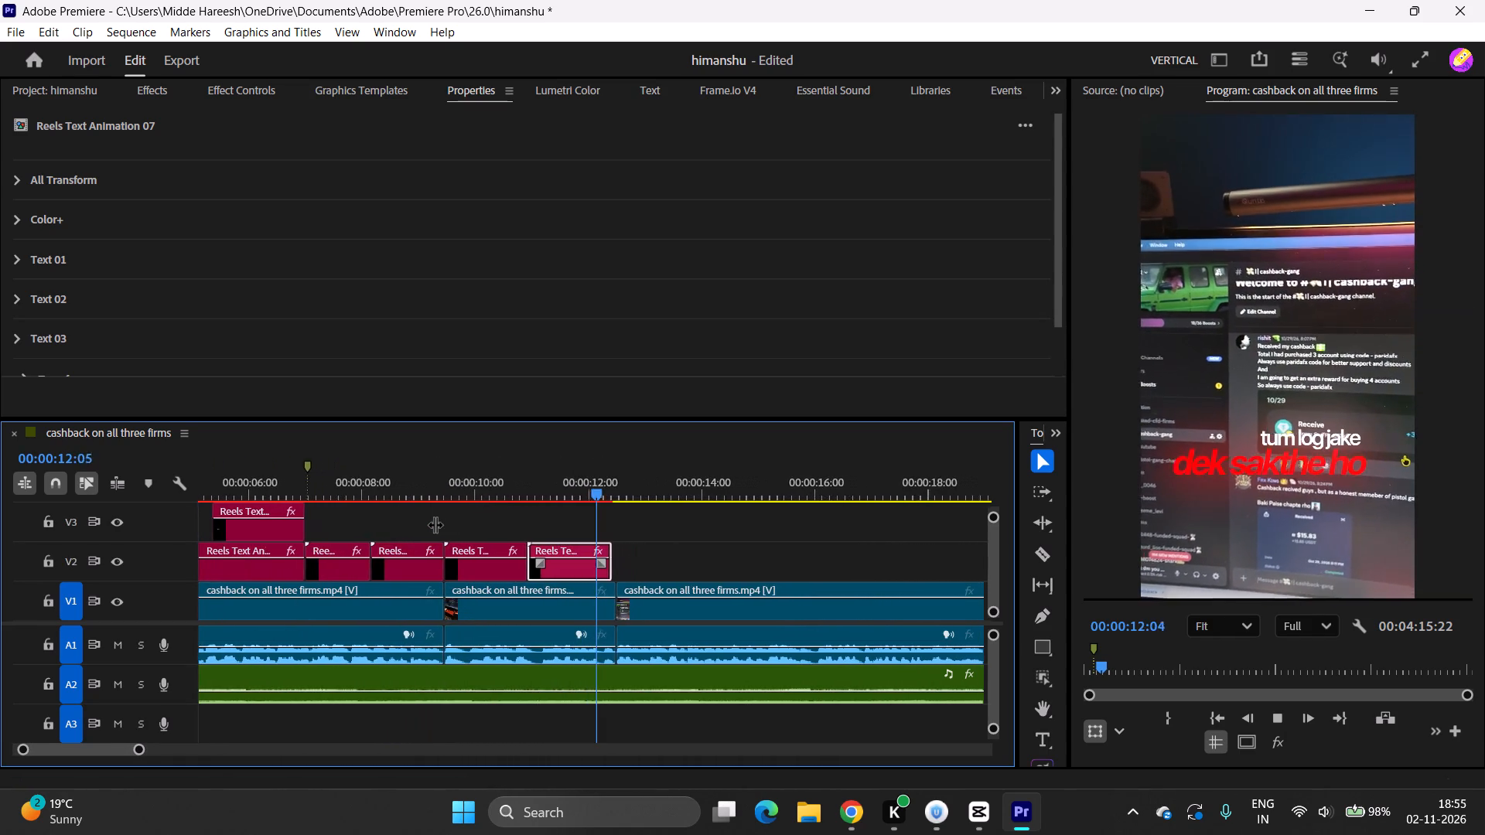
key("space")
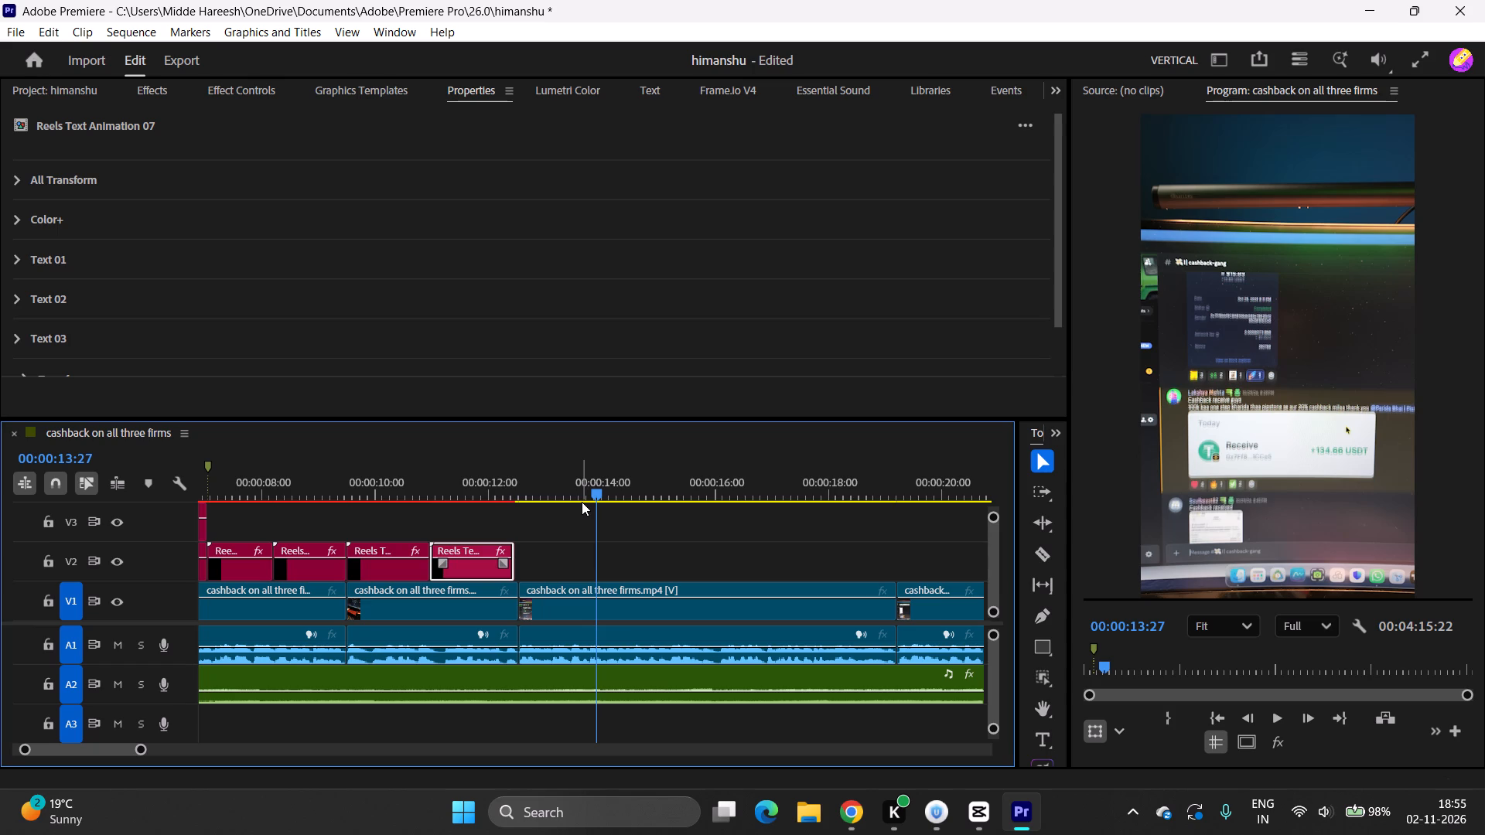
left_click_drag(598, 489, 534, 493)
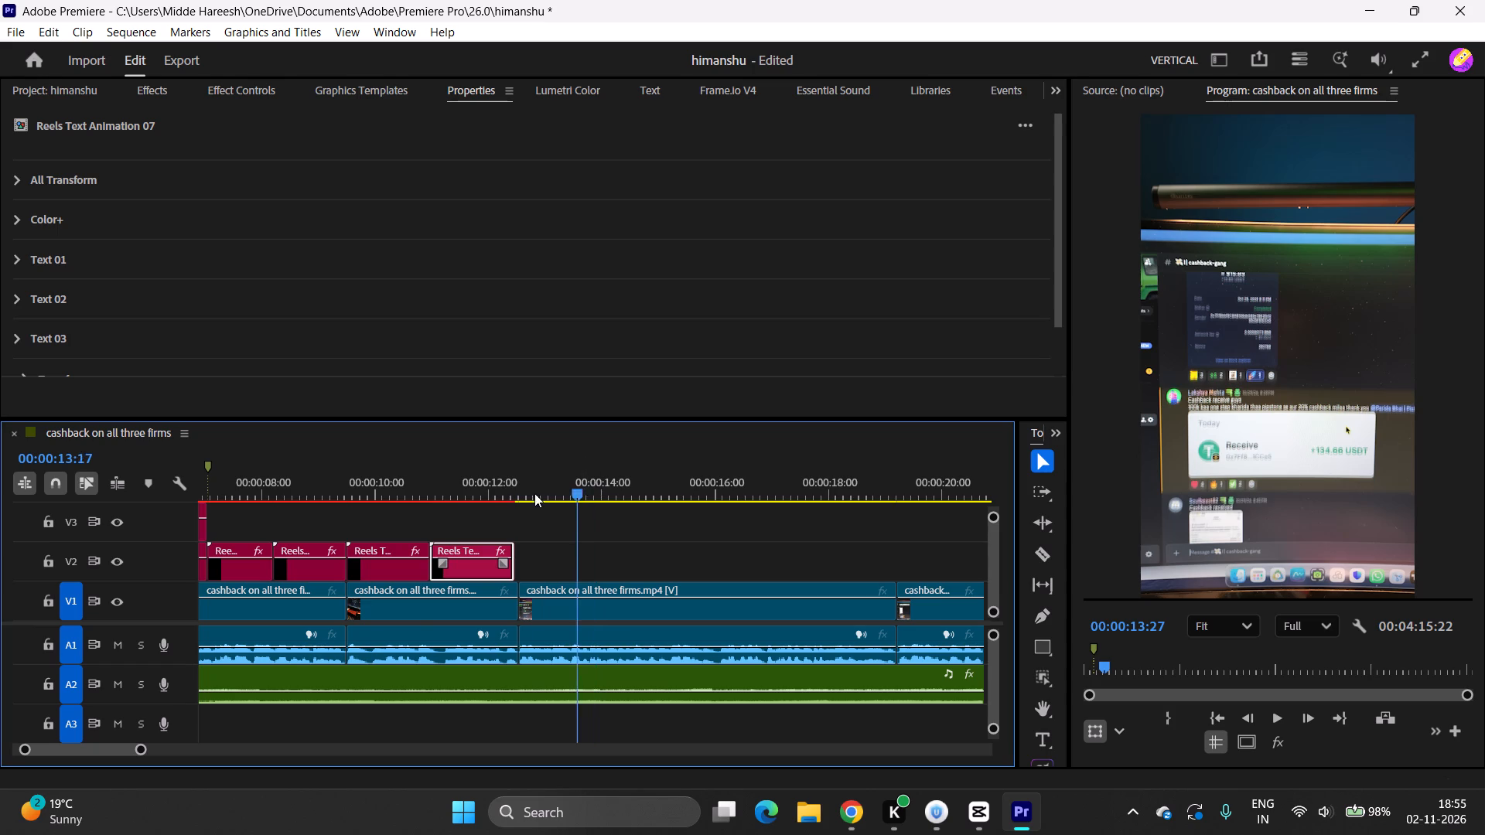
left_click_drag(534, 493, 411, 527)
key("space")
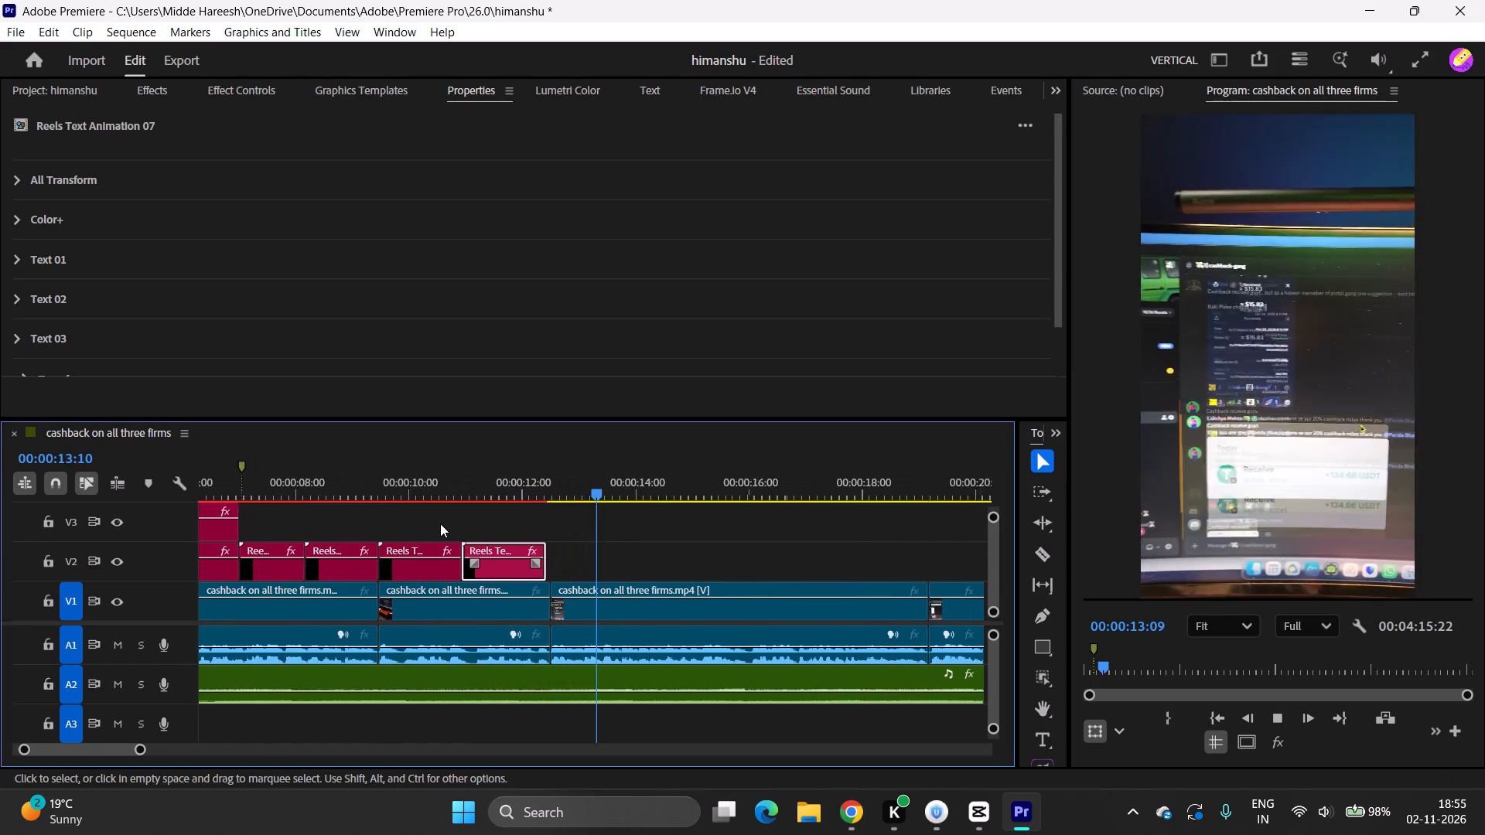
key("space")
Duplicate the "tum log jake" clip on V2 and butt the copy directly against its end.
left_click_drag(480, 568, 564, 568, "alt")
left_click(564, 568)
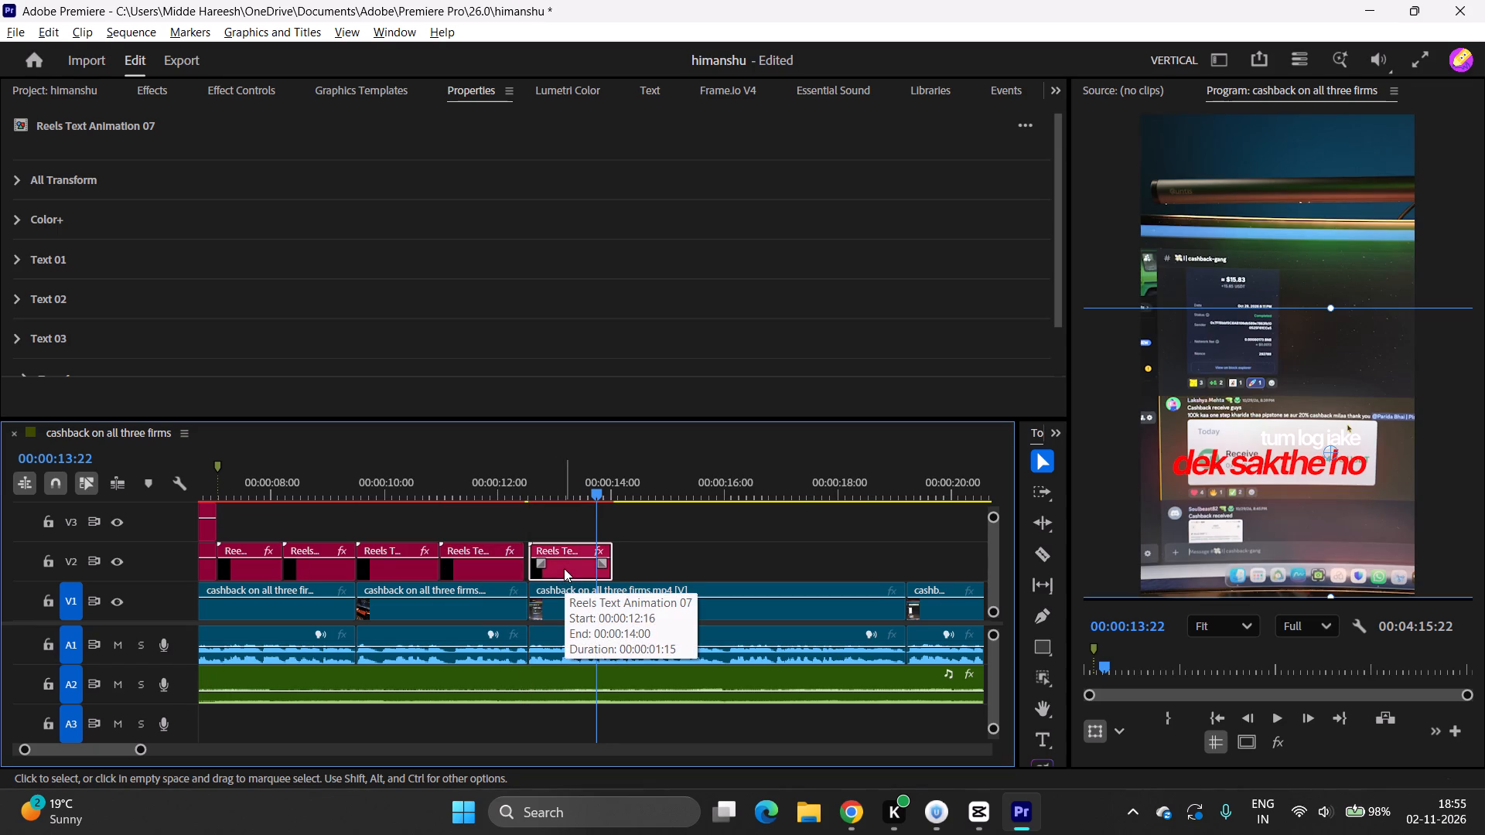
key("alt+Left")
key("alt+Left")
key("alt+Left")
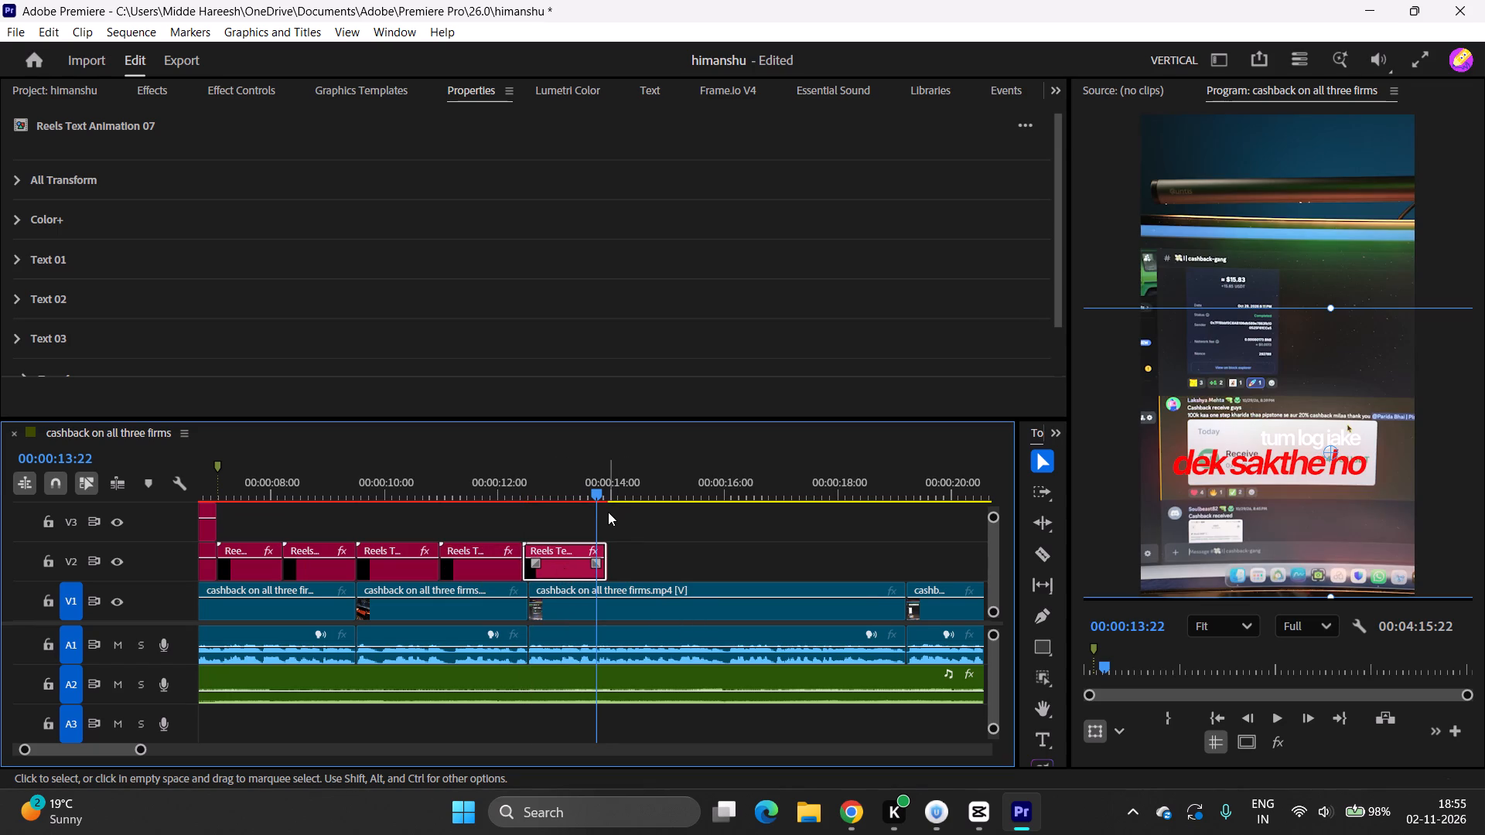
Change the last V2 copy's Text 01 to "already people have" and its Text 02 to "started".
left_click(17, 259)
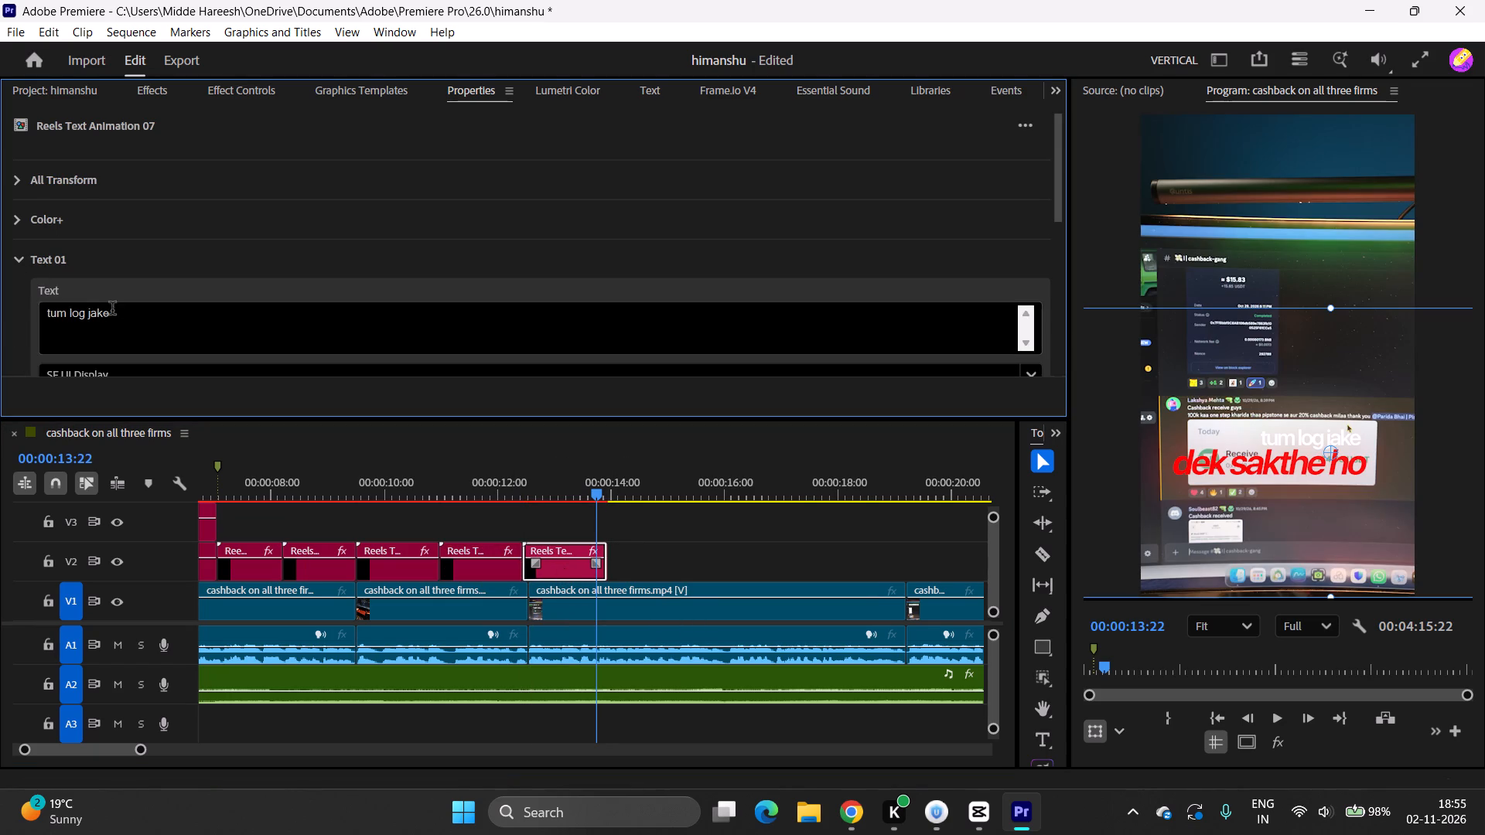
triple_click(111, 314)
type("already")
key("space")
type("peoplw")
key("BackSpace")
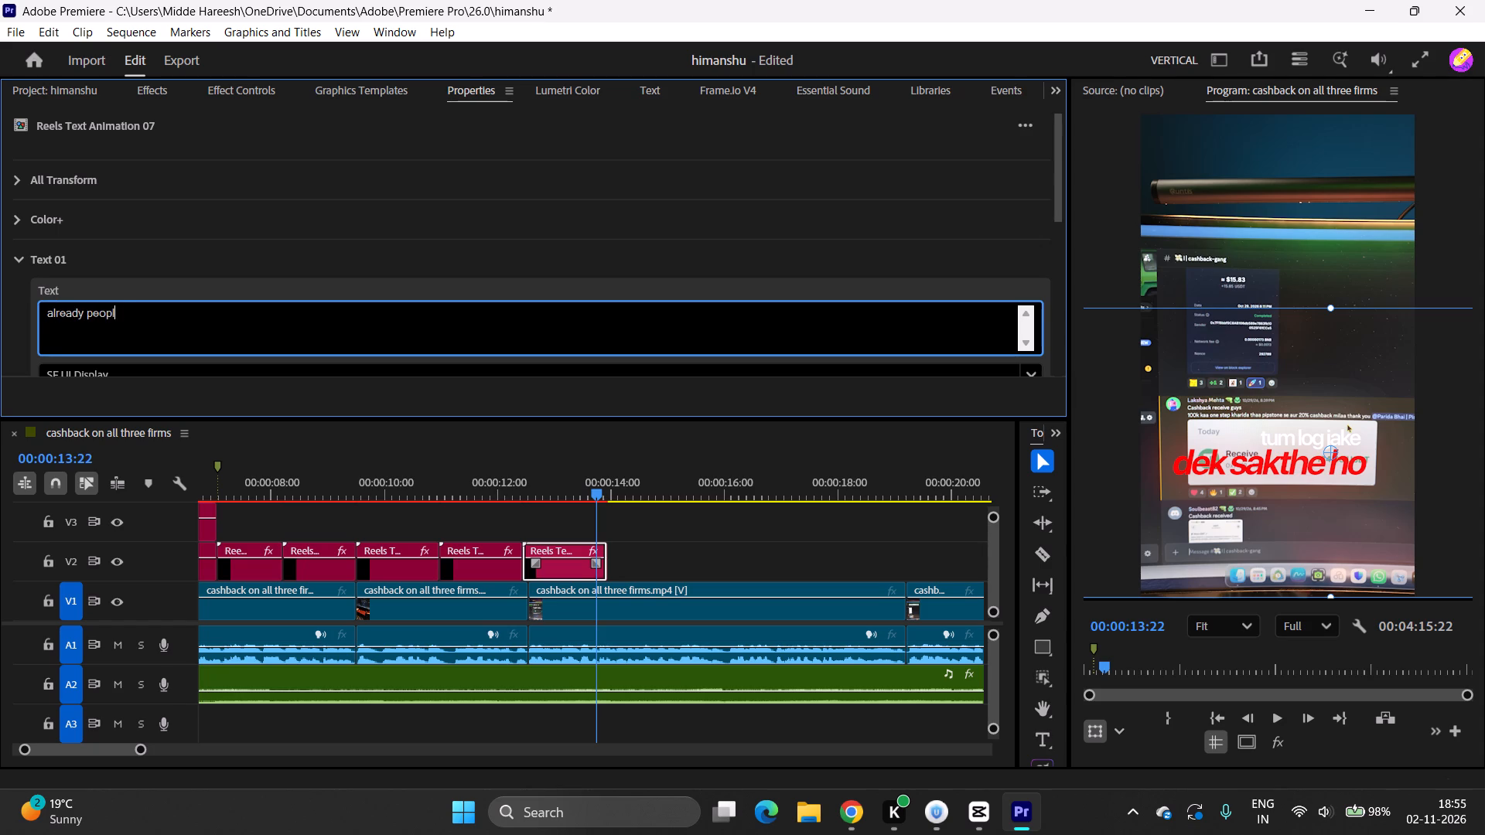
key("e")
key("space")
type("have")
left_click(22, 260)
left_click(19, 295)
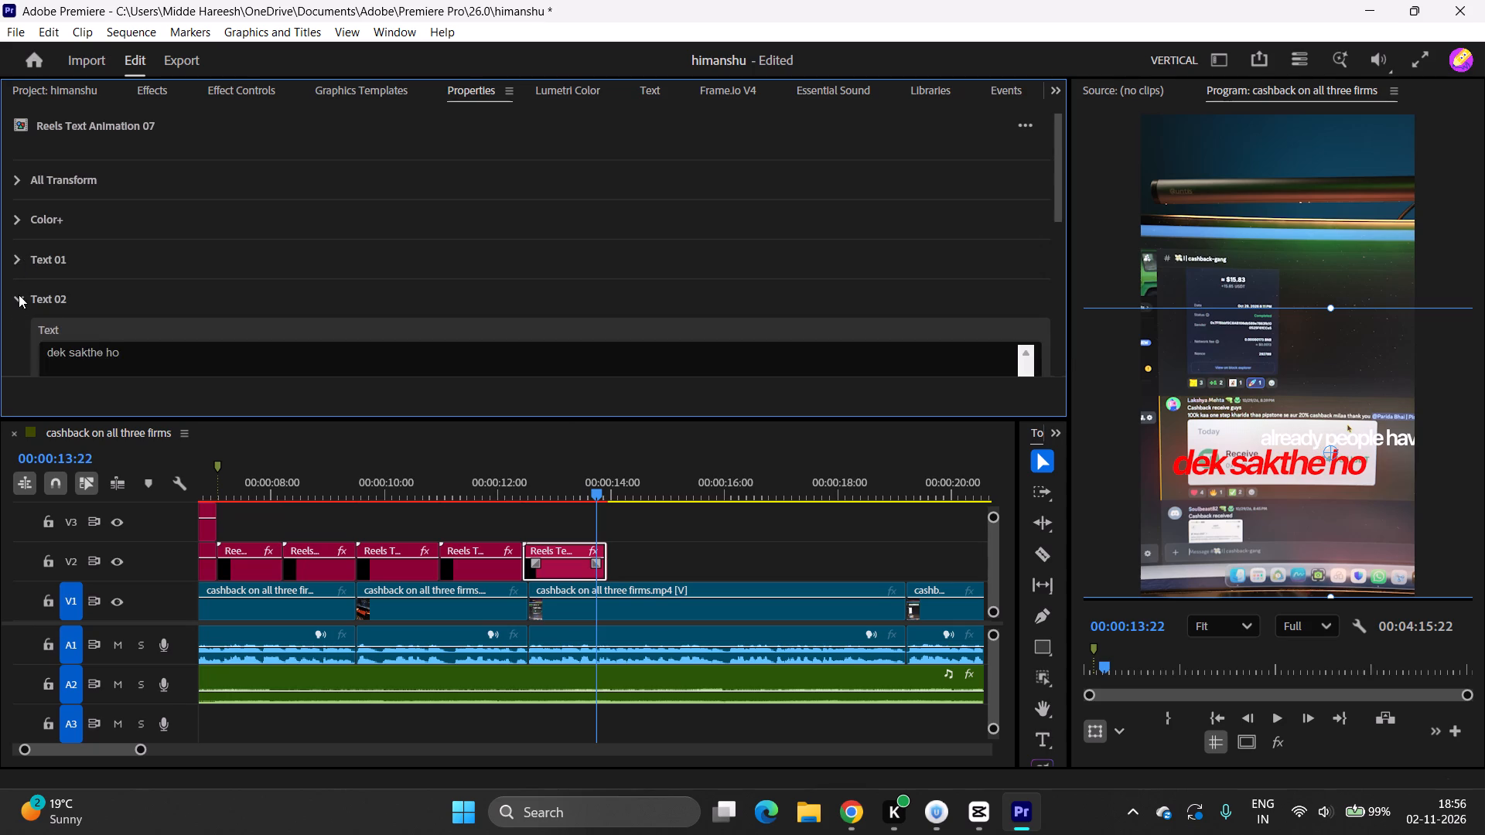
triple_click(109, 354)
type("sta")
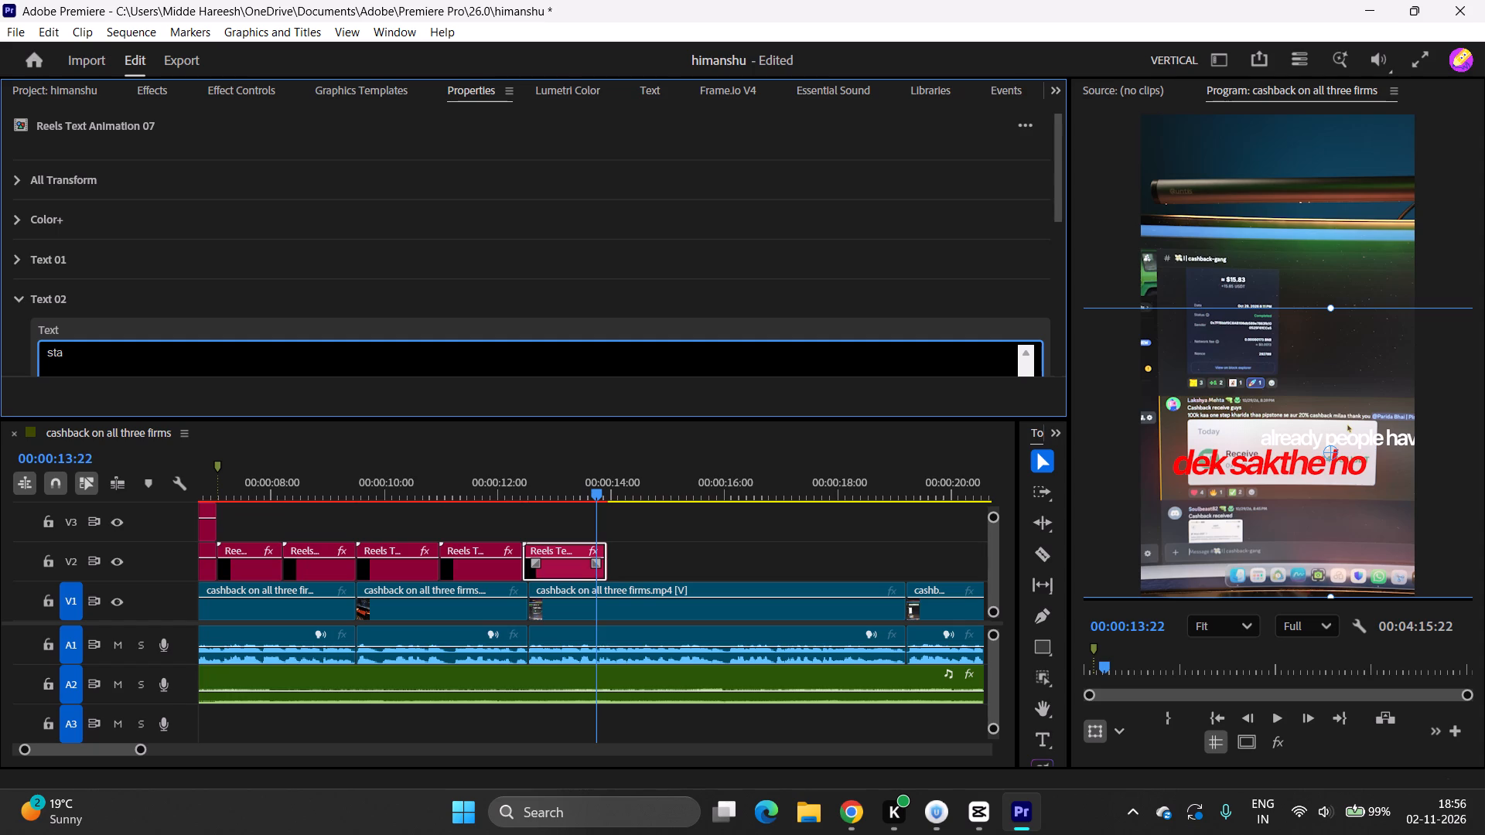
type("rted")
scroll(109, 354, "up", 1)
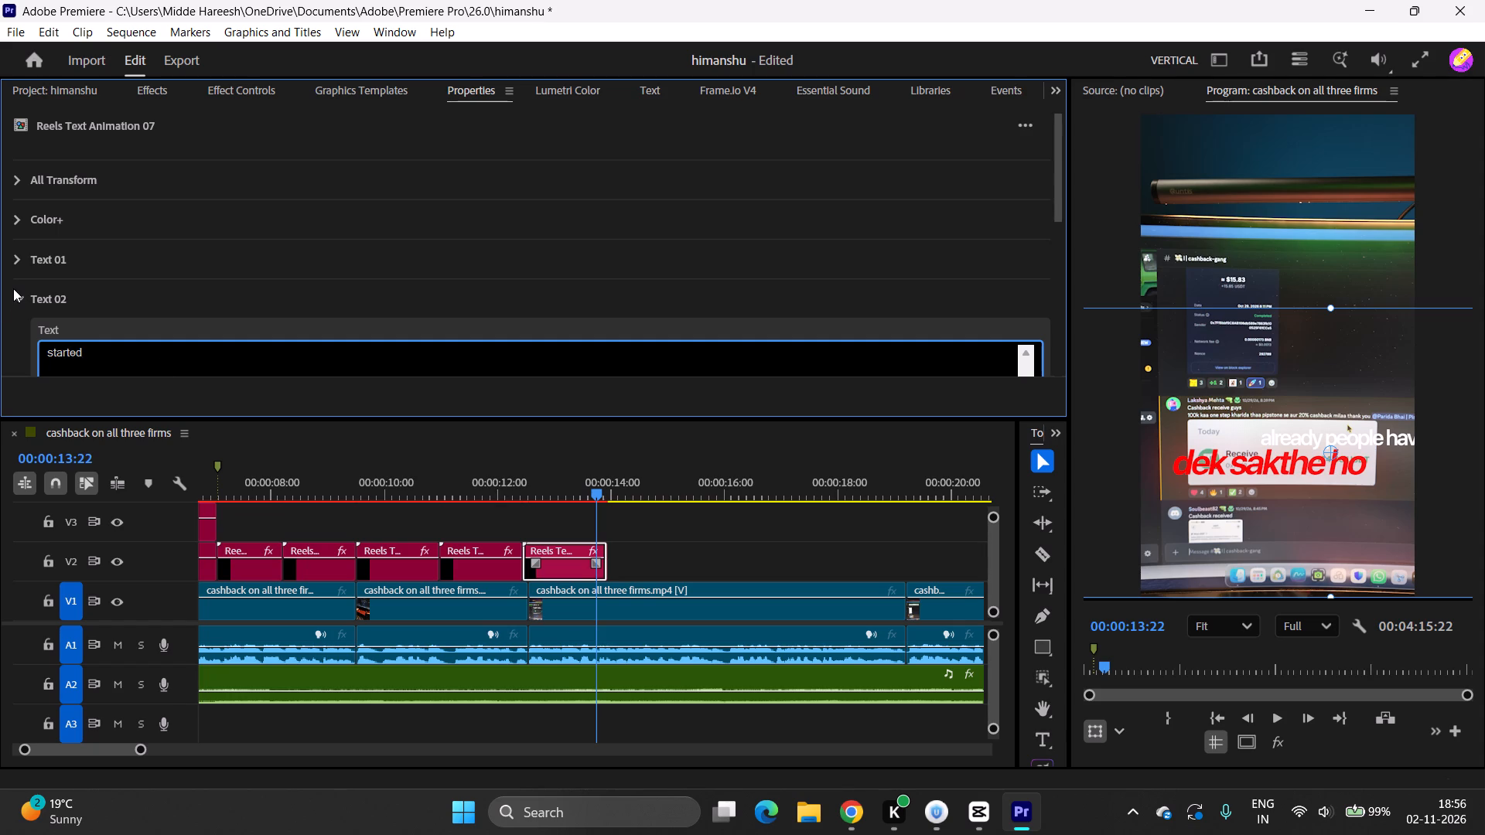
left_click(16, 288)
Move the text graphic left so that "already people have" fits inside the frame.
left_click_drag(1303, 510, 1244, 519)
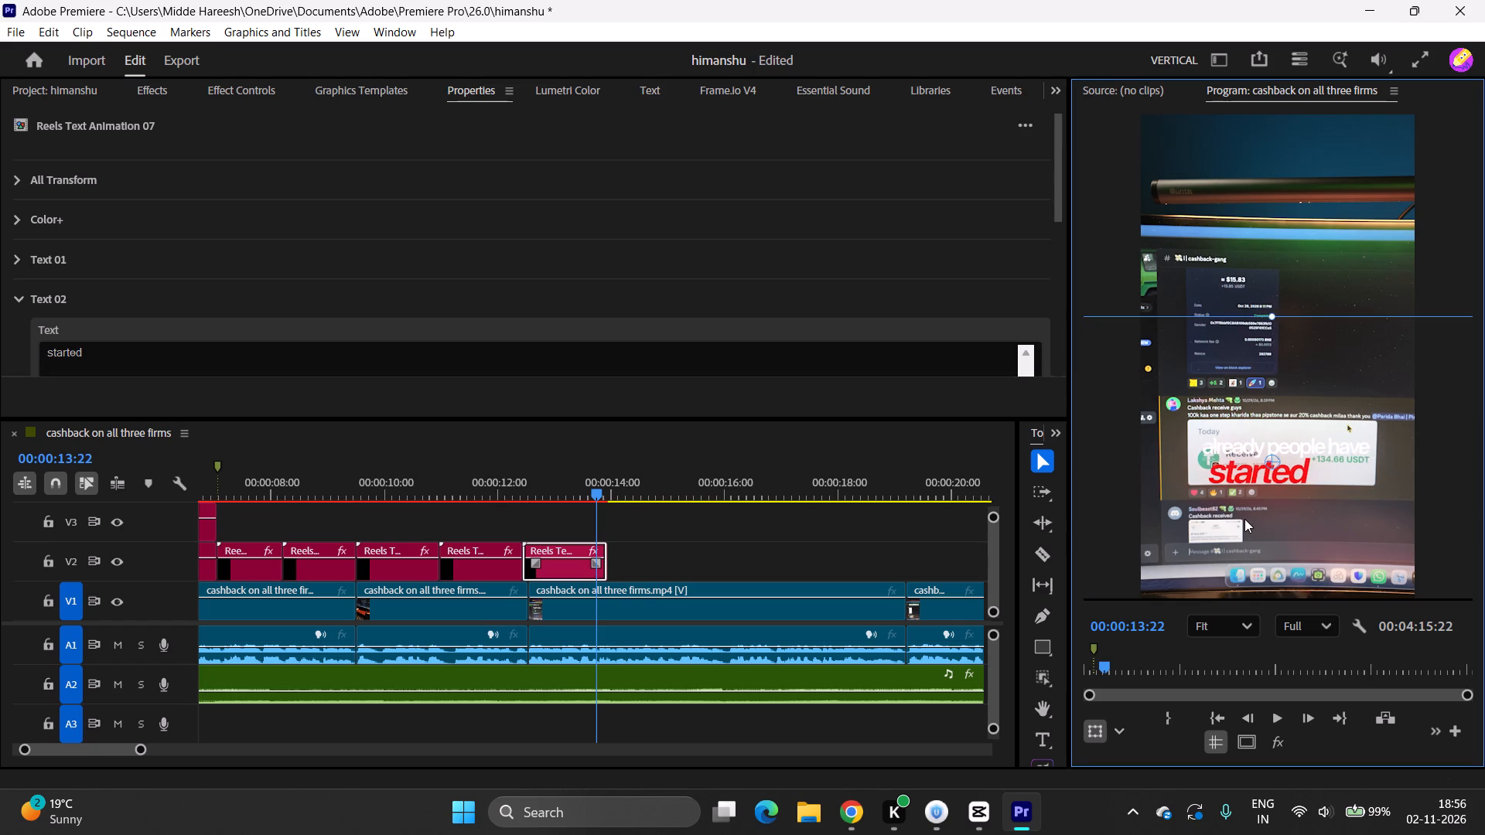
left_click_drag(1244, 519, 1245, 516)
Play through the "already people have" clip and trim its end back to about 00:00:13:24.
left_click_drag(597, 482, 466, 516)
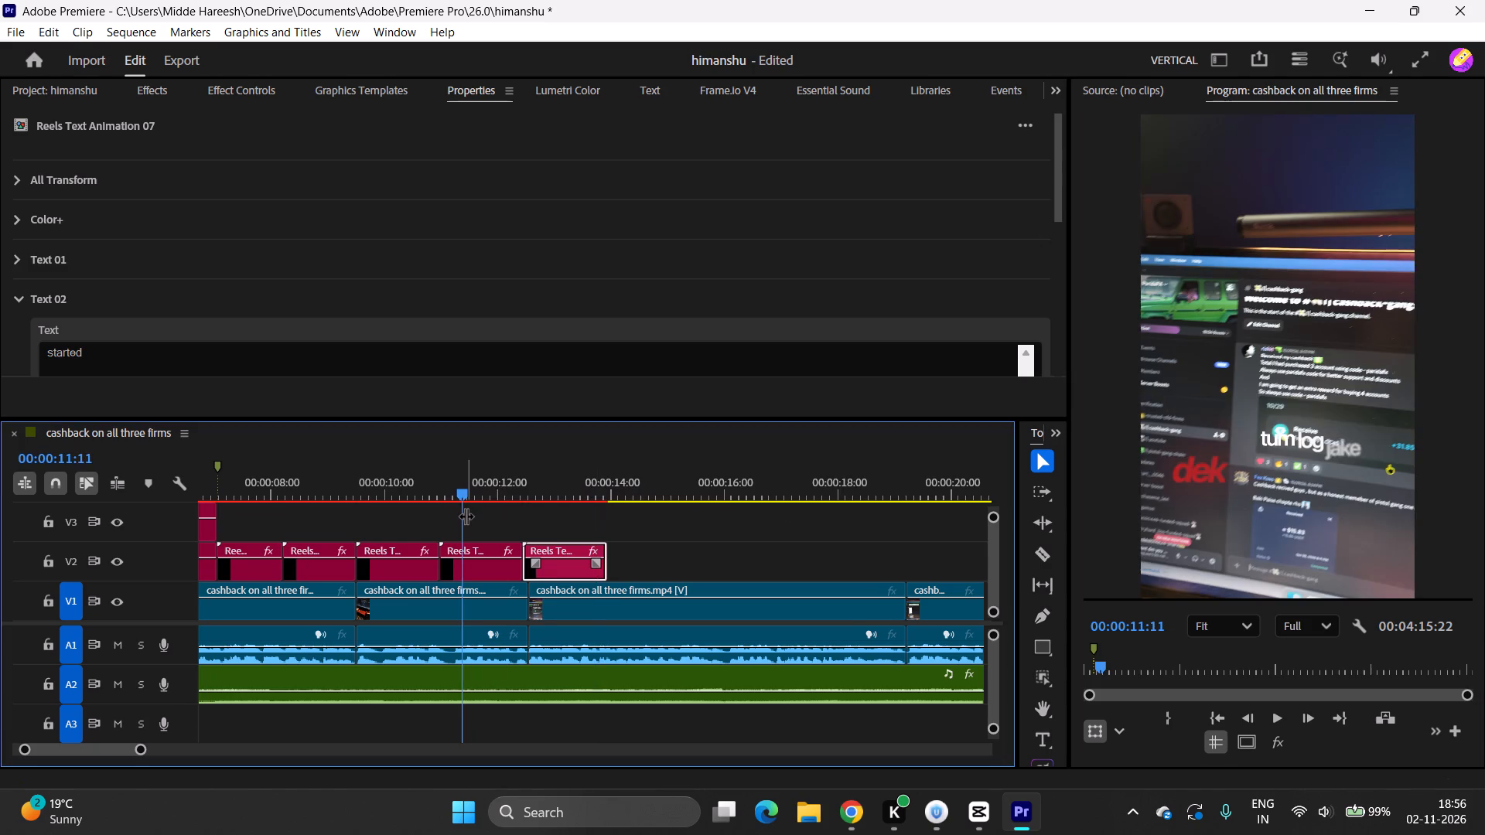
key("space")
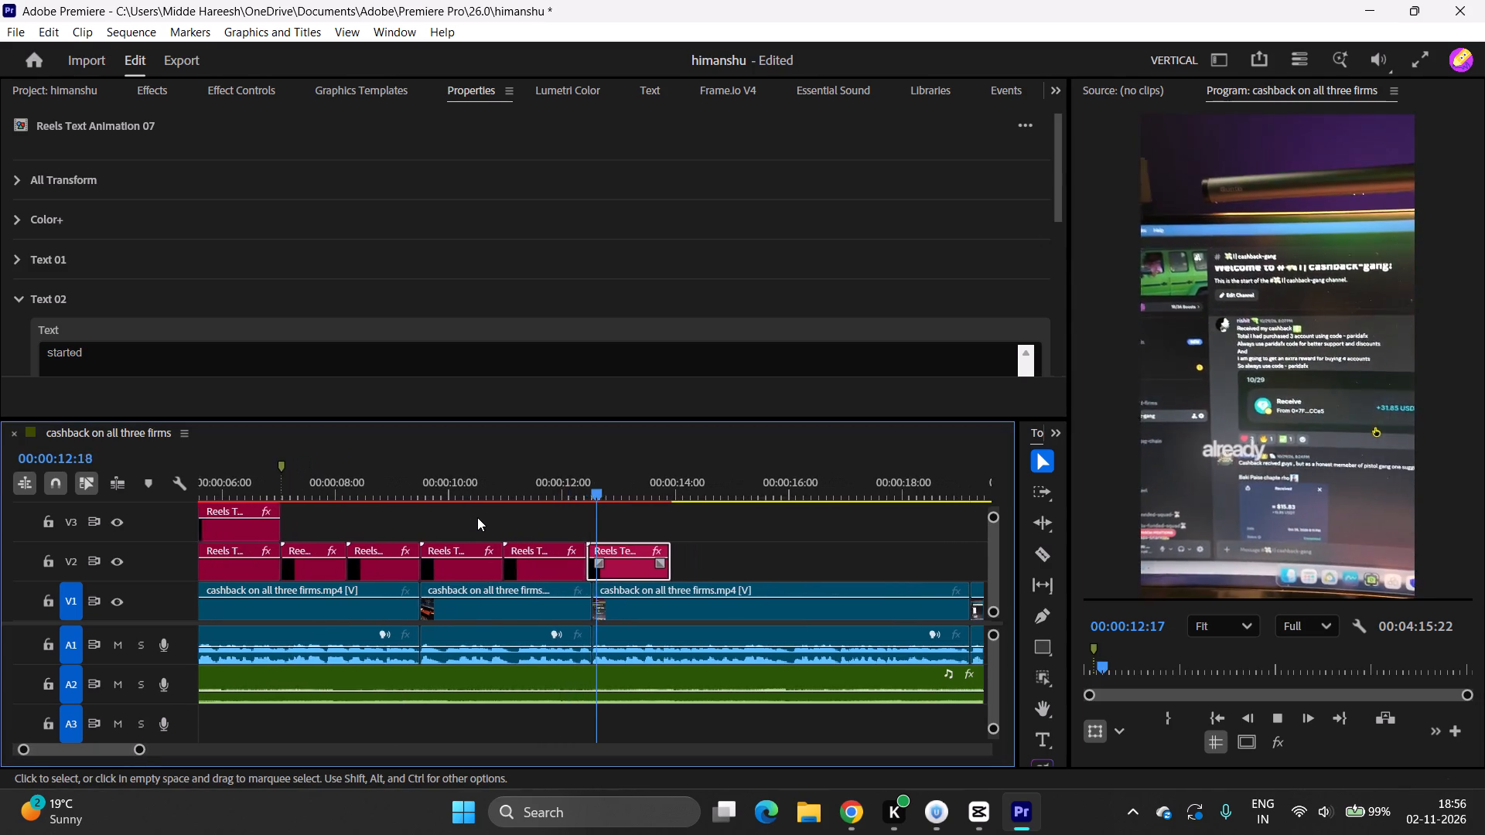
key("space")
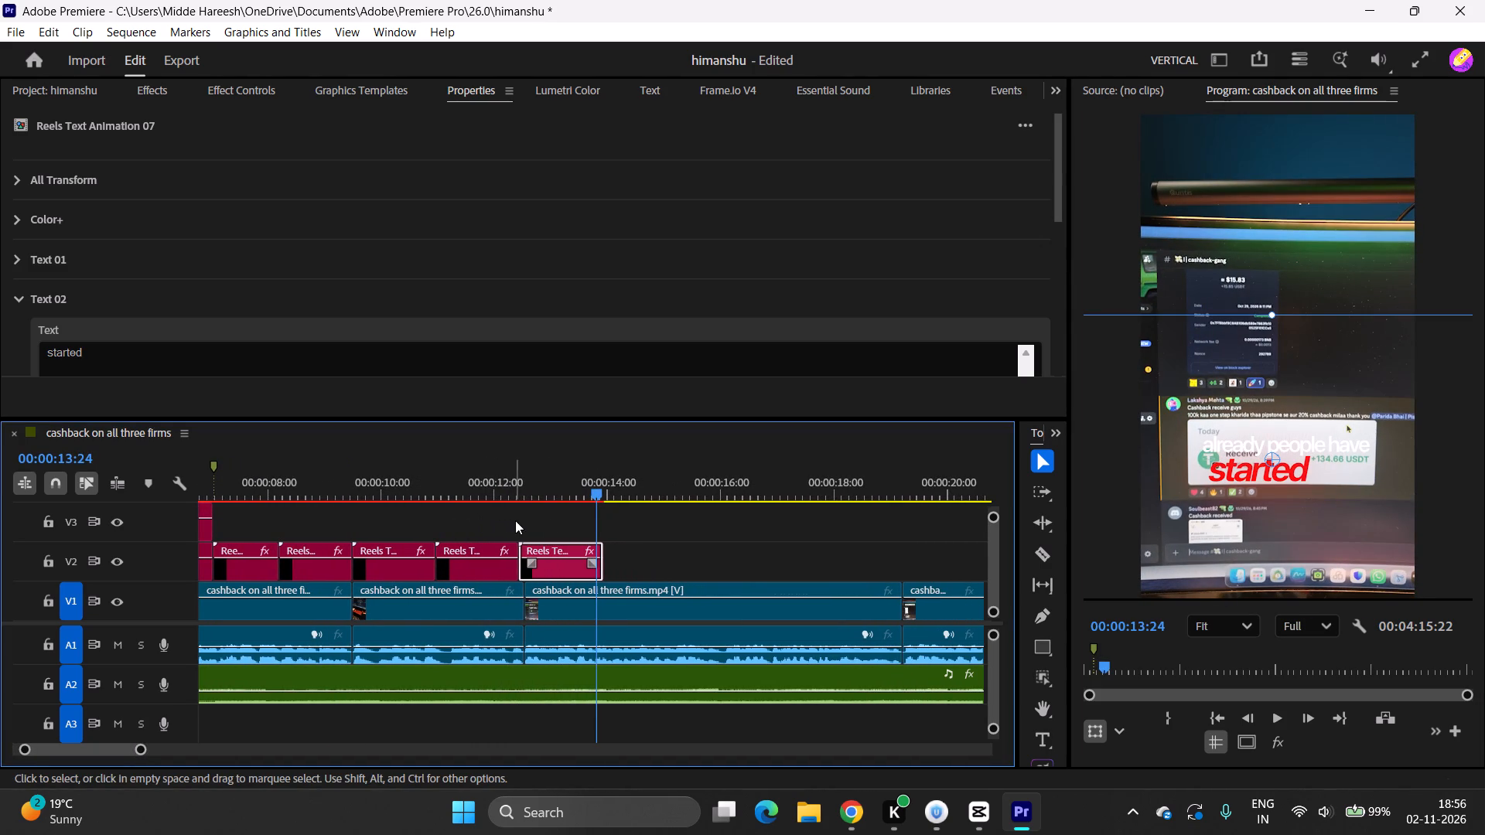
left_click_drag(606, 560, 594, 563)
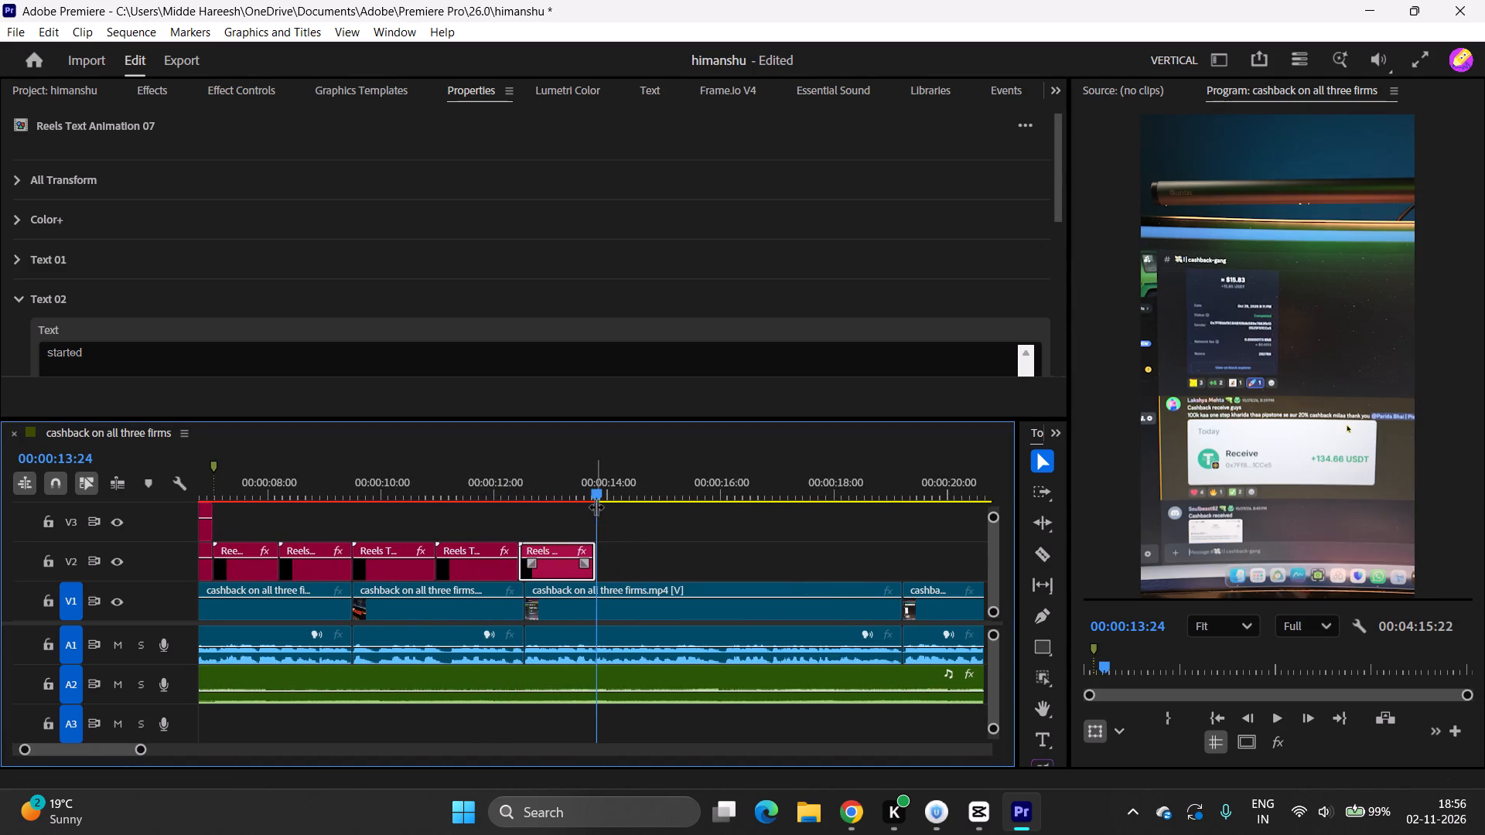
Replay the end of the "already people have" clip and the footage after it to check the speech timing.
left_click_drag(597, 492, 565, 494)
key("space")
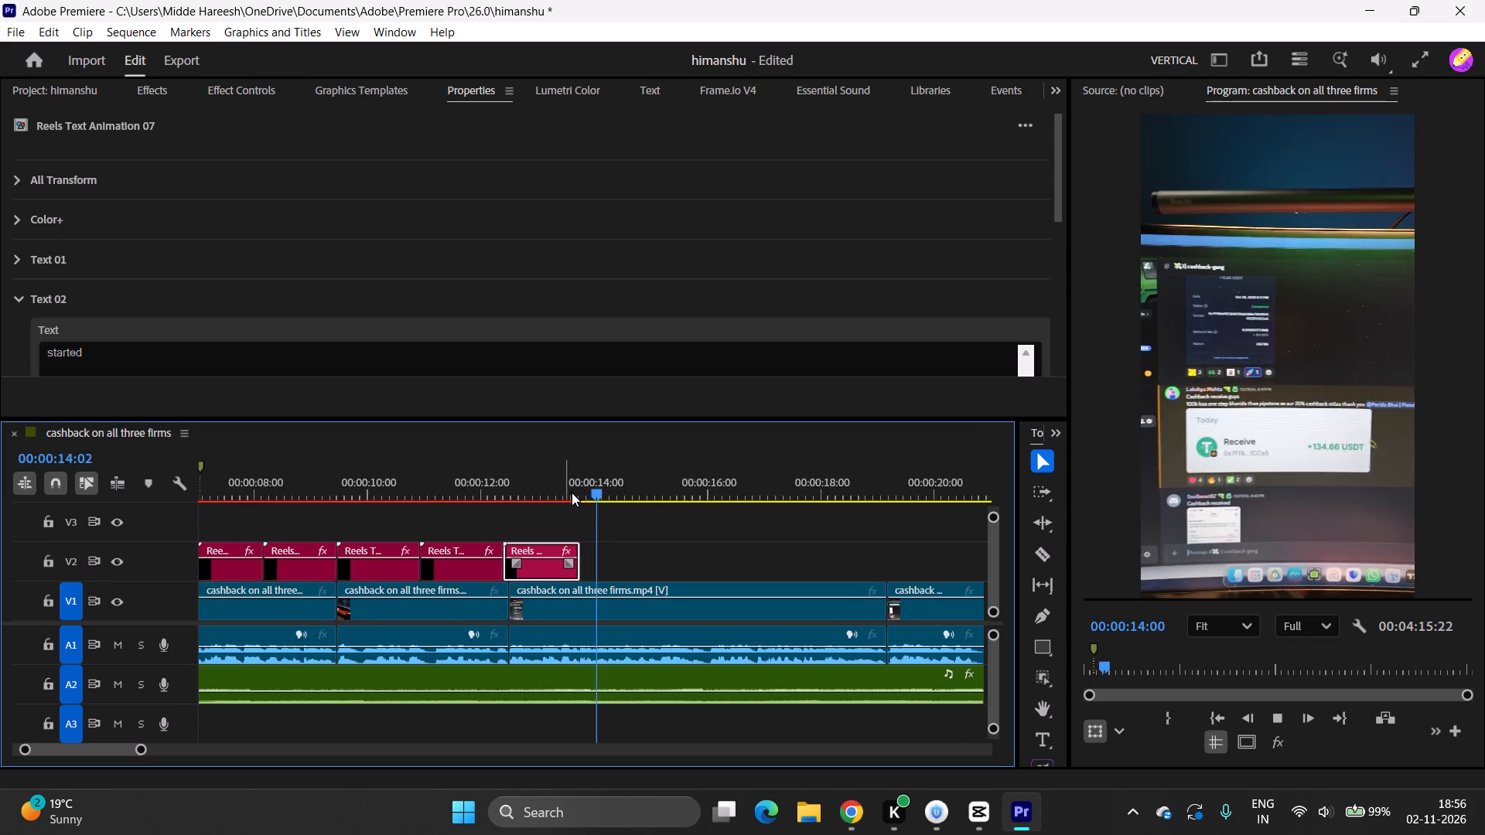
key("space")
left_click_drag(597, 488, 490, 528)
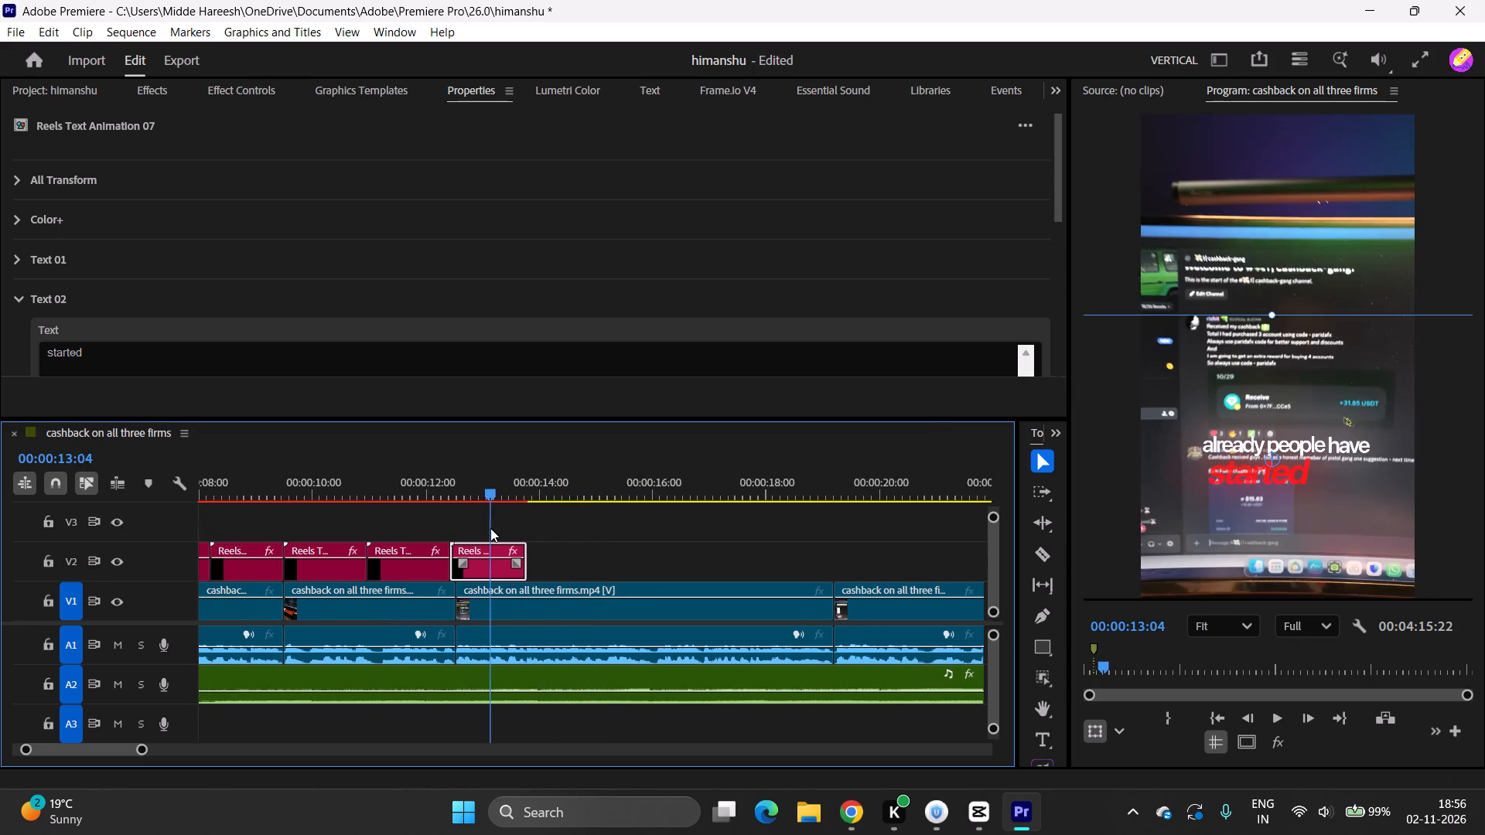
left_click_drag(490, 528, 479, 528)
key("space")
key("space")
key("space")
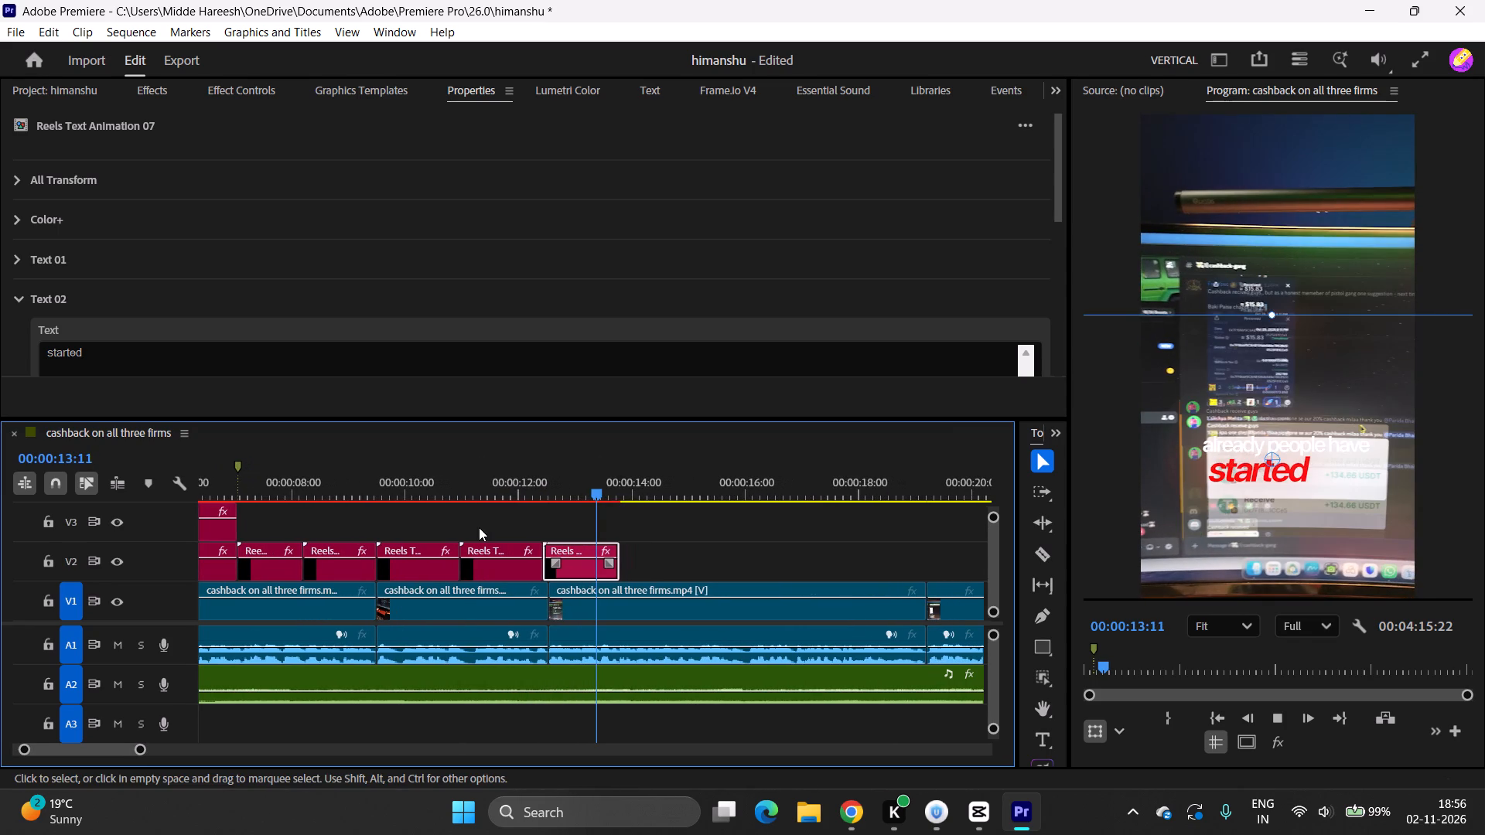
key("space")
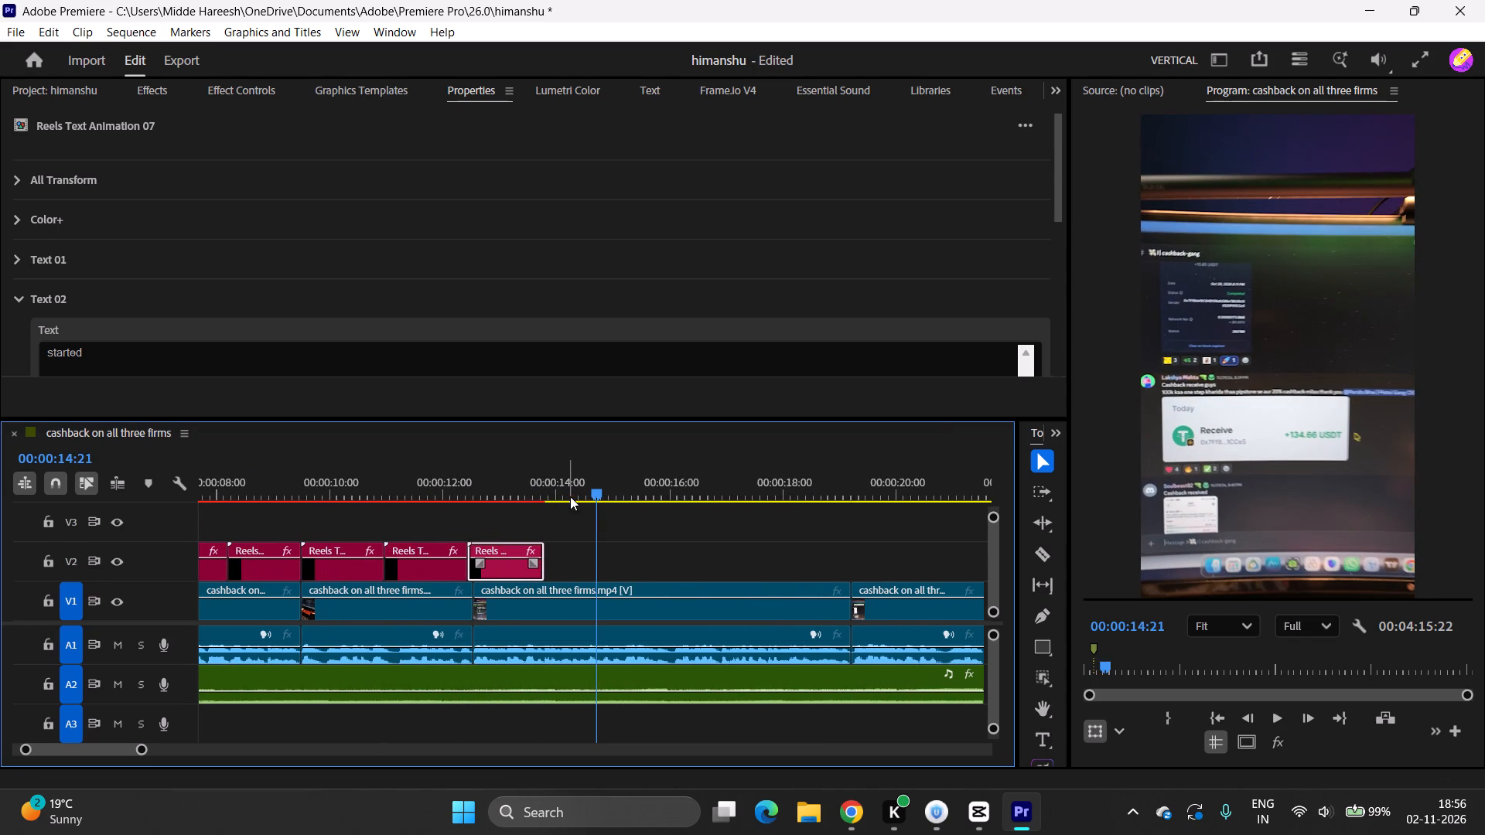
left_click_drag(584, 486, 548, 503)
key("space")
key("space")
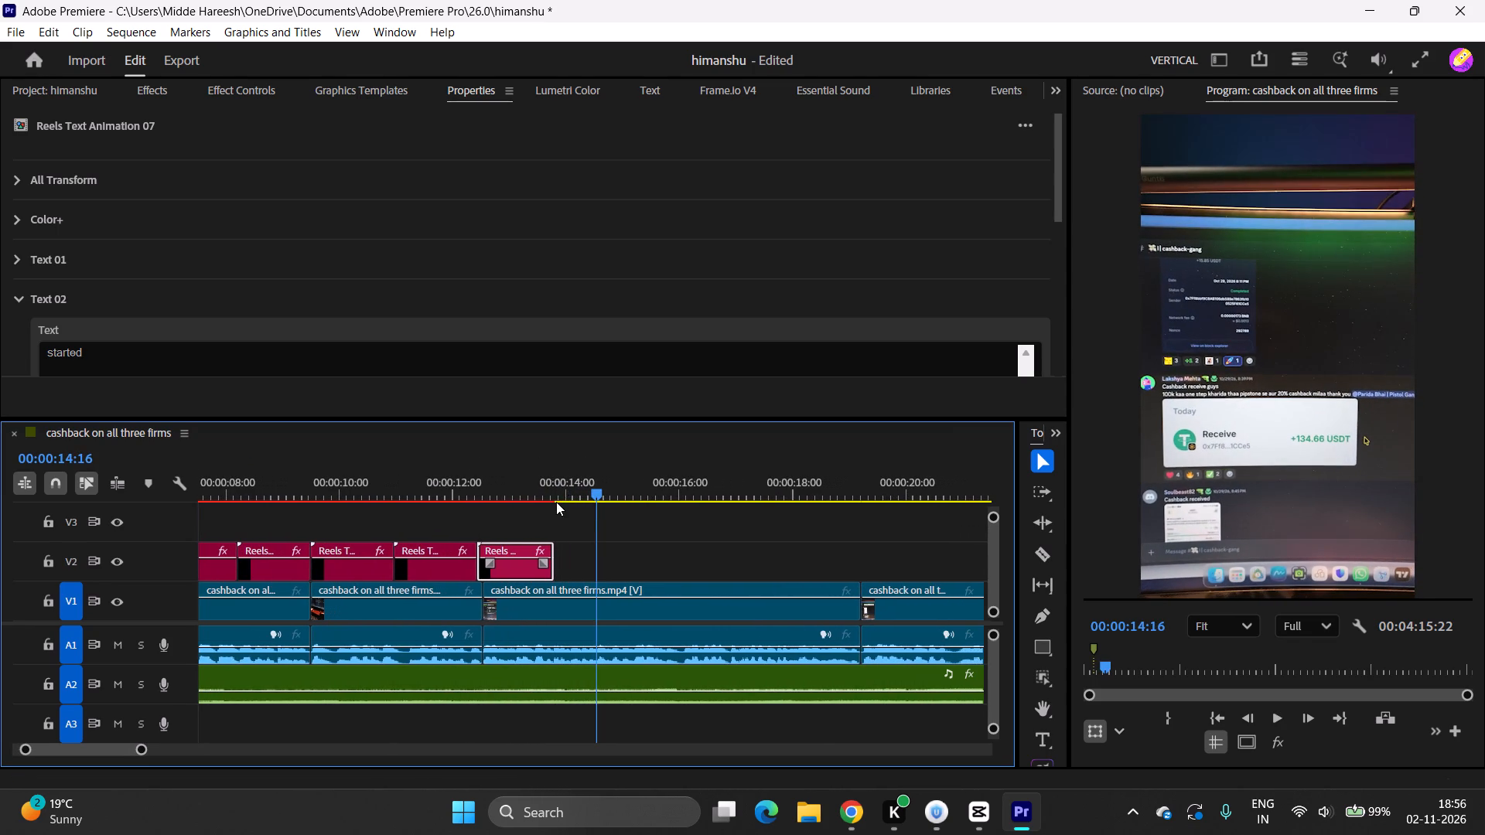
left_click_drag(597, 495, 561, 502)
key("space")
key("space")
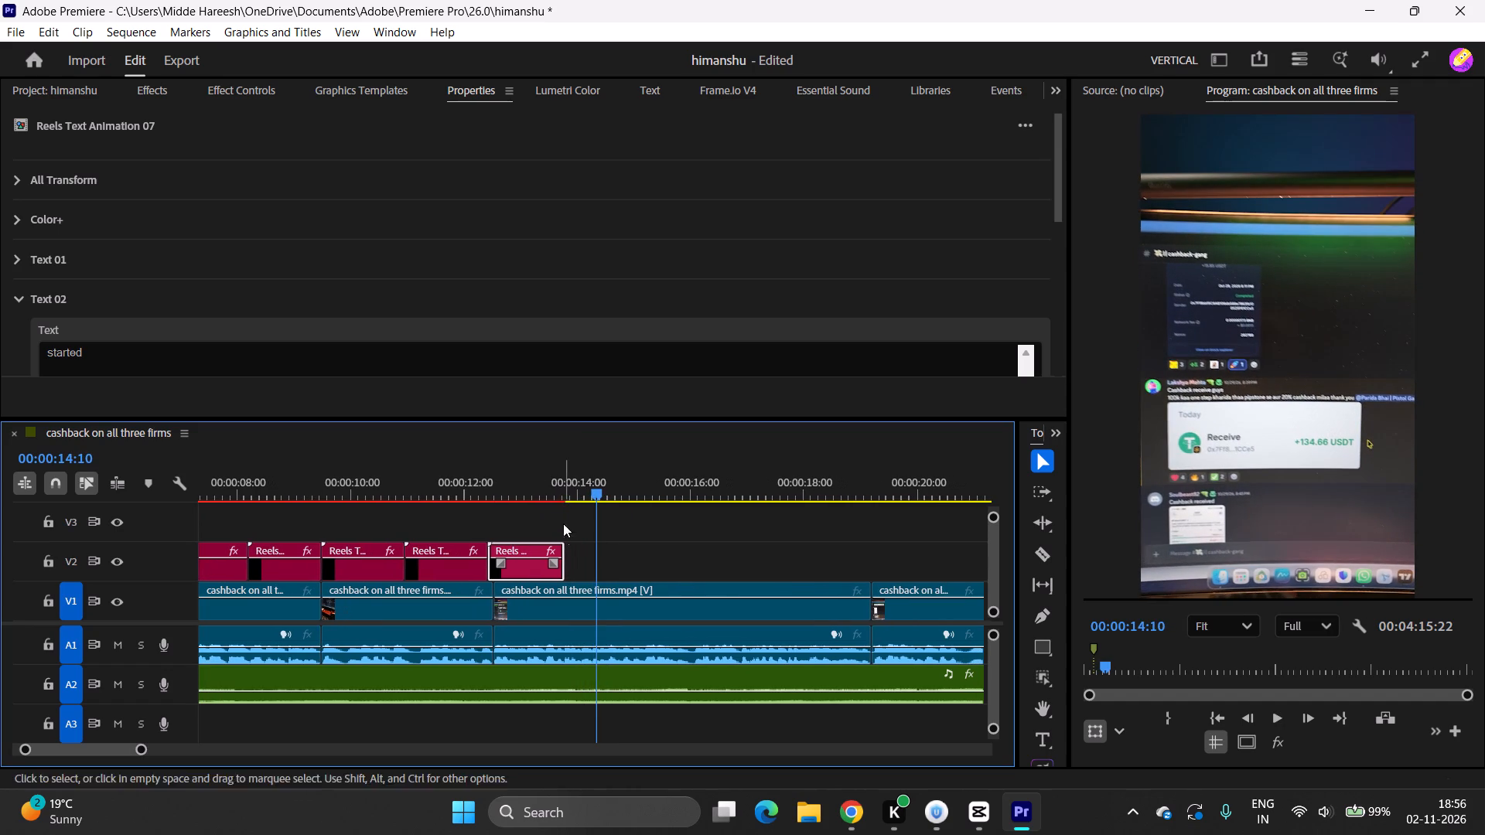
Extend the end of the "already people have" clip on V2 to the playhead at 00:00:14:10.
left_click(564, 557)
left_click_drag(564, 547, 568, 544)
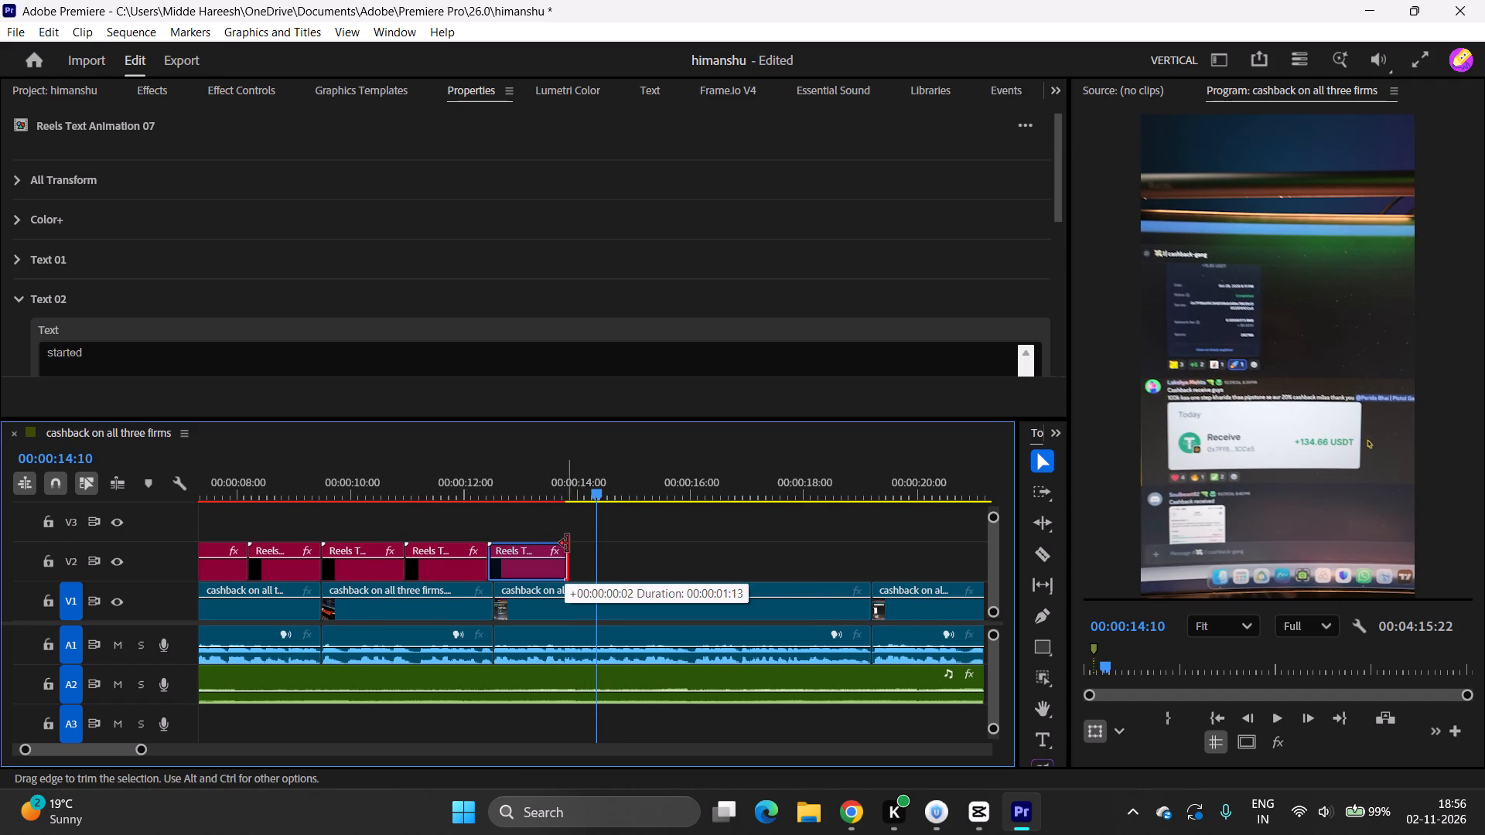
left_click_drag(568, 544, 587, 544)
Change the clip's Text 01 to "already people have started" and its Text 02 to "recive".
left_click_drag(591, 480, 545, 496)
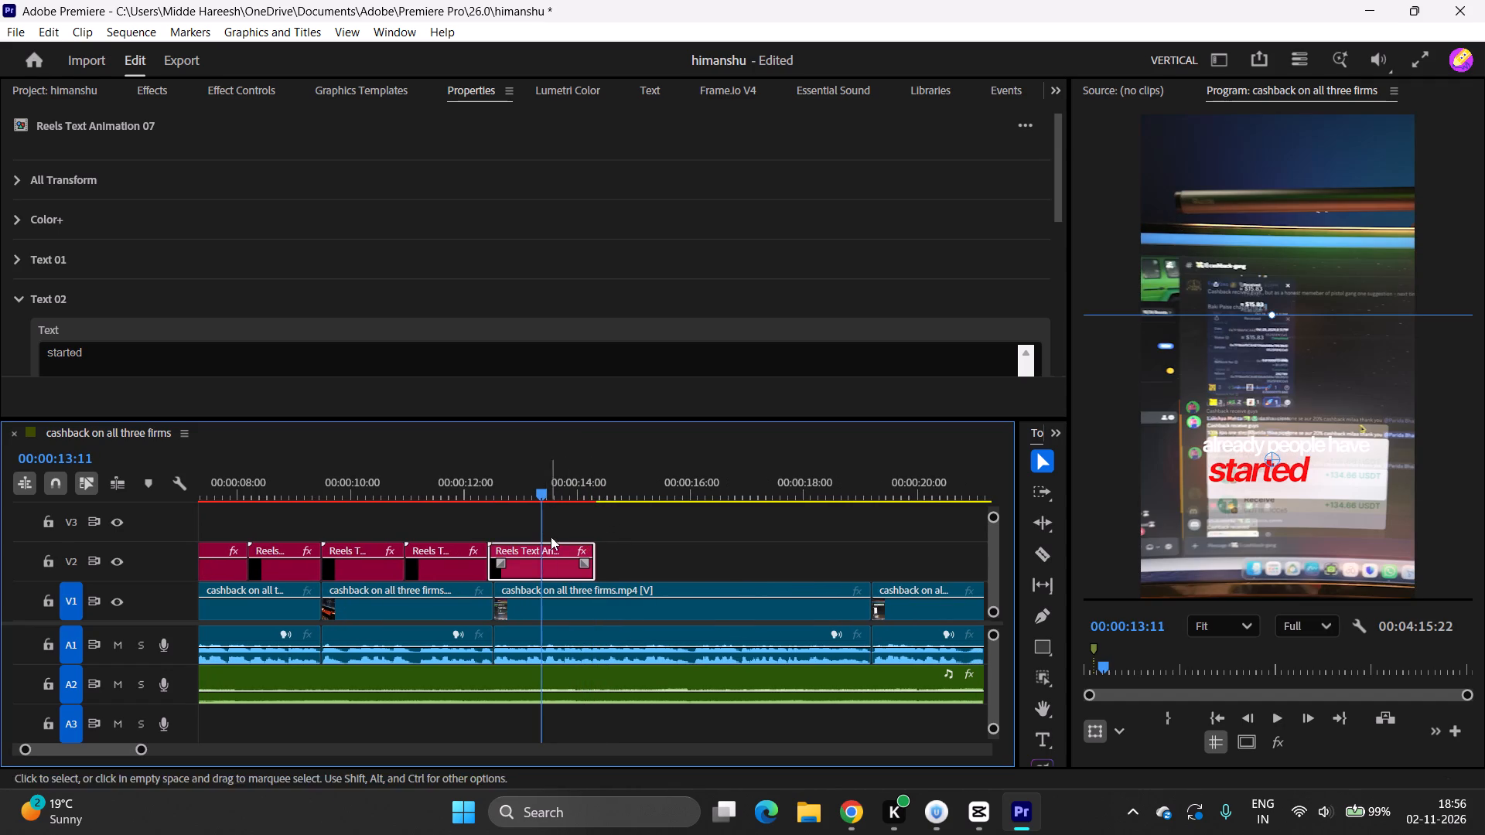
double_click(77, 347)
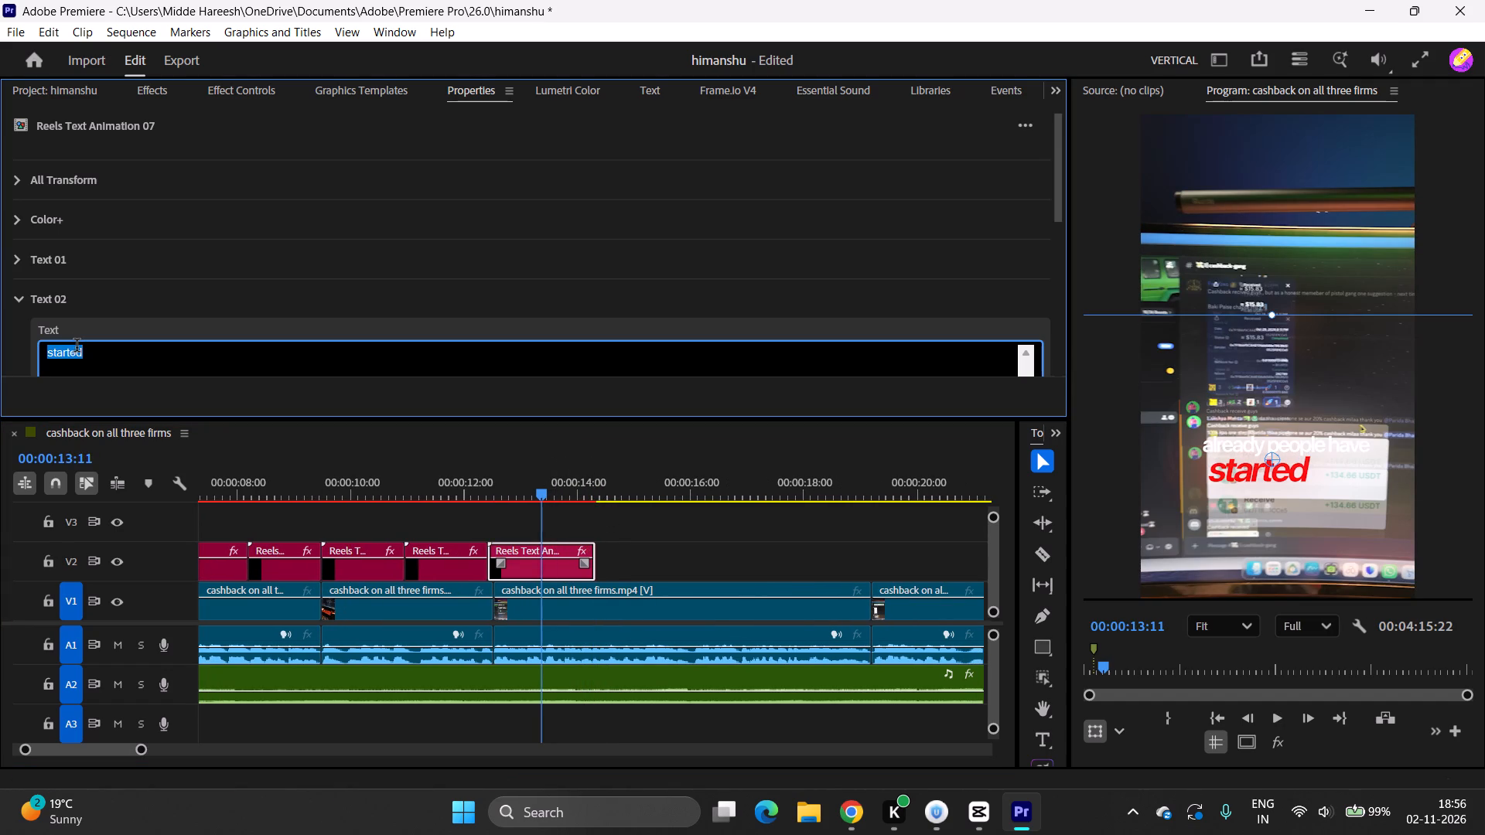
key("ctrl+c")
left_click(20, 264)
left_click(184, 311)
key("space")
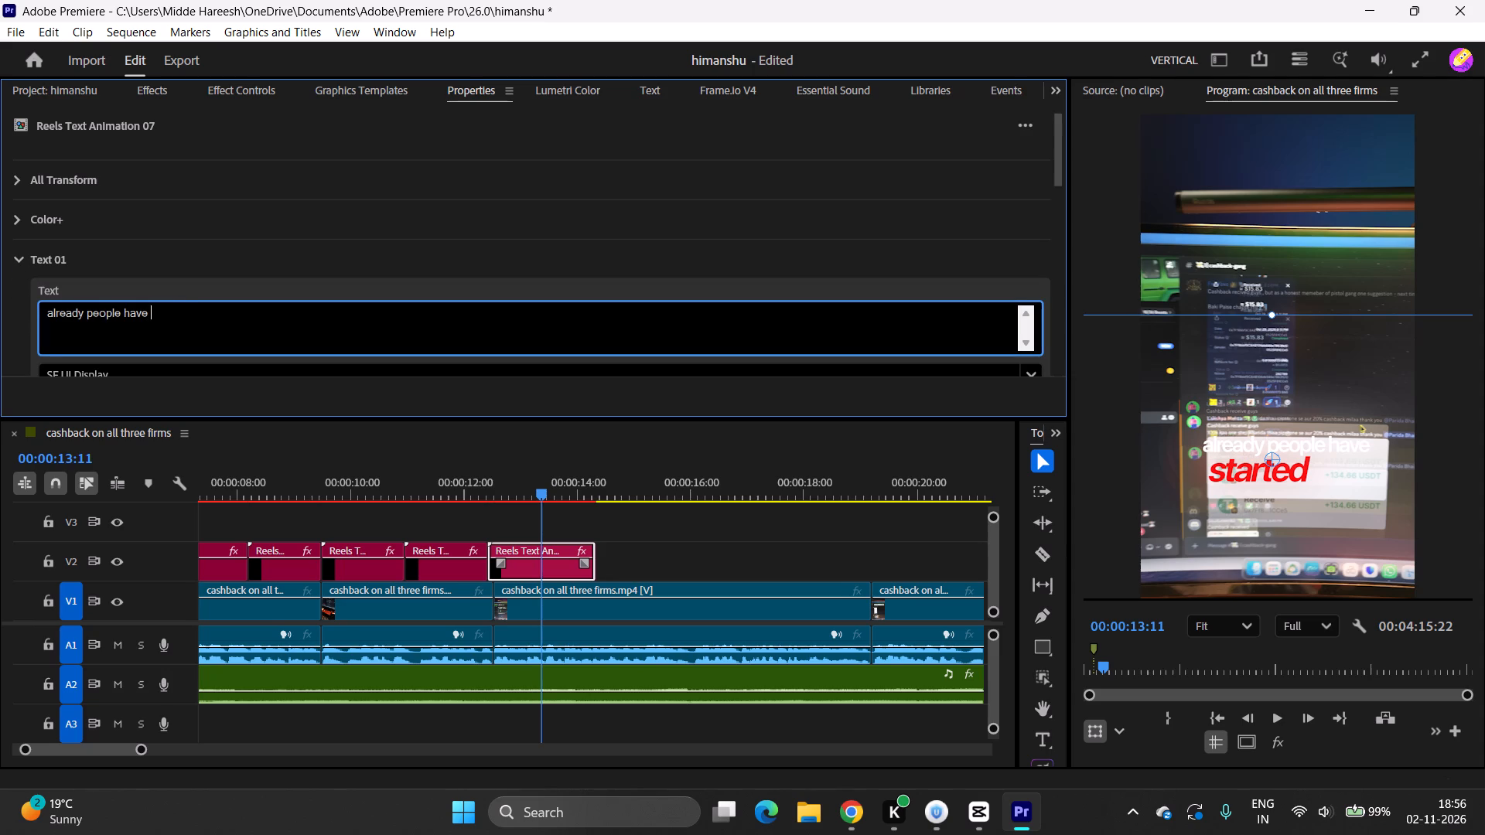
key("ctrl+c")
key("ctrl+v")
left_click(13, 257)
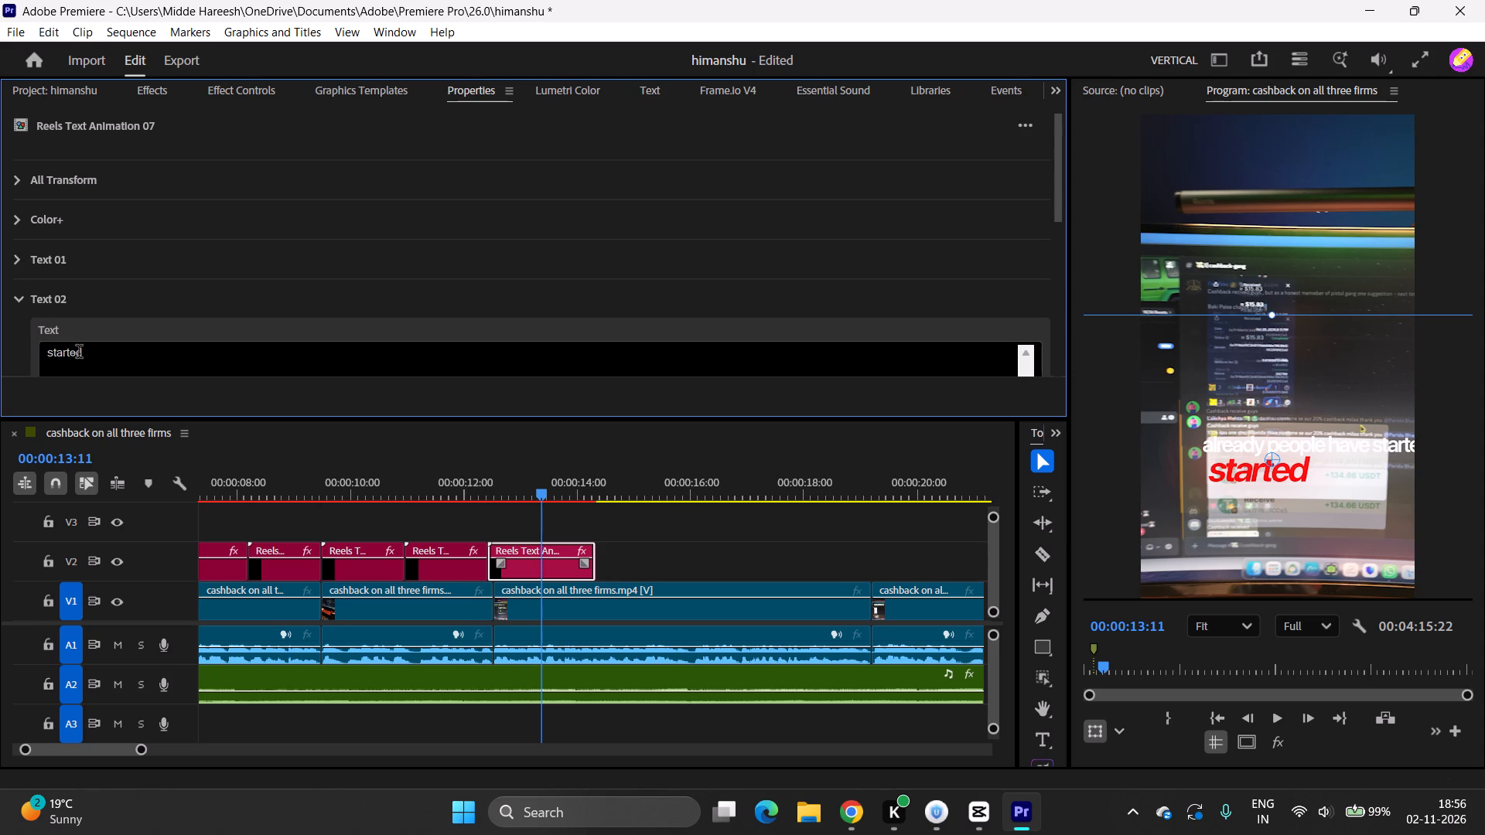
left_click(15, 259)
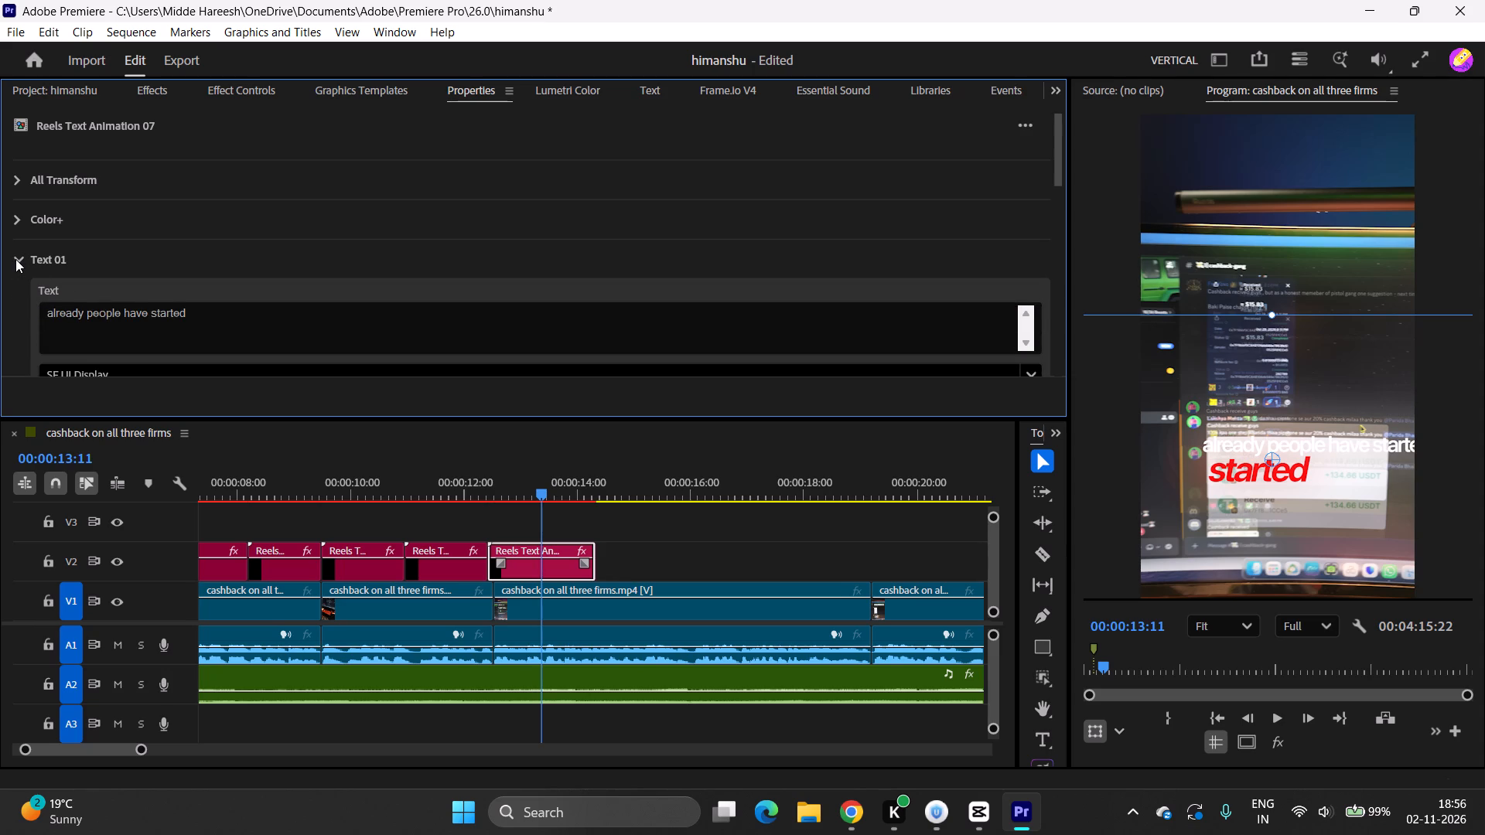
left_click(15, 259)
double_click(76, 353)
type("recive")
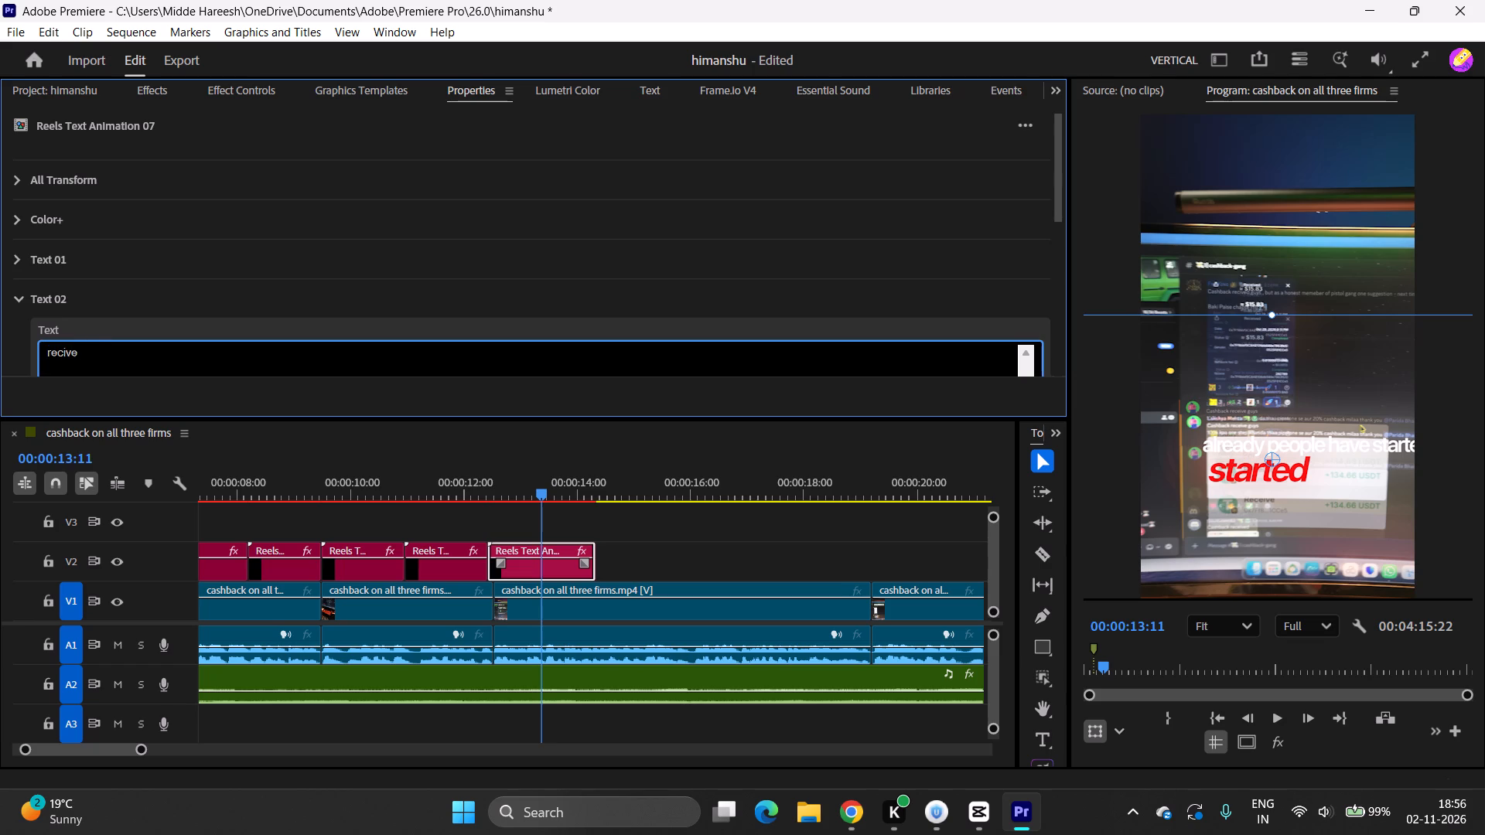
left_click(20, 301)
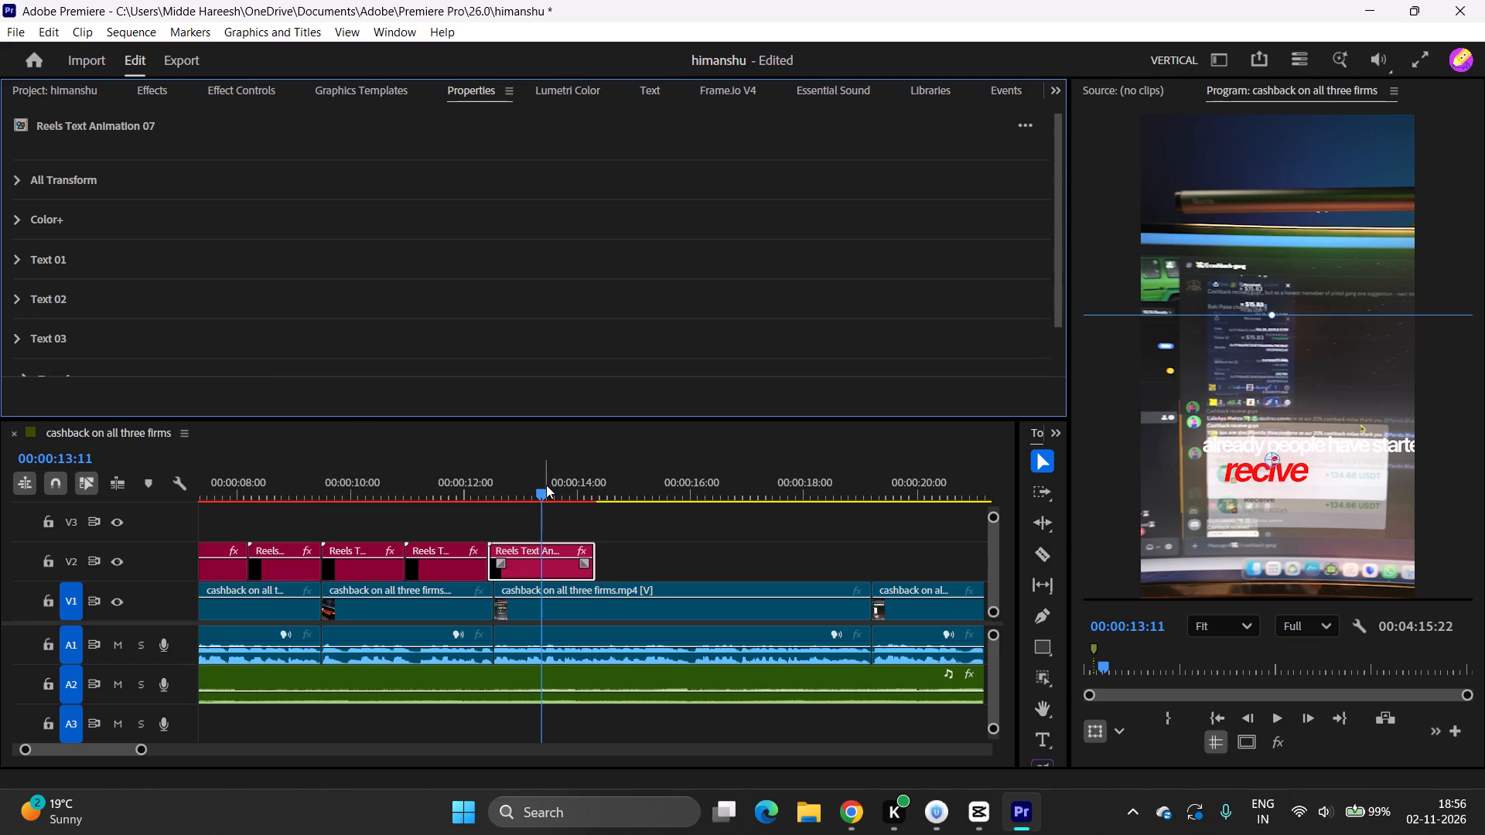
Play back the edited clip and move its text graphic left so "already people have started" fits inside the frame.
left_click_drag(546, 485, 434, 503)
key("space")
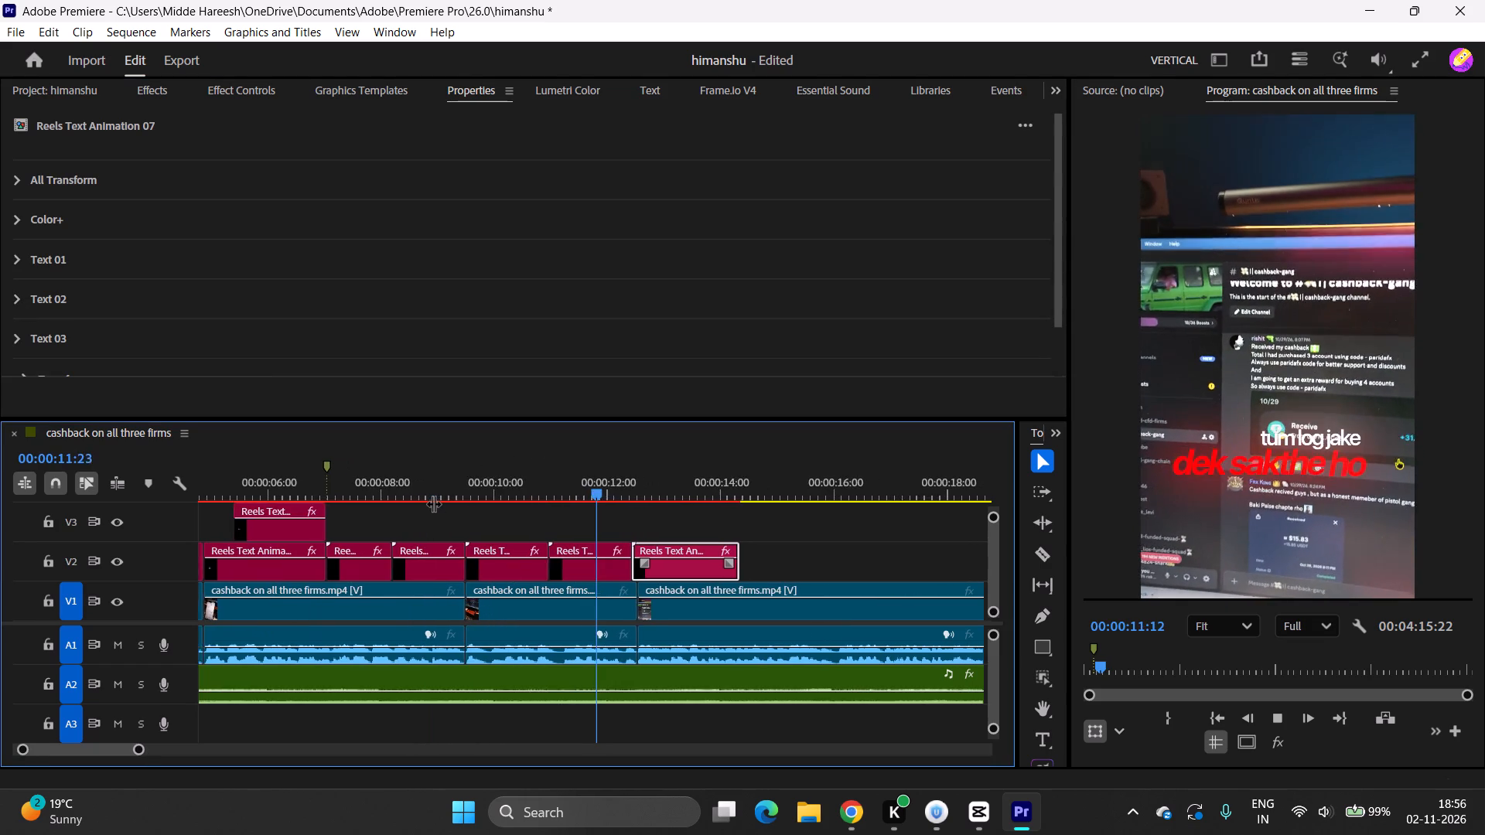
key("space")
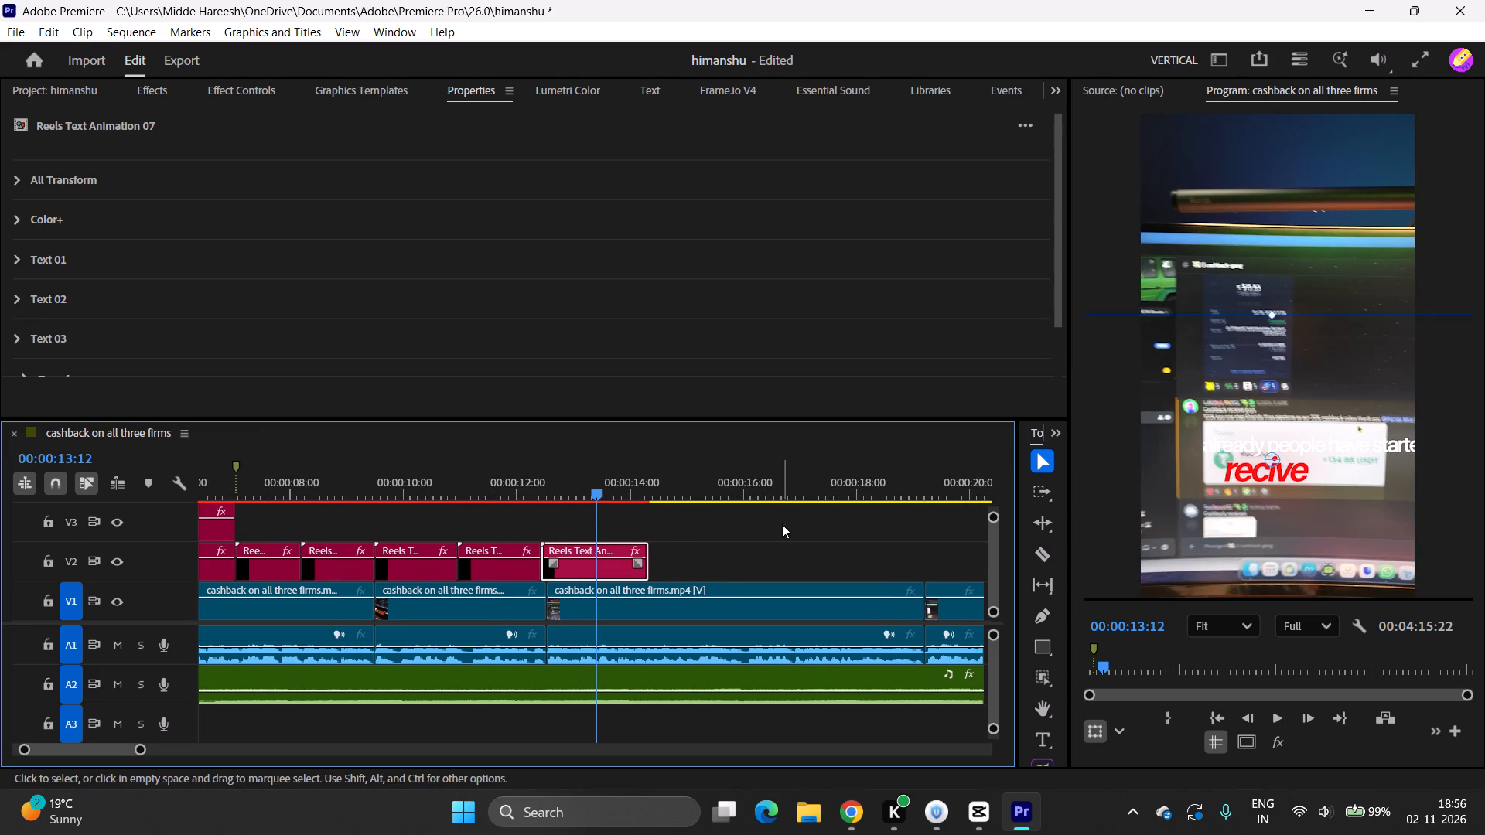
left_click_drag(1329, 500, 1289, 506)
Play back the "already people have started" clip repeatedly and listen to the speech that follows it.
left_click_drag(599, 486, 524, 503)
key("space")
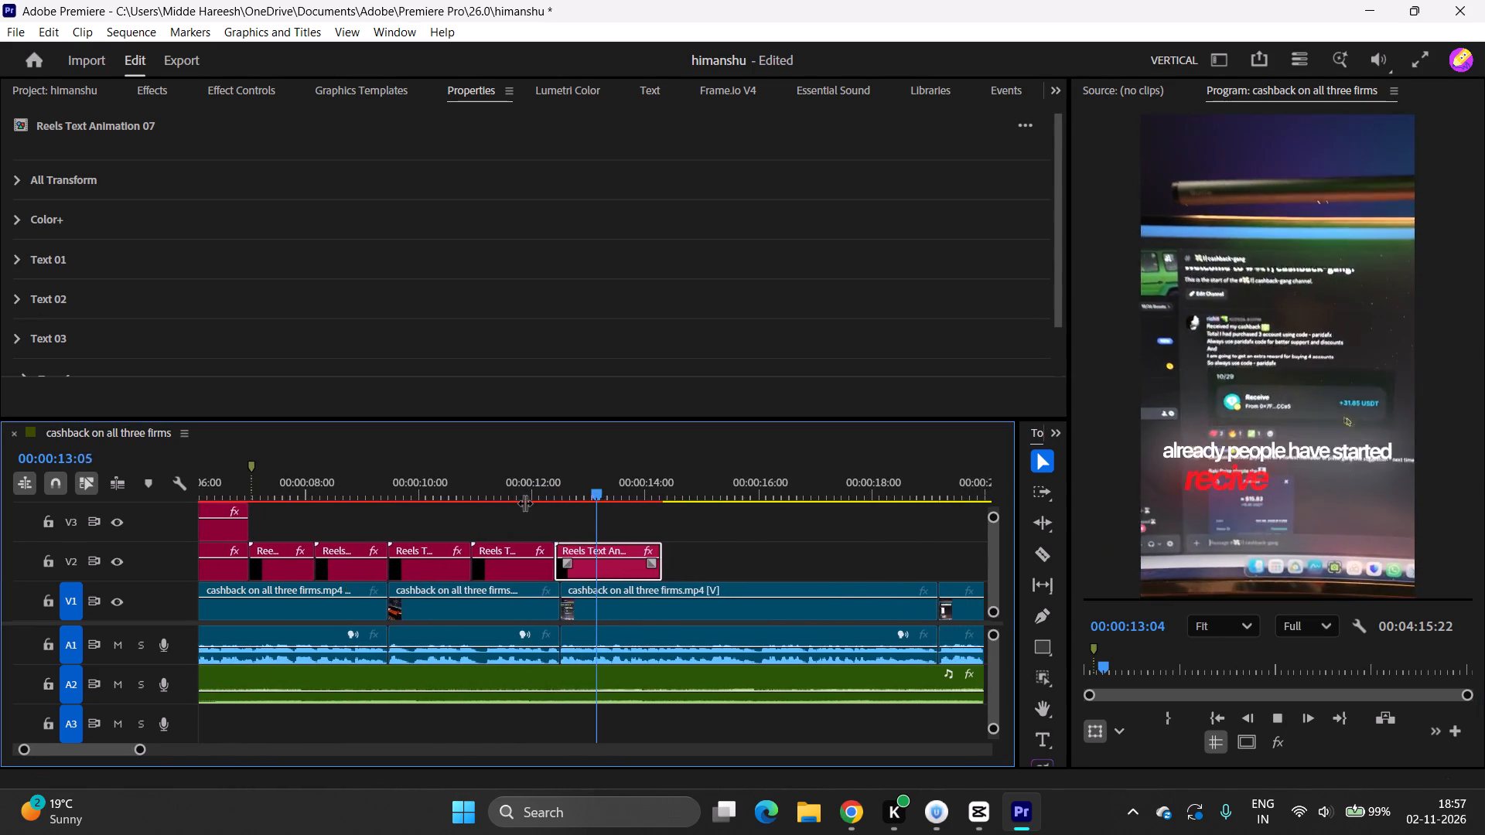
key("space")
key("space")
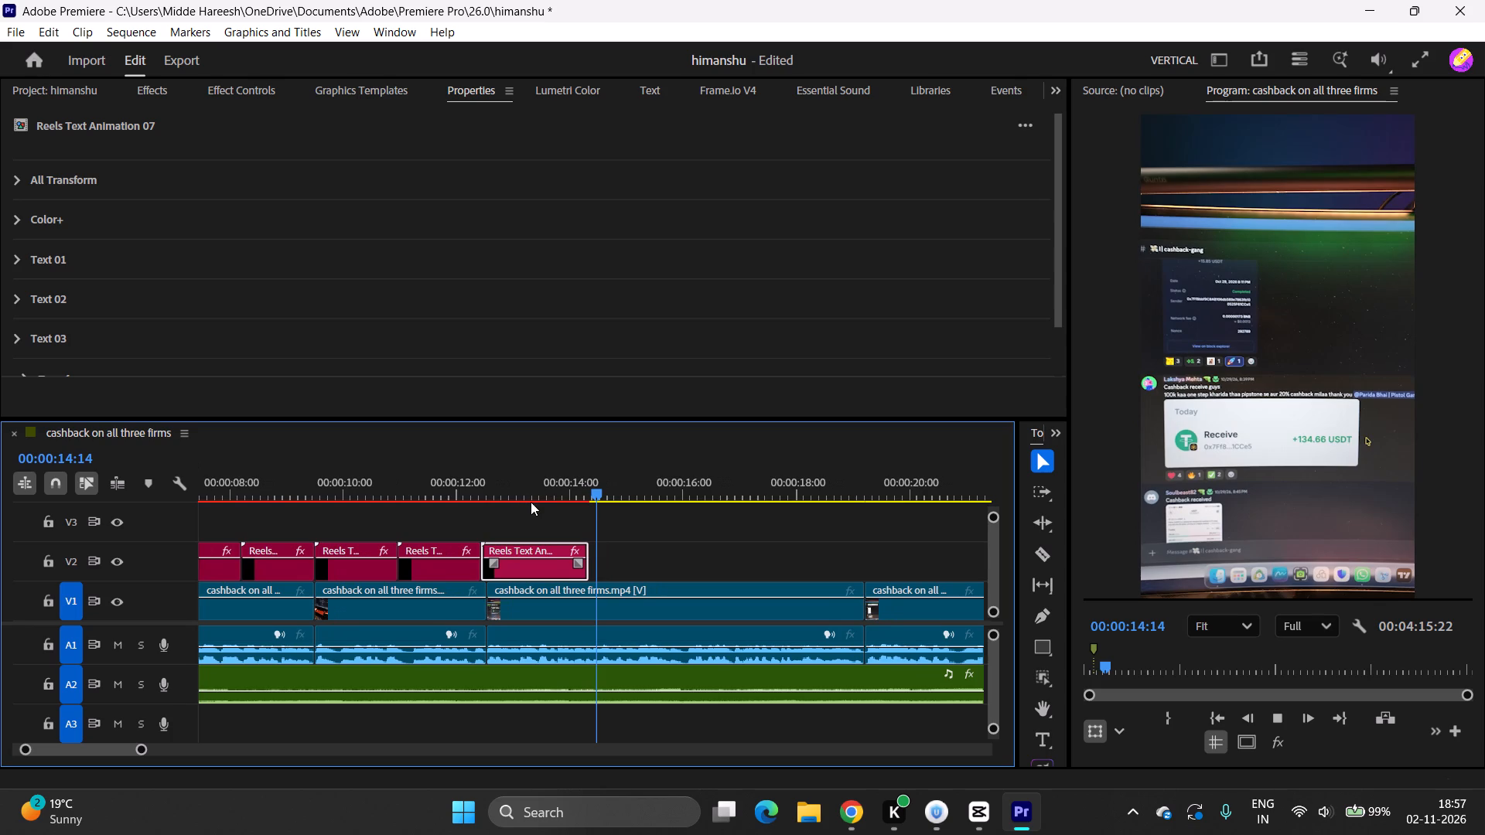
key("space")
key("space")
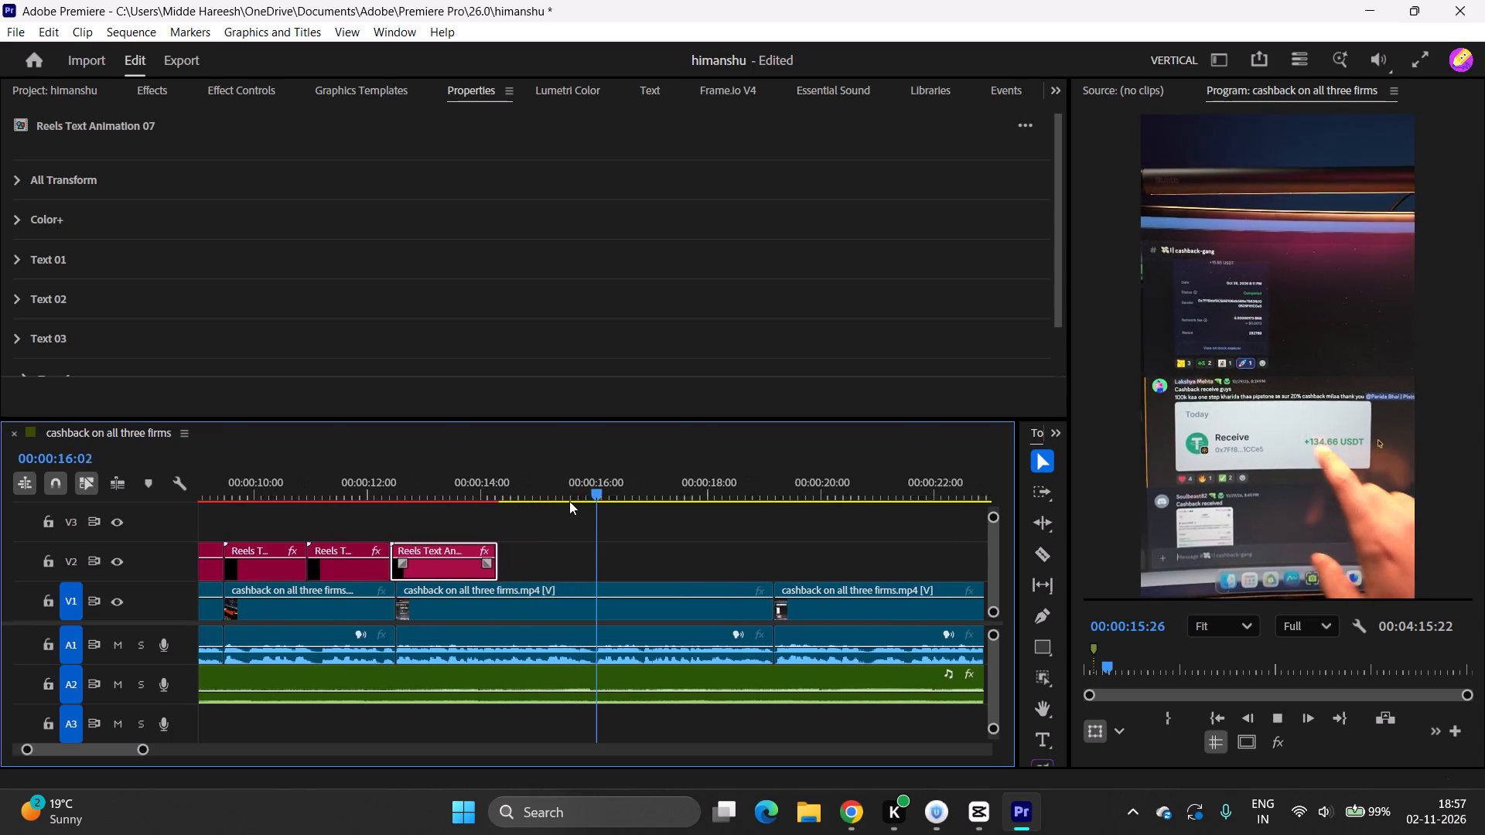
key("space")
left_click_drag(599, 486, 457, 517)
key("space")
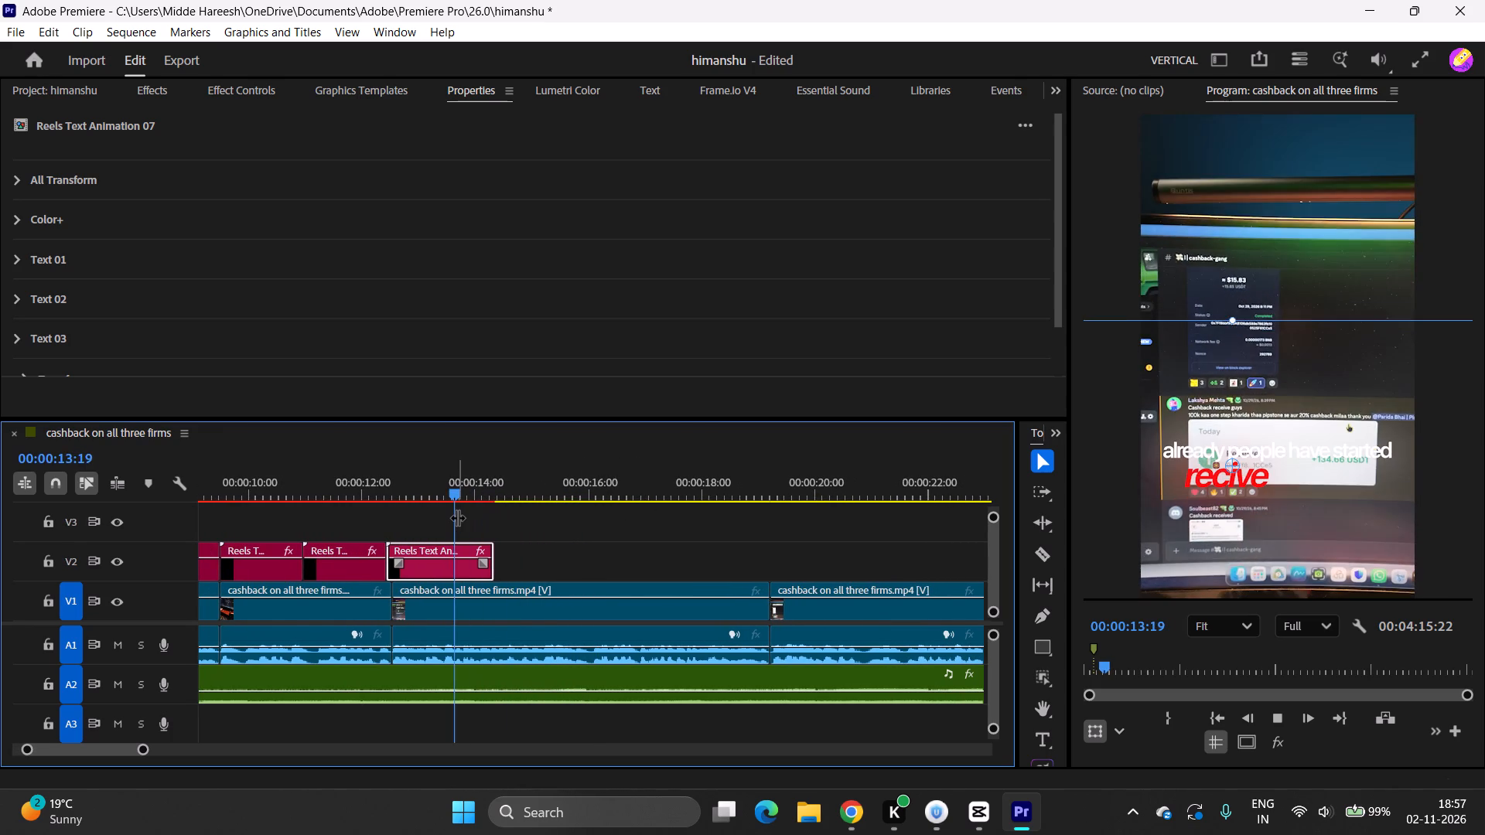
key("space")
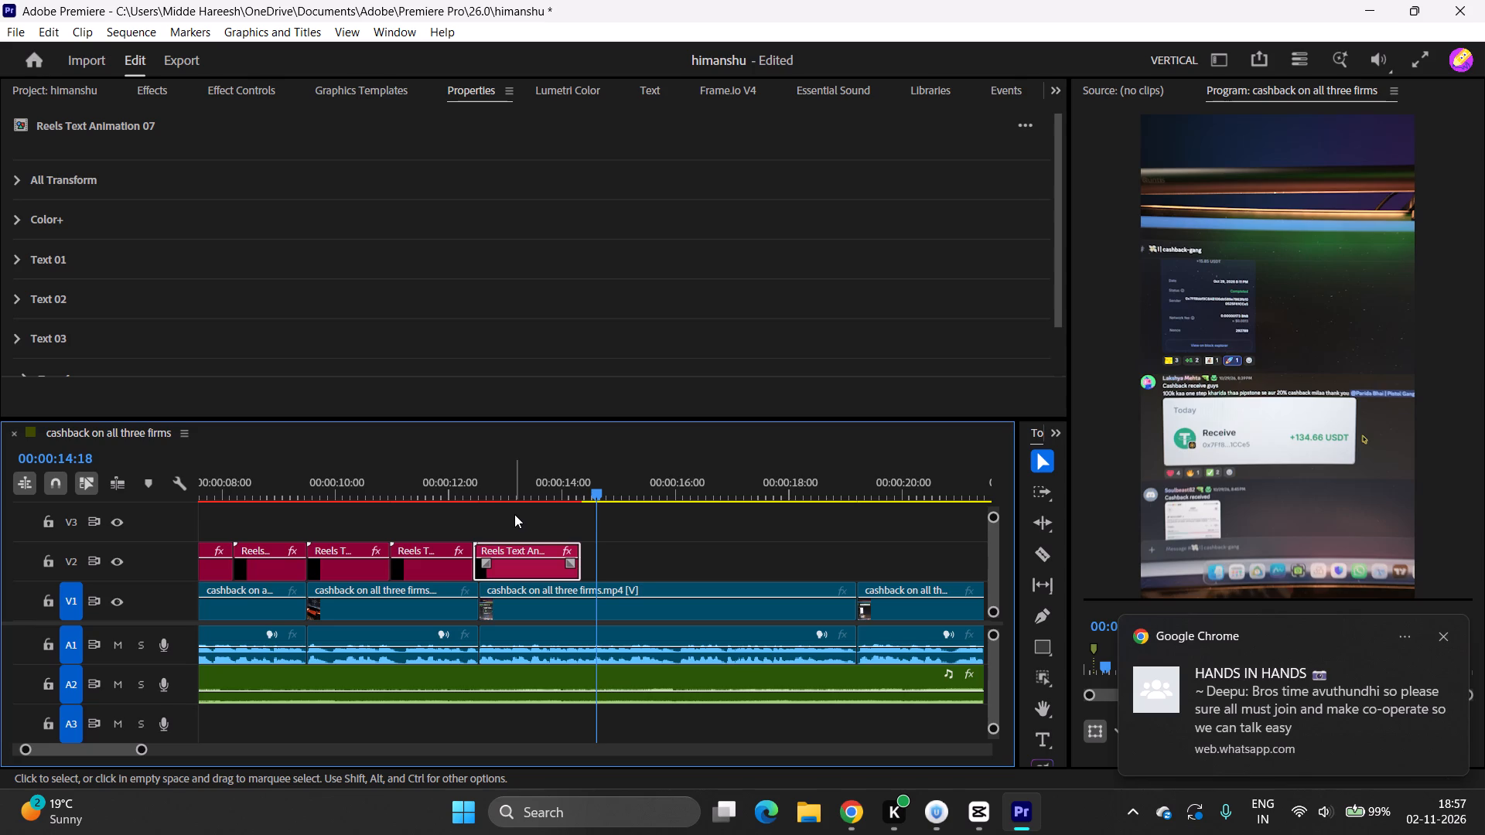
key("space")
key("space")
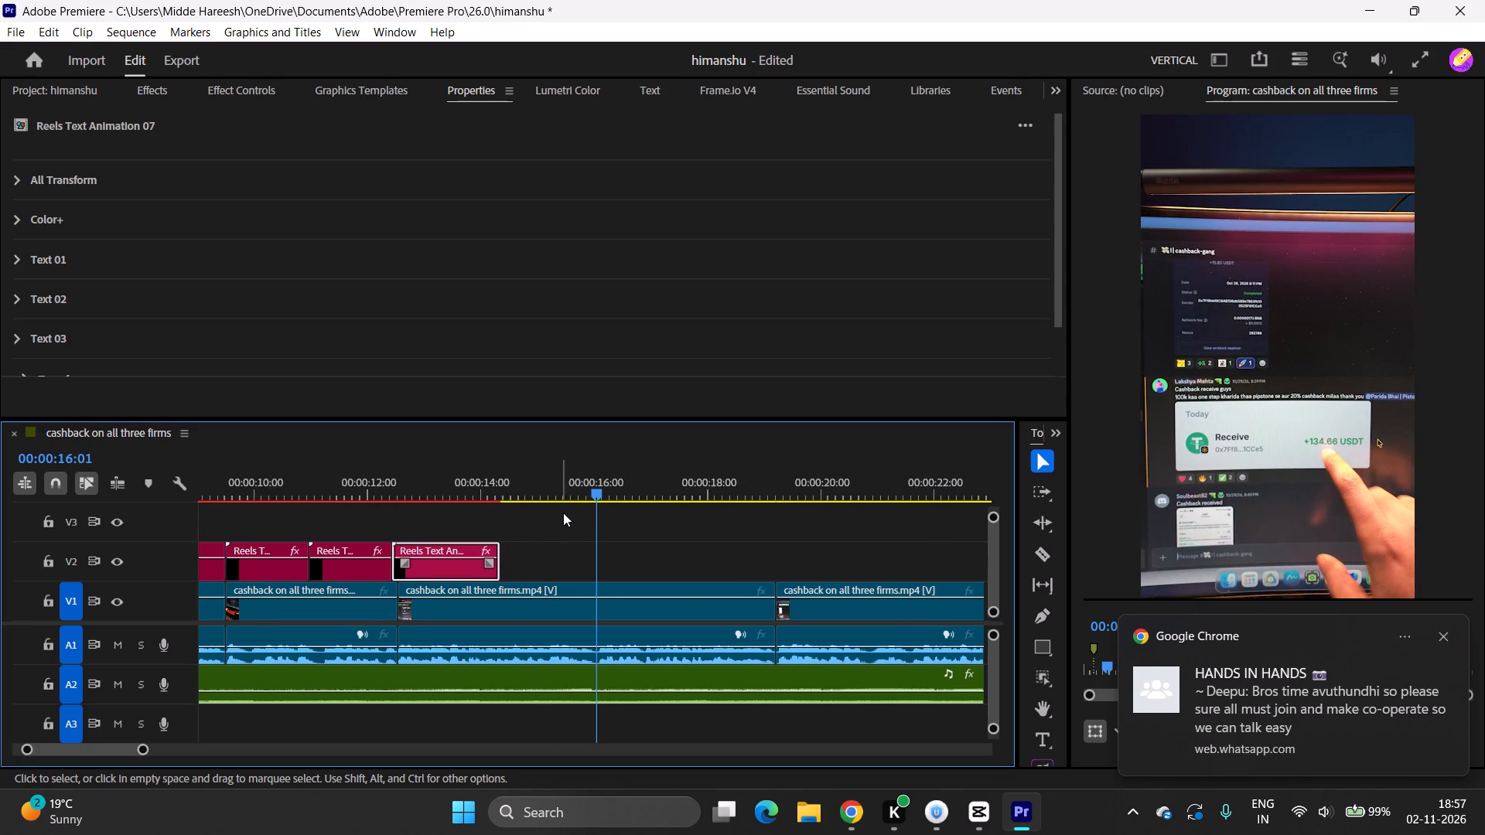
Play back the speech after the "already people have started" clip and add a sequence marker at 00:00:15:28.
left_click_drag(598, 486, 551, 499)
key("space")
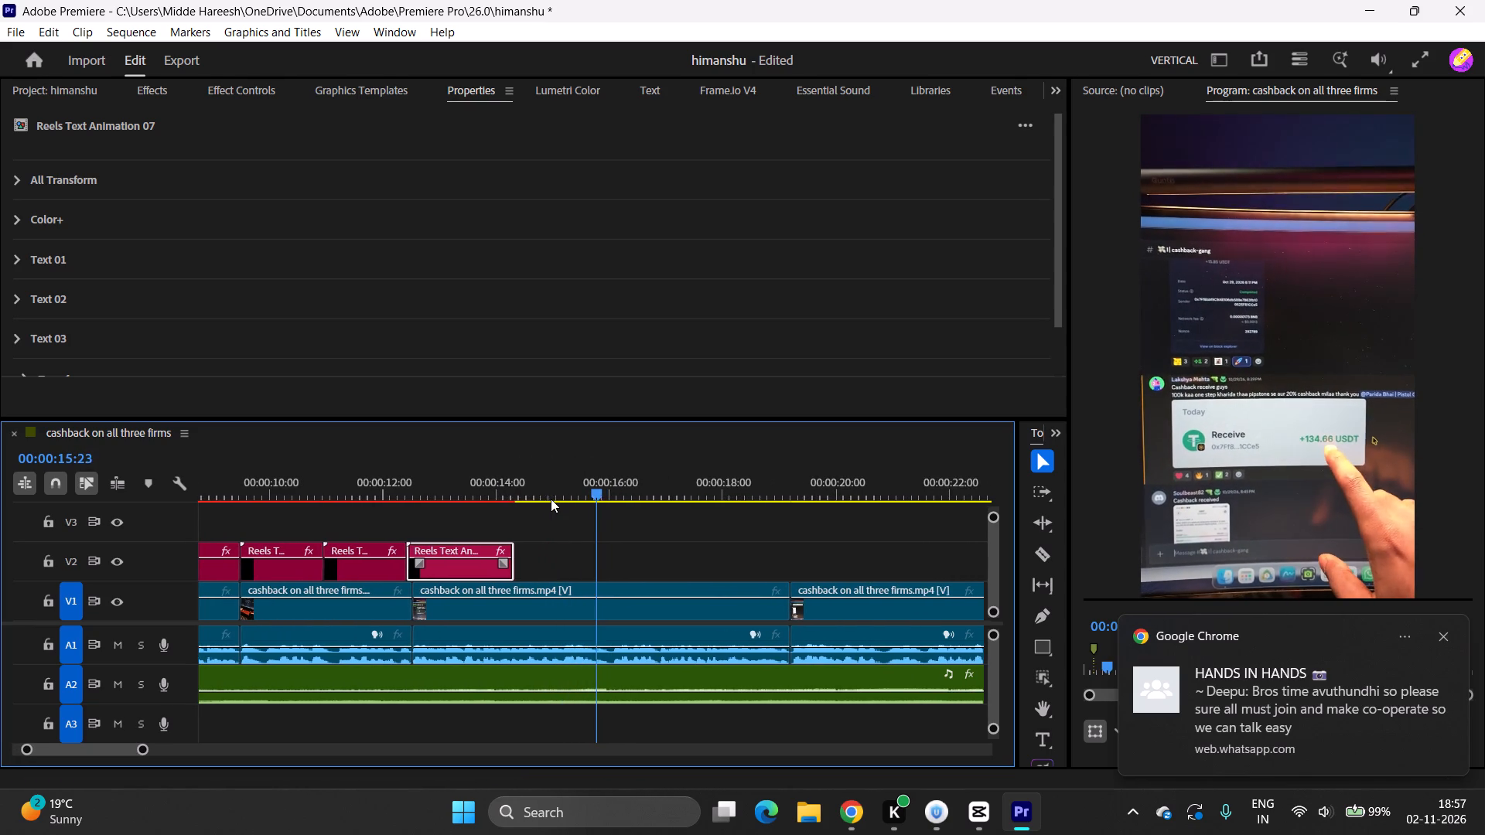
key("space")
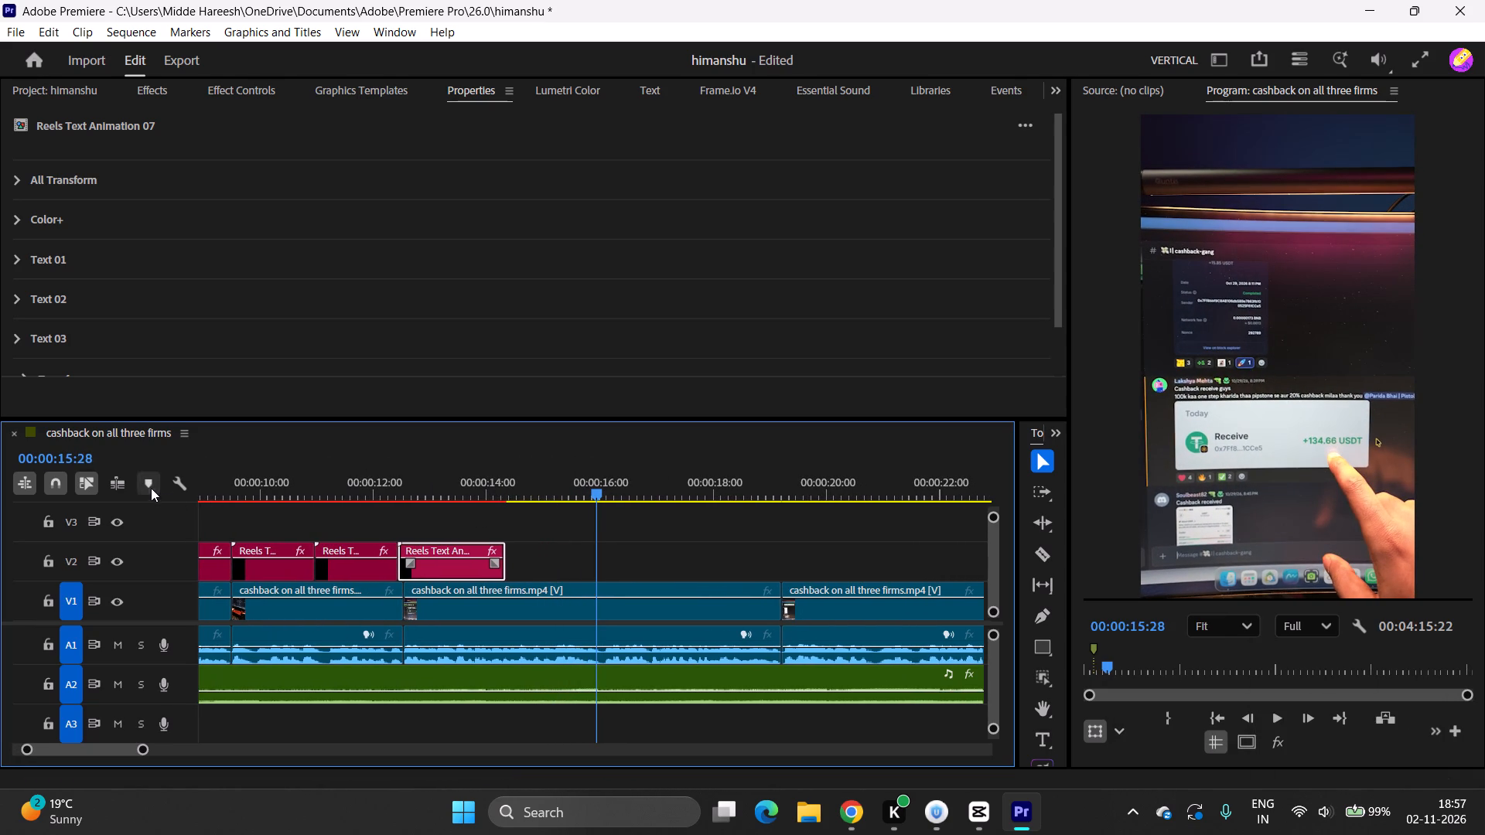
left_click(151, 488)
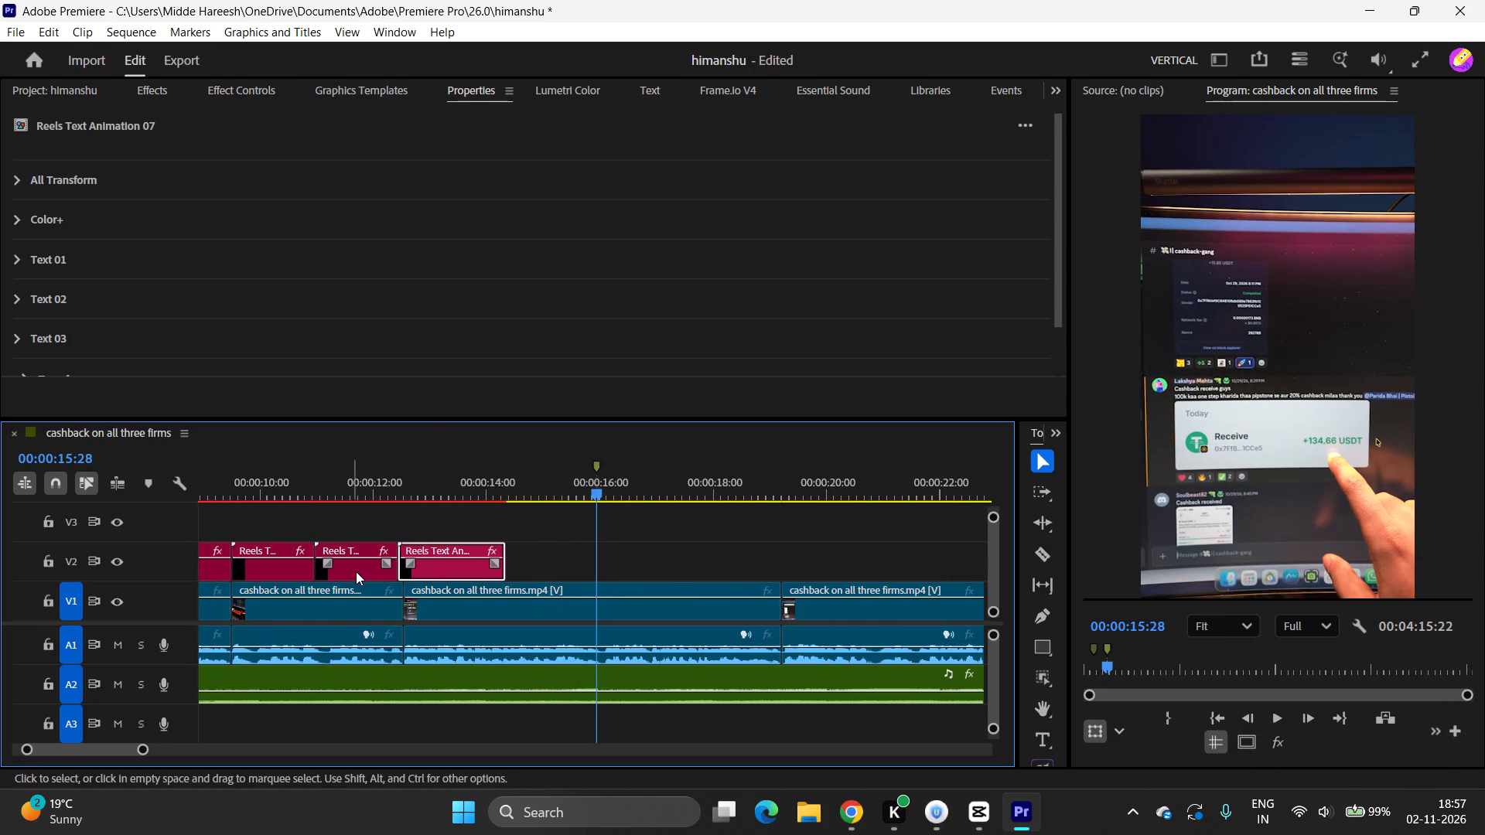
Duplicate the "already people have started" clip directly after itself on V2, trim the copy's end to the marker, and play it back.
left_click_drag(451, 570, 565, 558, "alt")
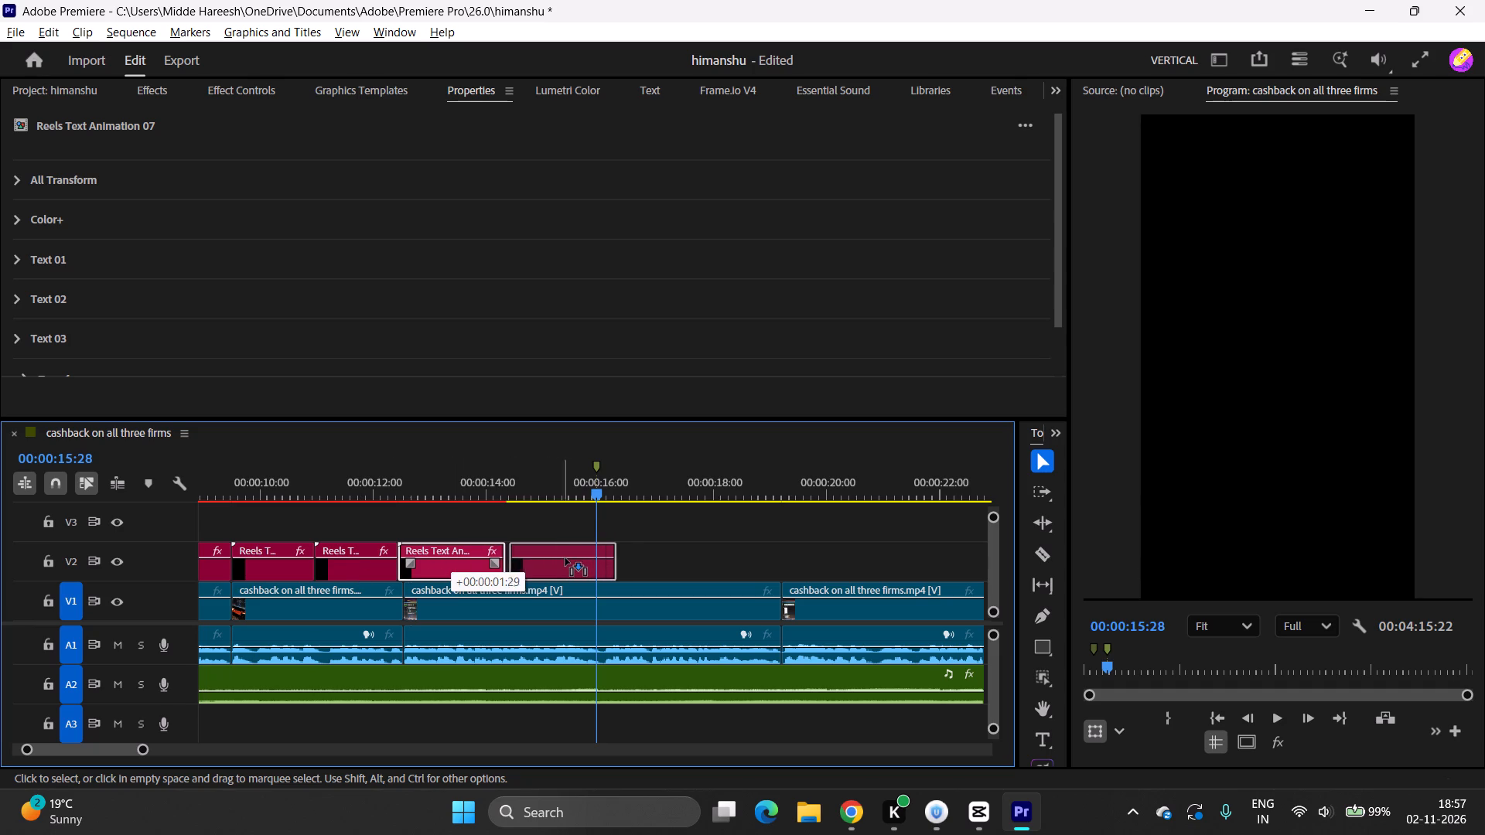
left_click_drag(565, 558, 557, 560, "alt")
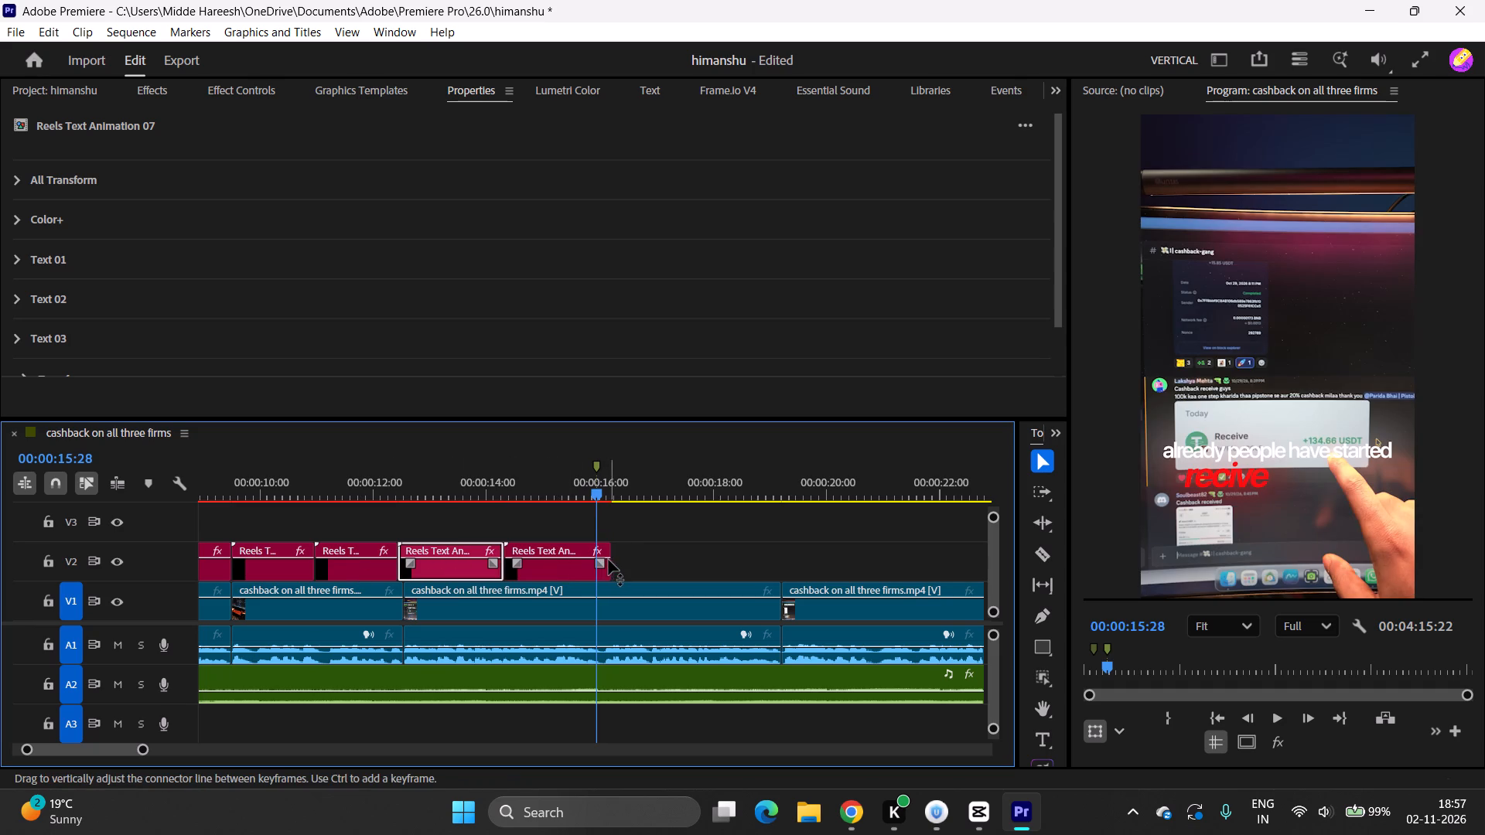
left_click_drag(613, 560, 601, 564)
left_click_drag(598, 480, 535, 509)
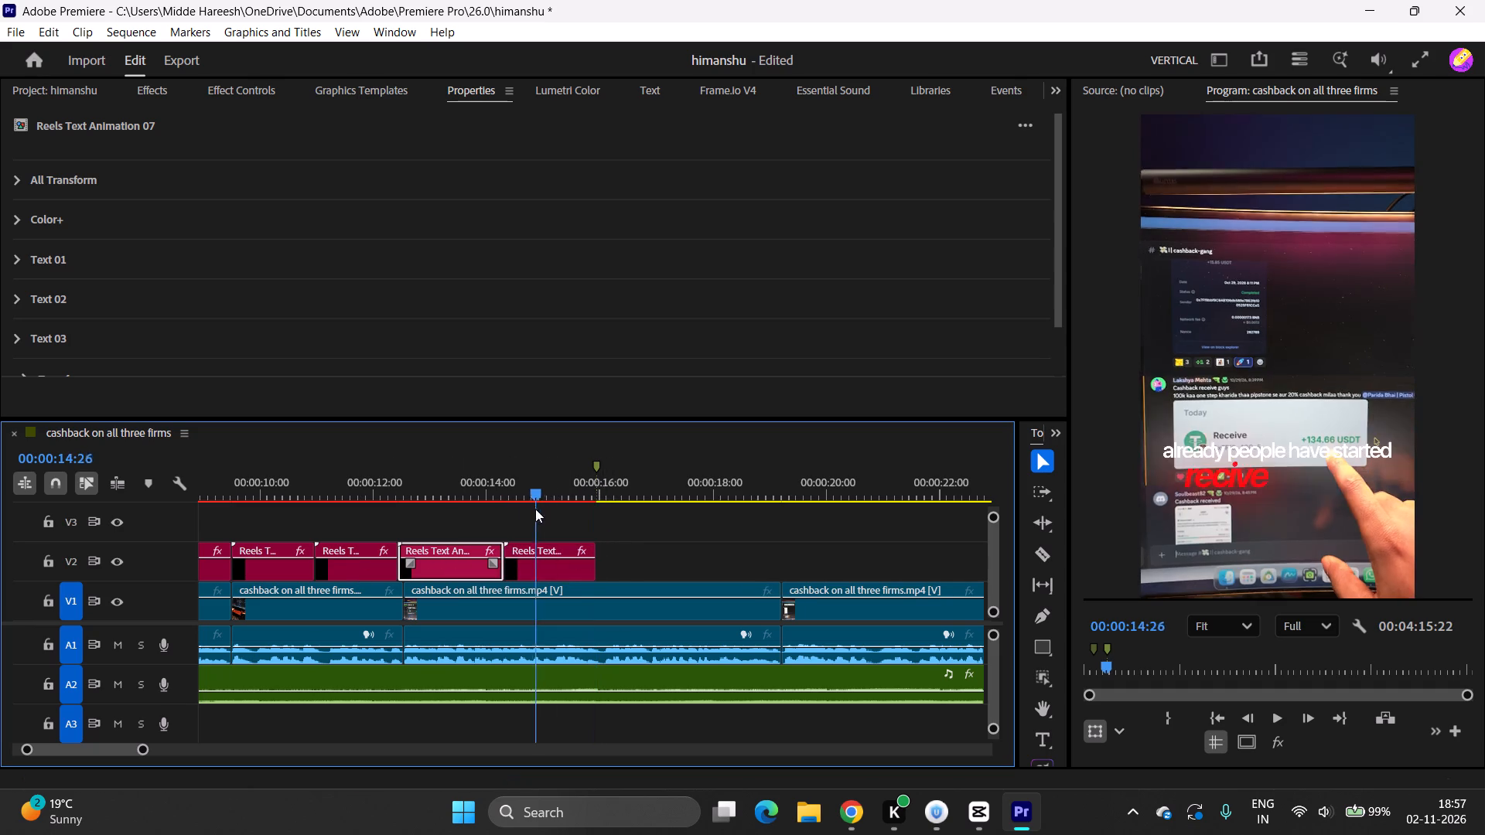
left_click_drag(535, 509, 500, 520)
key("space")
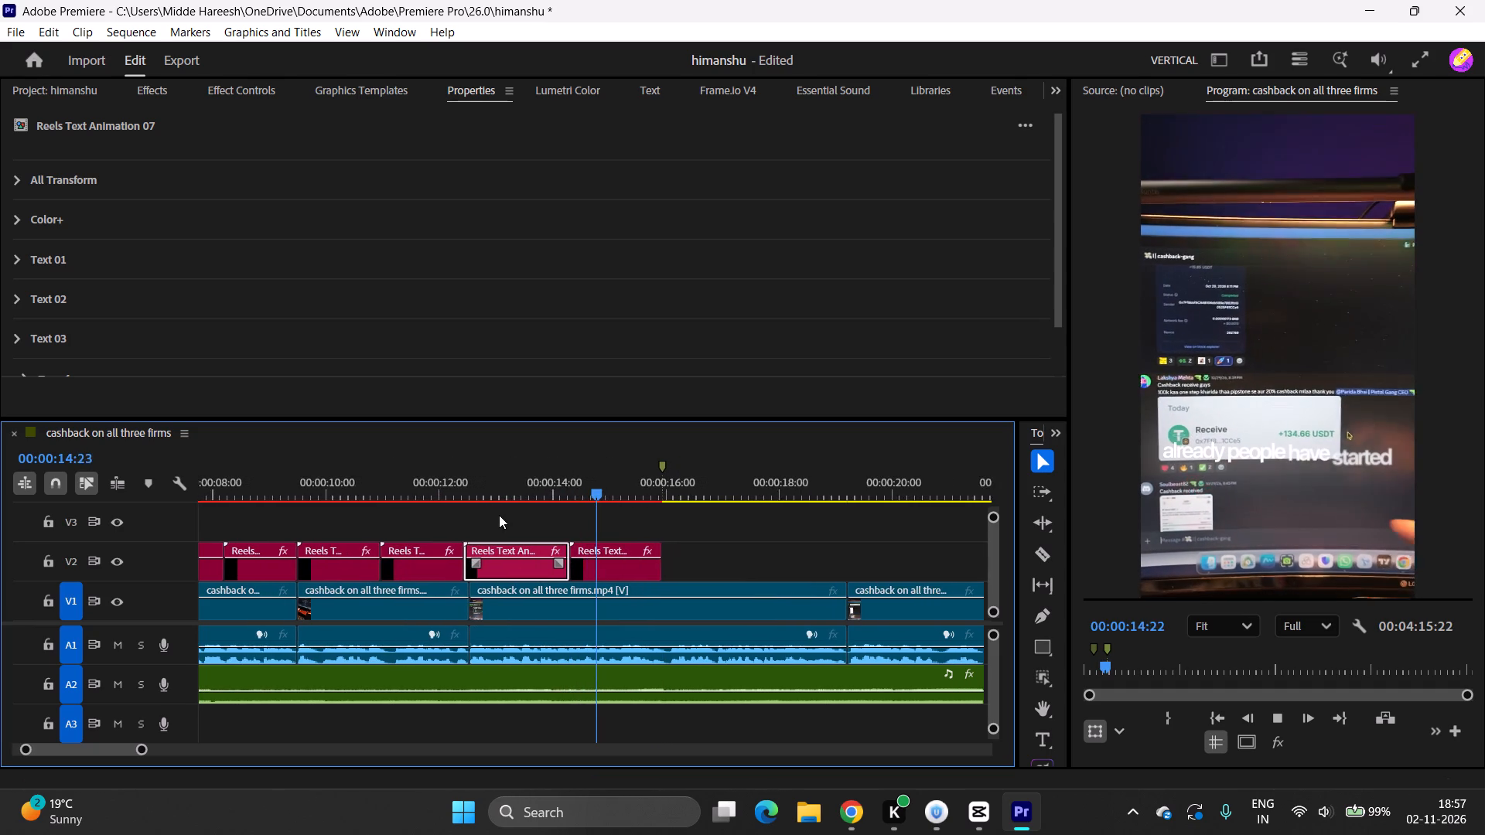
key("space")
key("space")
key("space")
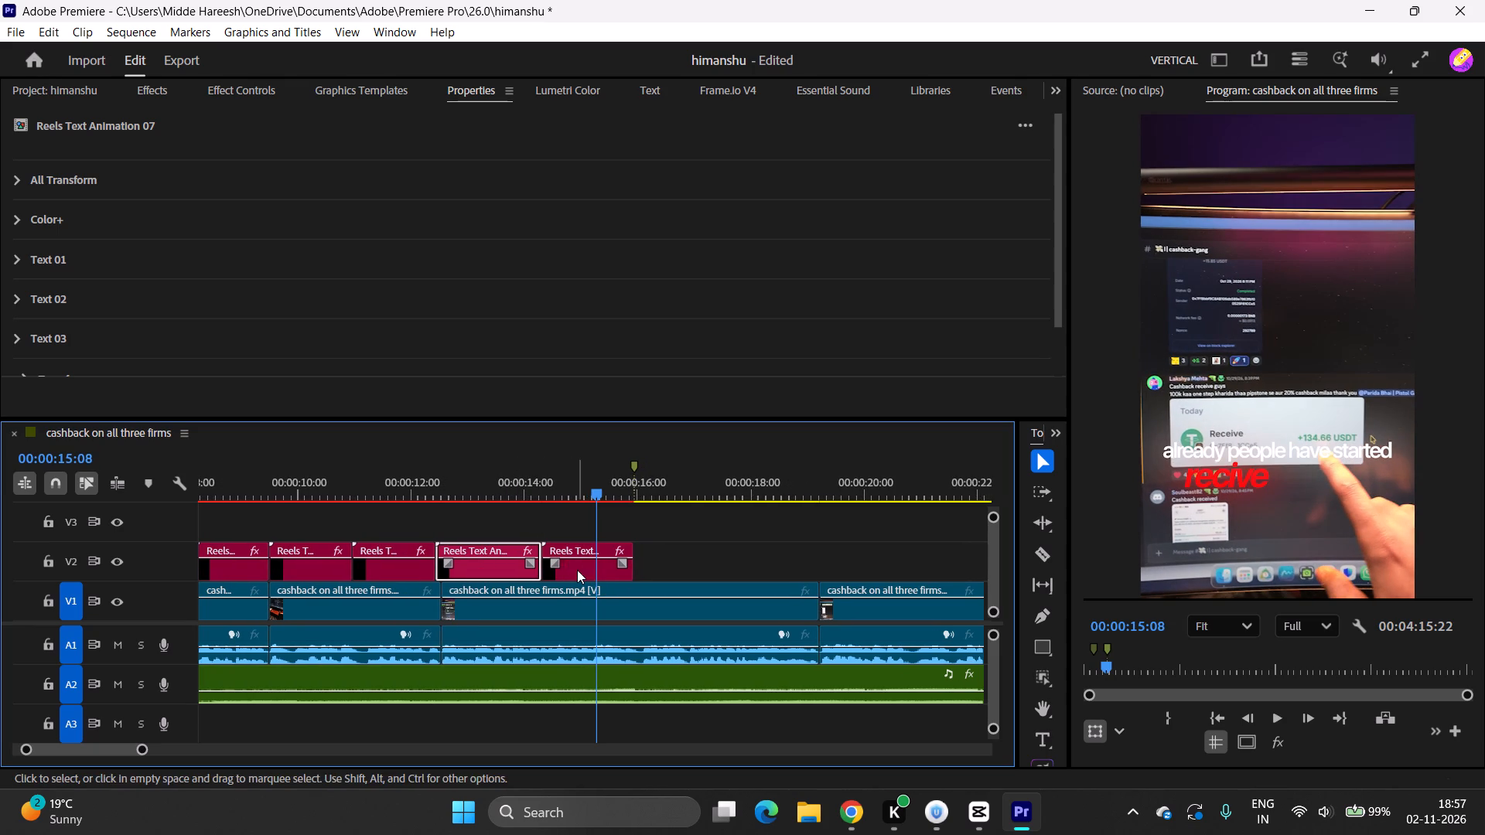
Set the duplicated clip's Text 02 to "134 $" and clear its Text 01.
left_click(577, 570)
left_click(19, 302)
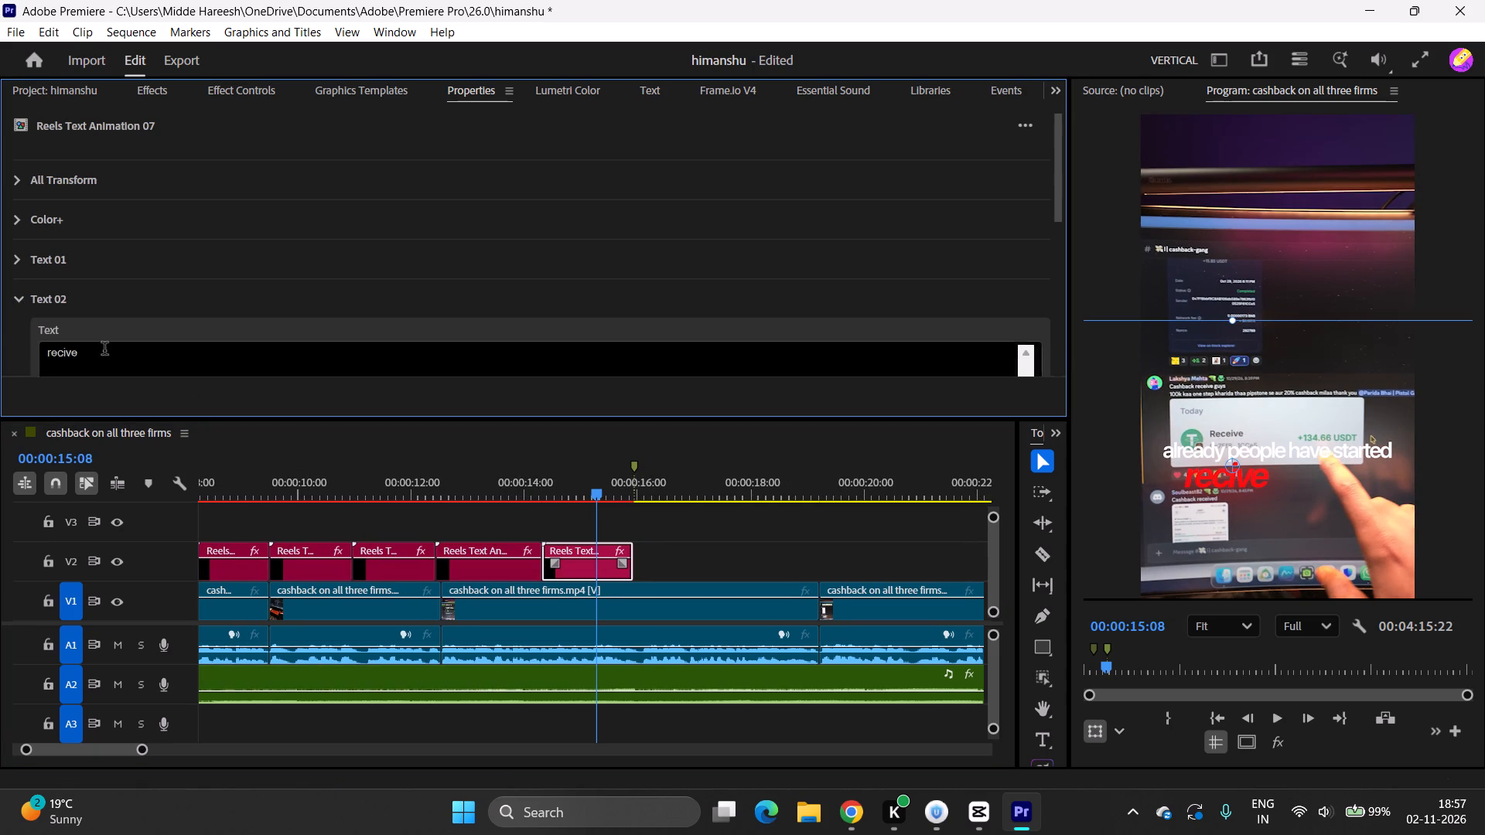
double_click(88, 357)
type("134")
key("space")
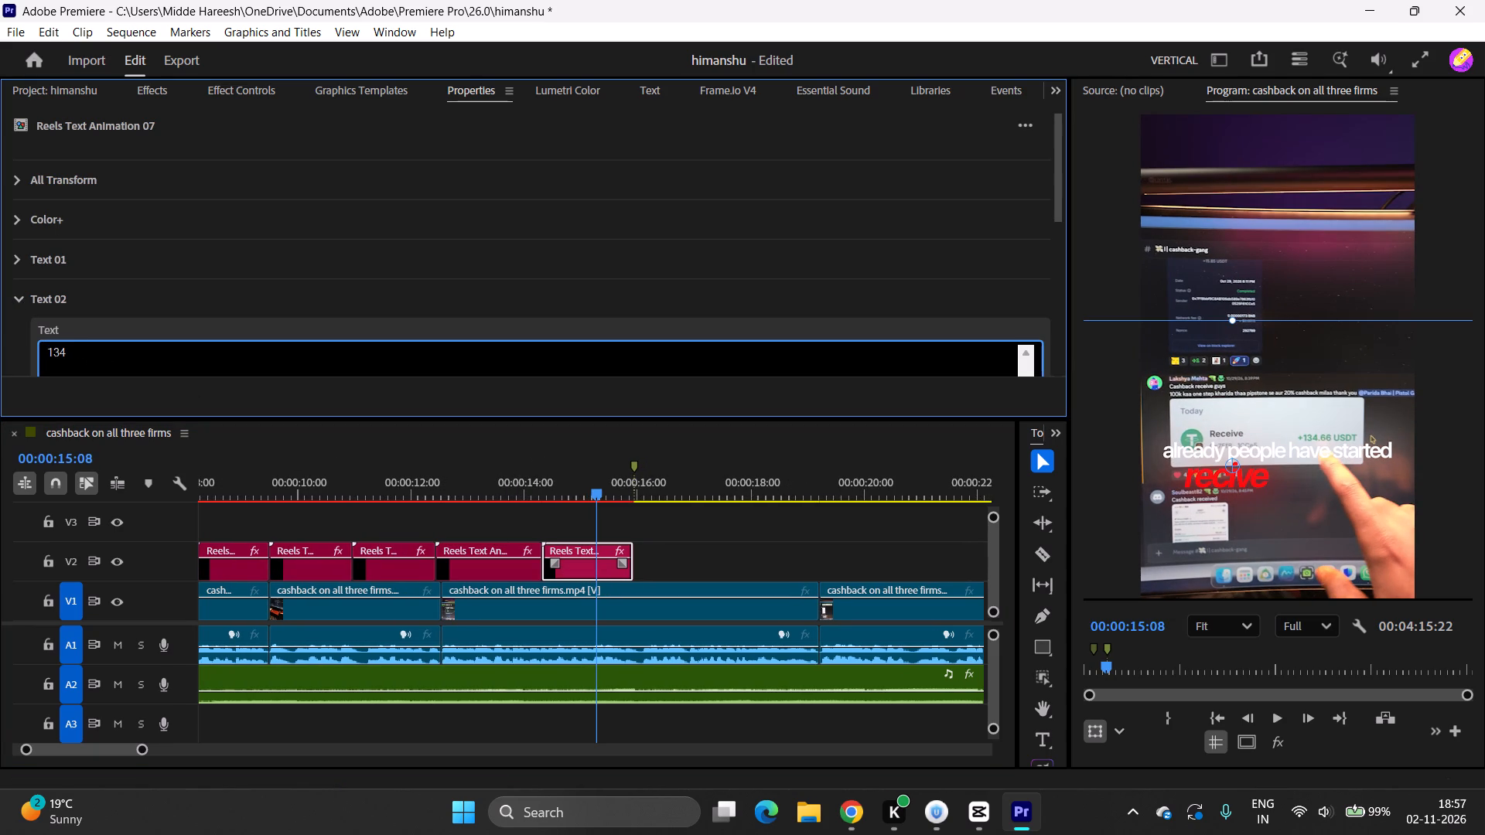
key("shift+dollar")
left_click(13, 247)
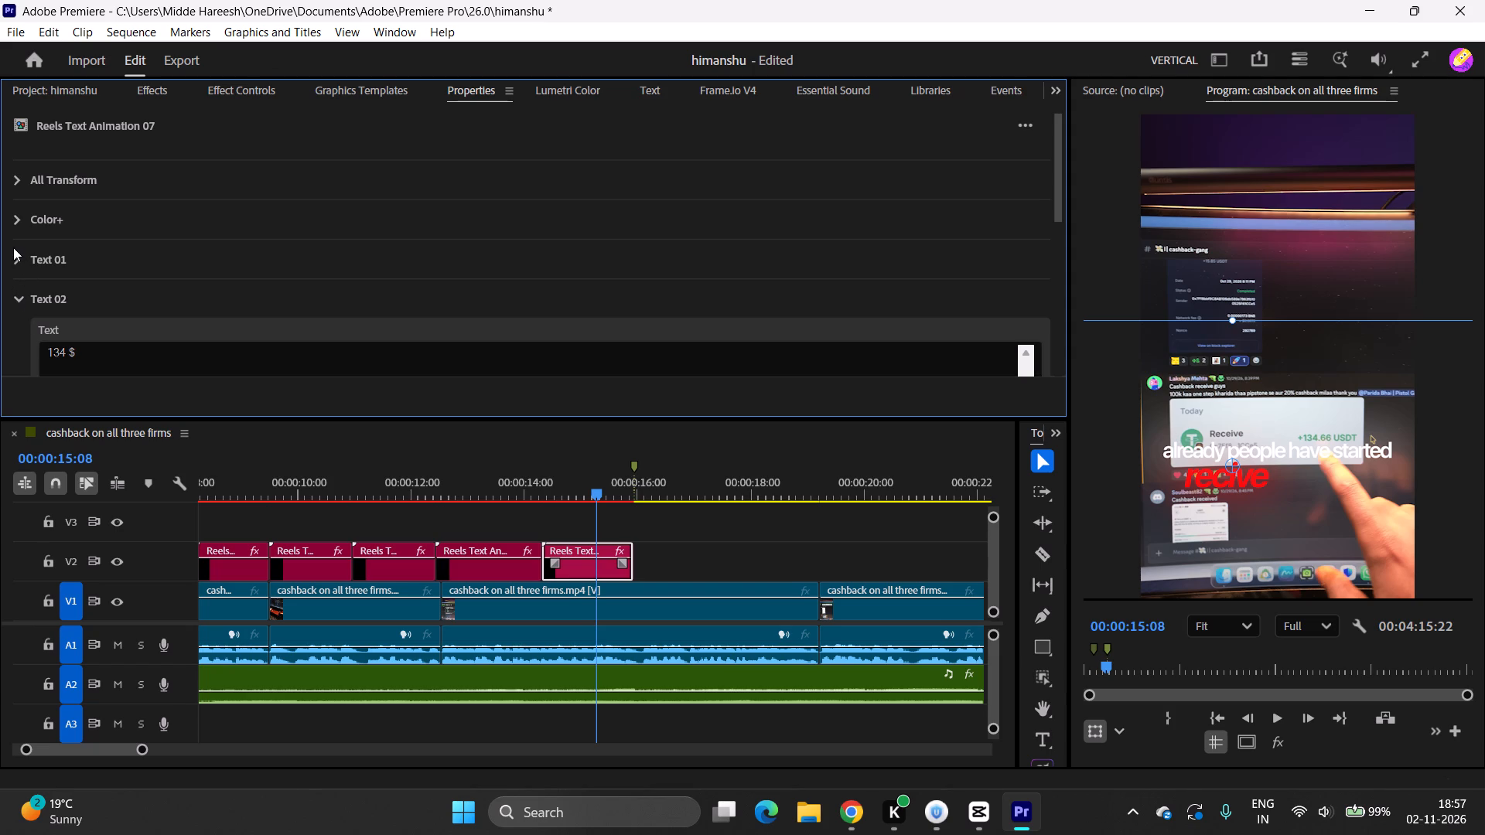
left_click(15, 257)
triple_click(130, 308)
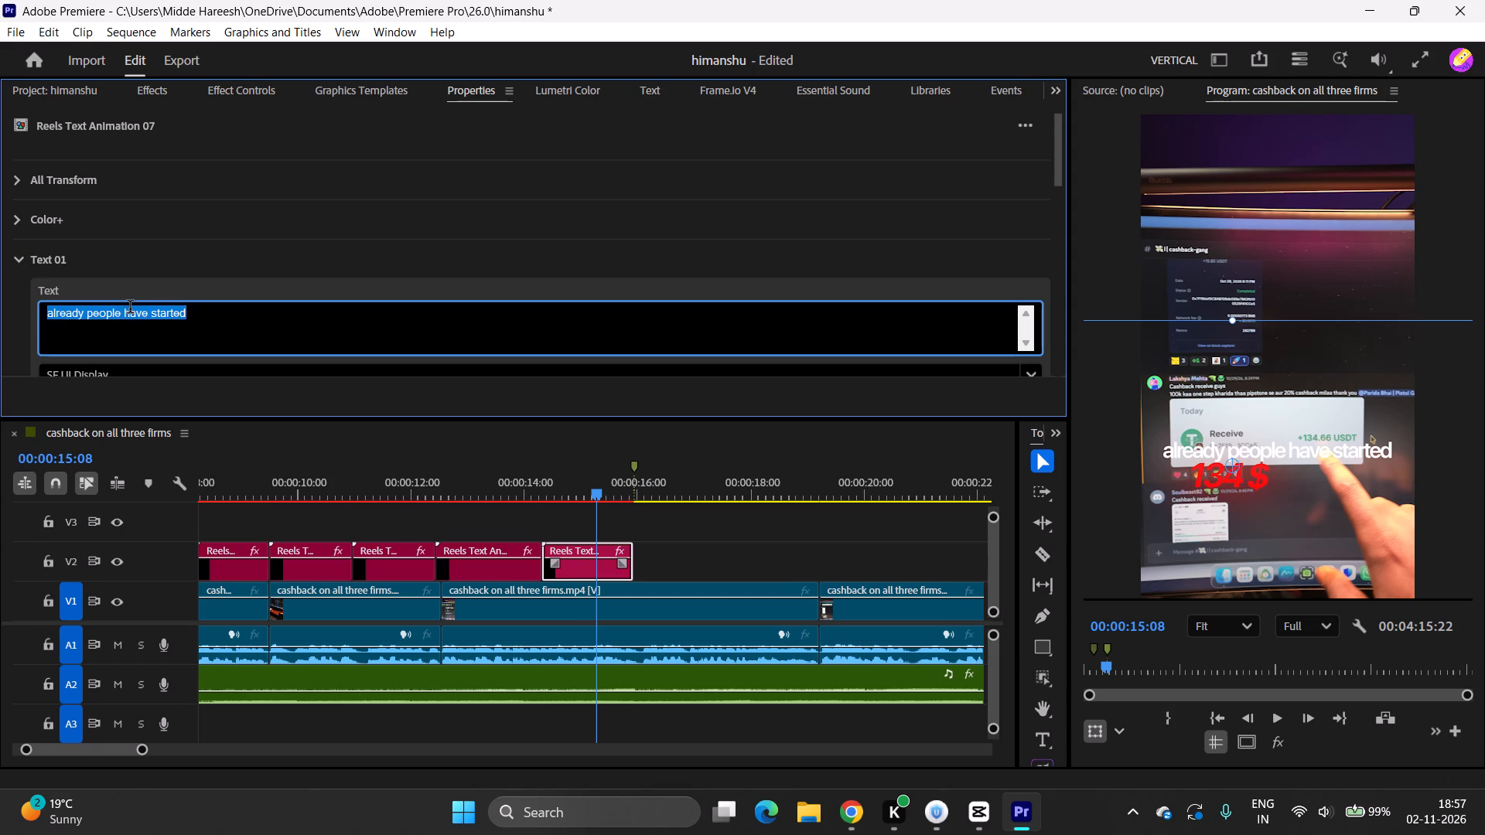
key("BackSpace")
left_click(20, 257)
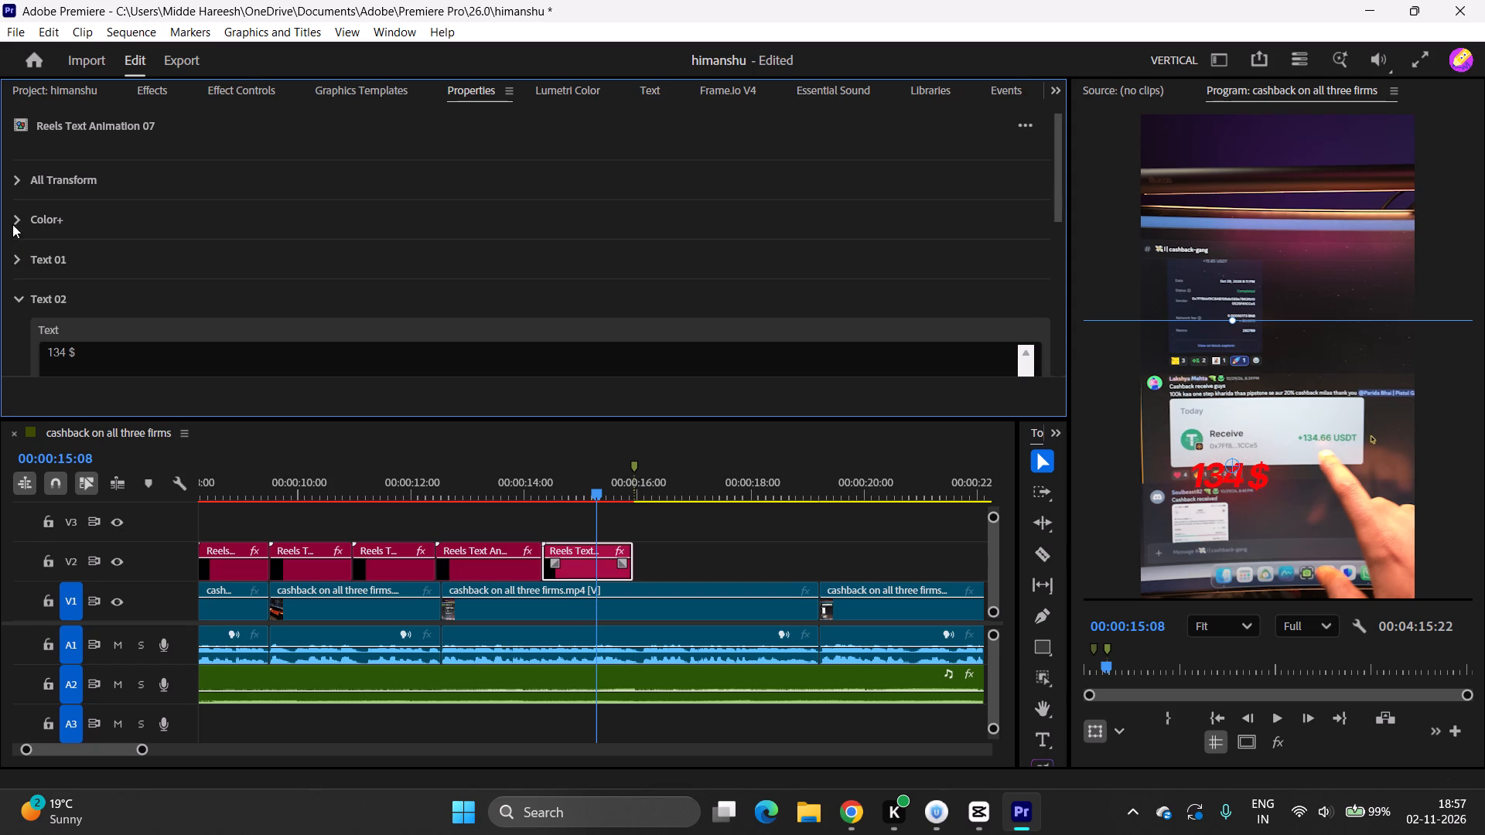
Recolour Text 02 of the "134 $" clip with the green sampled from the round icon beside "Receive" in the video.
left_click(12, 219)
left_click(19, 214)
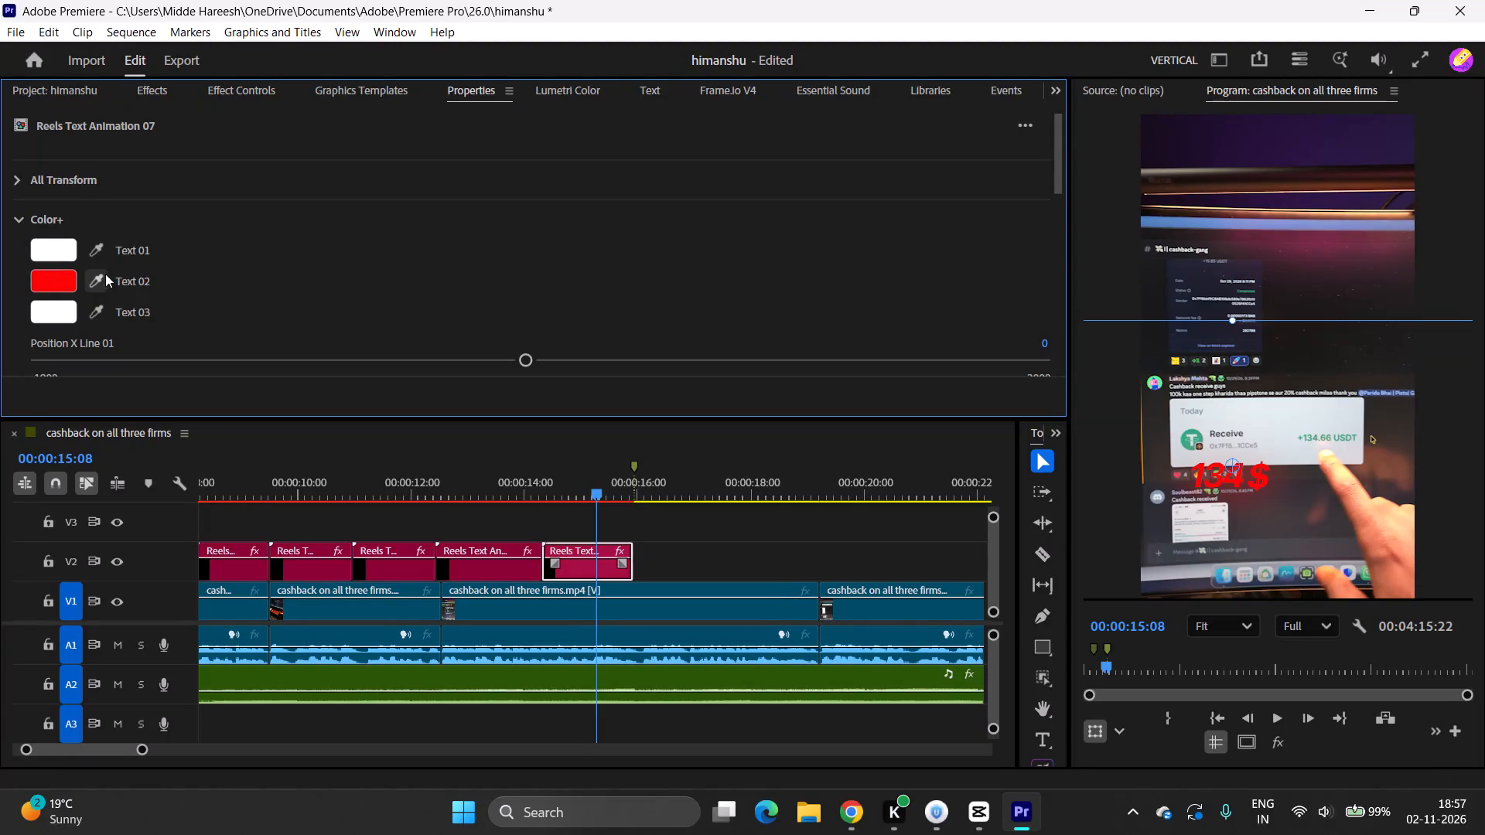
left_click(94, 273)
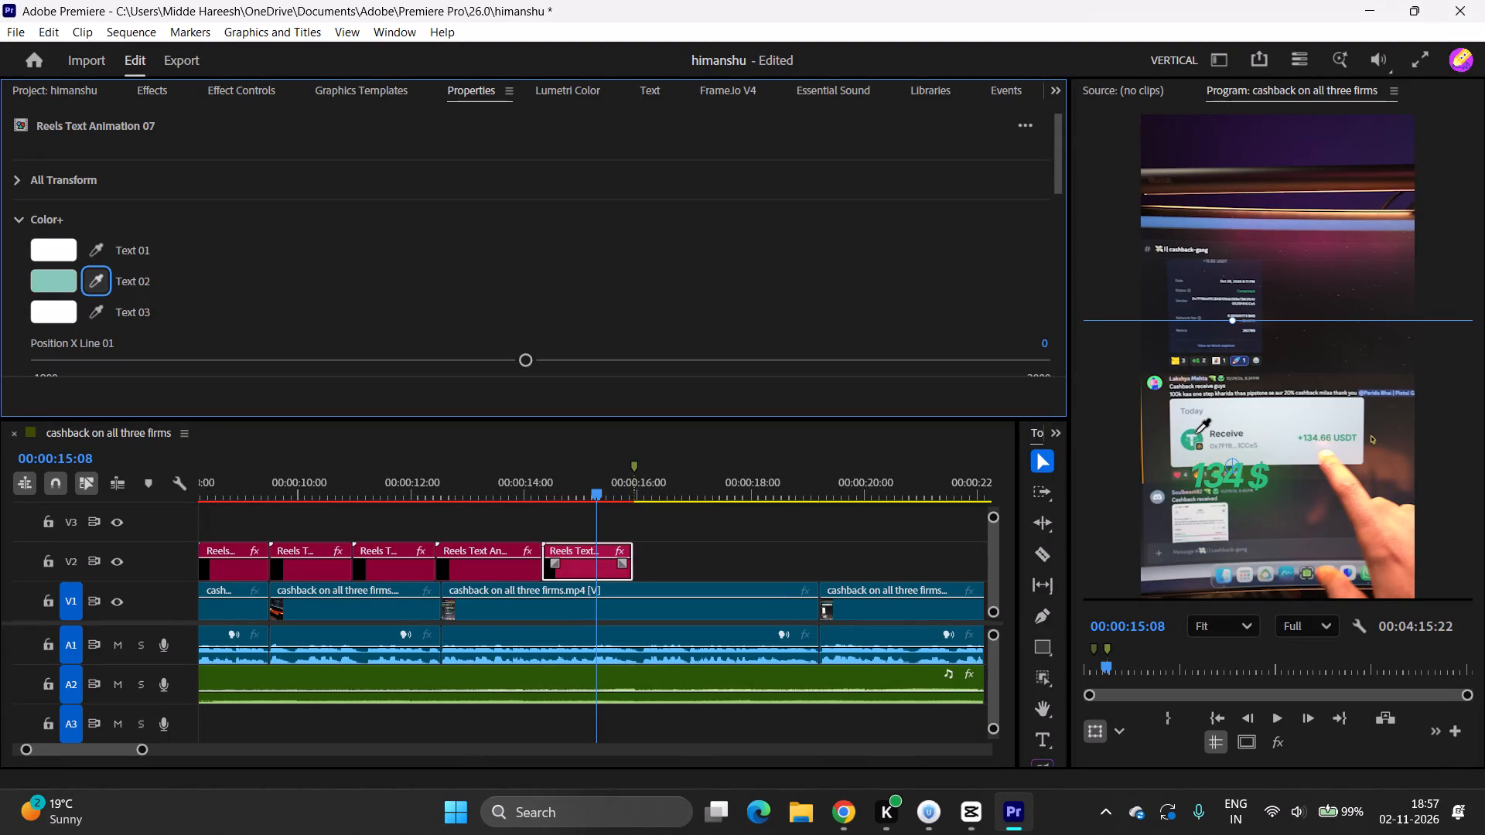
left_click(1196, 433)
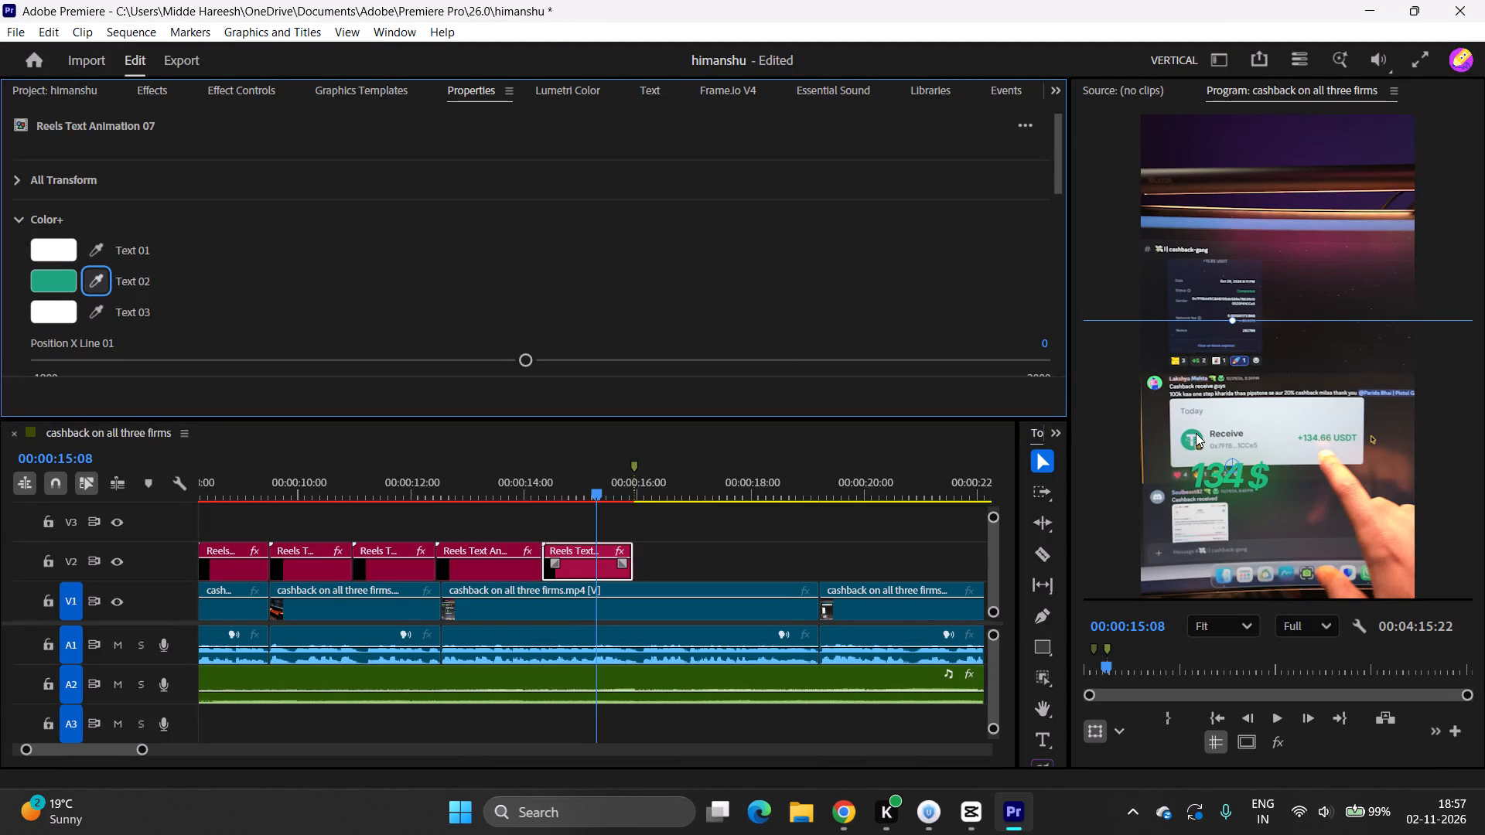
Move the "134 $" text graphic right and slightly down in the frame, and play back its animation.
left_click_drag(1261, 503, 1303, 517)
left_click_drag(599, 490, 545, 499)
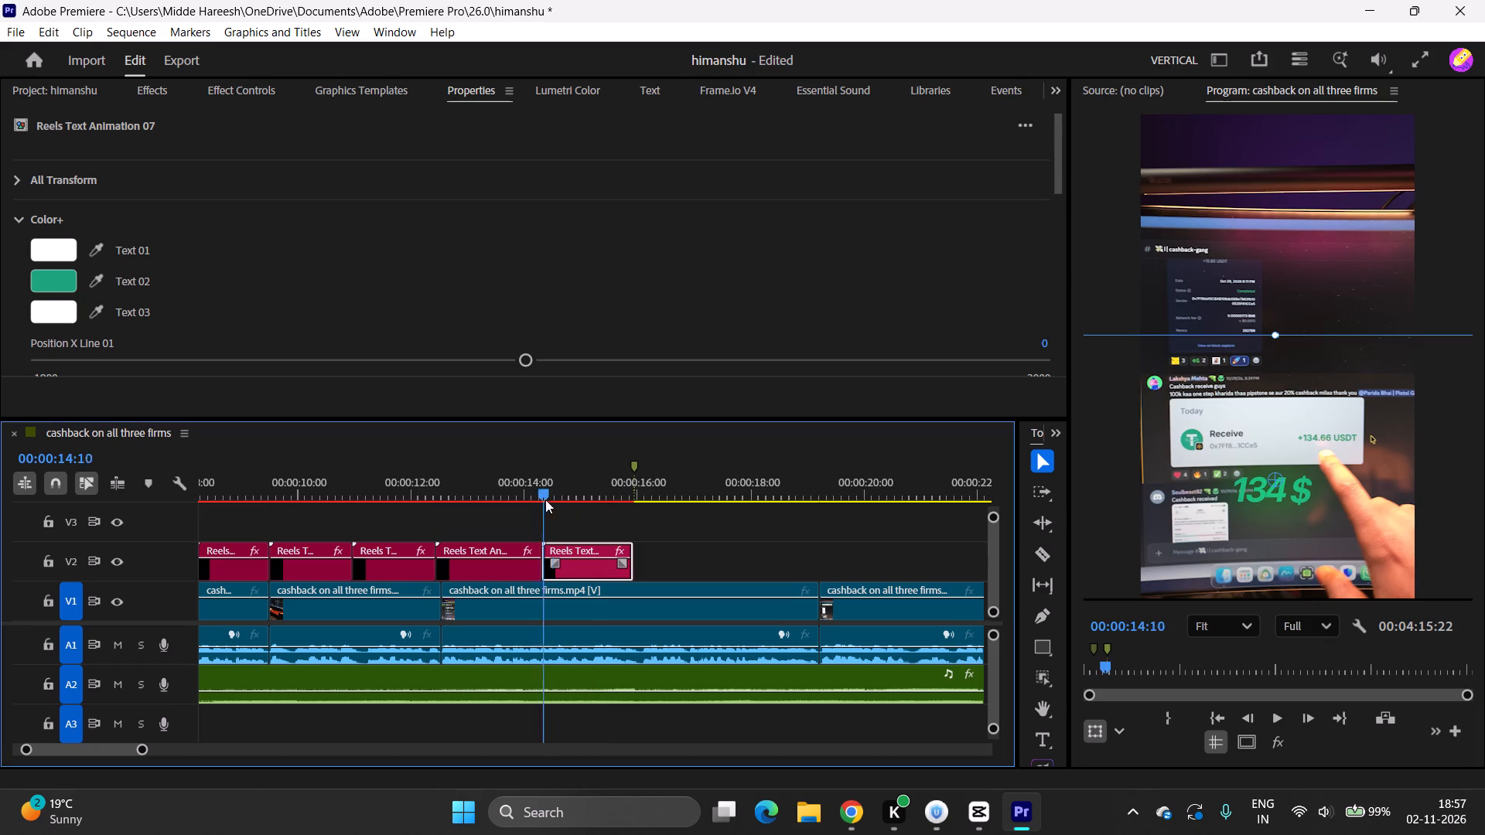
left_click_drag(545, 499, 531, 503)
key("space")
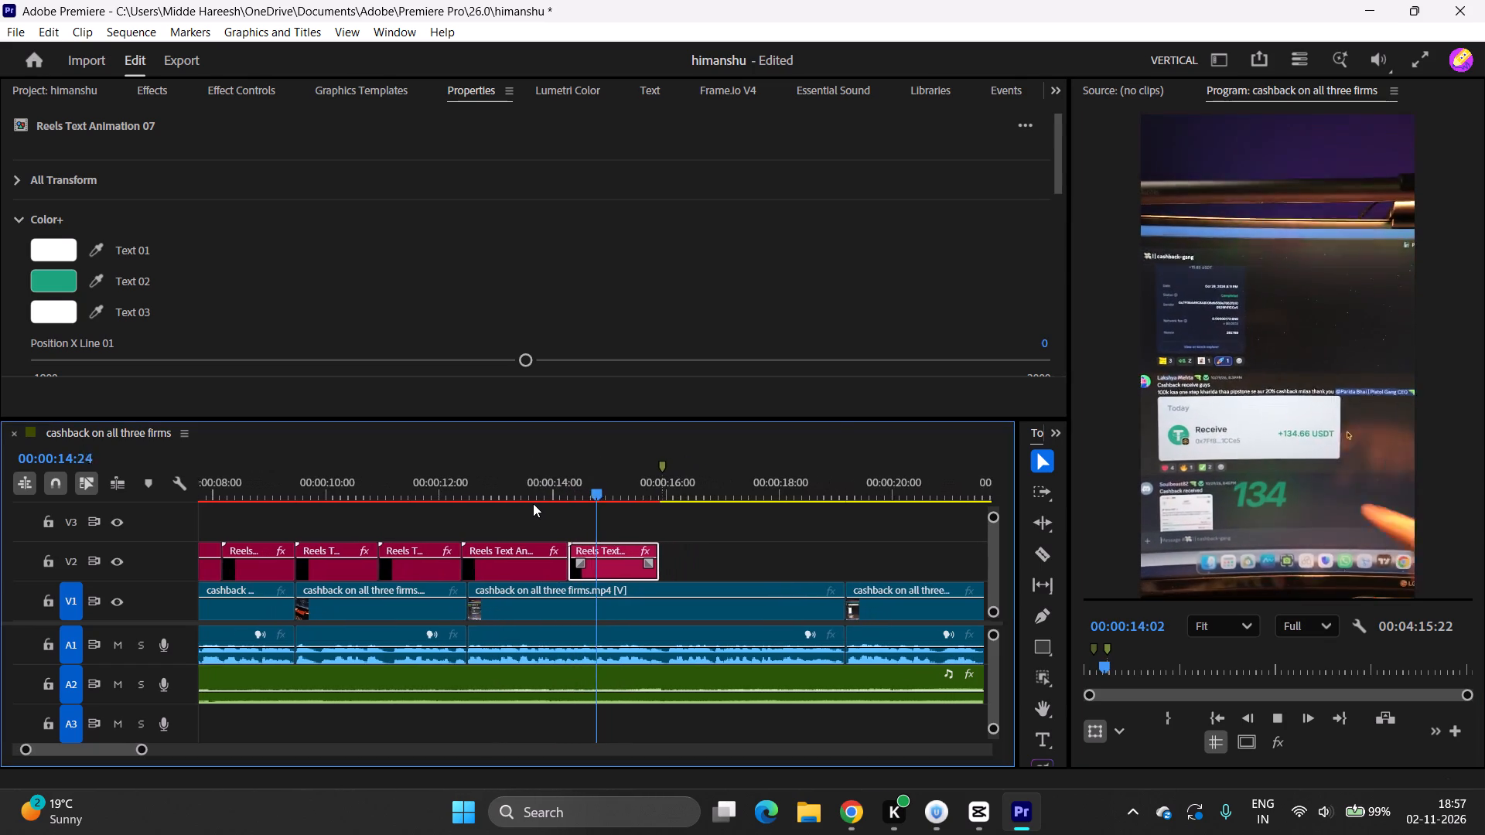
key("space")
key("space")
key("space")
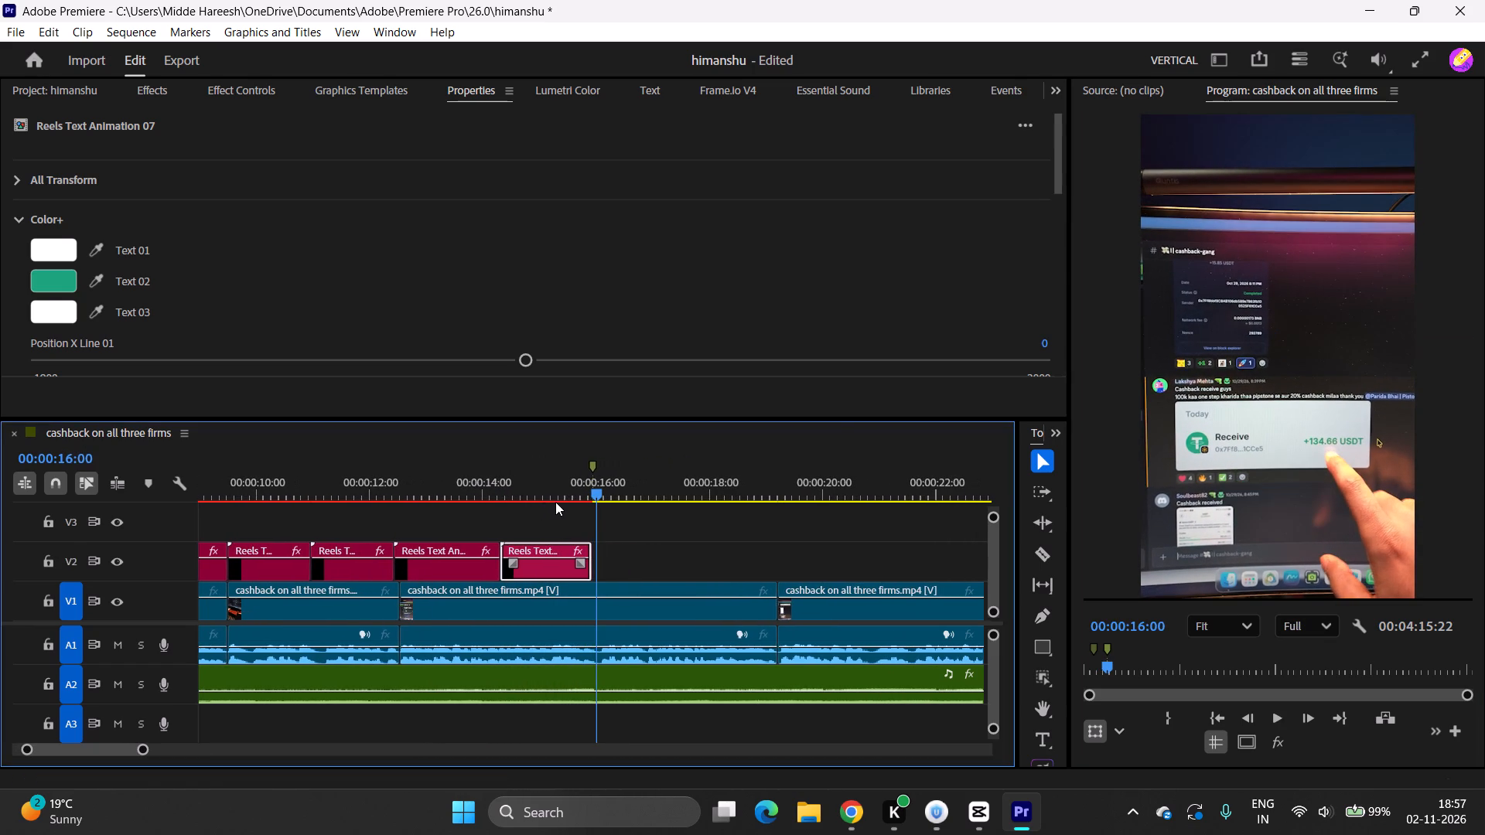
Listen to the speech around the end of the "134 $" clip and extend the clip's end on V2 to 00:00:16:02.
key("space")
key("space")
key("space")
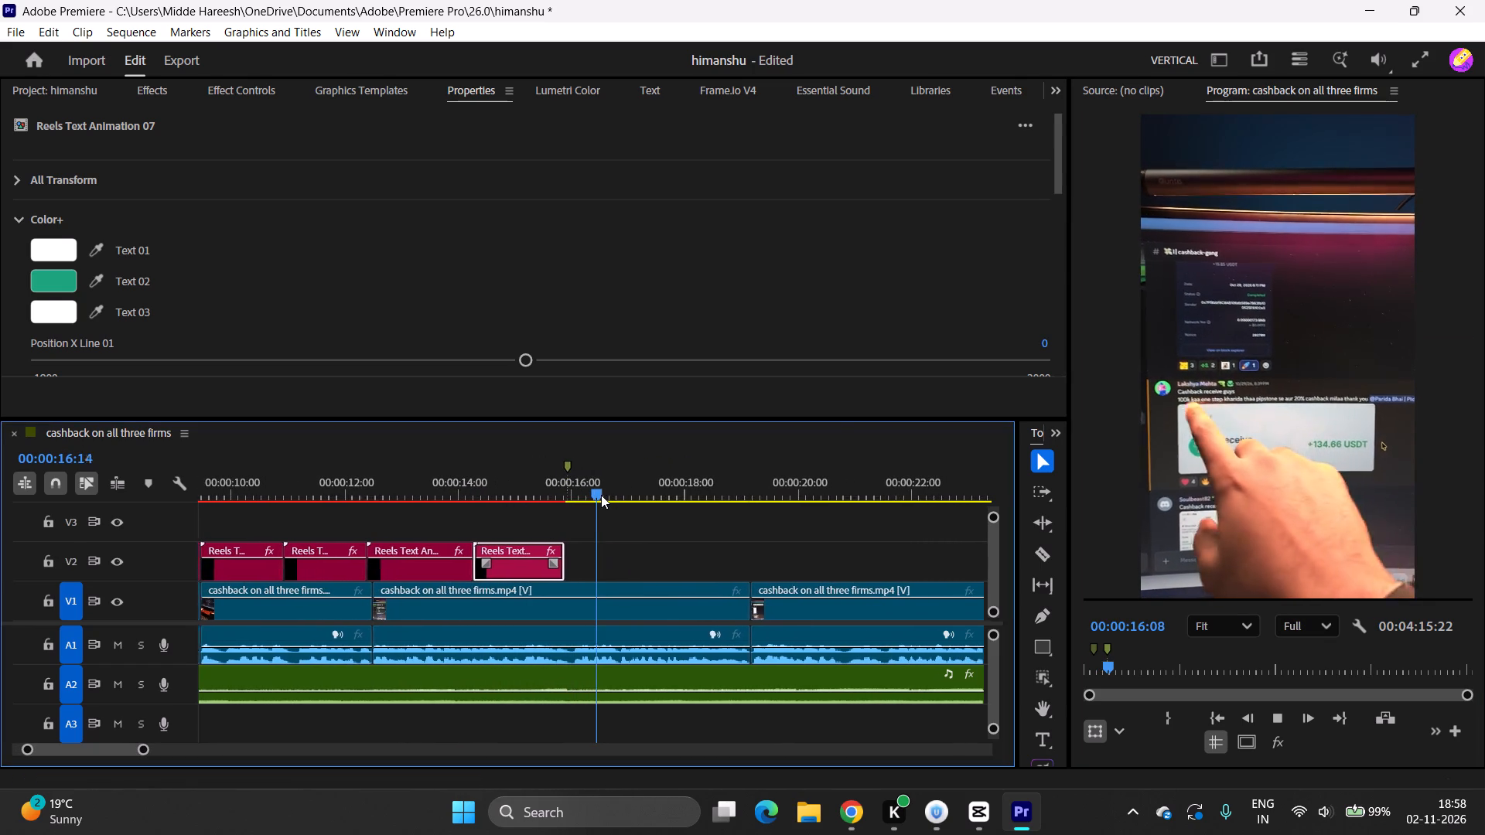
key("space")
key("space")
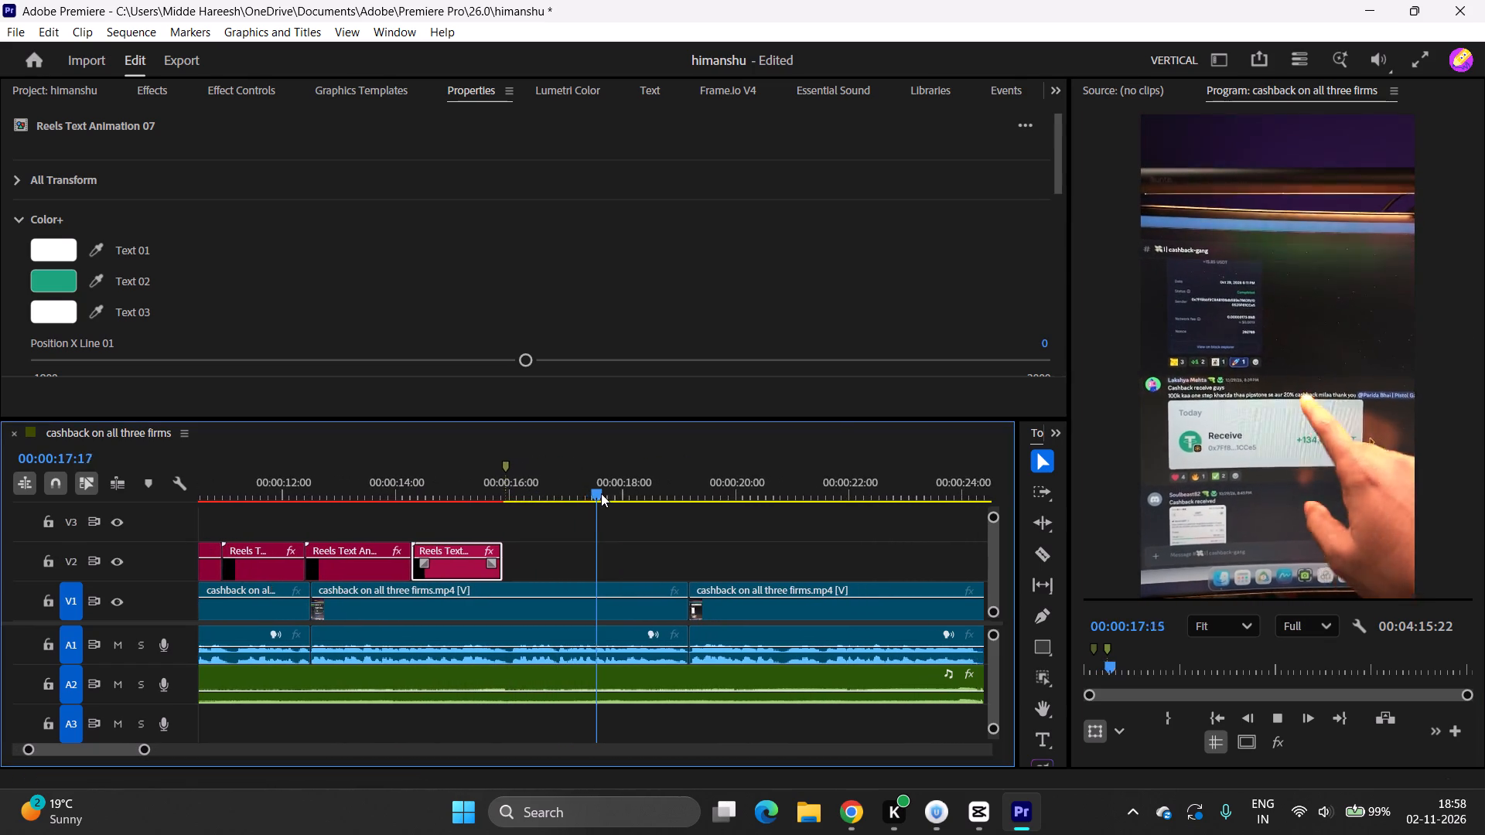
key("space")
left_click_drag(596, 489, 472, 518)
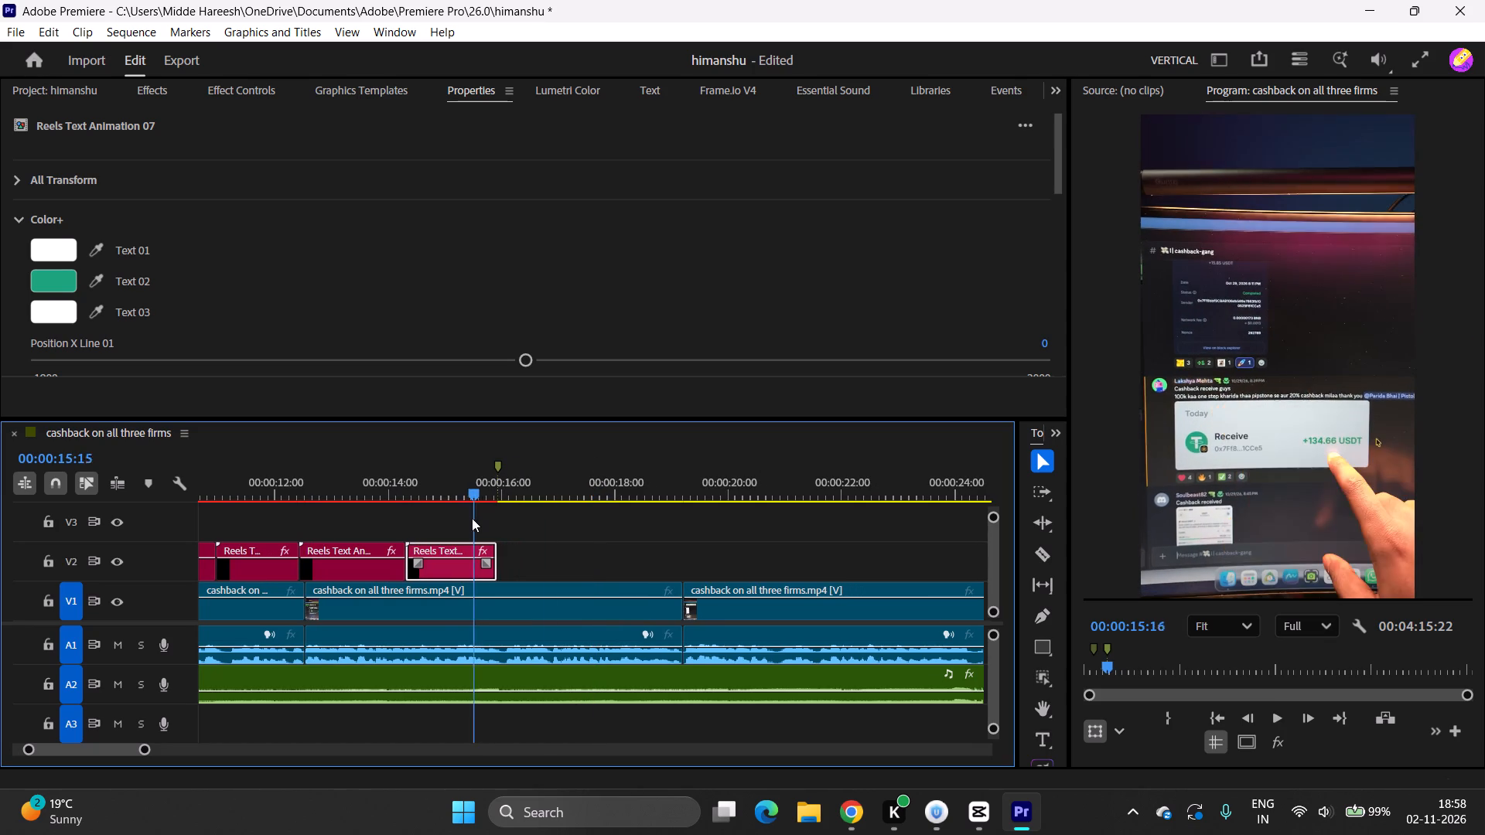
left_click_drag(472, 518, 470, 518)
key("space")
key("space")
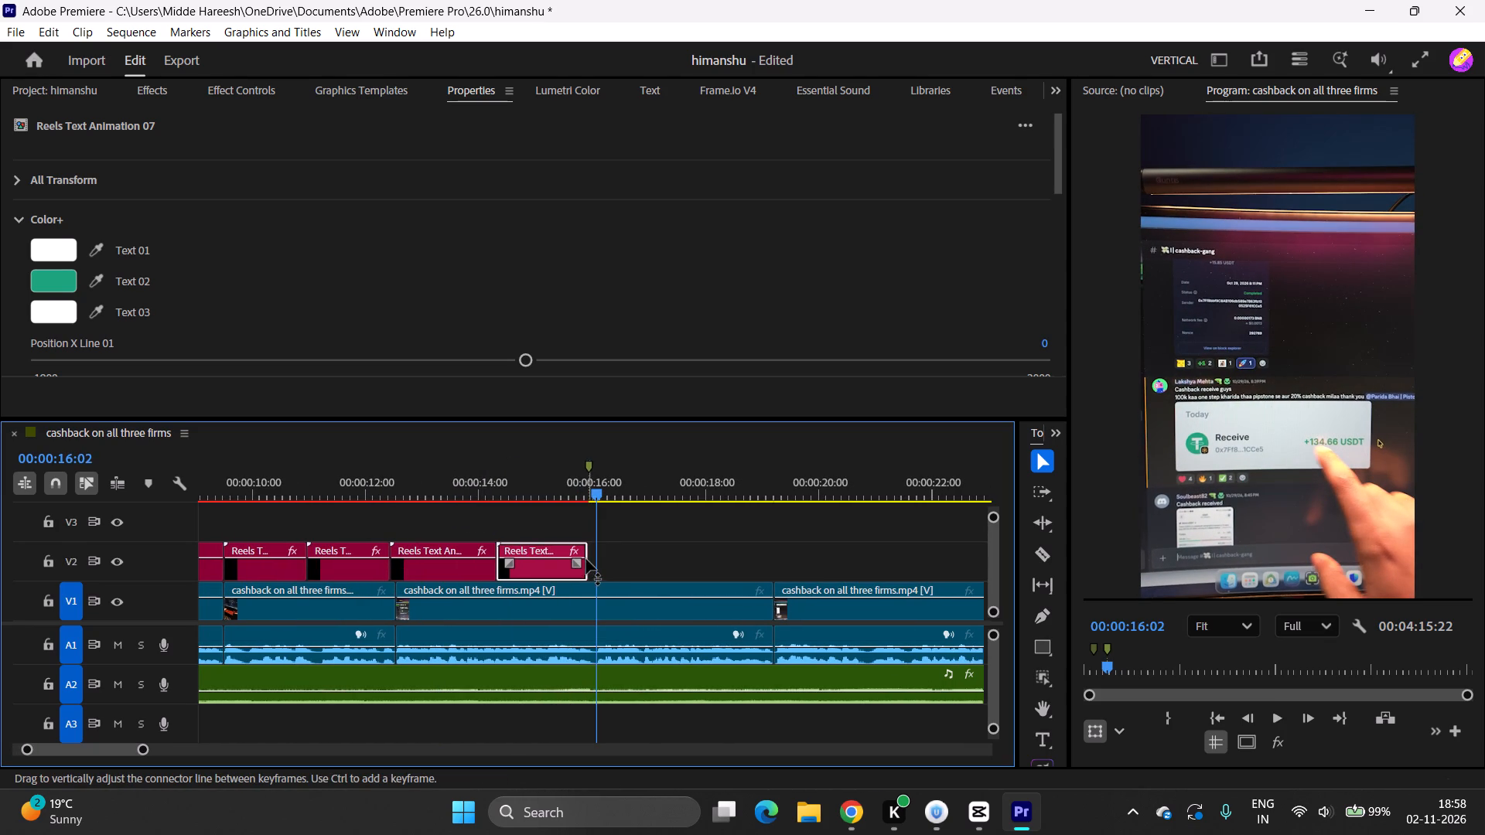
left_click(590, 554)
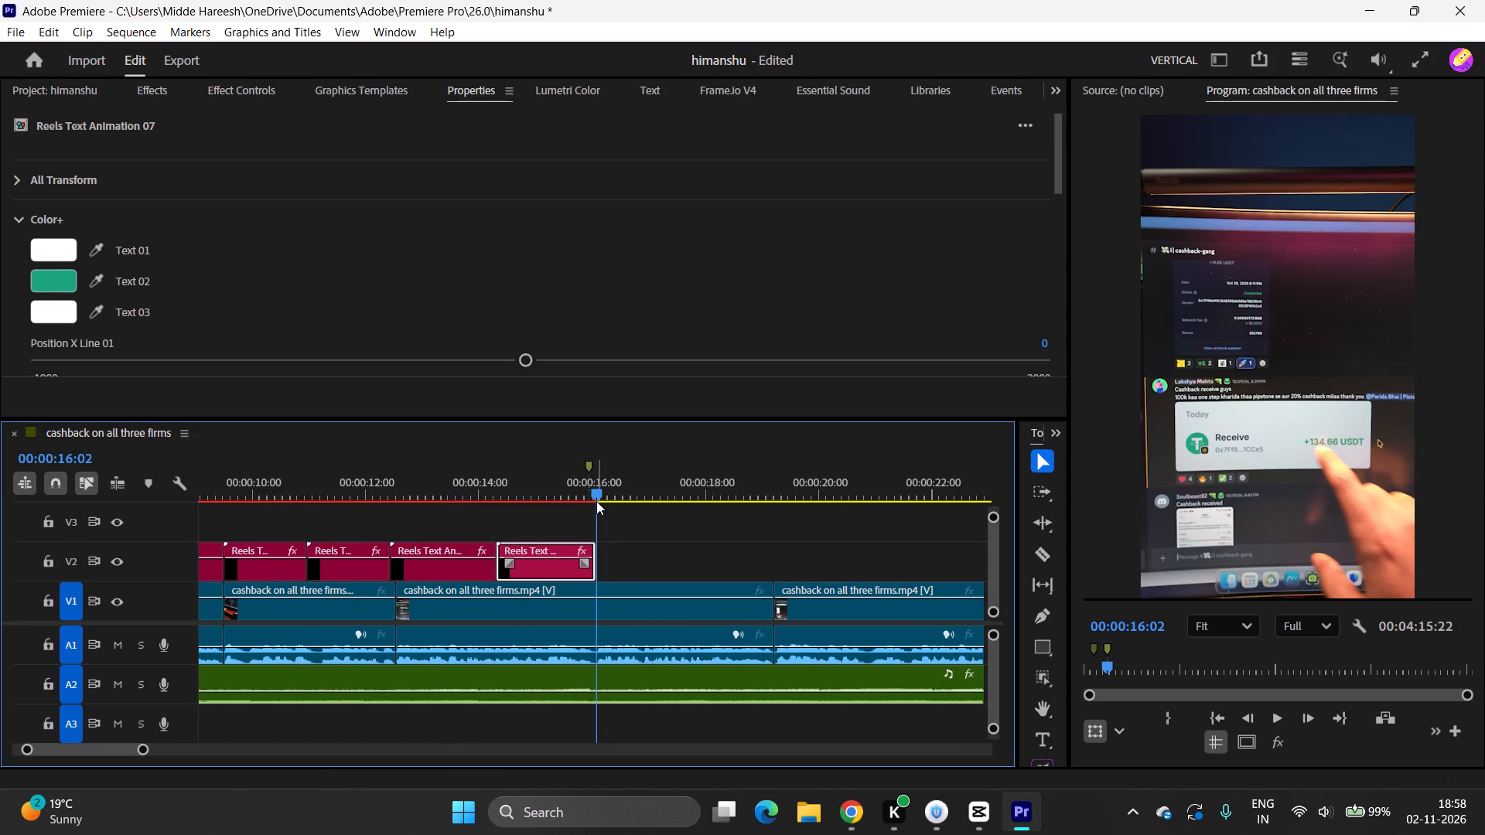
Clear all markers from the sequence.
left_click(590, 472)
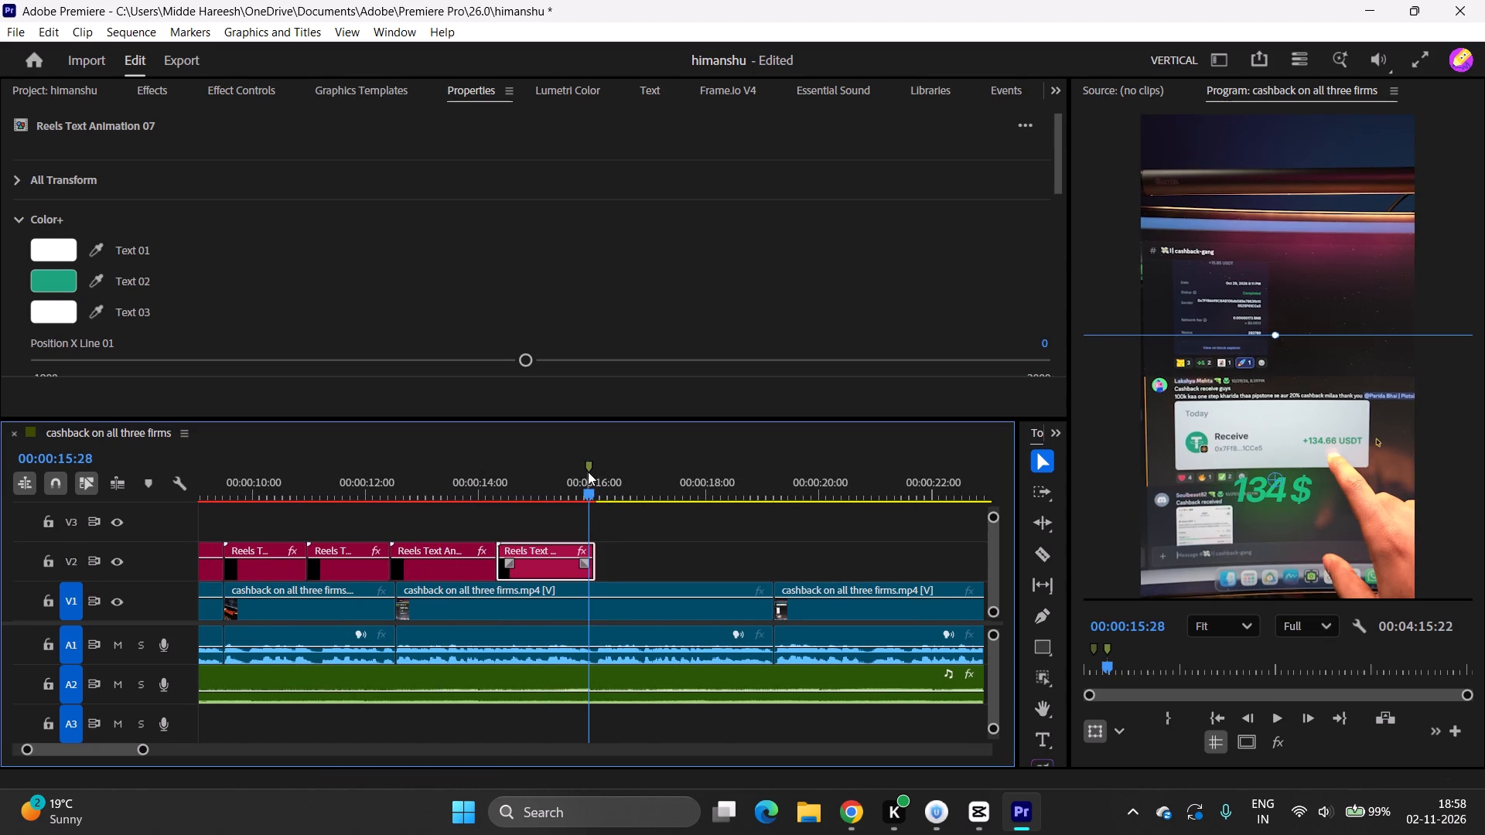
left_click(588, 470)
right_click(588, 470)
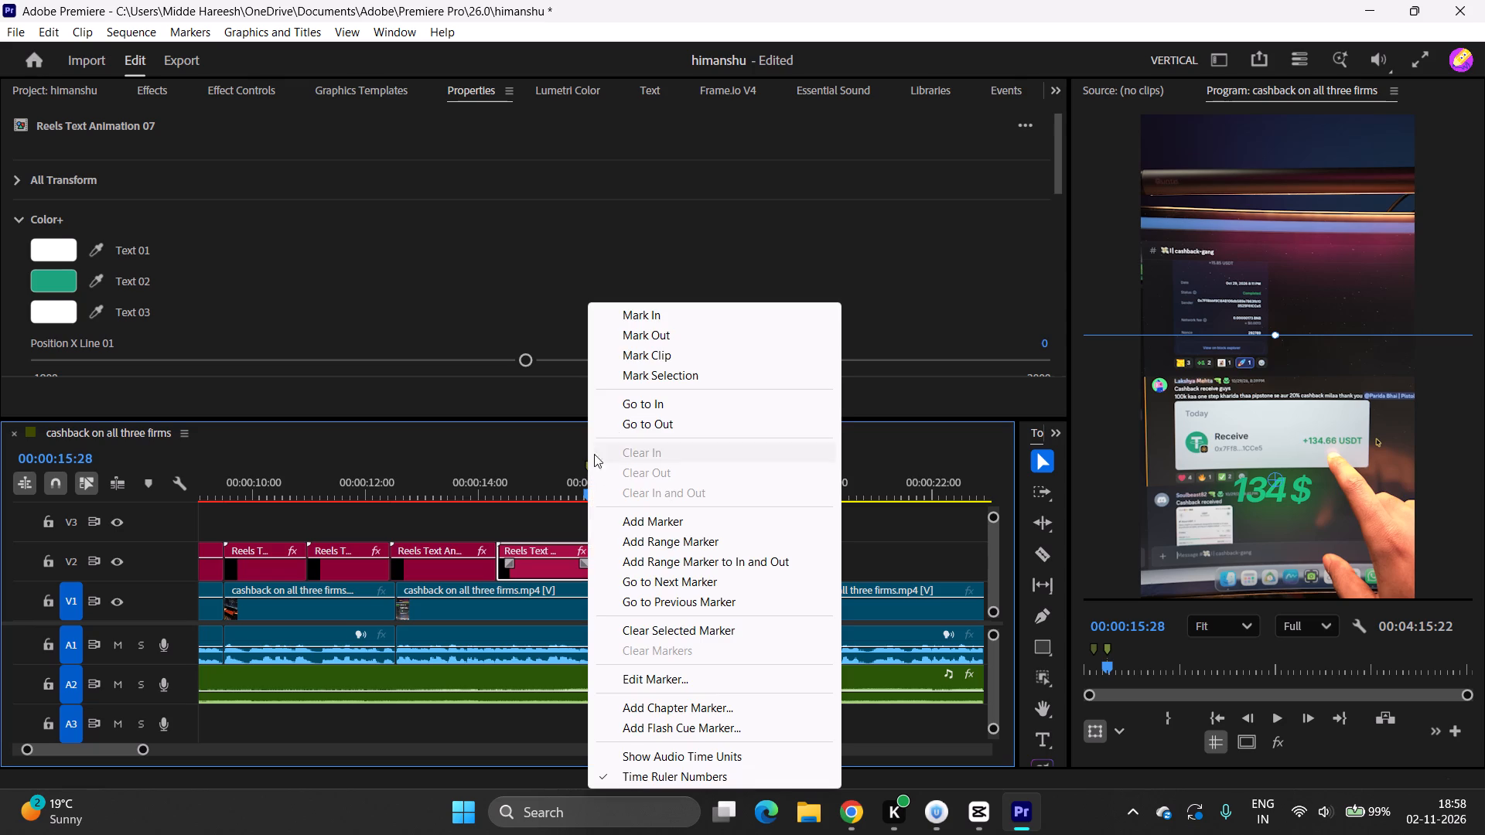
left_click(563, 467)
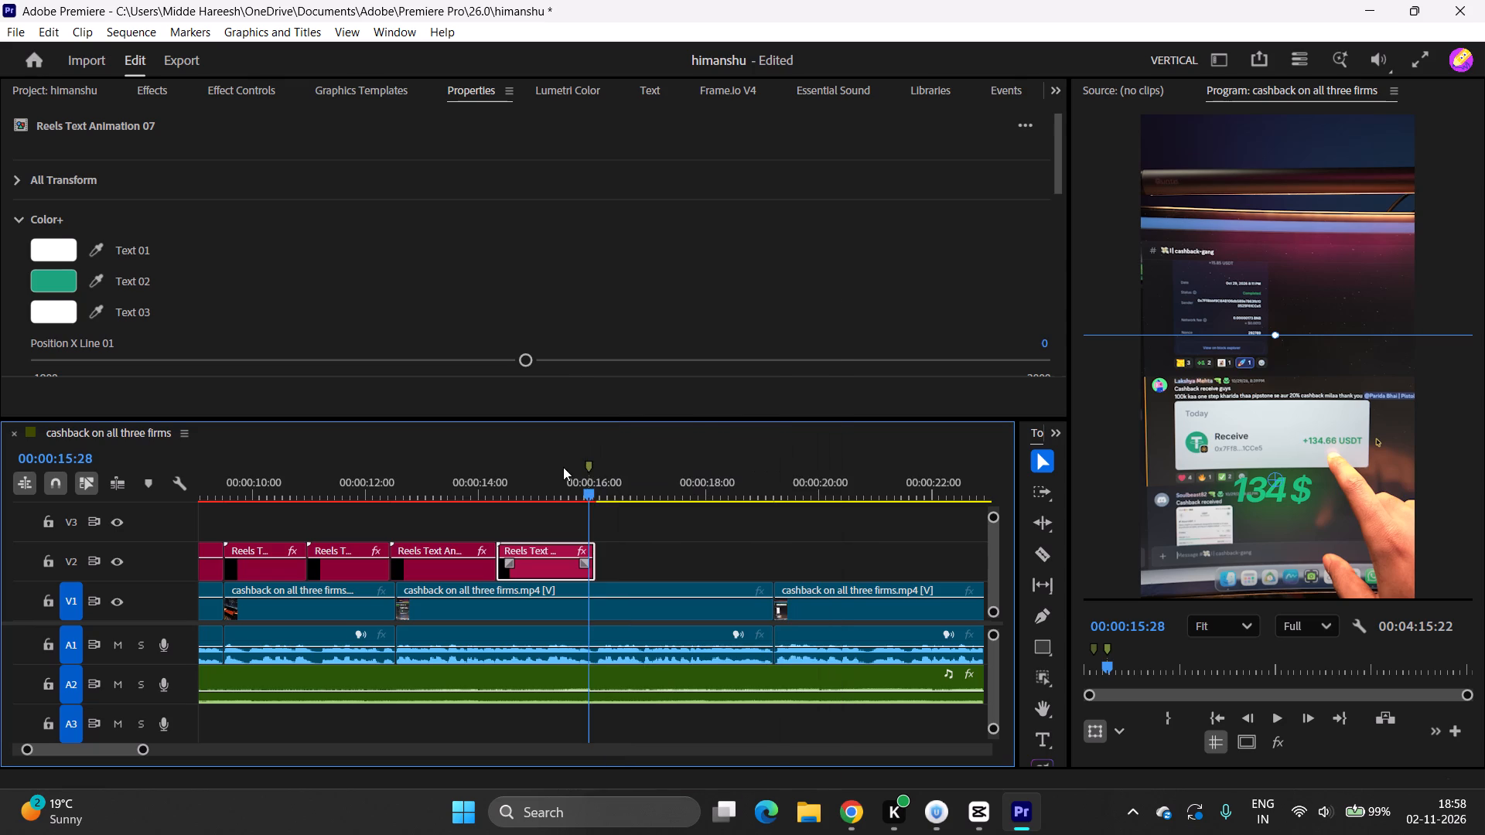
left_click(586, 465)
left_click(590, 464)
left_click(1106, 646)
right_click(1107, 645)
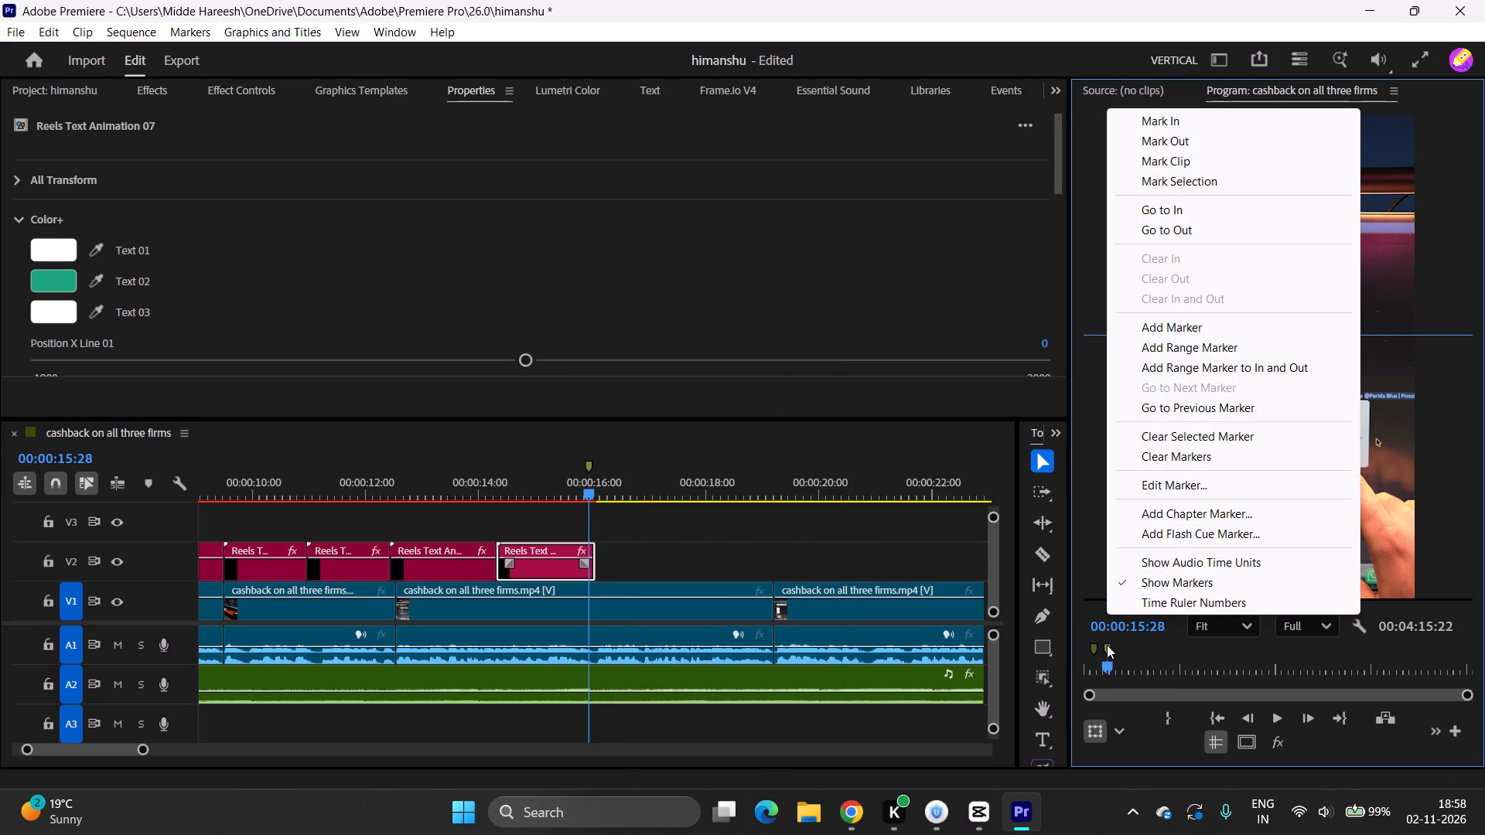
left_click(1187, 465)
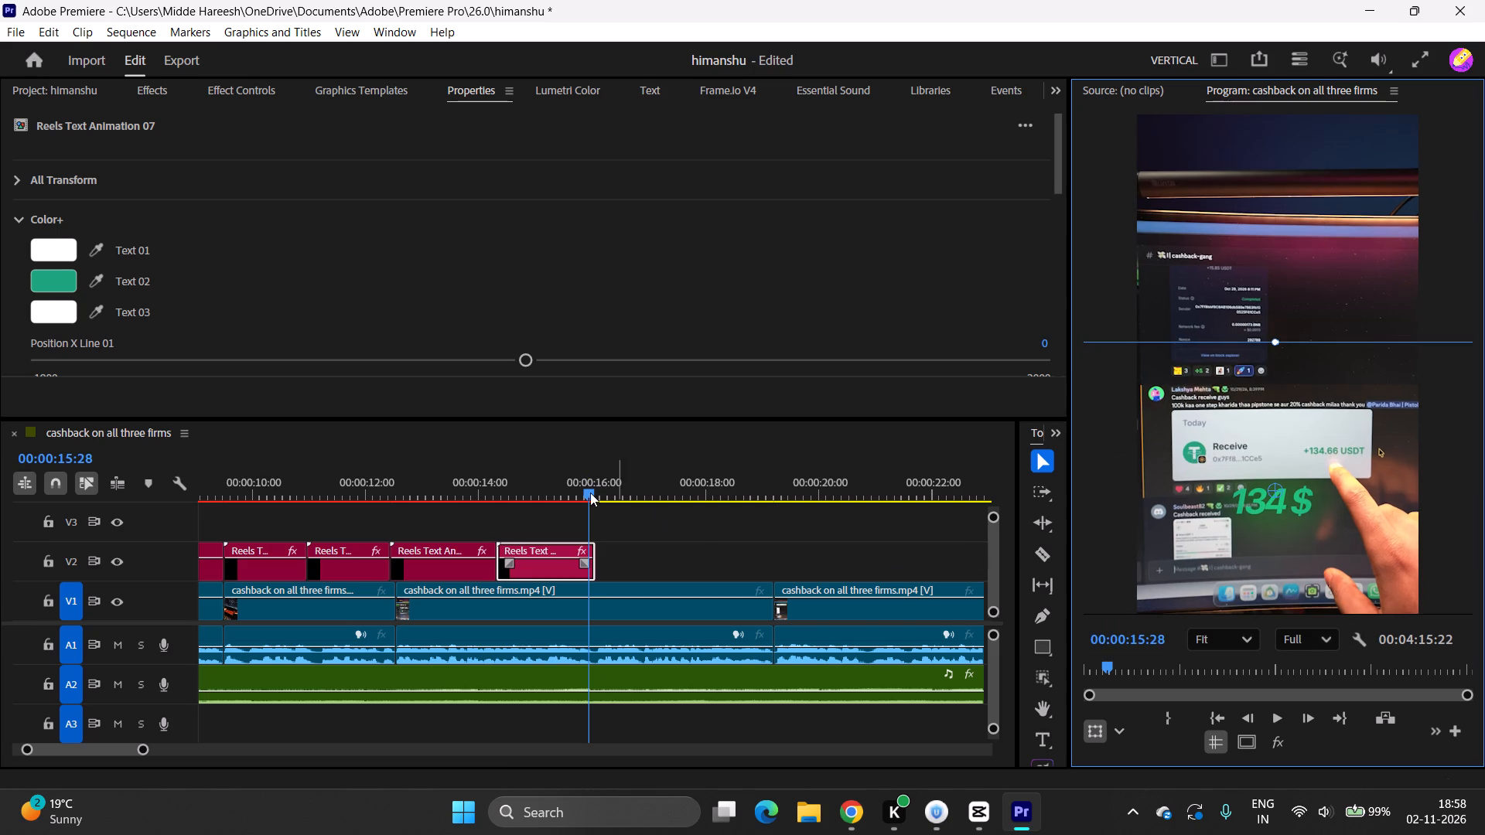
Listen to the speech following the end of the "134 $" clip to find the wording for the next text.
left_click_drag(584, 487, 511, 500)
key("space")
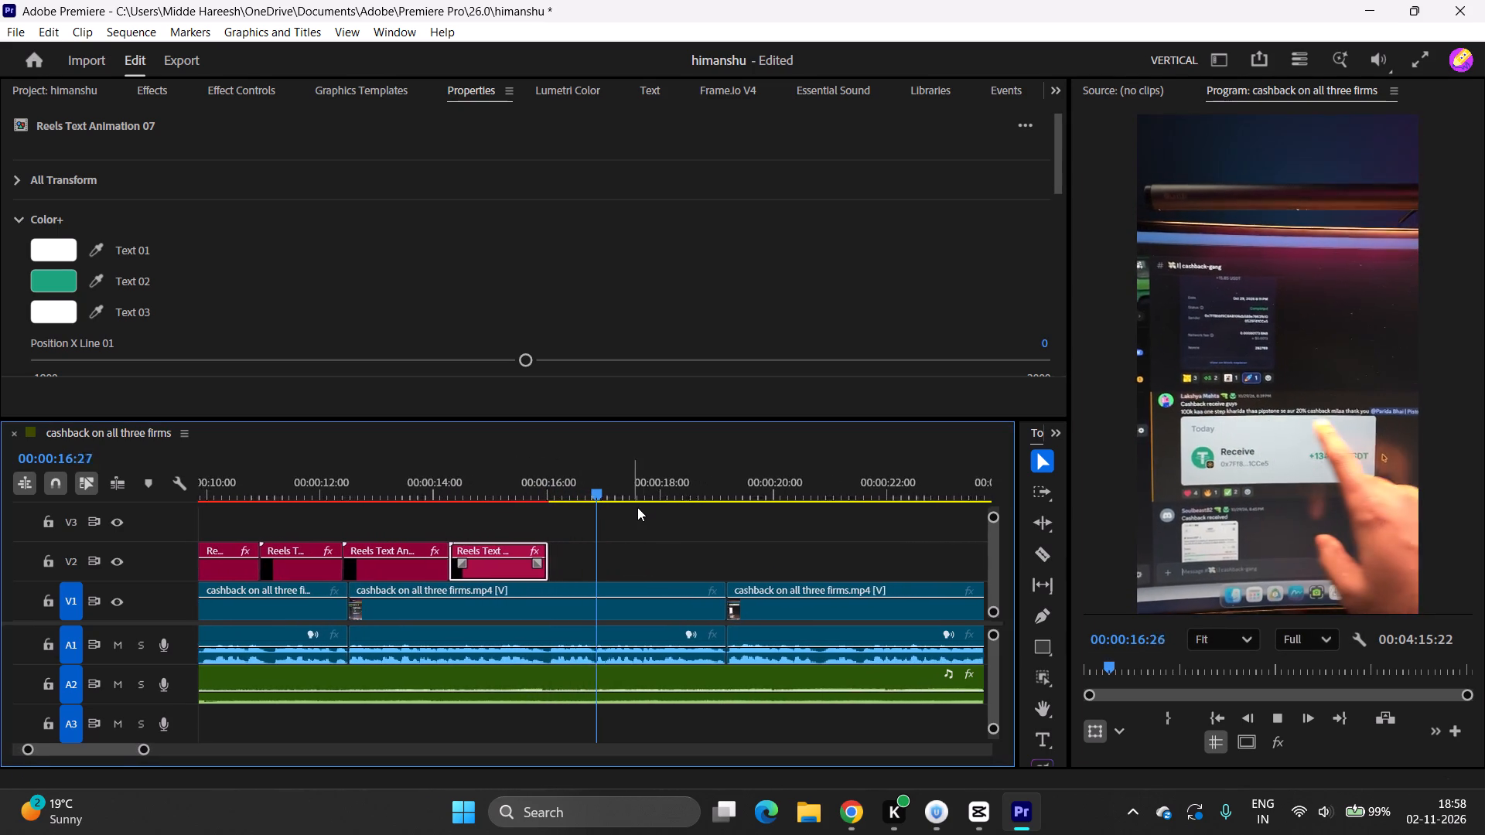
key("space")
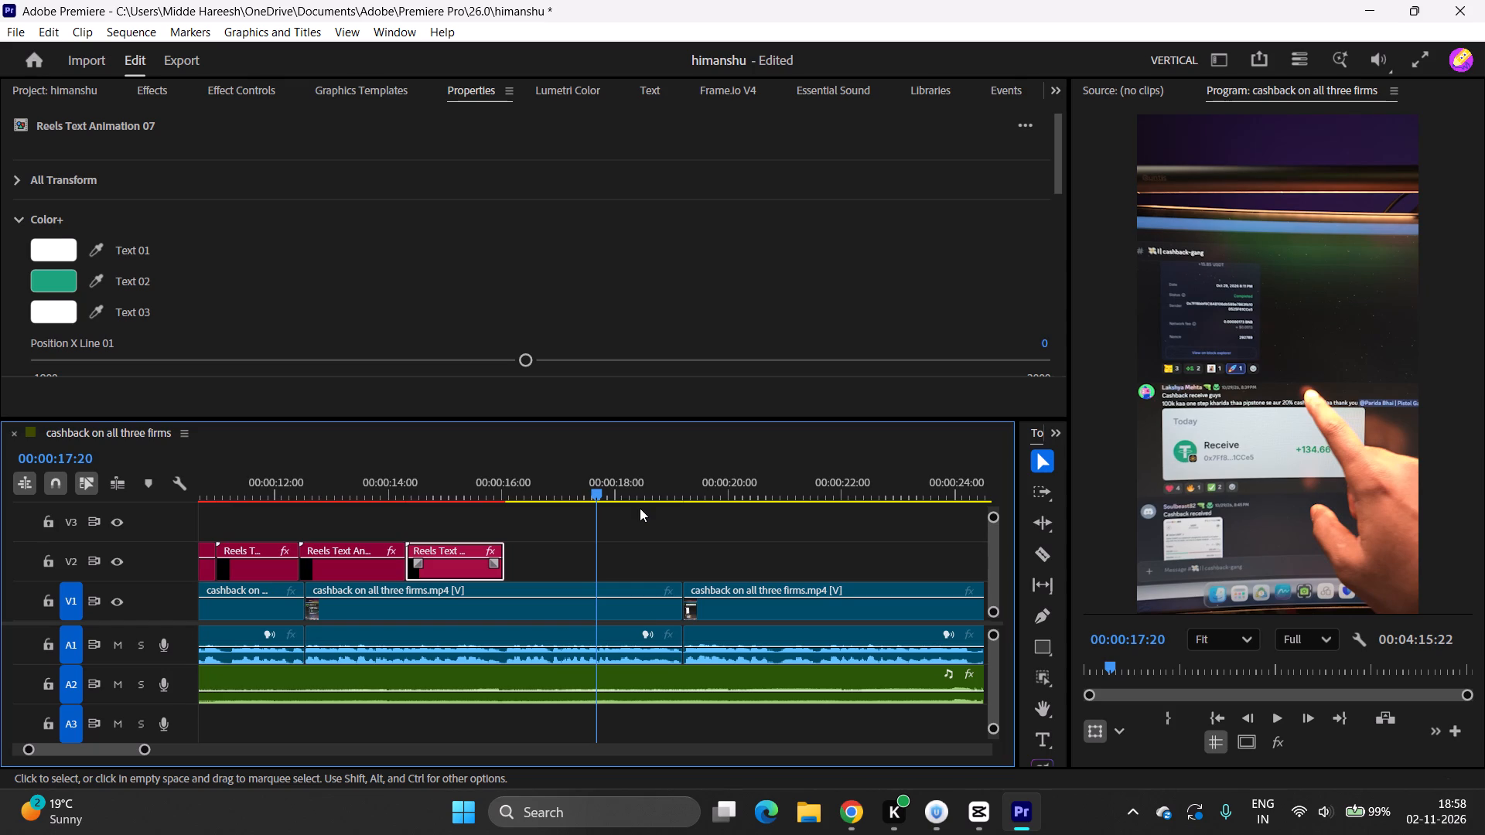
left_click_drag(597, 492, 476, 522)
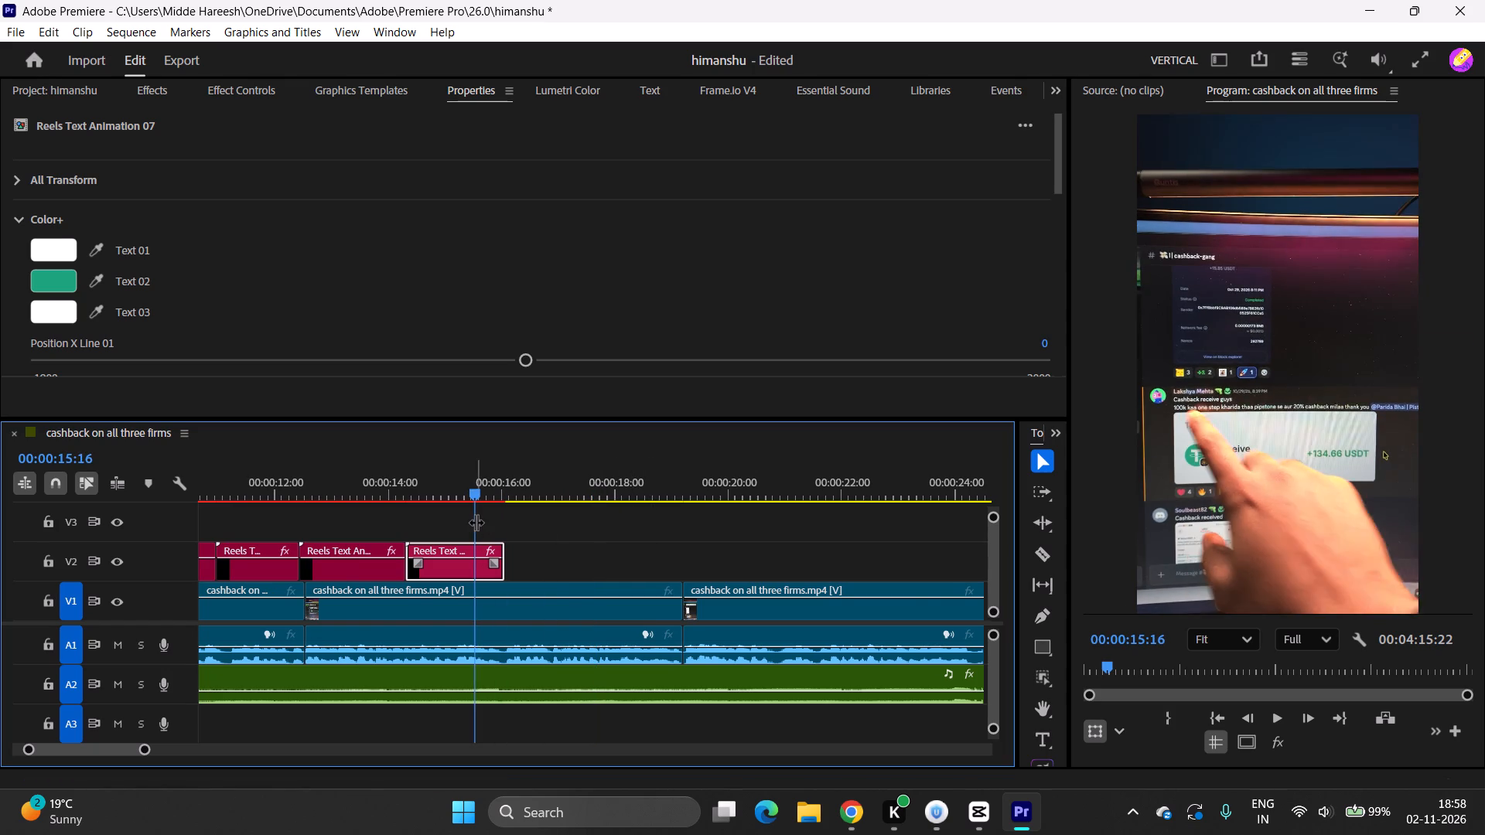
key("space")
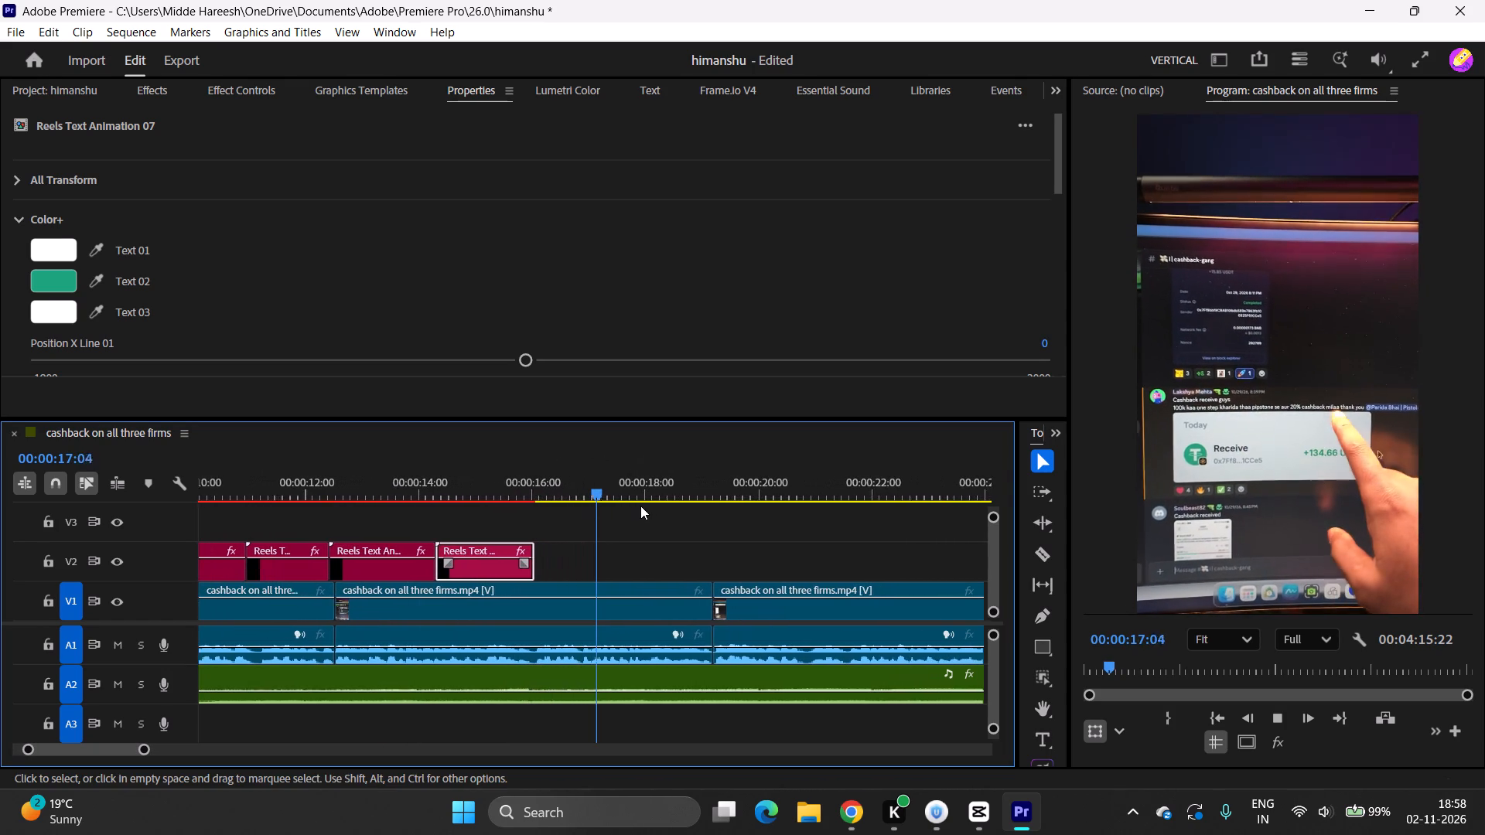
key("space")
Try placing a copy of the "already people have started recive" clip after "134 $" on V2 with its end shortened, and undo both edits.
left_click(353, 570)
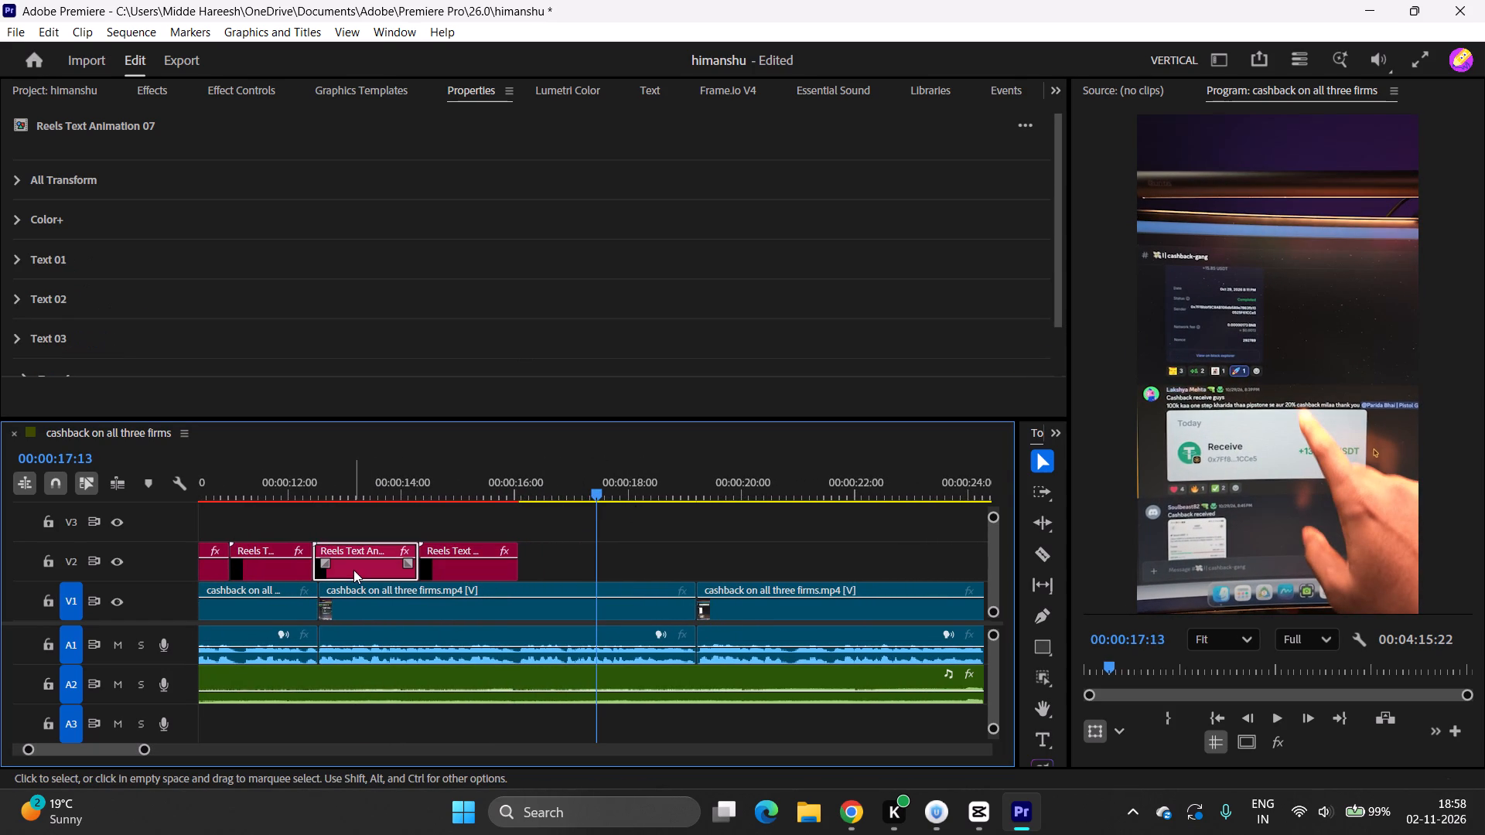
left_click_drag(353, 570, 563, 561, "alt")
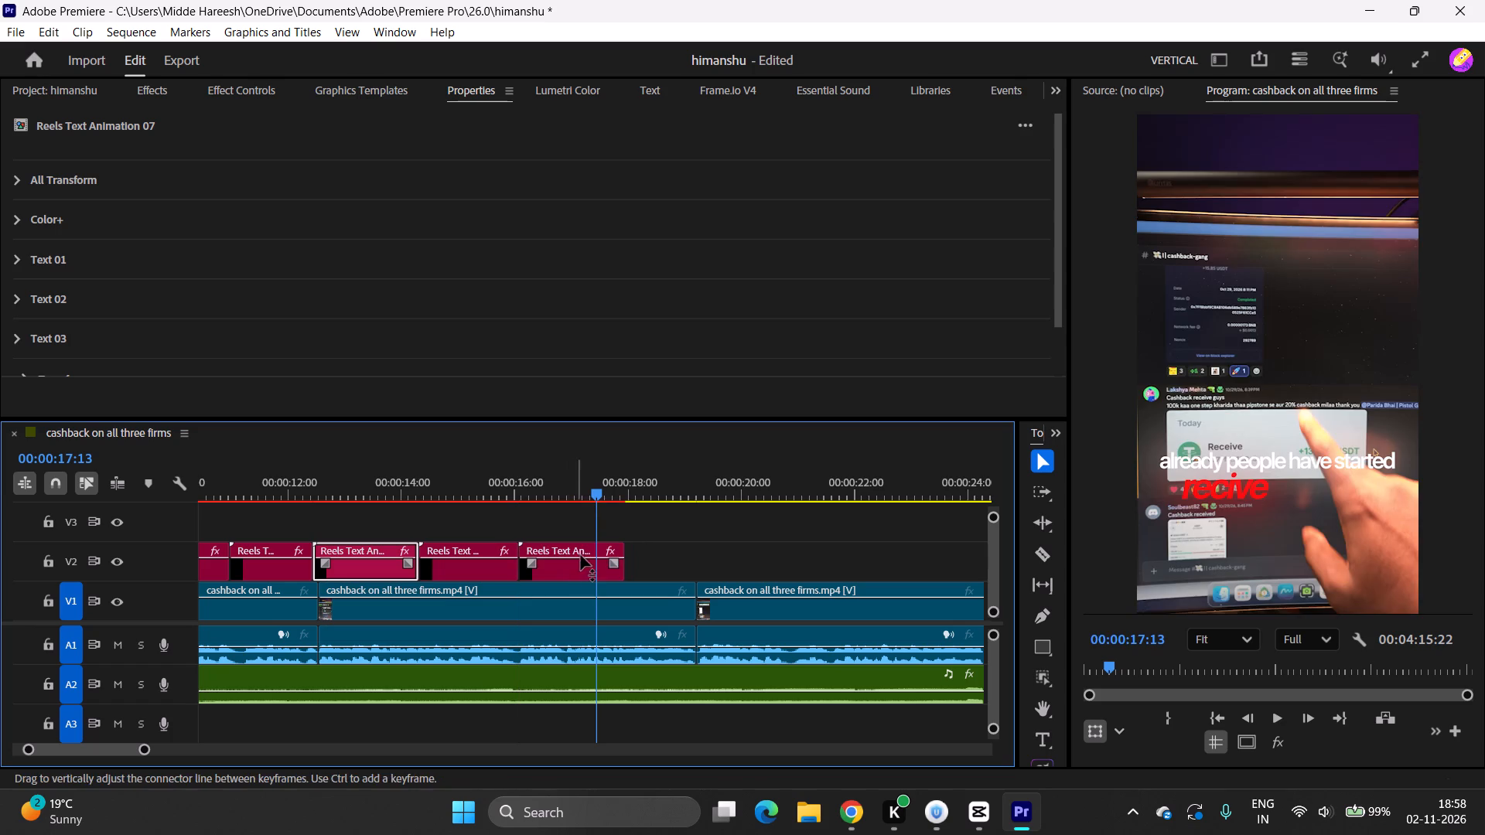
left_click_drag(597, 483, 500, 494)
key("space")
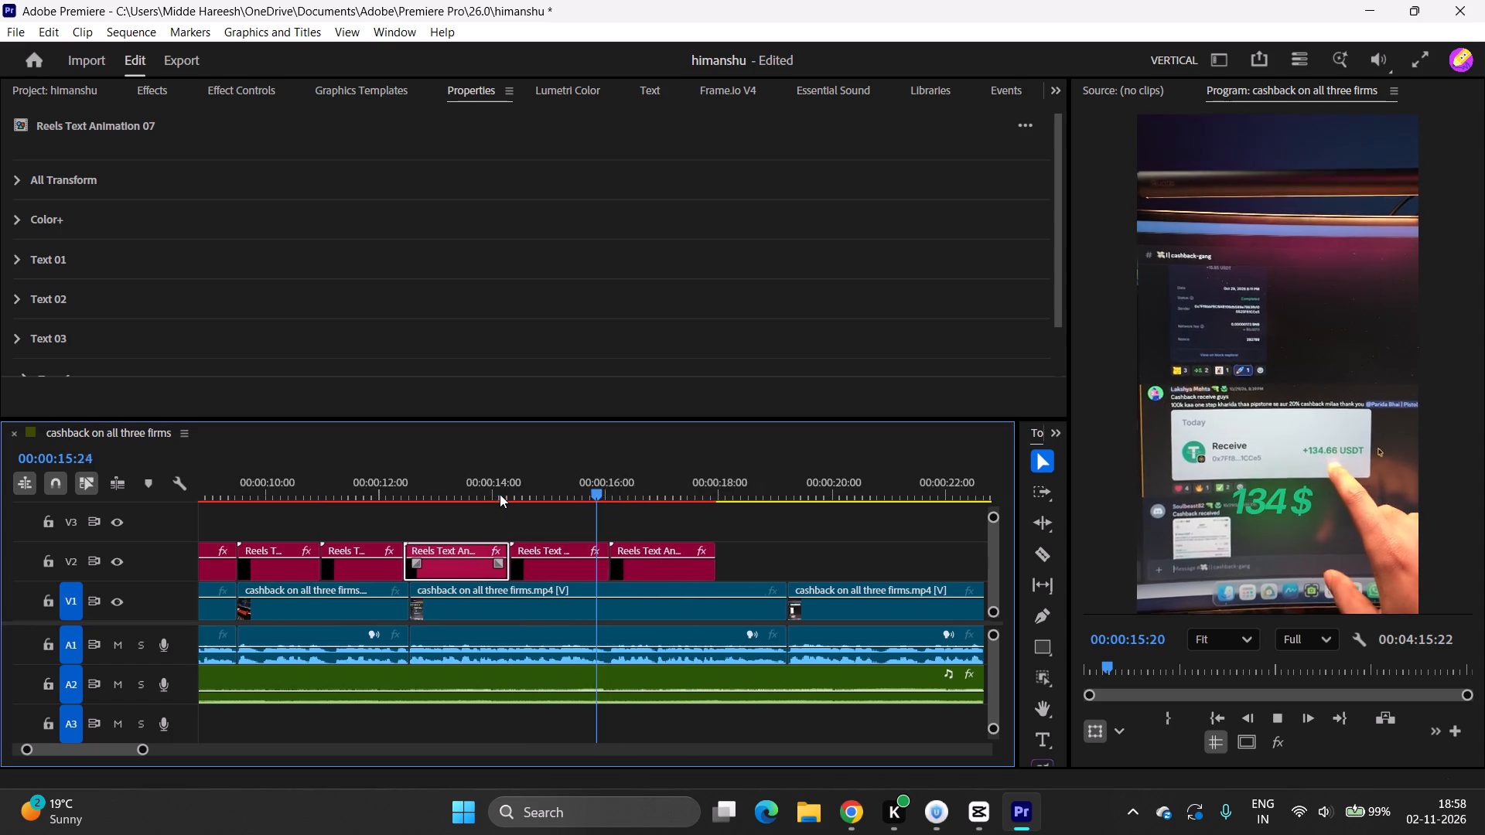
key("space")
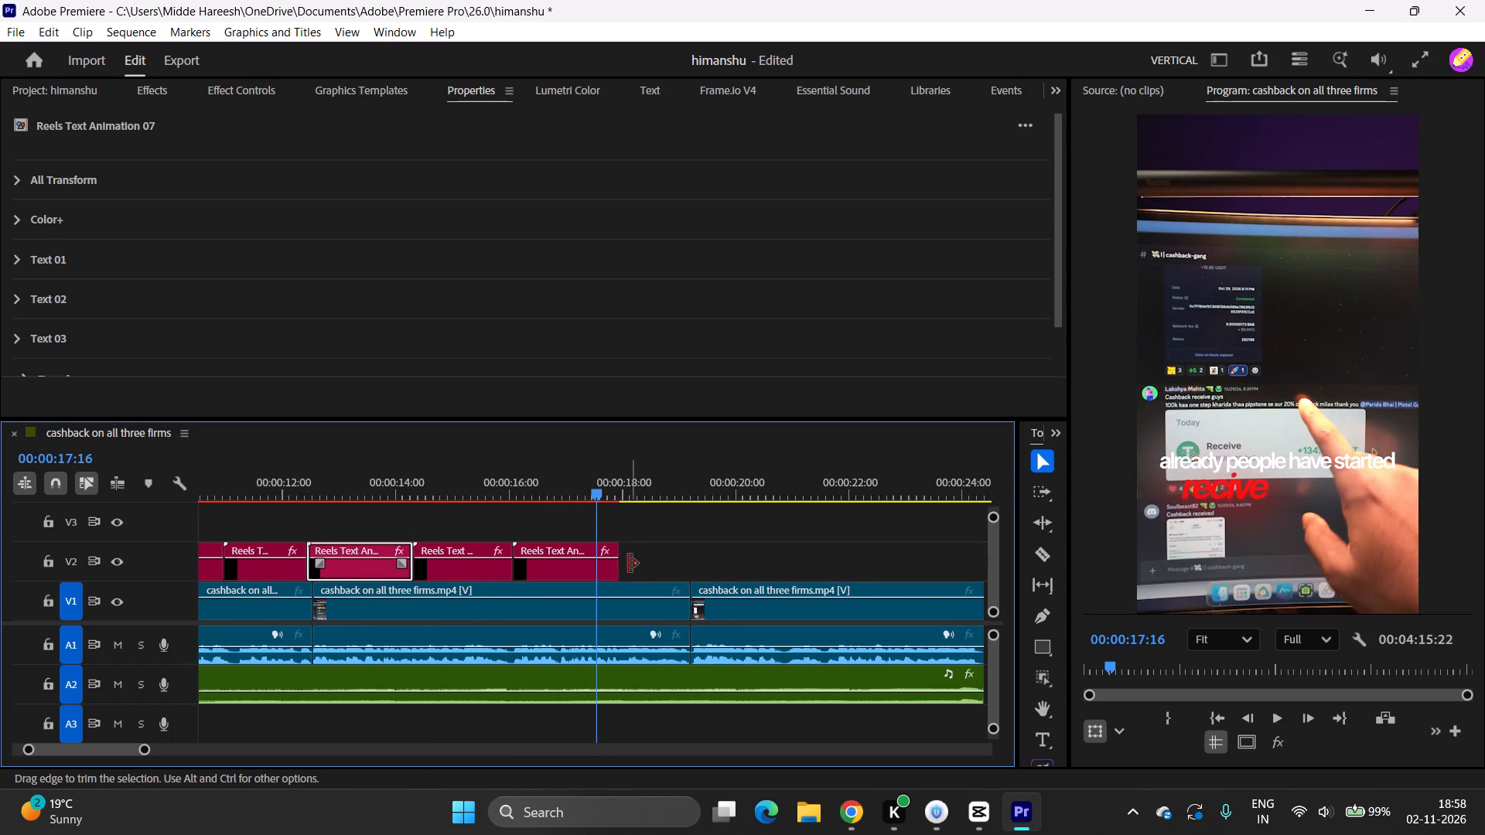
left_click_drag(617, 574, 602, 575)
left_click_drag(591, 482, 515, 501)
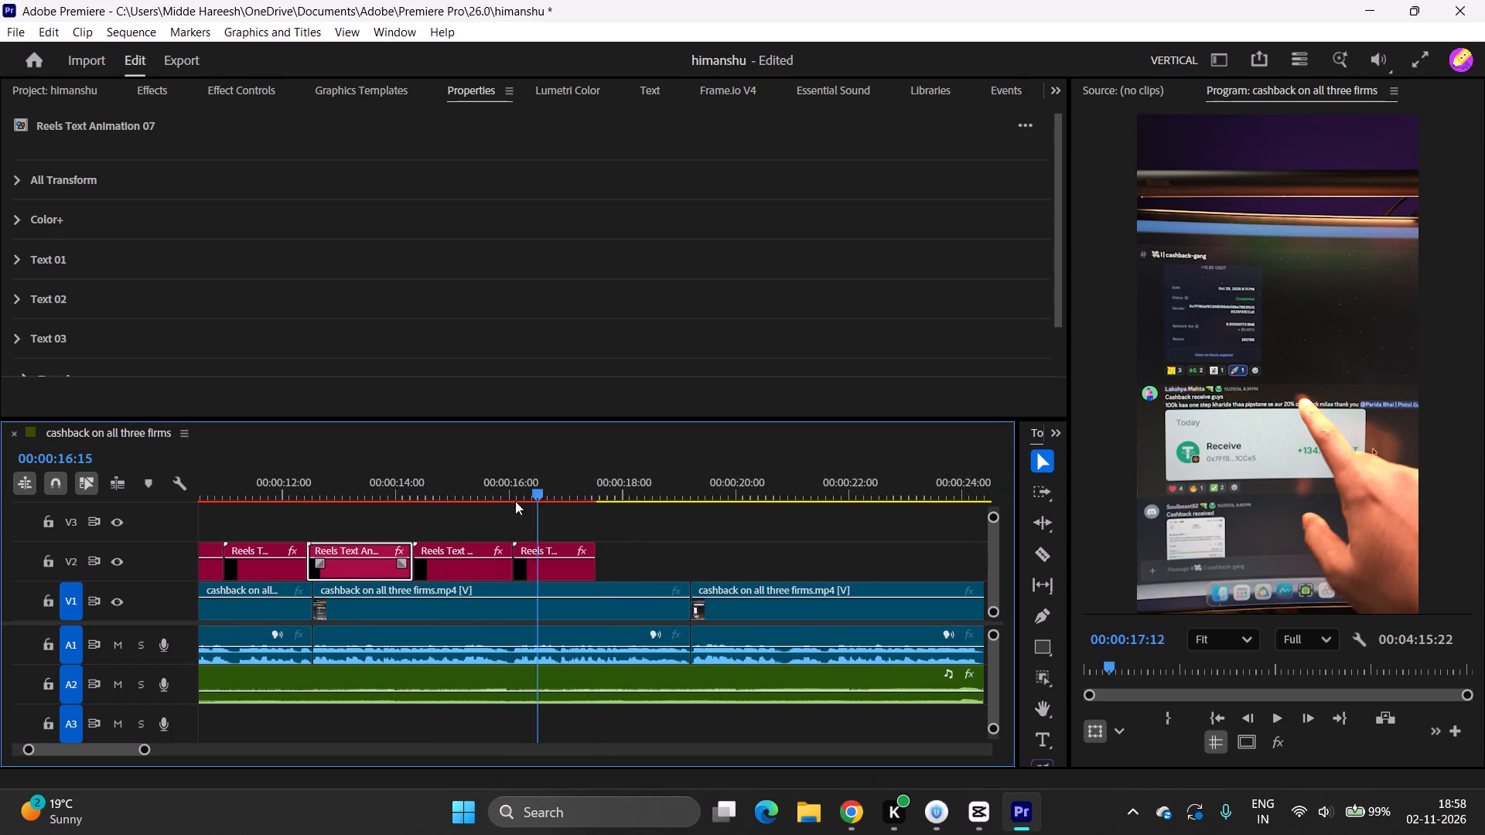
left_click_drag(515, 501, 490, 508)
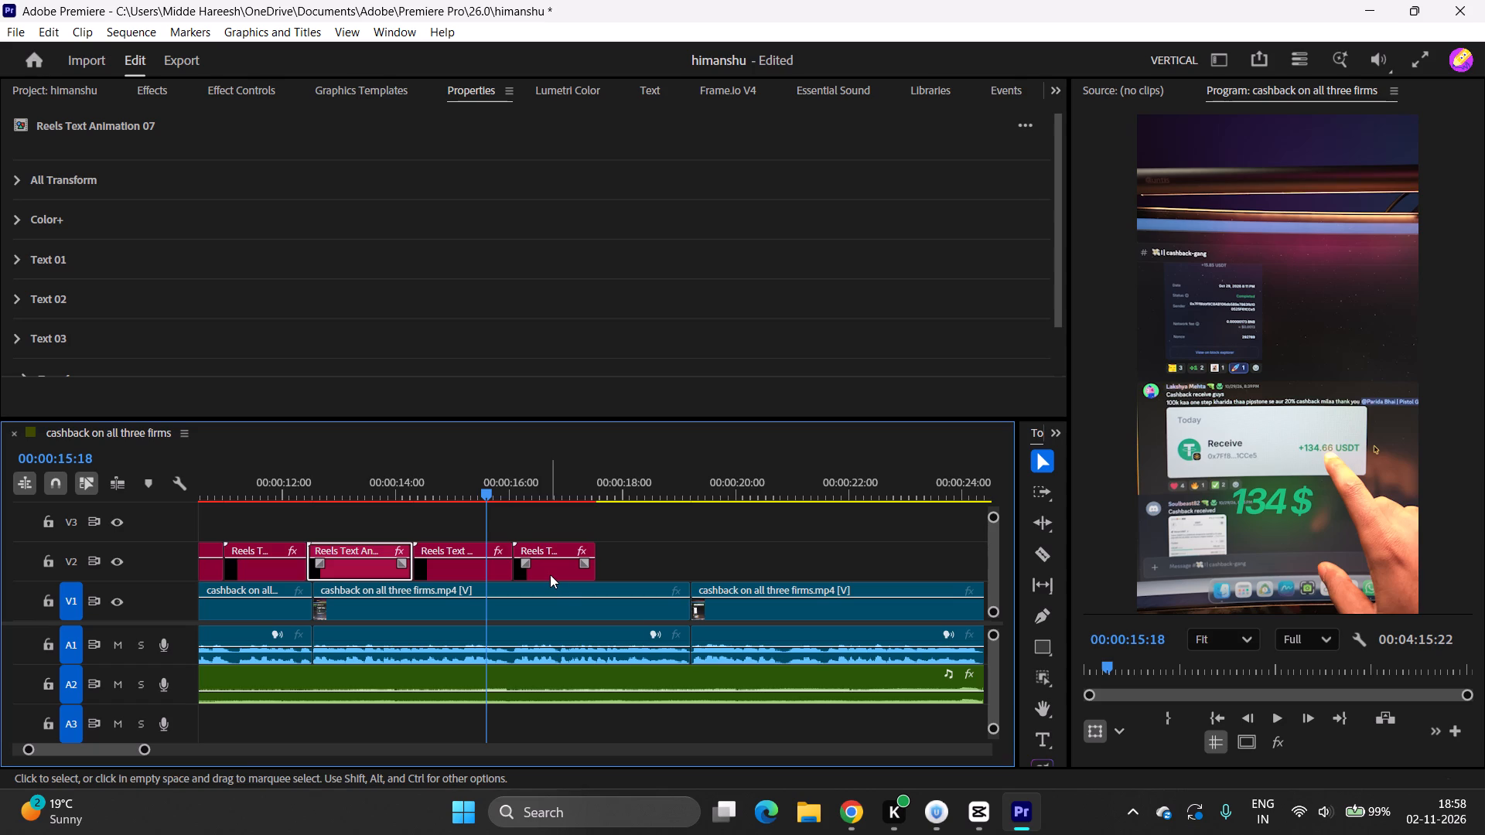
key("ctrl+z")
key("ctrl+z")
Duplicate the "134 $" clip on V2 directly after the original and play back the copy.
left_click(474, 559)
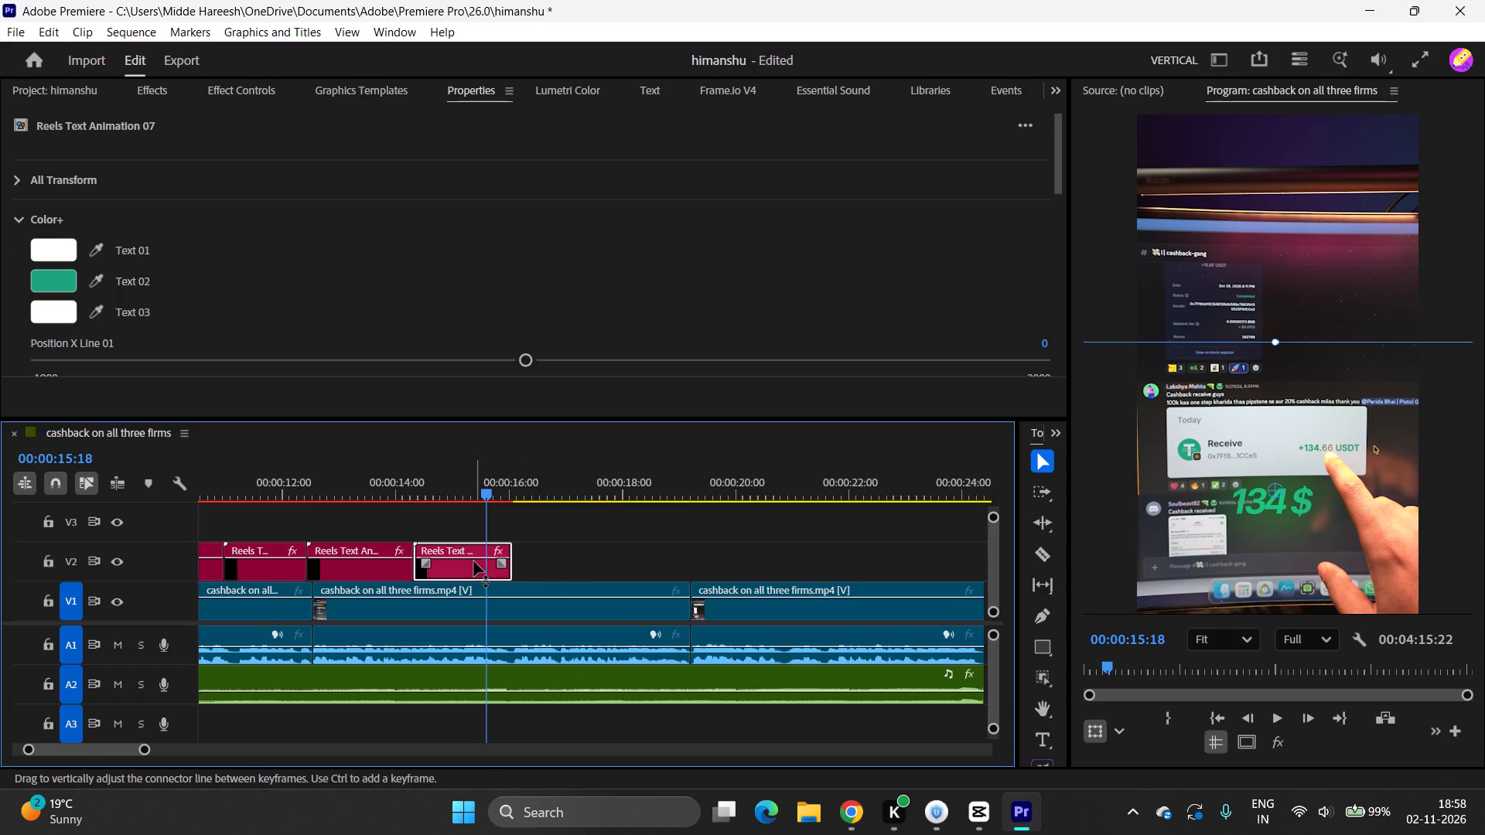
left_click_drag(470, 568, 568, 564, "alt")
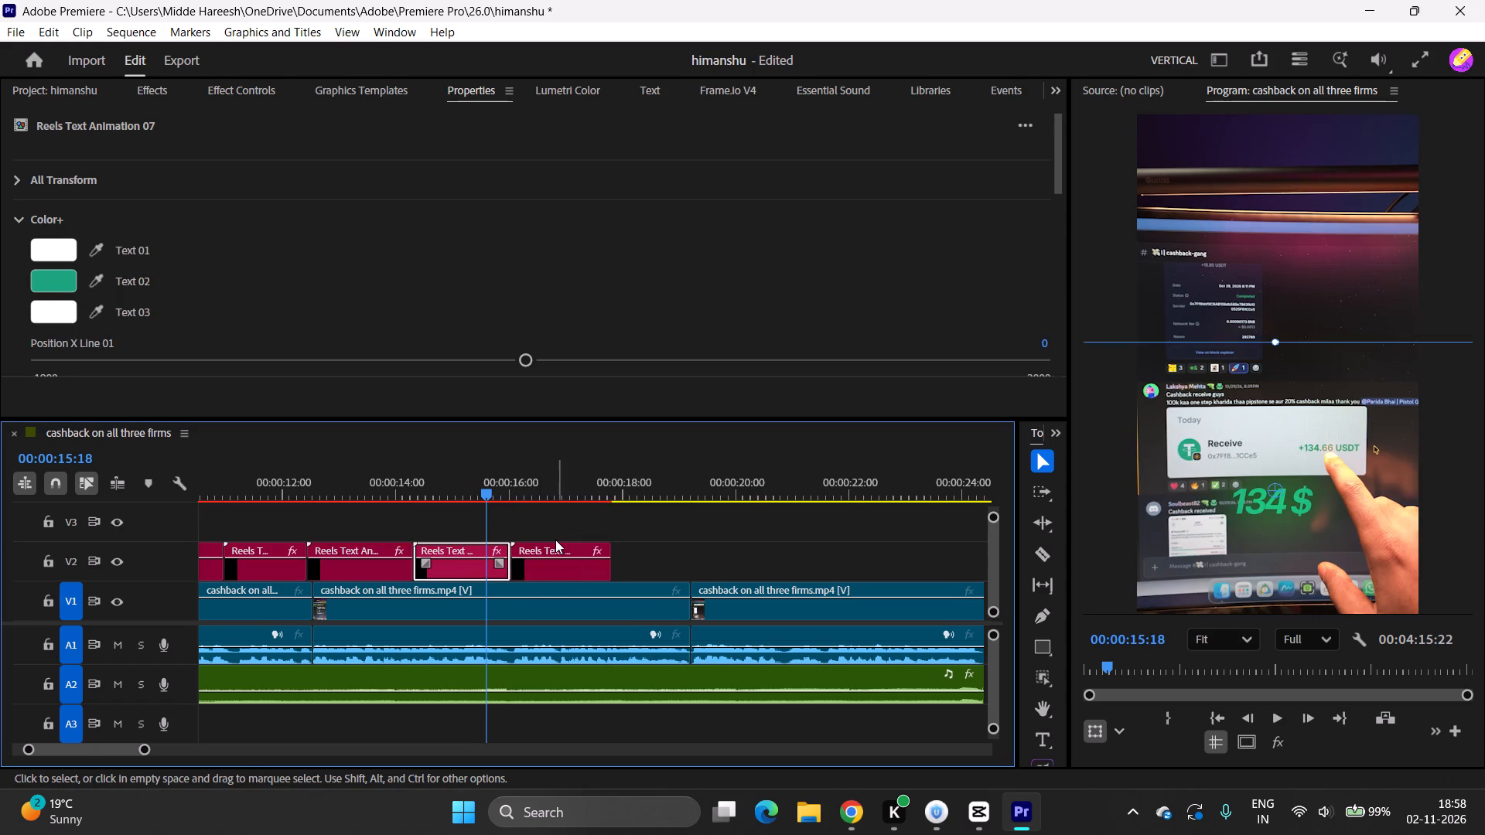
key("space")
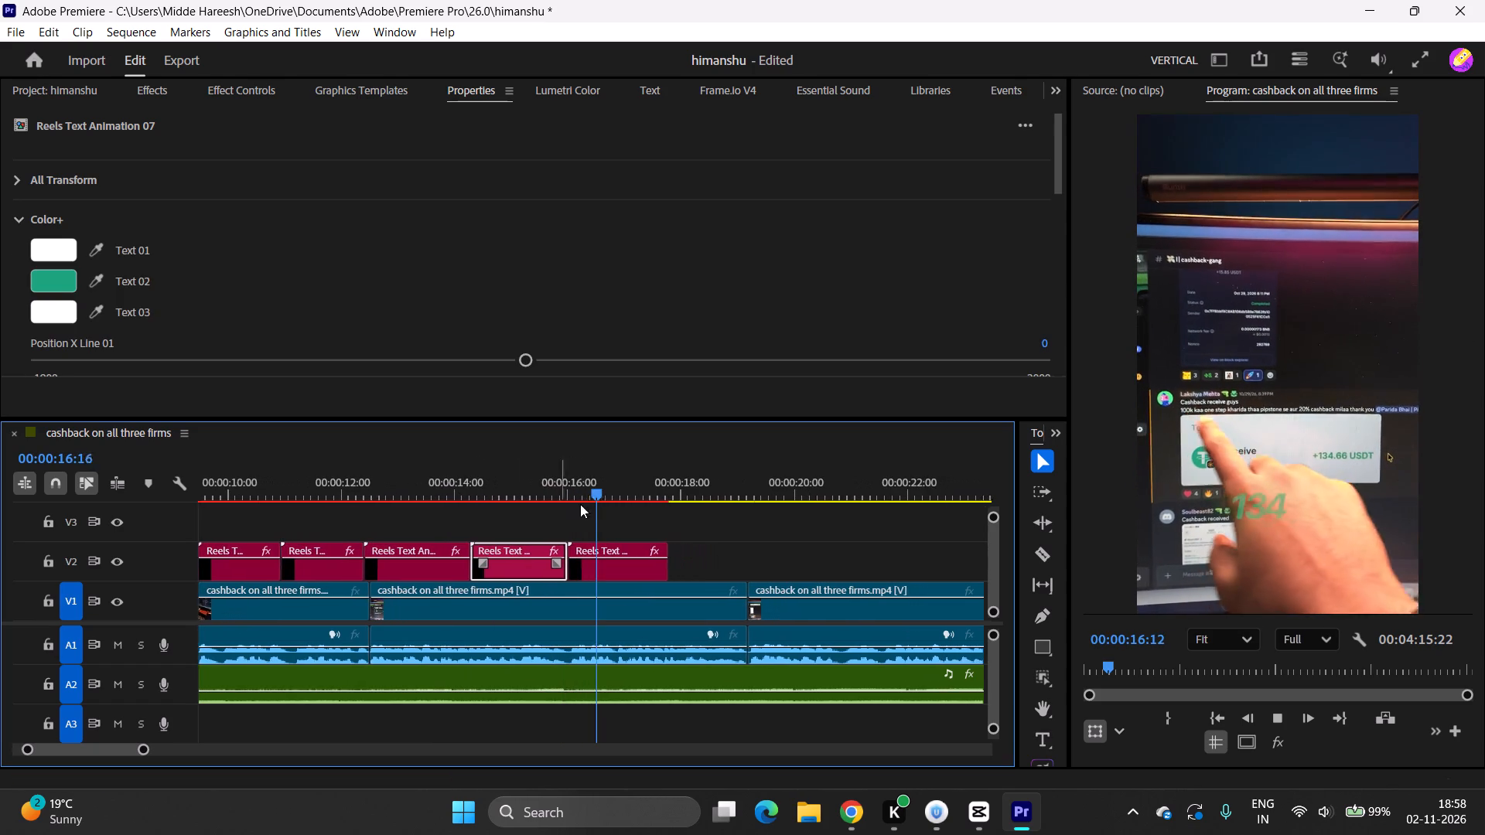
key("space")
Split the copied "134 $" clip at 00:00:16:17, delete its first part and move the remainder against the original clip's end.
left_click_drag(590, 489, 537, 503)
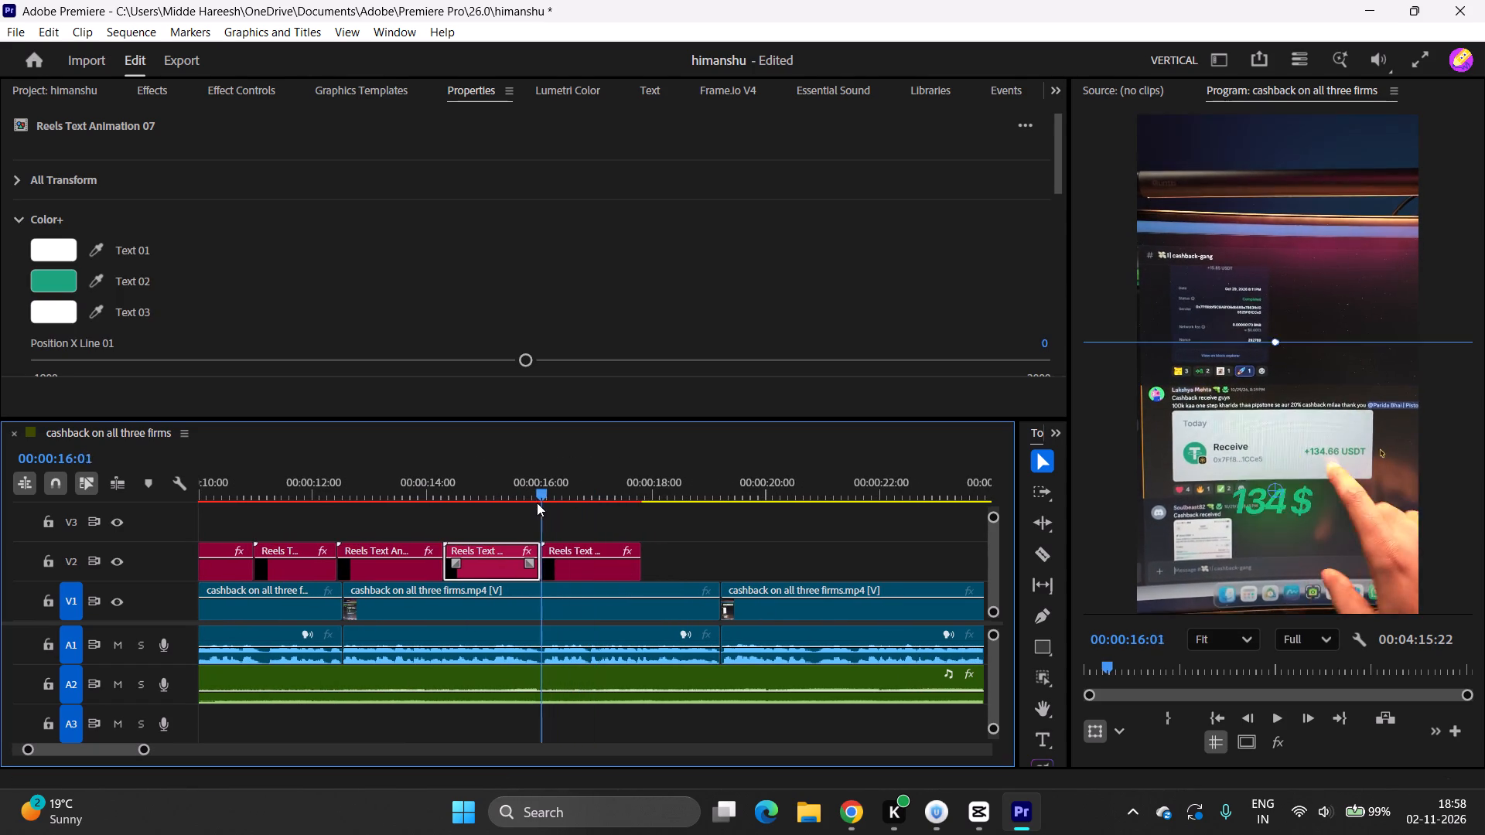
left_click_drag(537, 503, 567, 504)
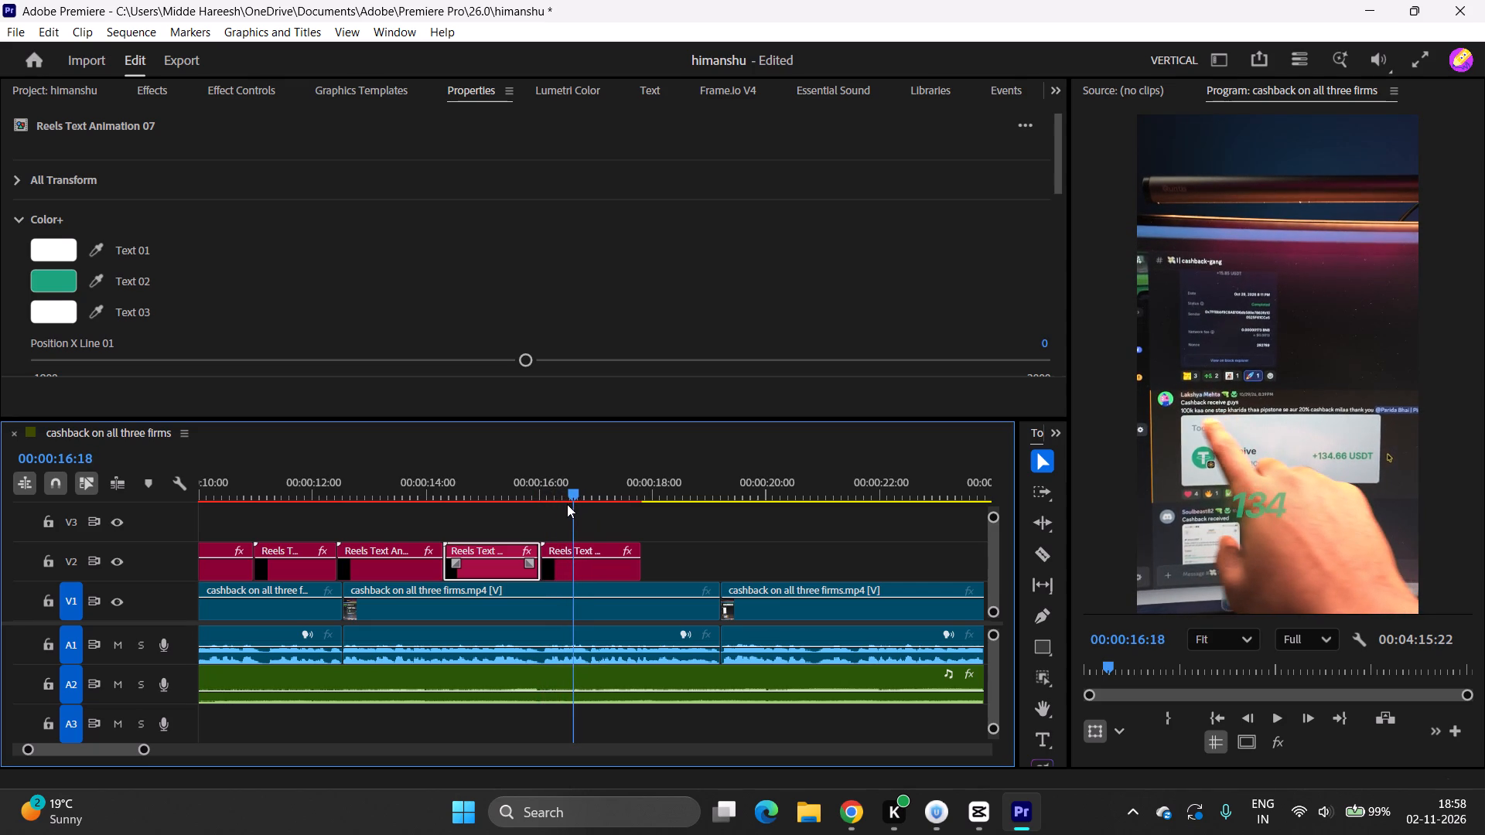
left_click_drag(567, 504, 565, 506)
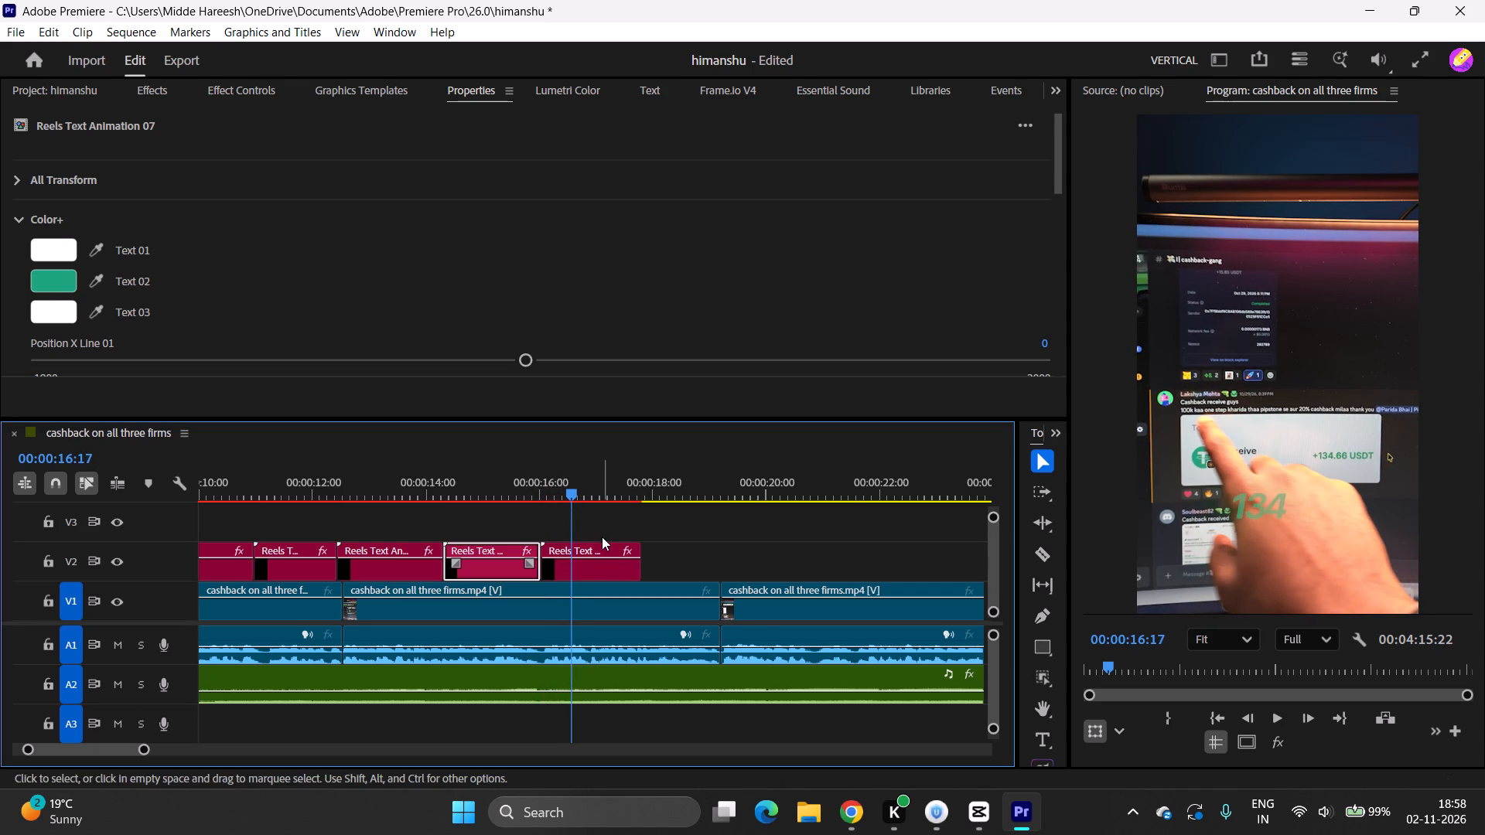
key("c")
left_click(577, 571)
key("v")
left_click(551, 565)
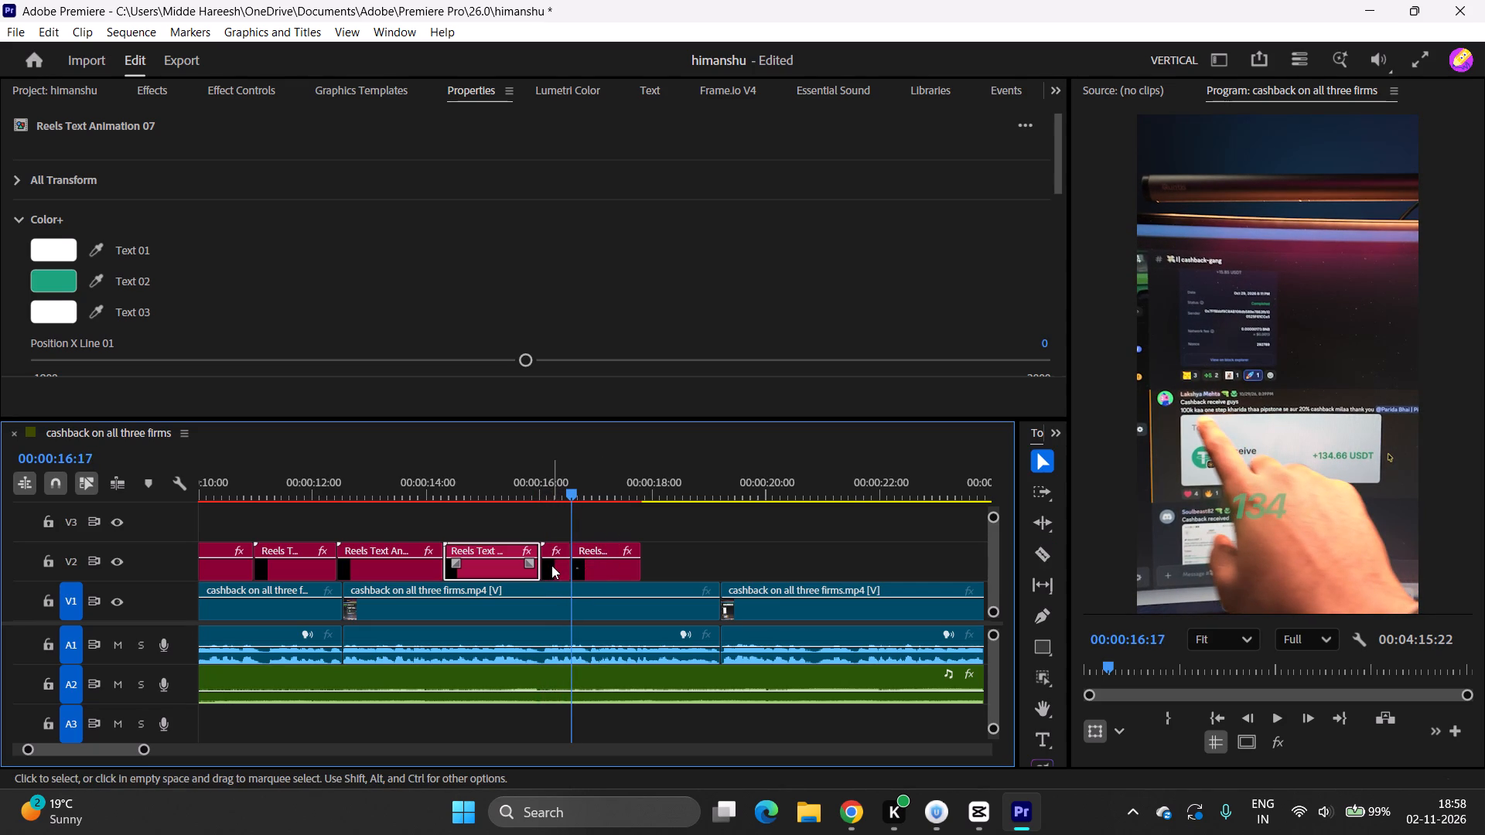
key("BackSpace")
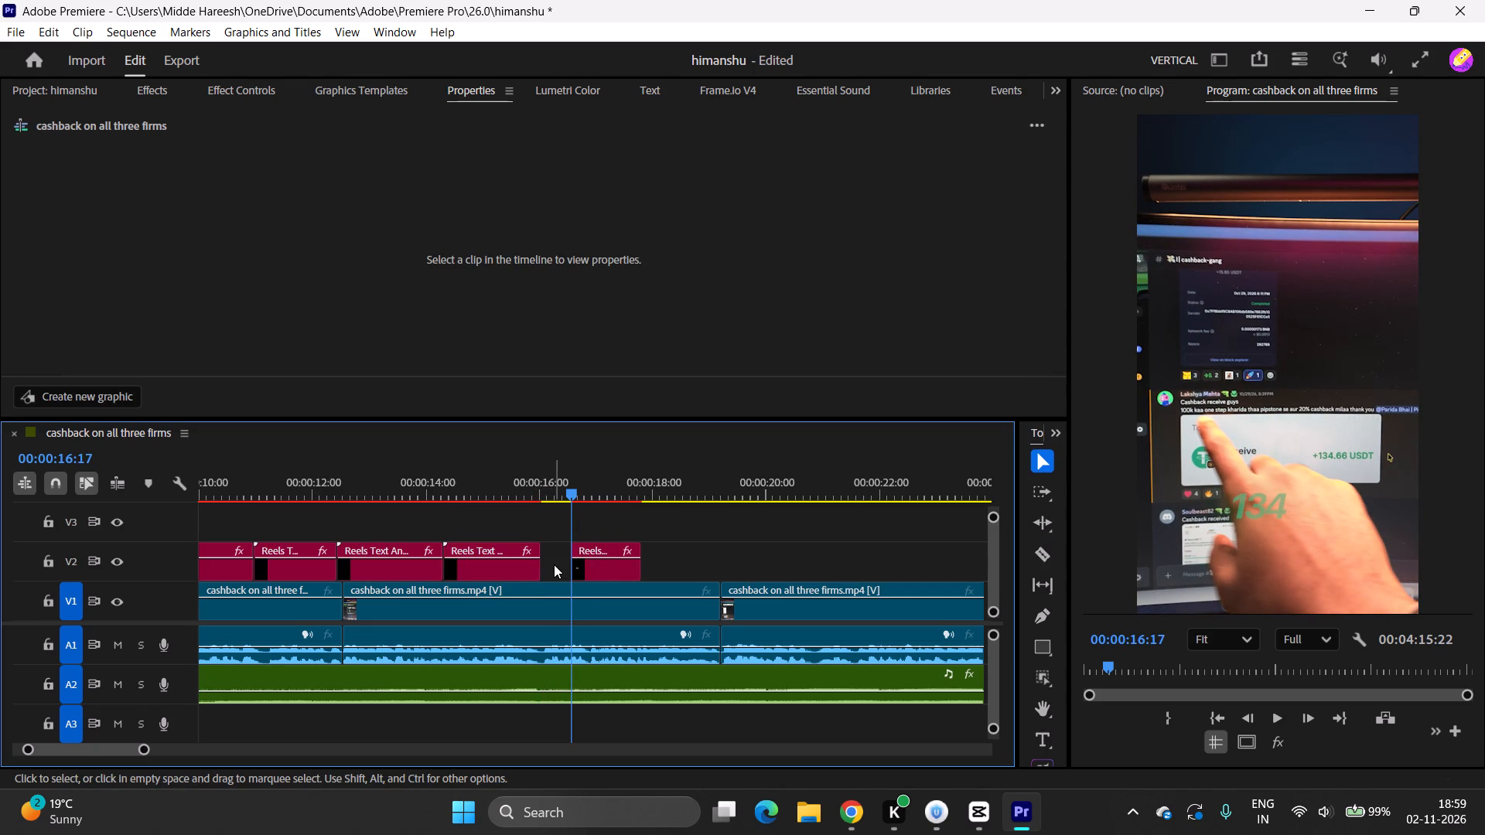
right_click(554, 564)
left_click(555, 530)
left_click_drag(603, 571, 579, 573)
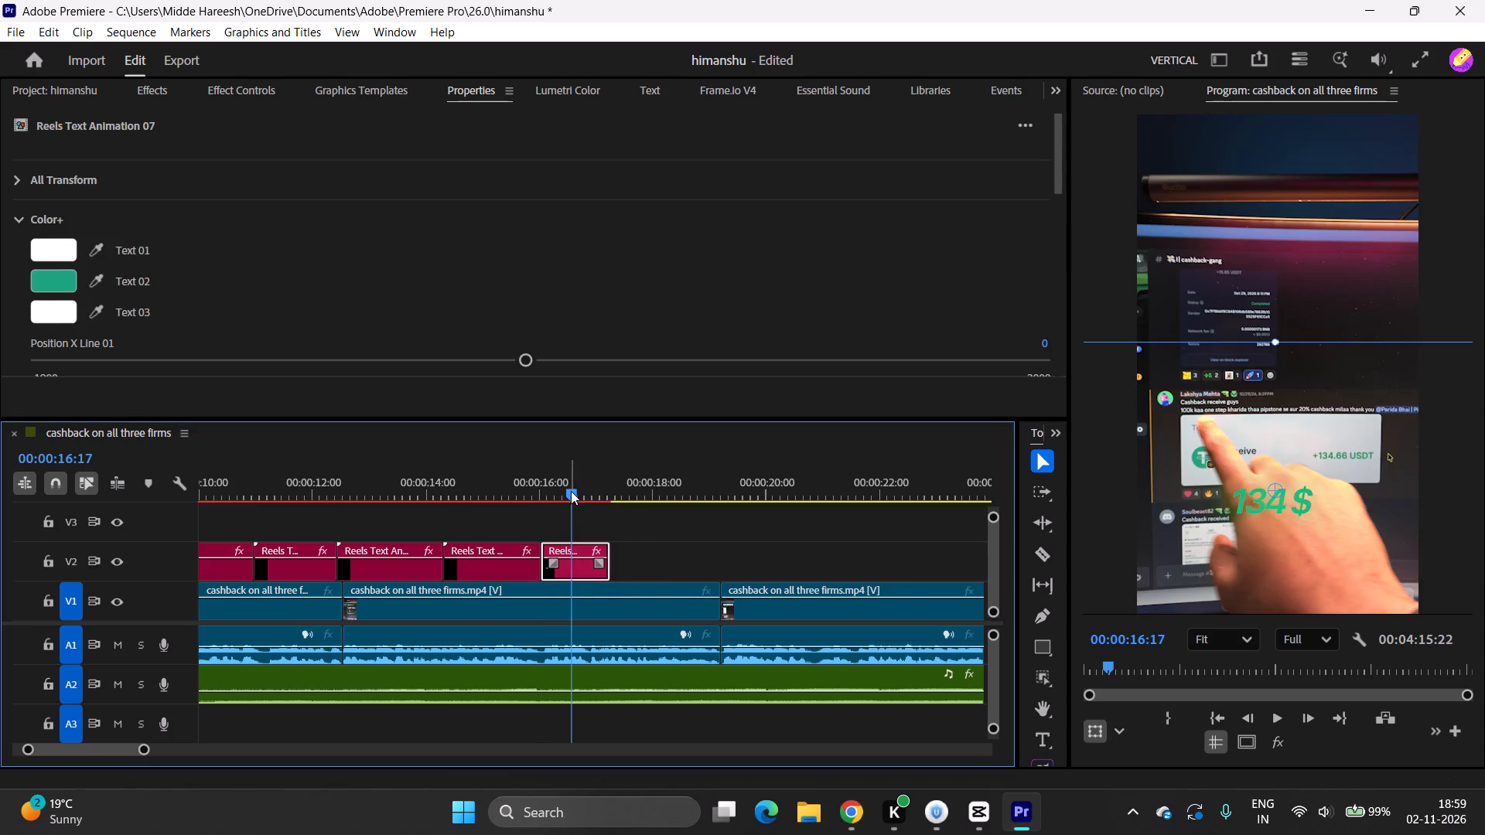
Shift the shortened "134 $" copy slightly later, extend its start back to the previous clip's end, and play back its animation.
left_click_drag(569, 491, 515, 499)
key("space")
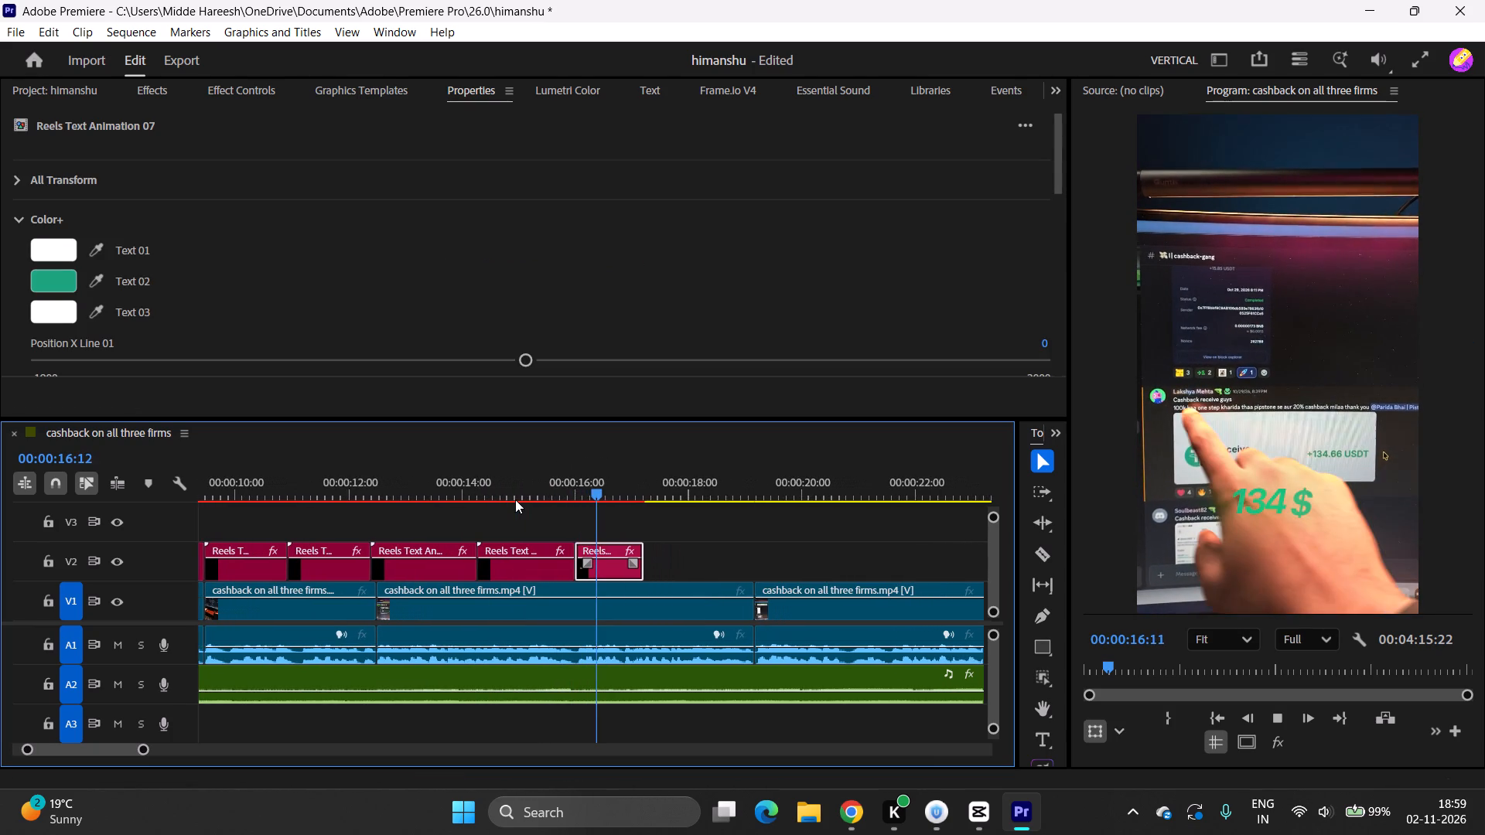
key("space")
left_click_drag(606, 574, 609, 573)
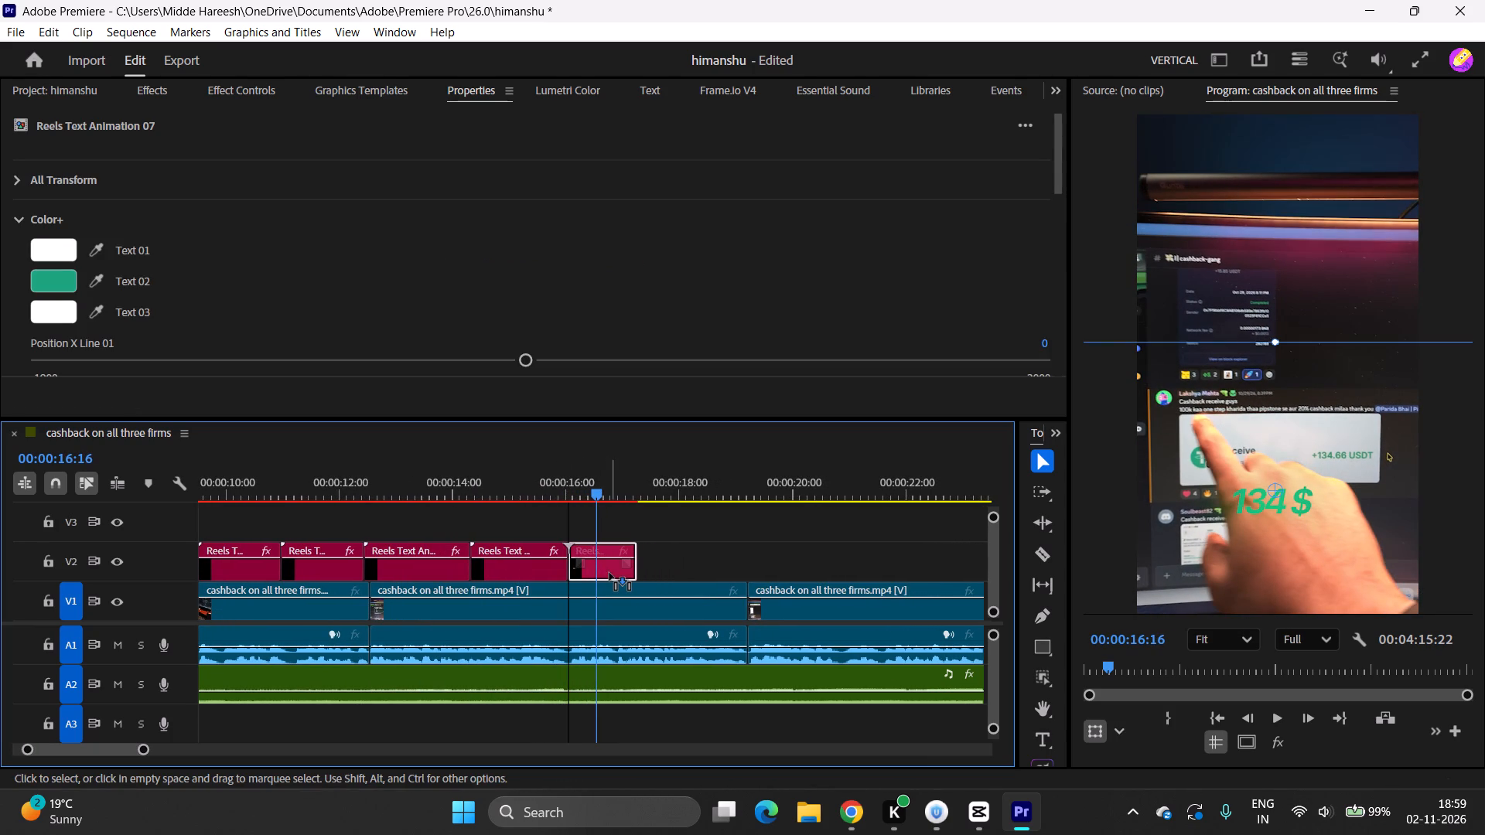
left_click_drag(609, 573, 618, 571)
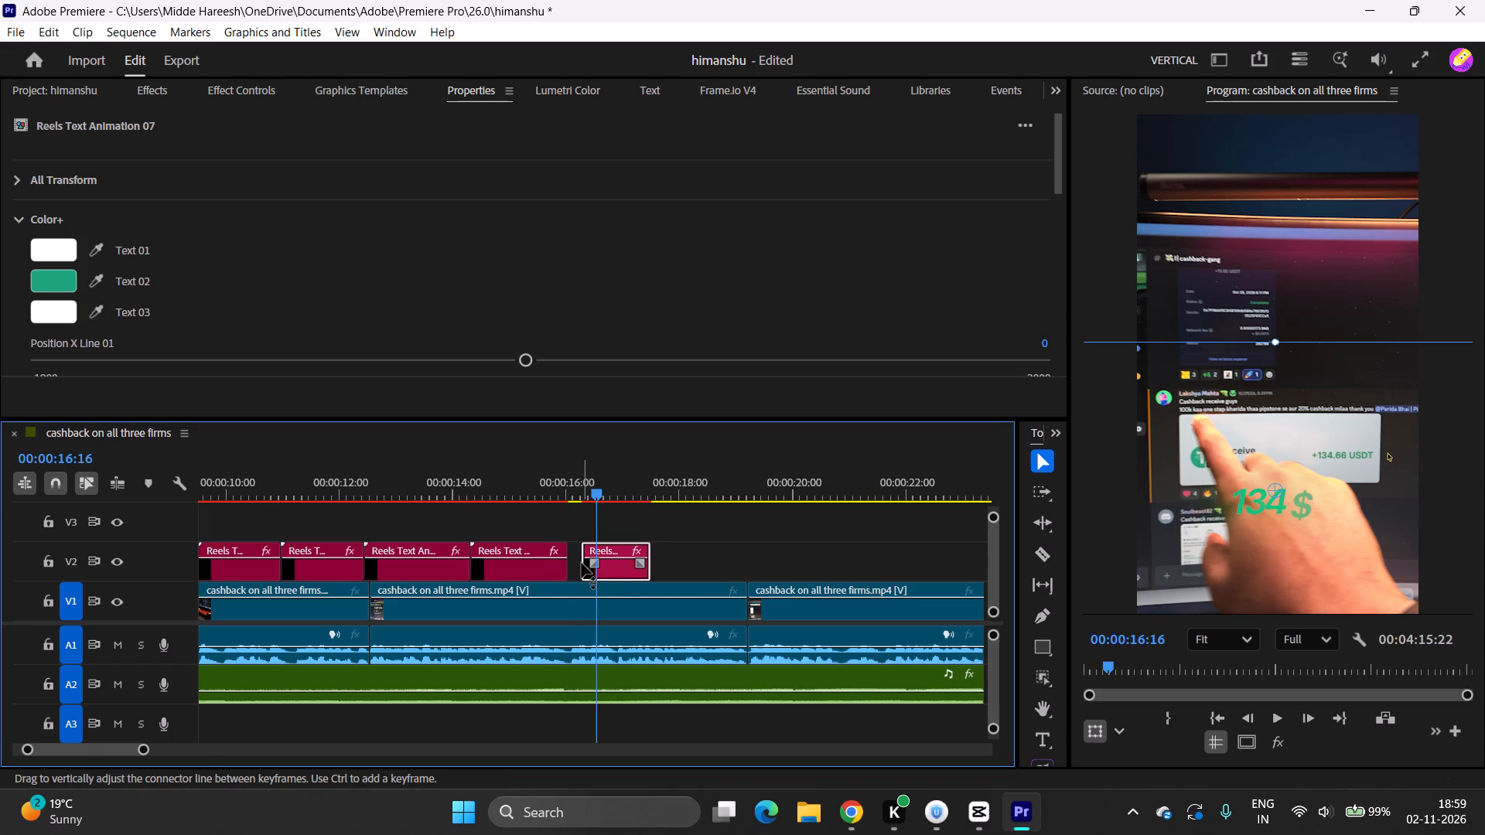
left_click_drag(582, 567, 572, 567)
left_click_drag(589, 487, 572, 495)
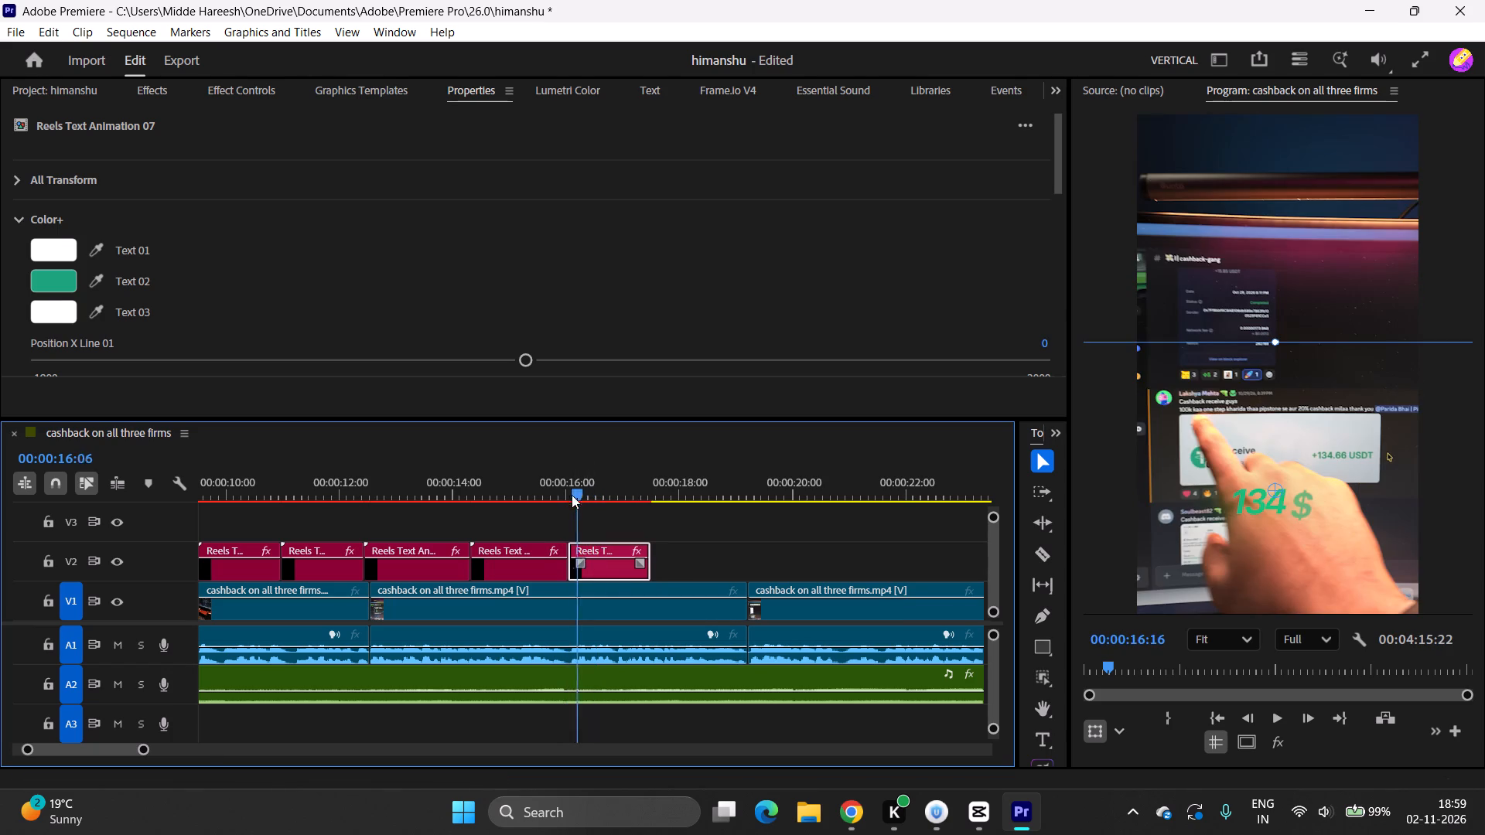
left_click_drag(572, 495, 545, 500)
key("space")
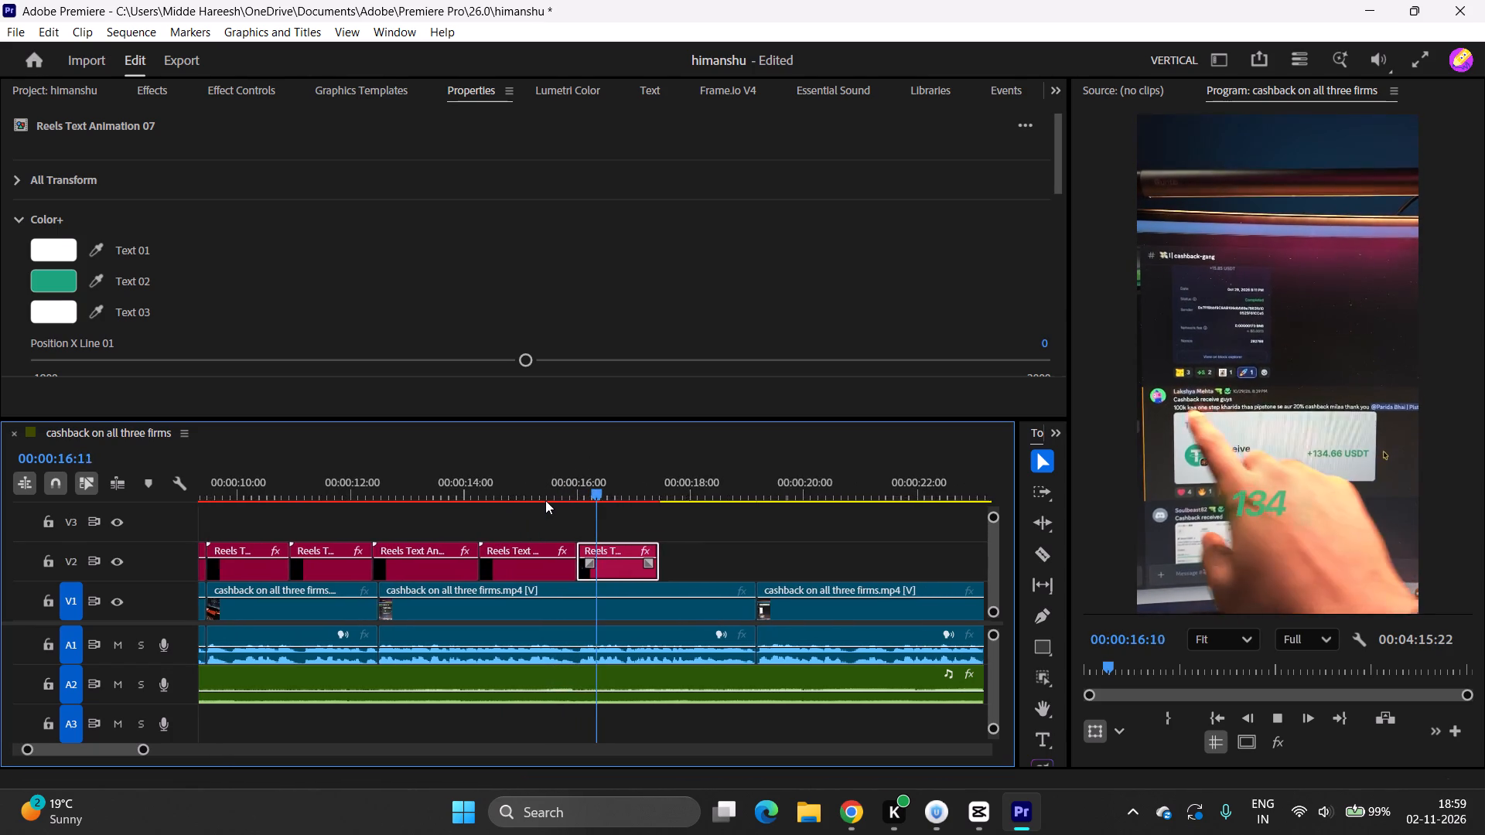
key("space")
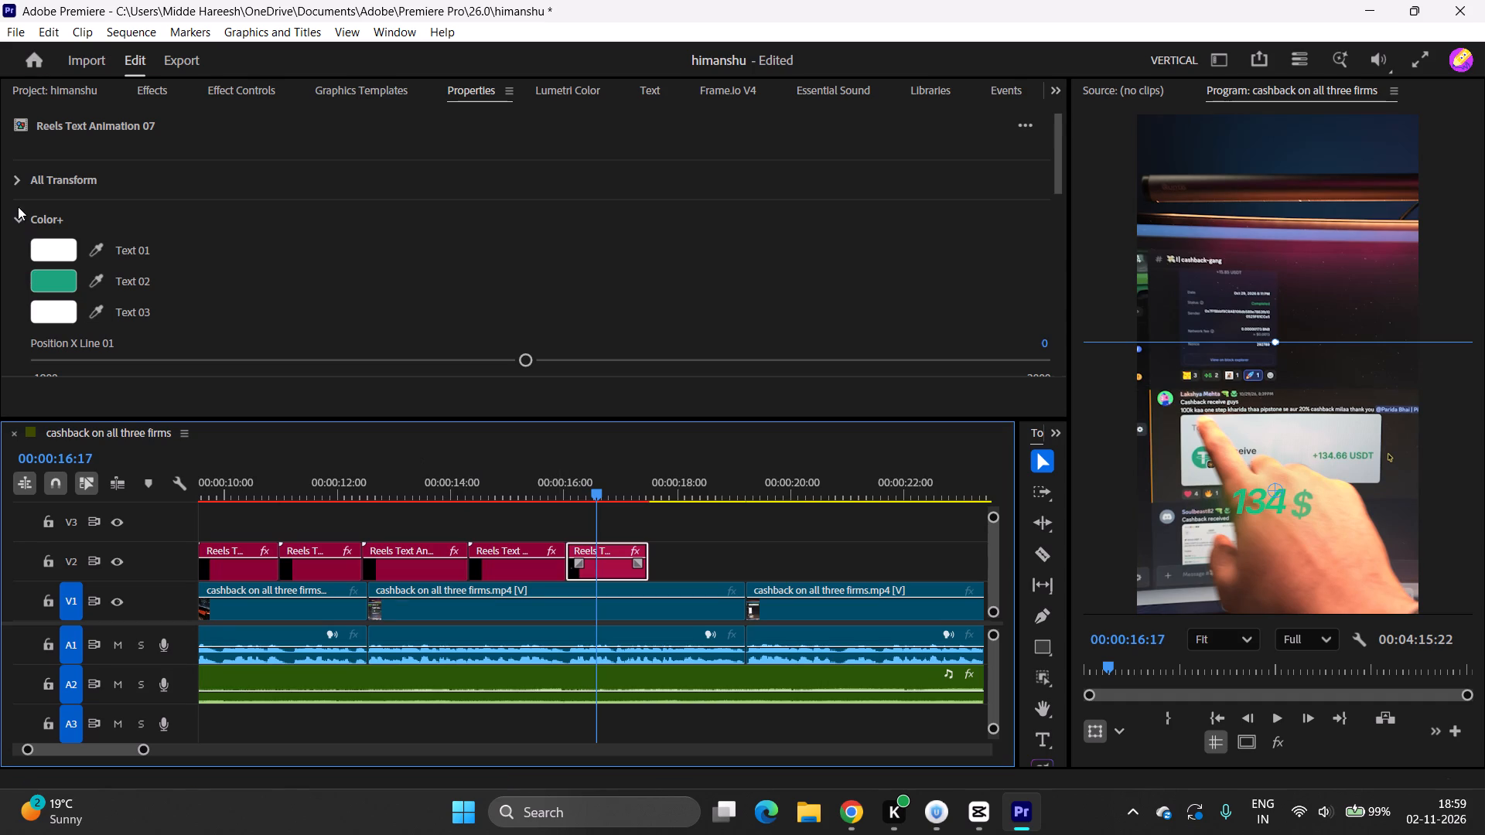
Change Text 02 of the copied "134 $" clip to "100 k" and play it back against the speech.
left_click(18, 206)
left_click(18, 187)
left_click(17, 223)
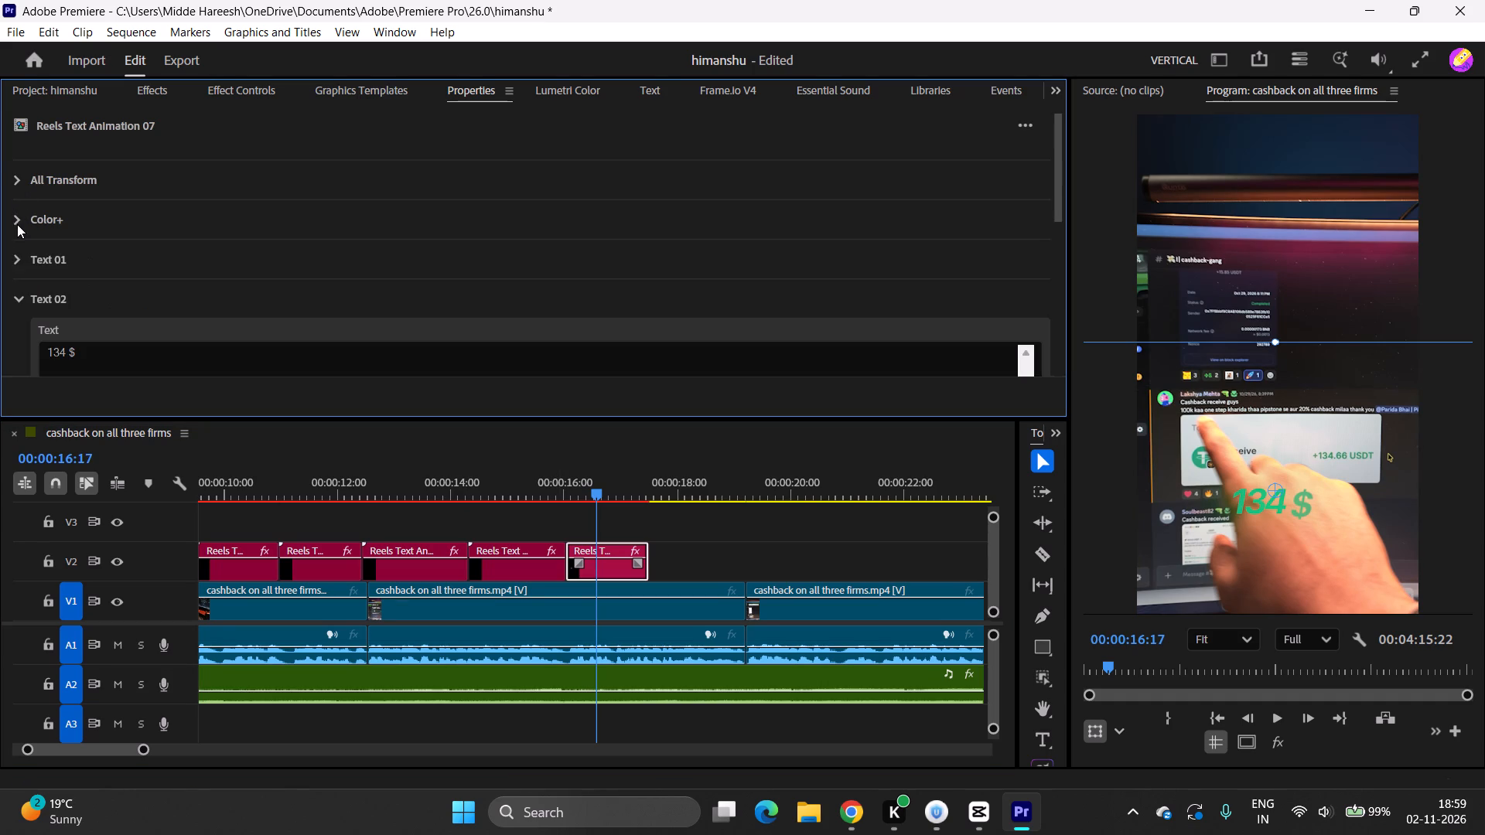
double_click(73, 354)
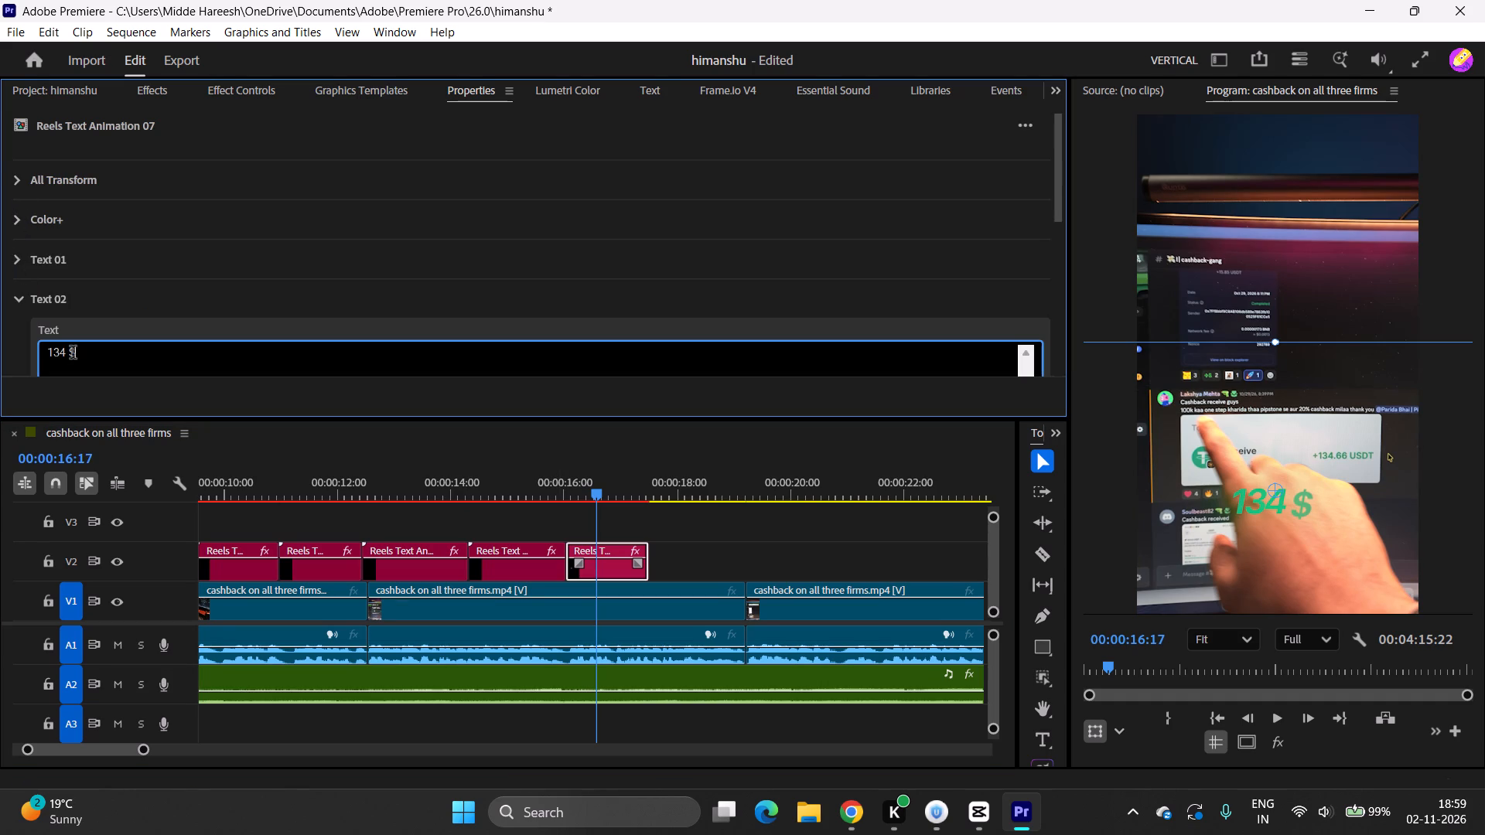
left_click(73, 354)
type("100 k")
left_click_drag(599, 485, 551, 499)
key("space")
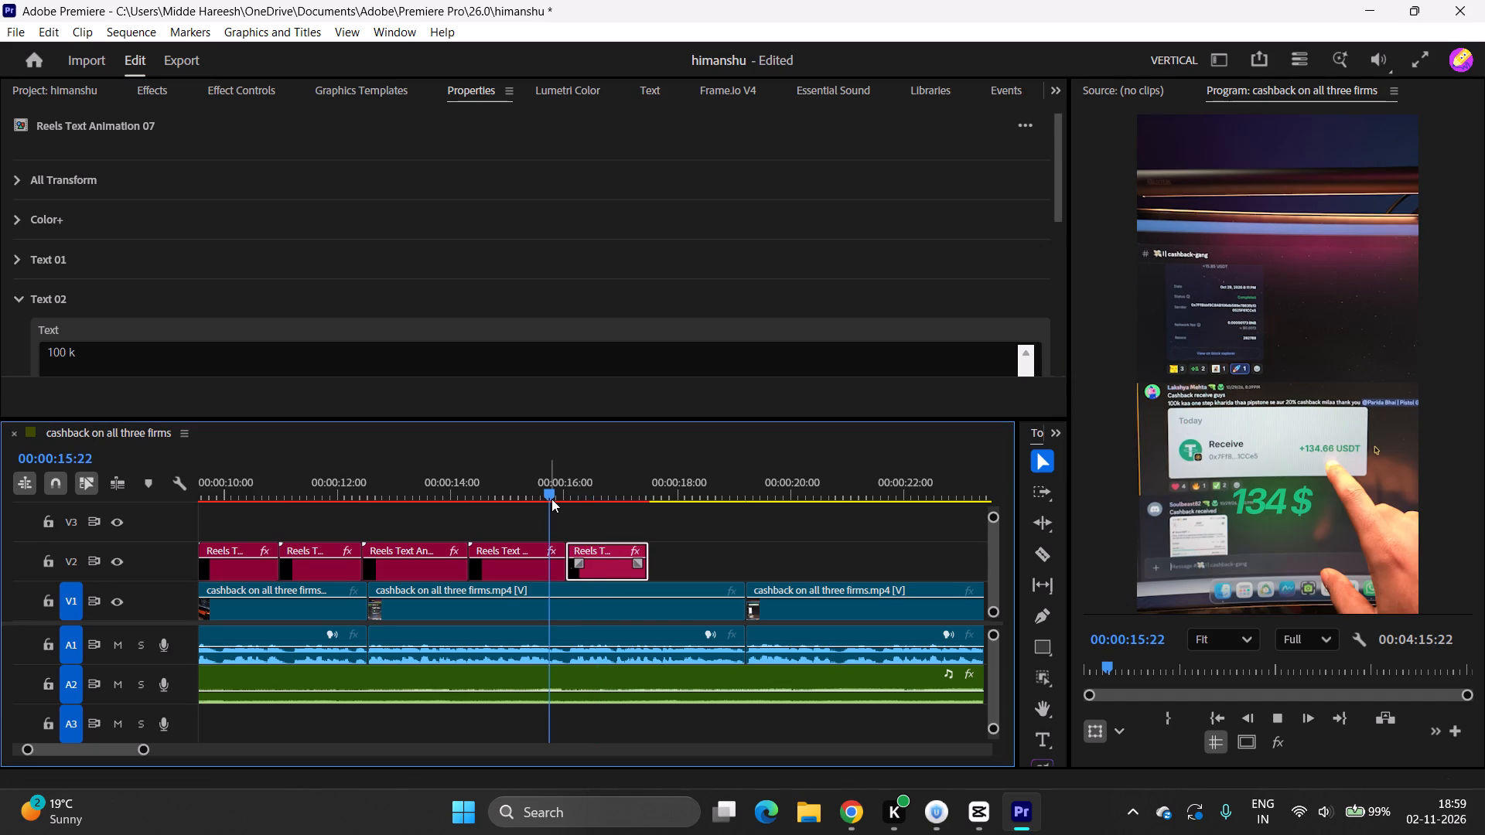
key("space")
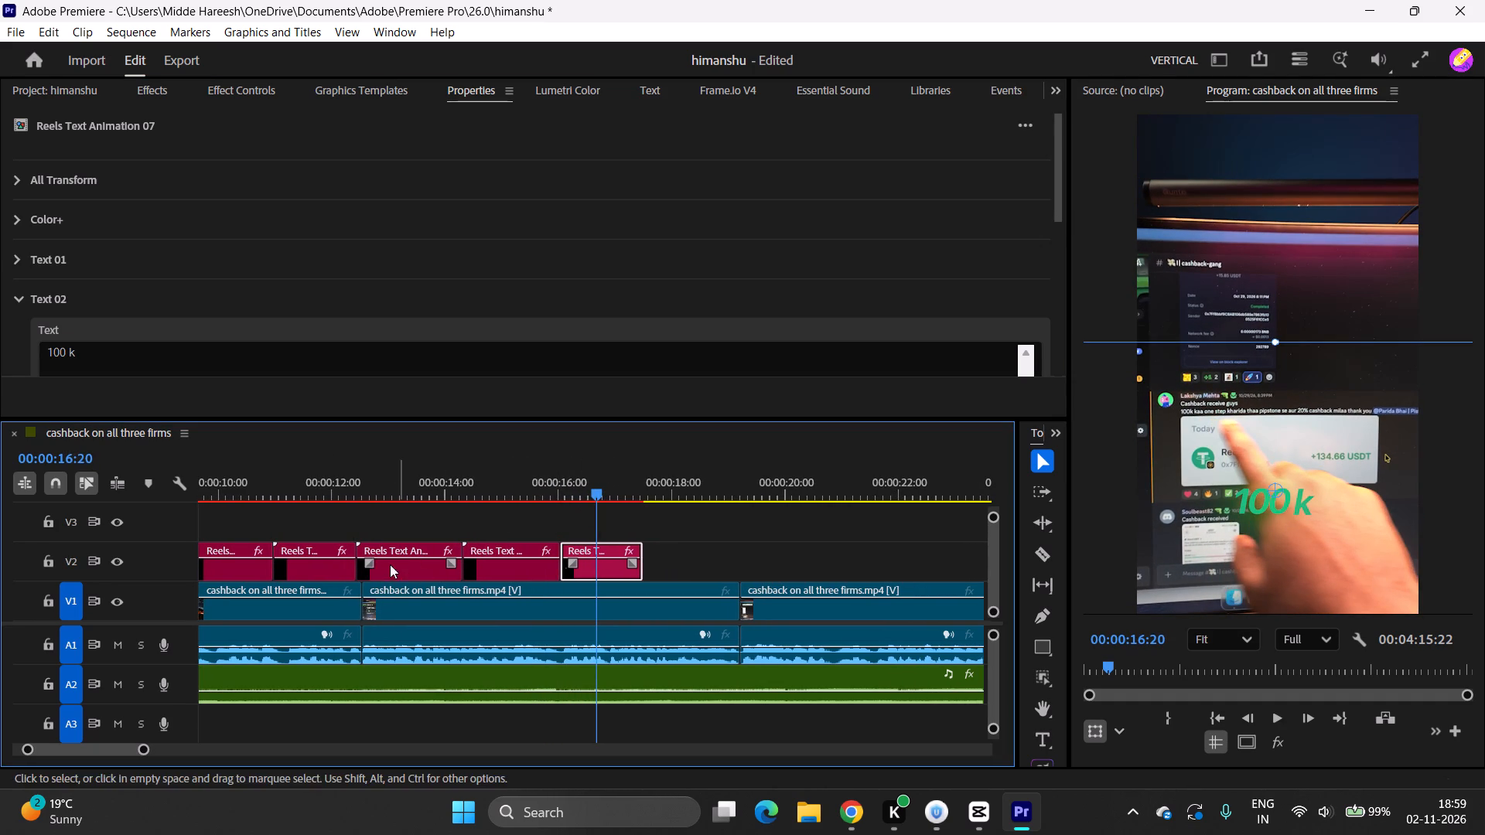
Duplicate the "tum log jake dek sakthe" clip onto V3, starting shortly after the "100 k" clip begins, and play it back.
left_click(316, 564)
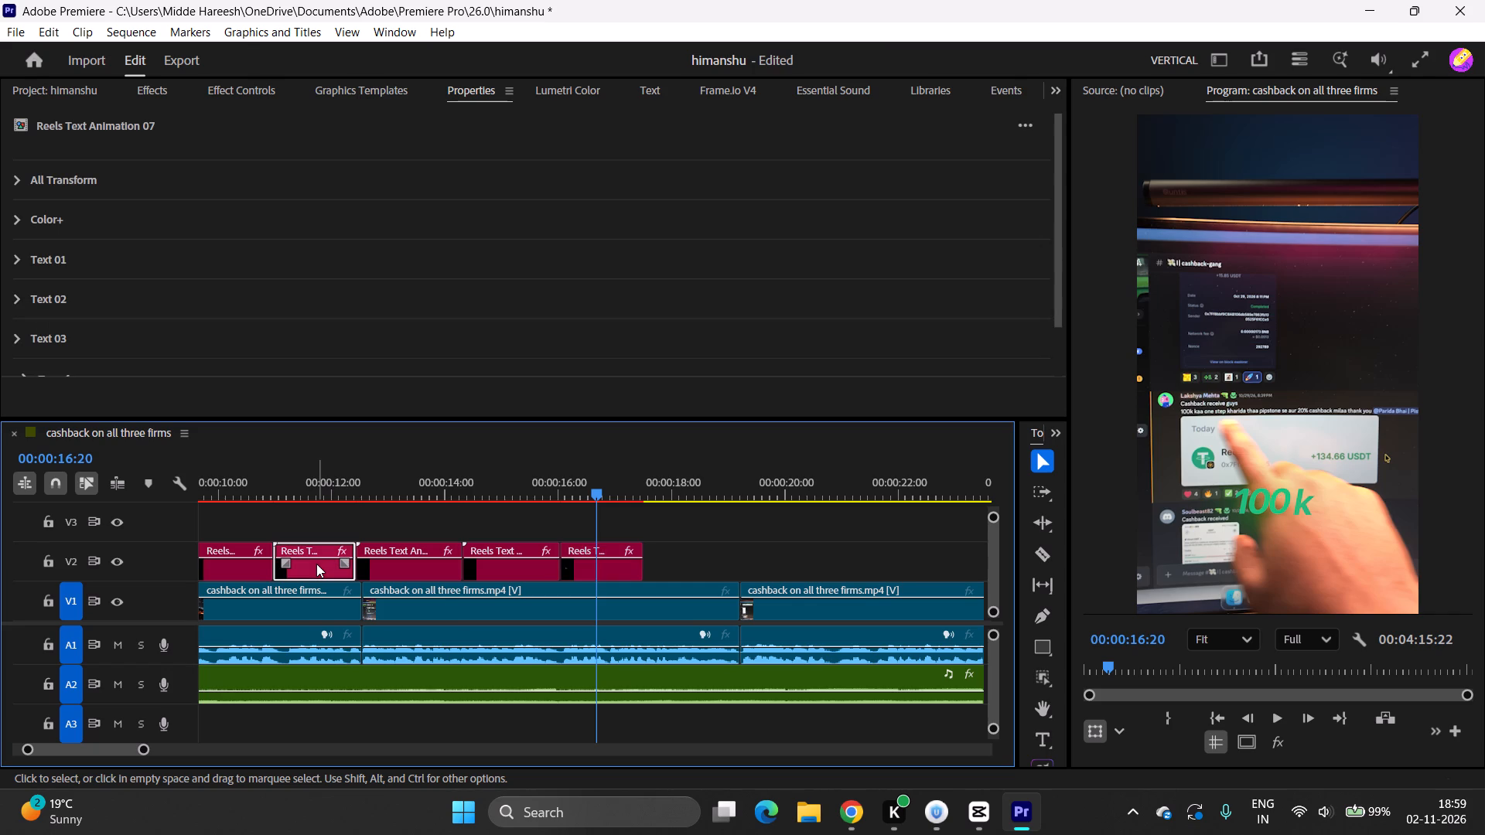
left_click_drag(316, 564, 623, 522, "alt")
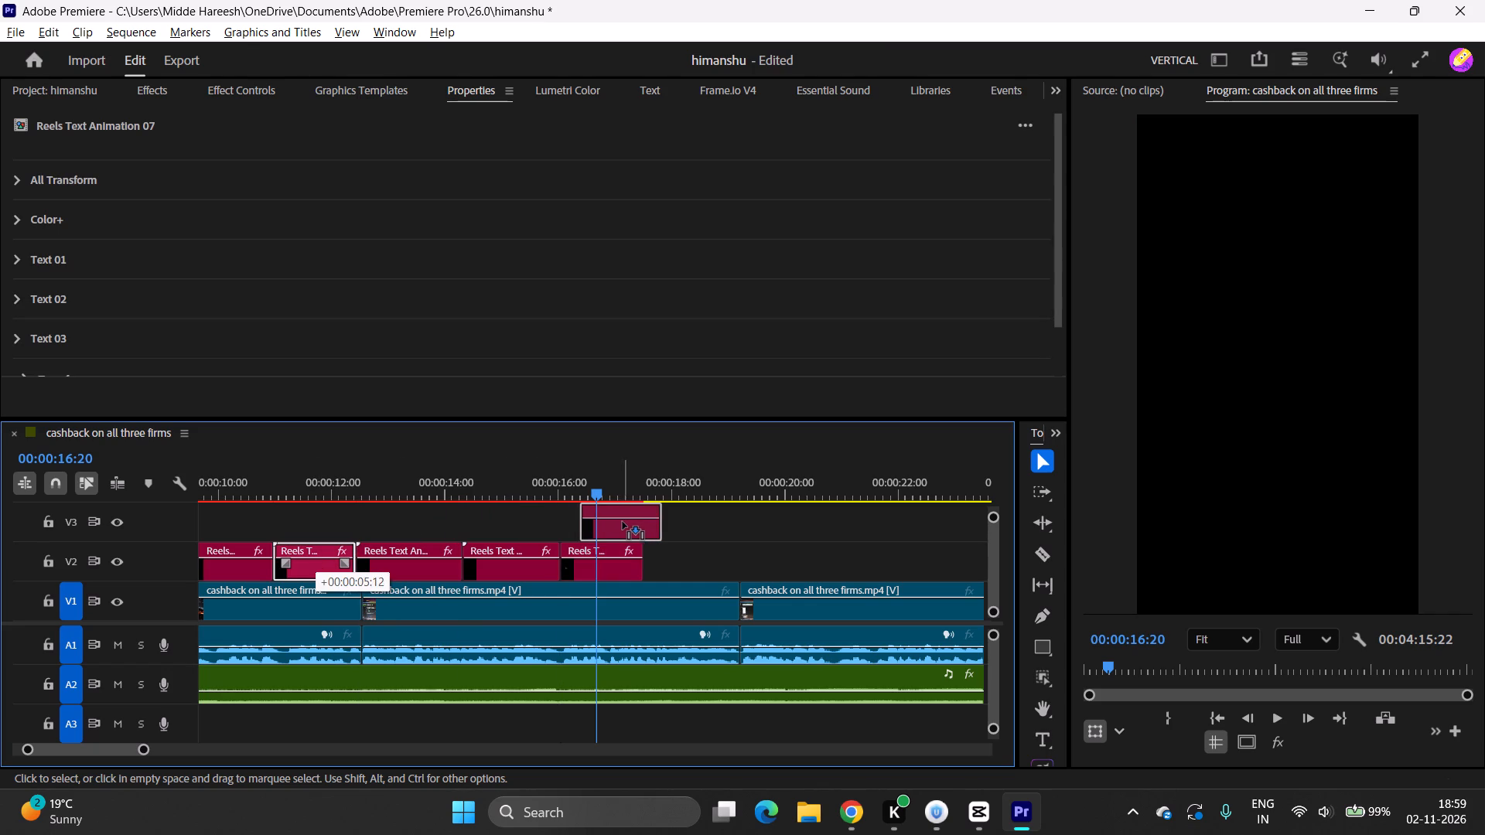
left_click_drag(623, 522, 623, 522, "alt")
left_click_drag(594, 486, 560, 495)
key("space")
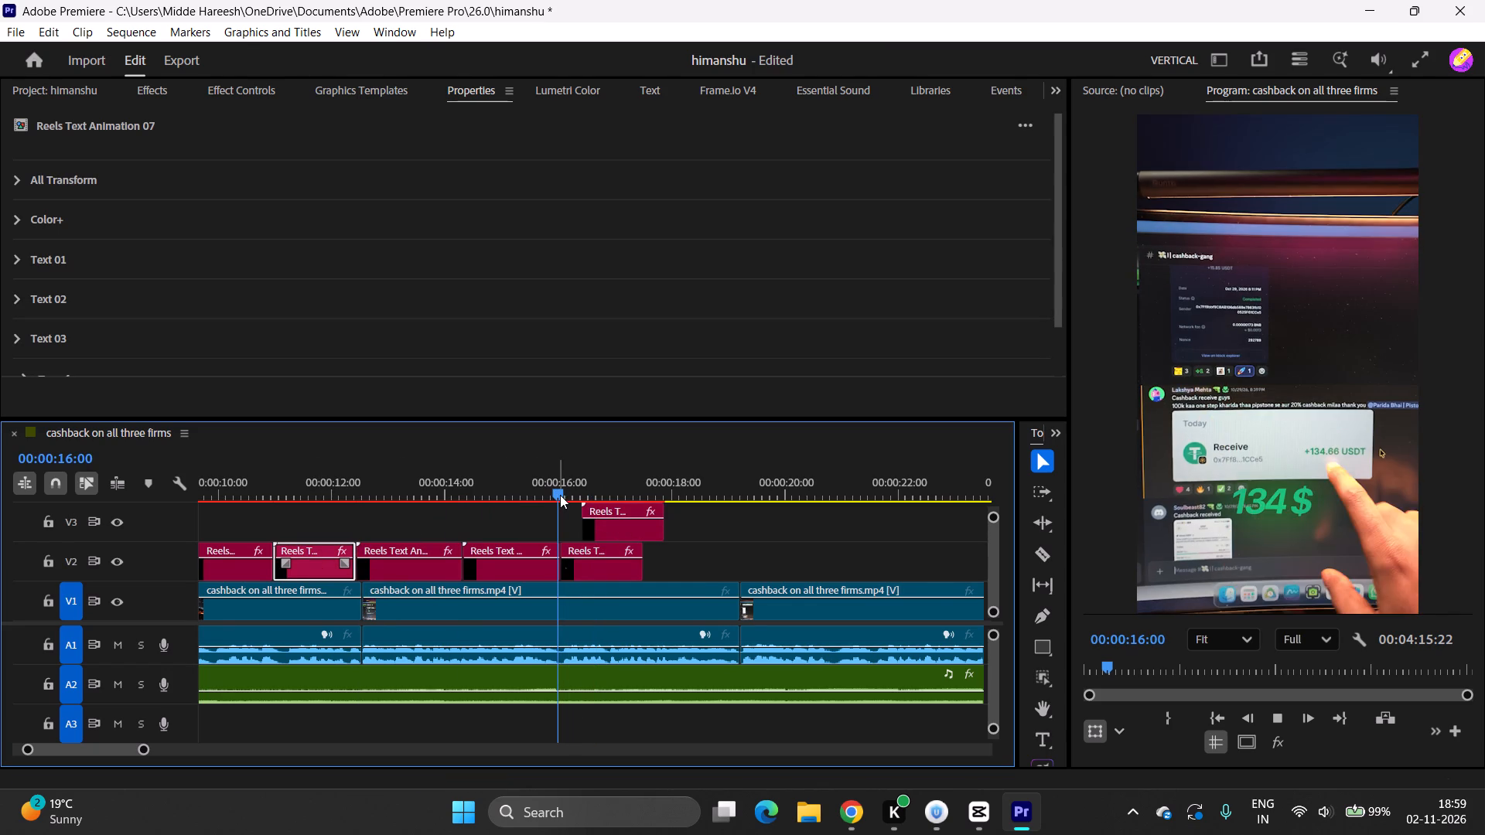
key("space")
key("space")
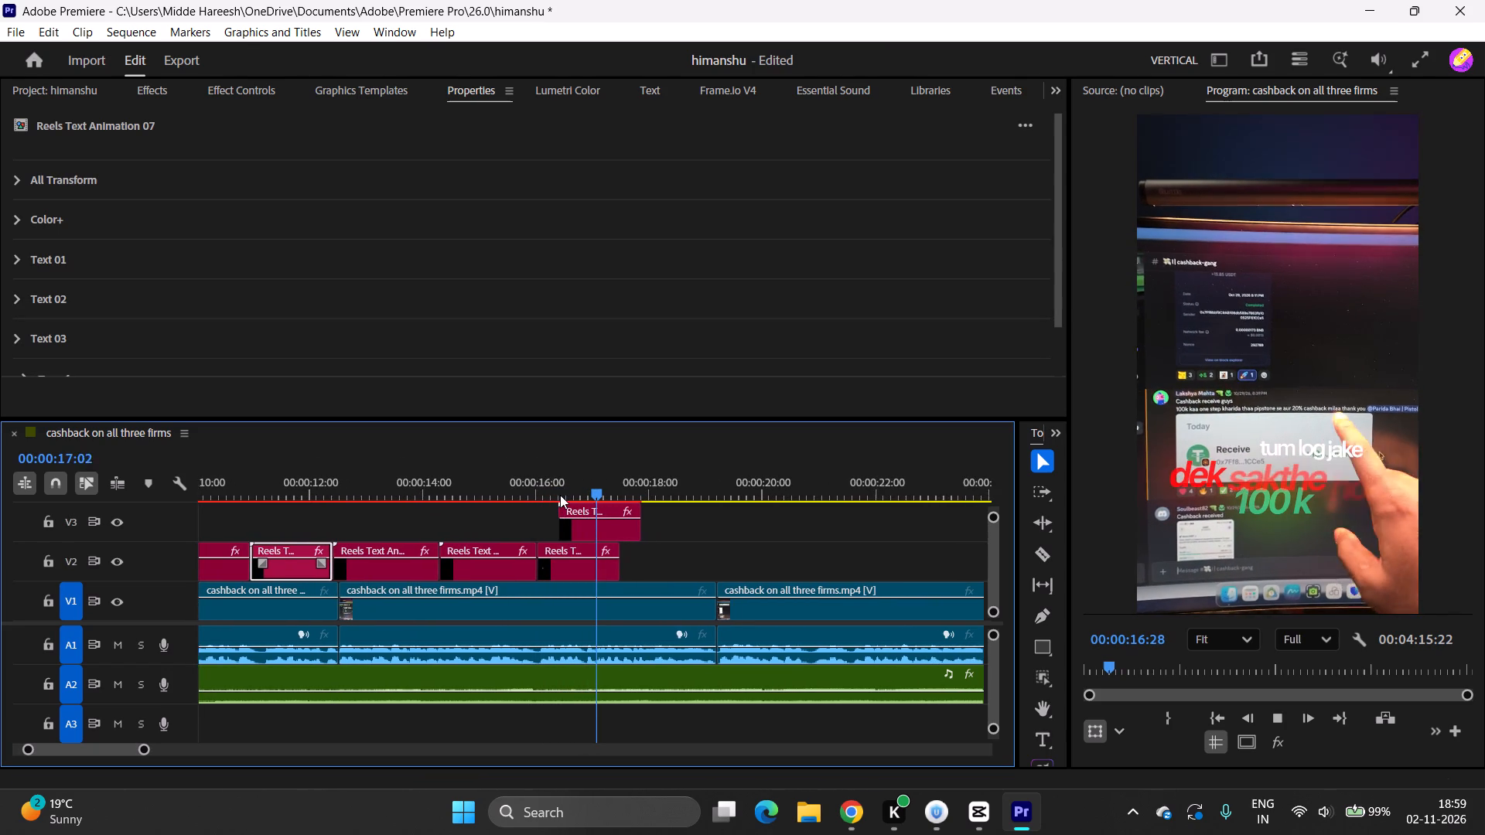
Play back the copied "tum log jake" clip on V3 and trim its end to match the "100 k" clip's end at 00:00:17:14.
key("space")
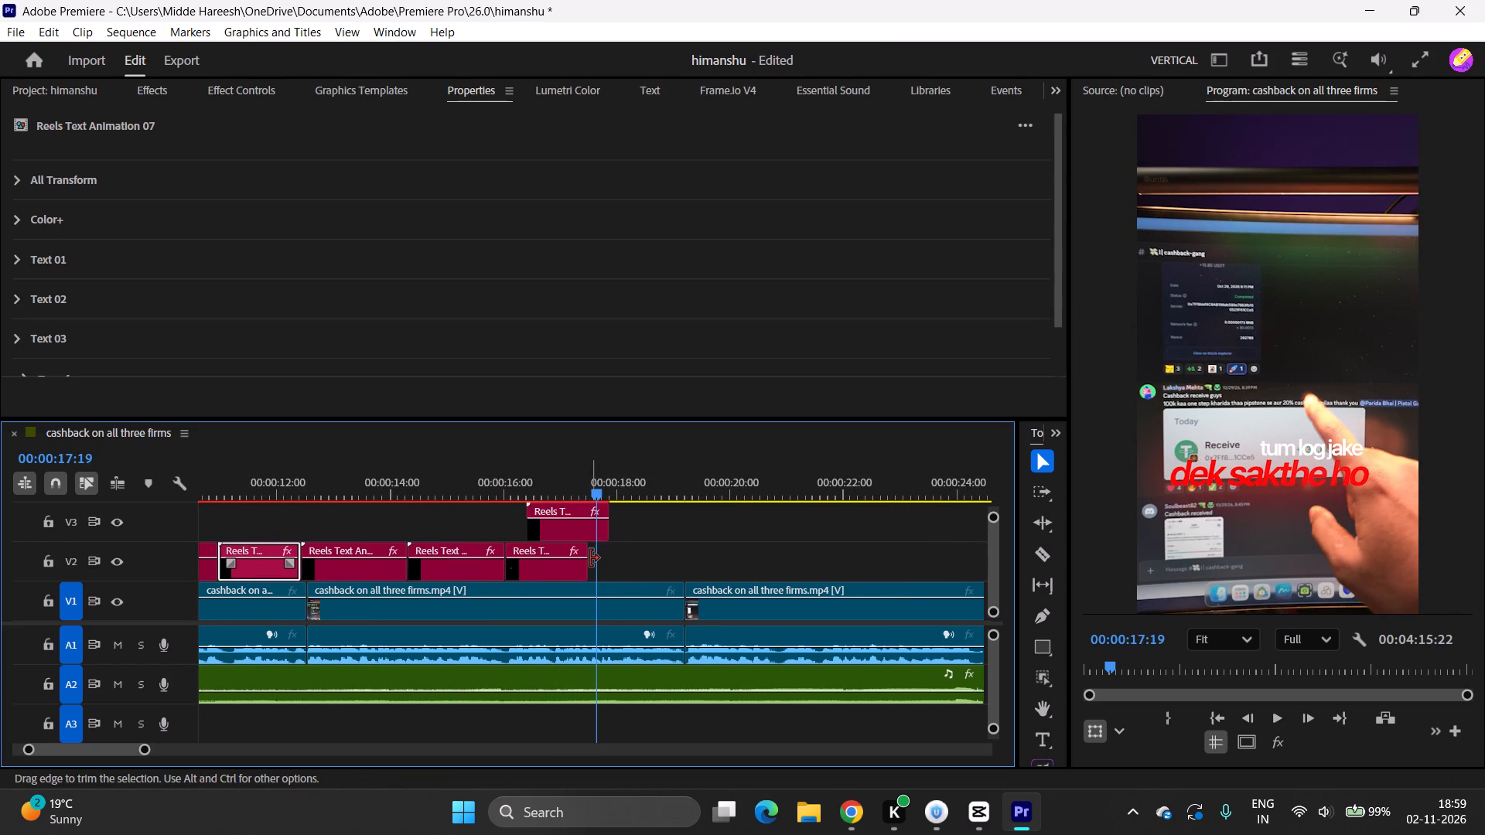
left_click_drag(592, 485, 566, 487)
key("space")
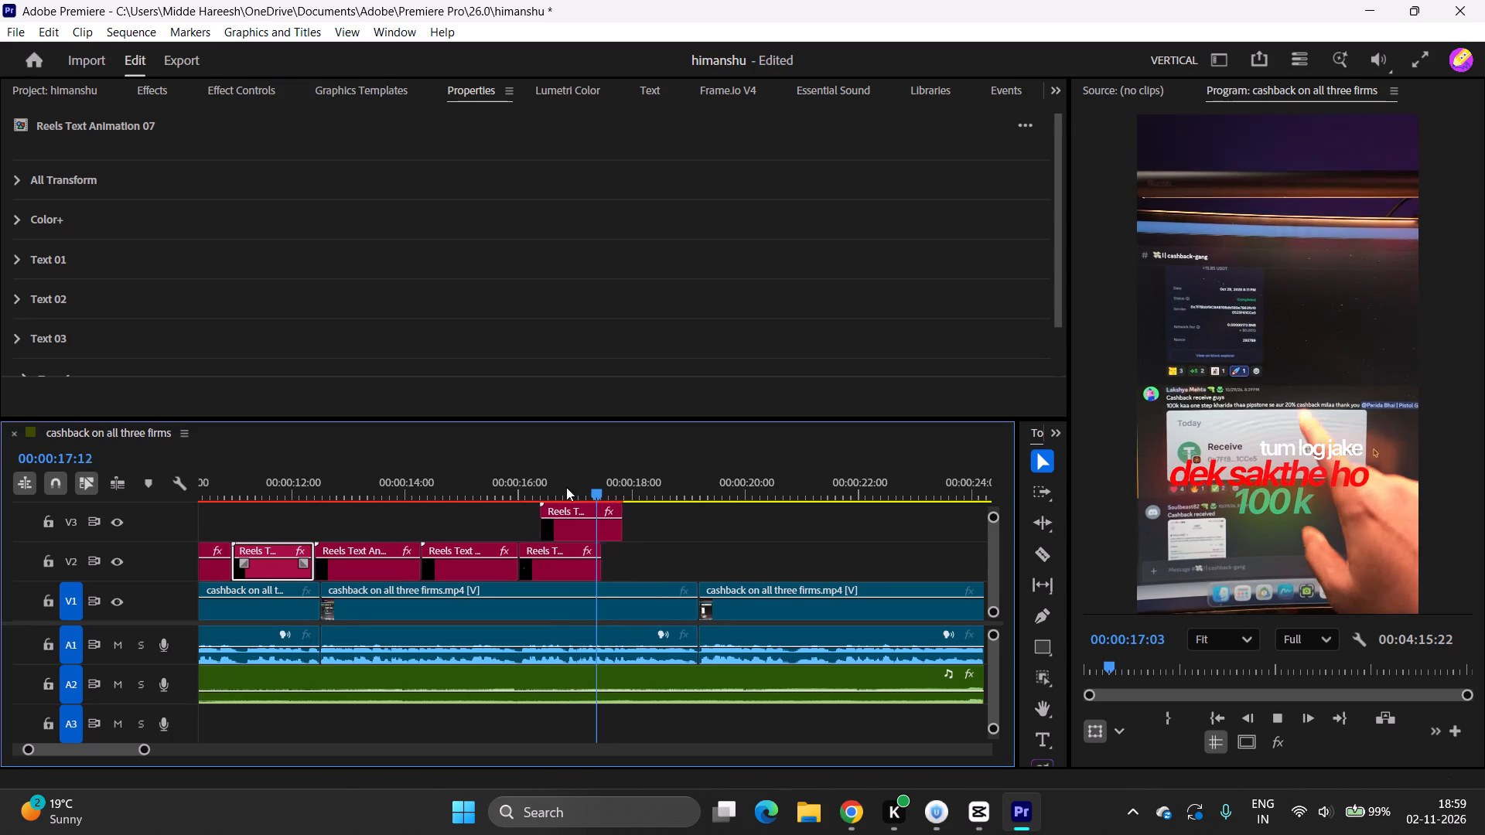
key("space")
left_click_drag(620, 534, 602, 537)
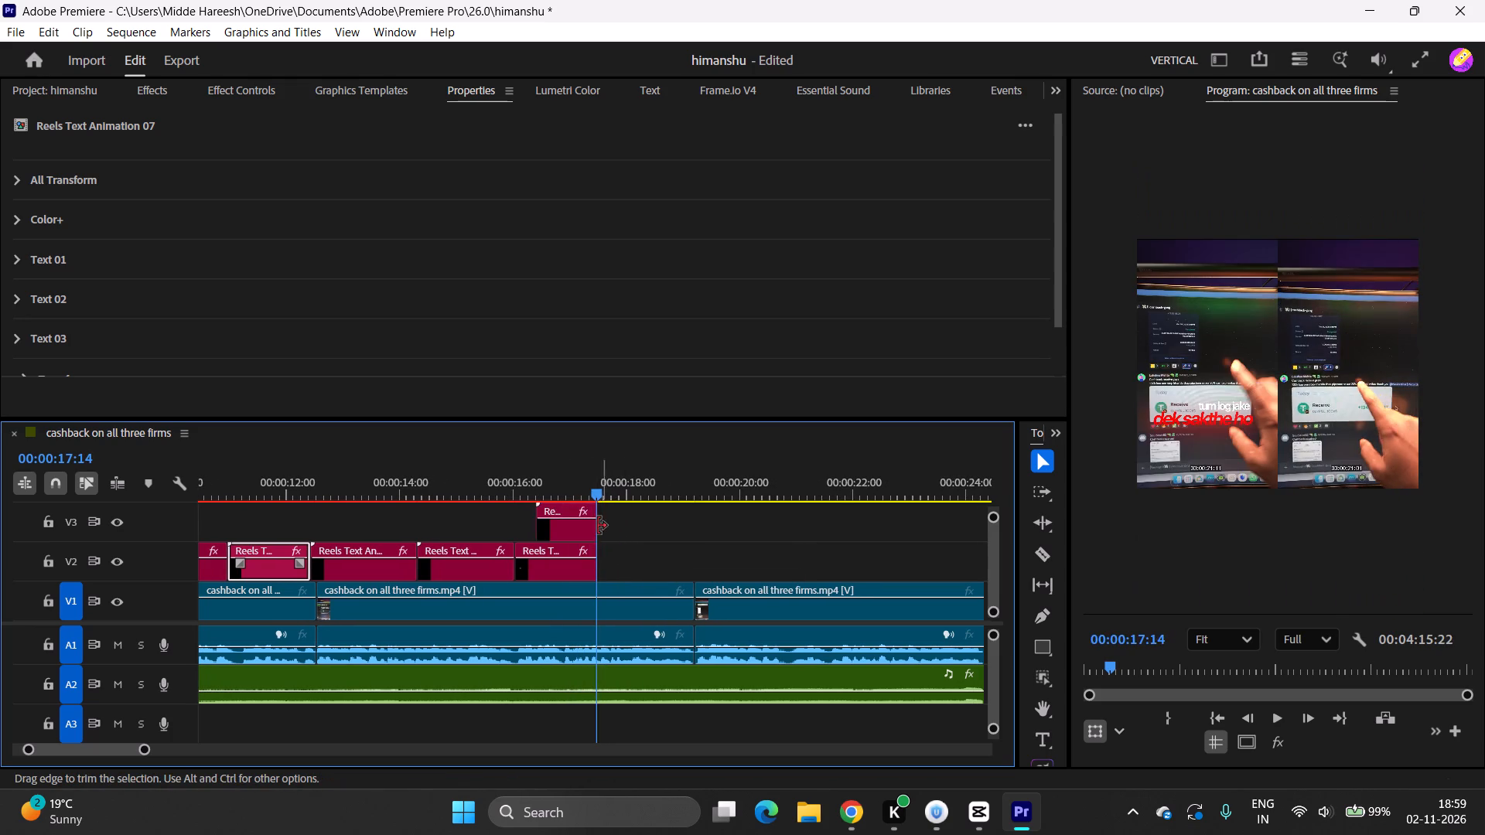
Play back the overlapping V3 and "100 k" text clips from 00:00:16:00 to check their wording and timing against the speech.
left_click_drag(591, 478, 516, 499)
key("space")
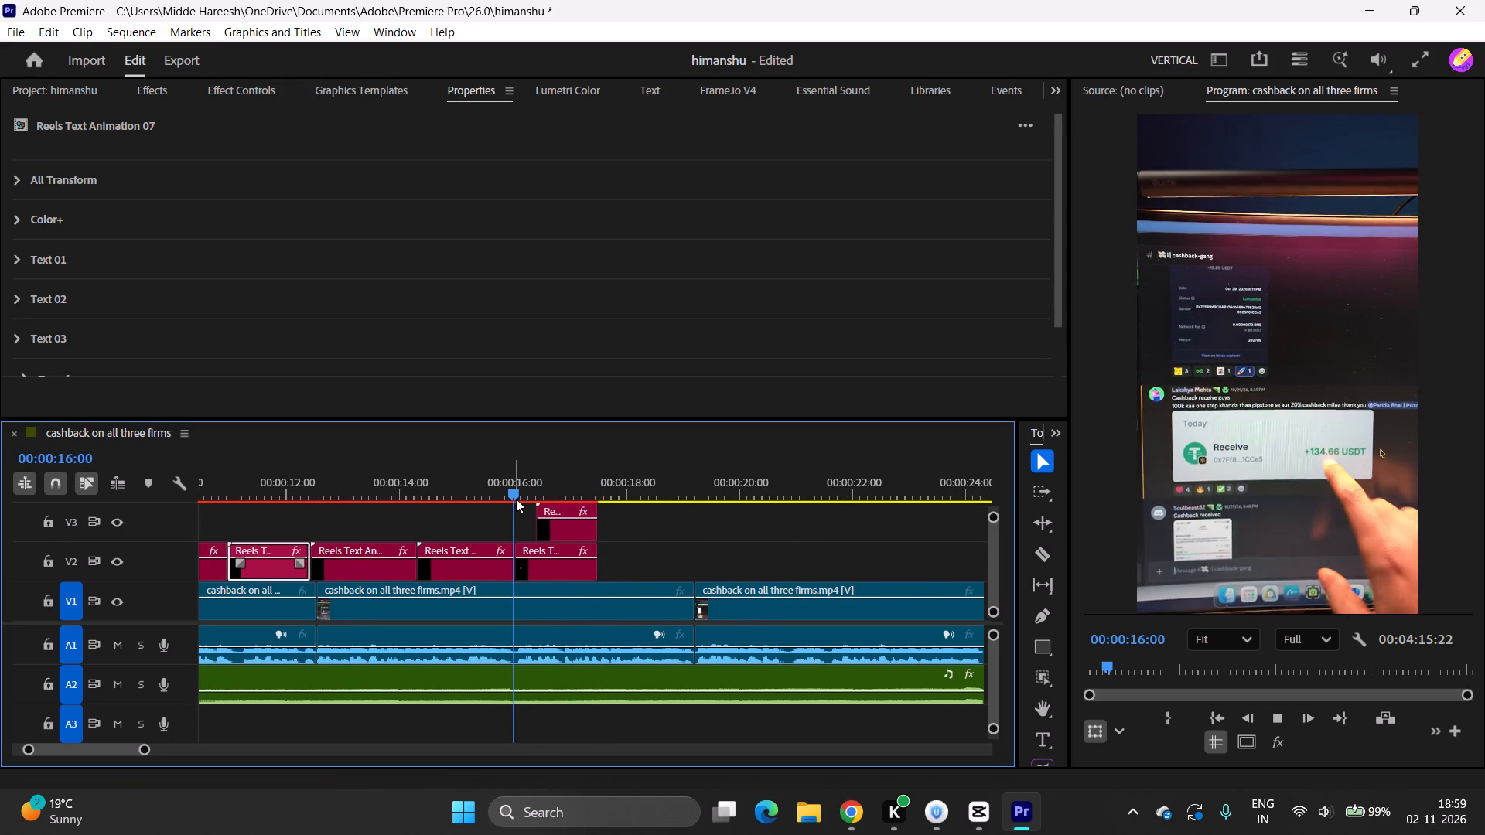
key("space")
key("space")
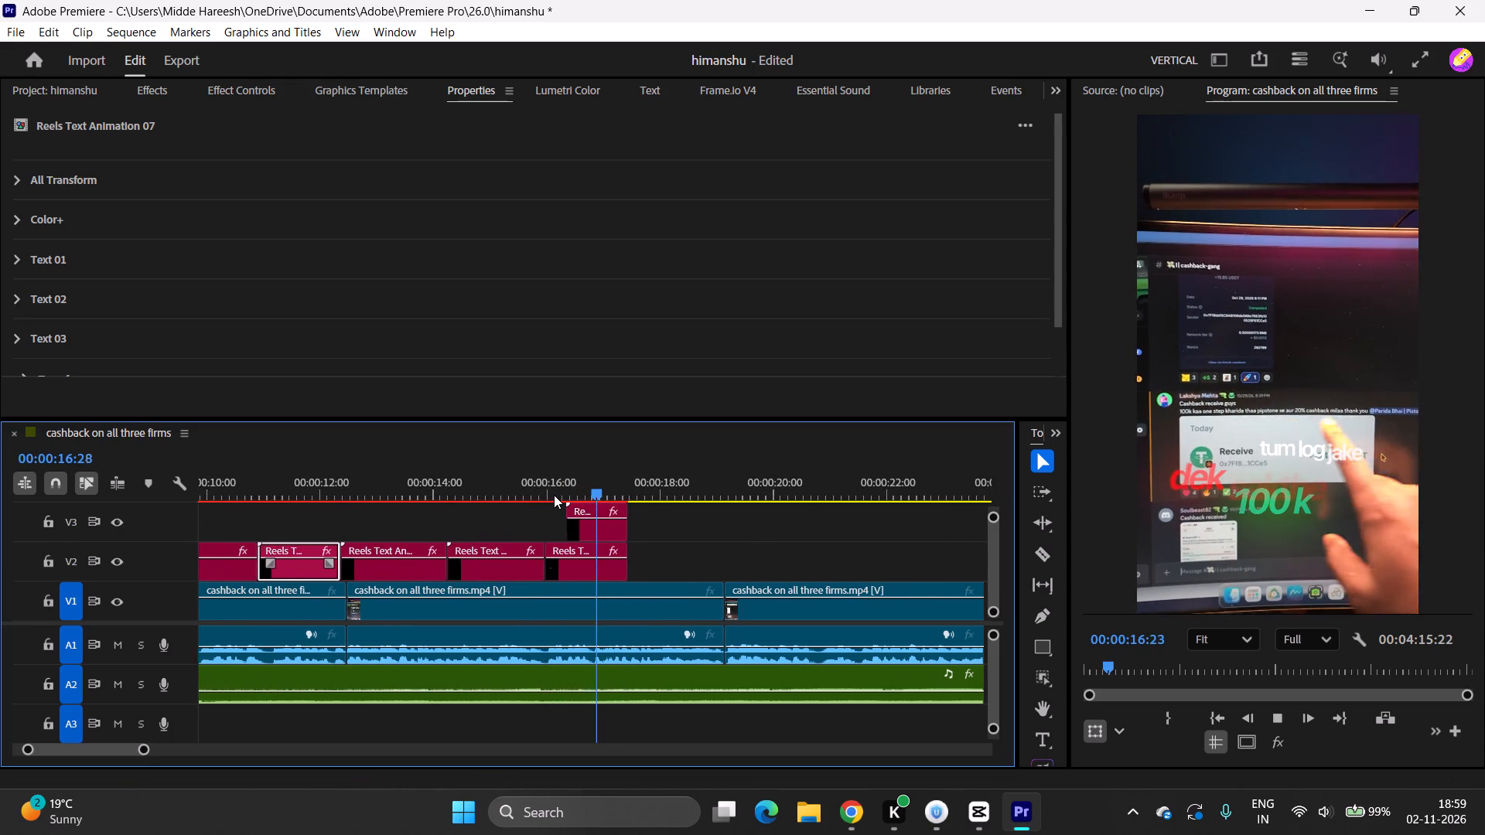
key("space")
key("space")
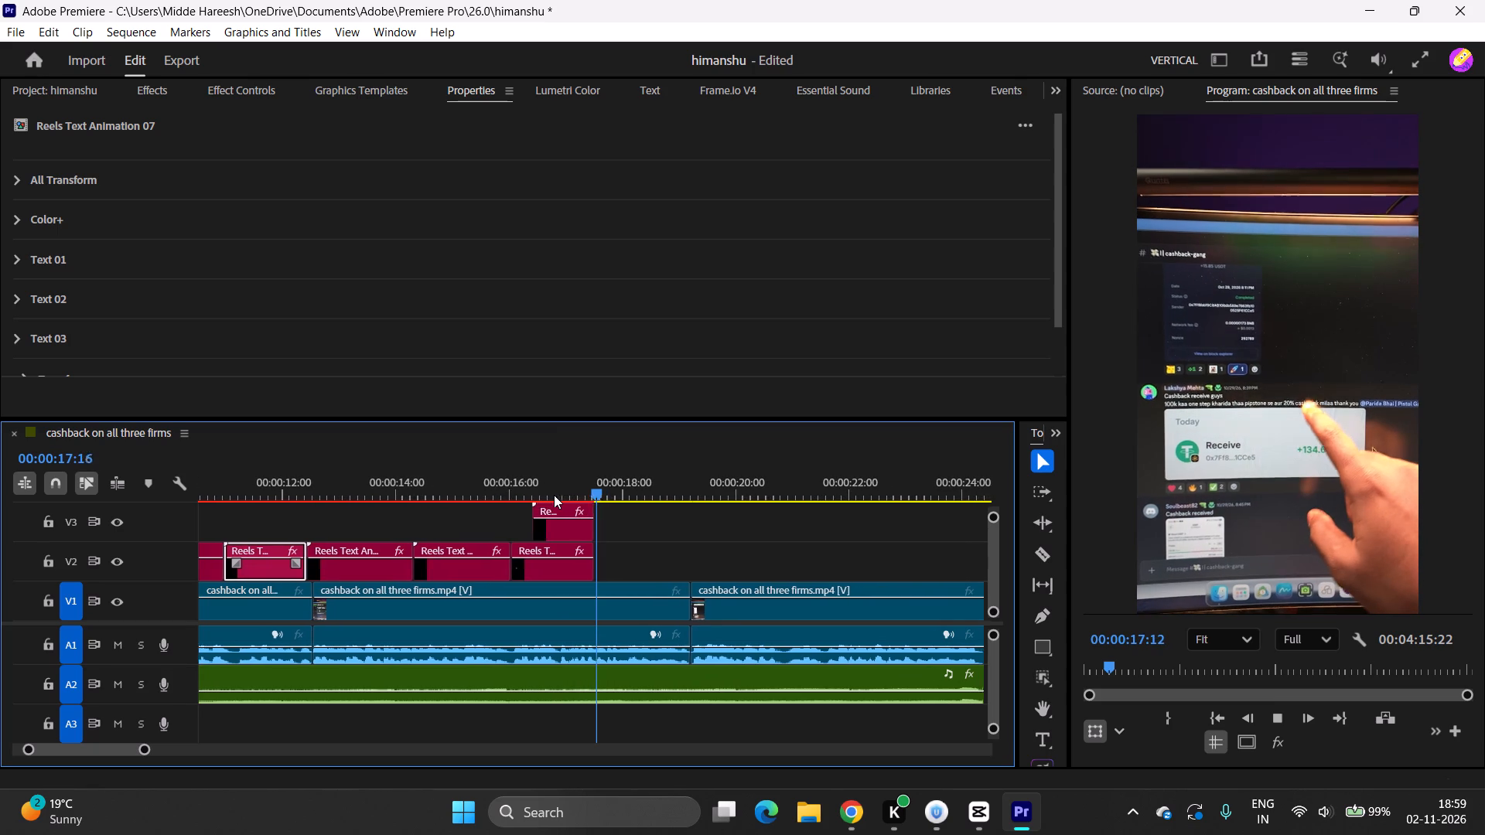
key("space")
left_click_drag(599, 488, 536, 507)
key("space")
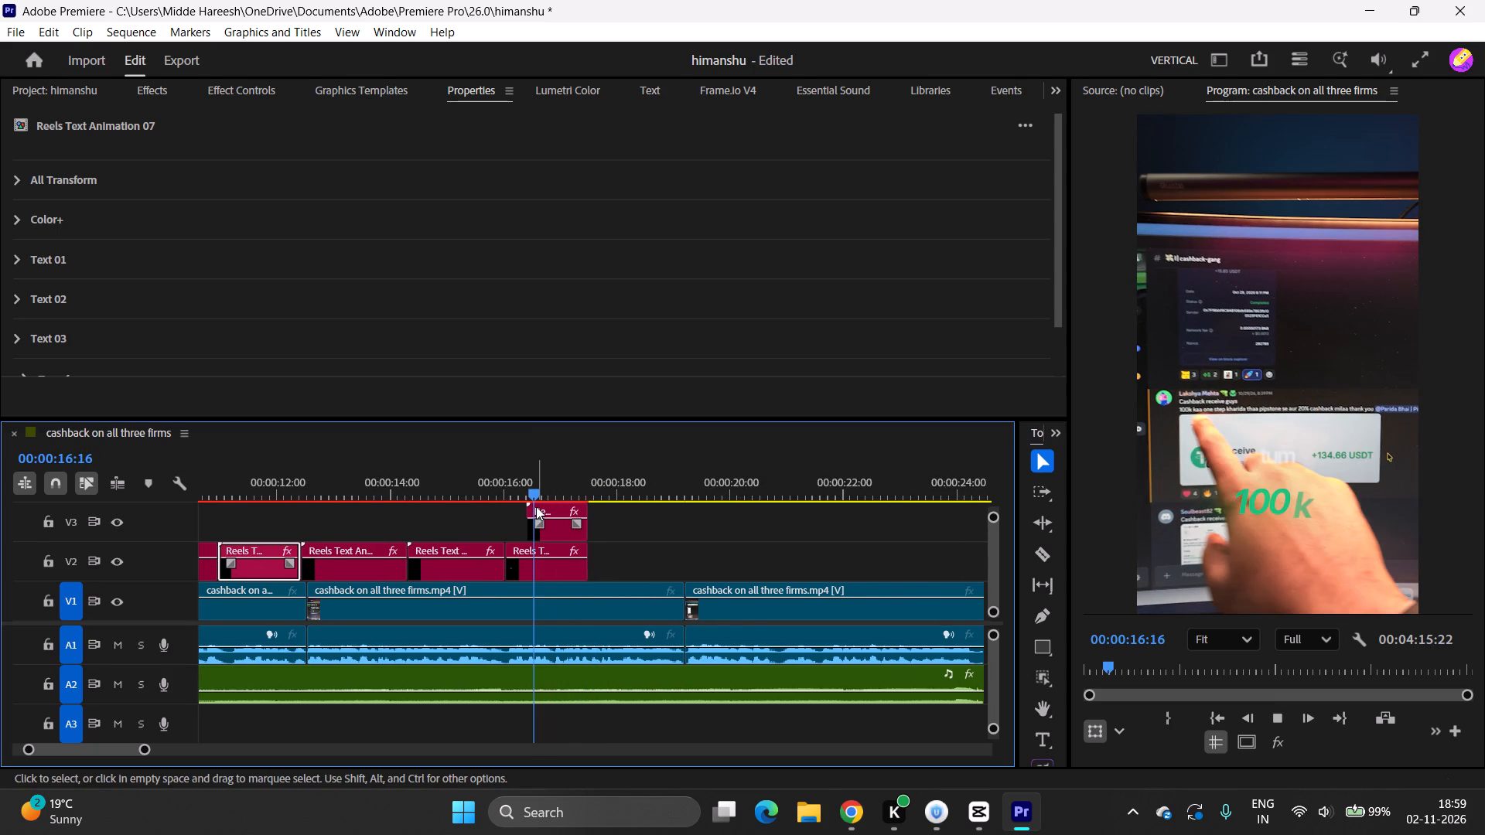
key("space")
On the trimmed V3 text clip, clear Text 02 and set Text 01 to "1 step karidha tha".
left_click(591, 533)
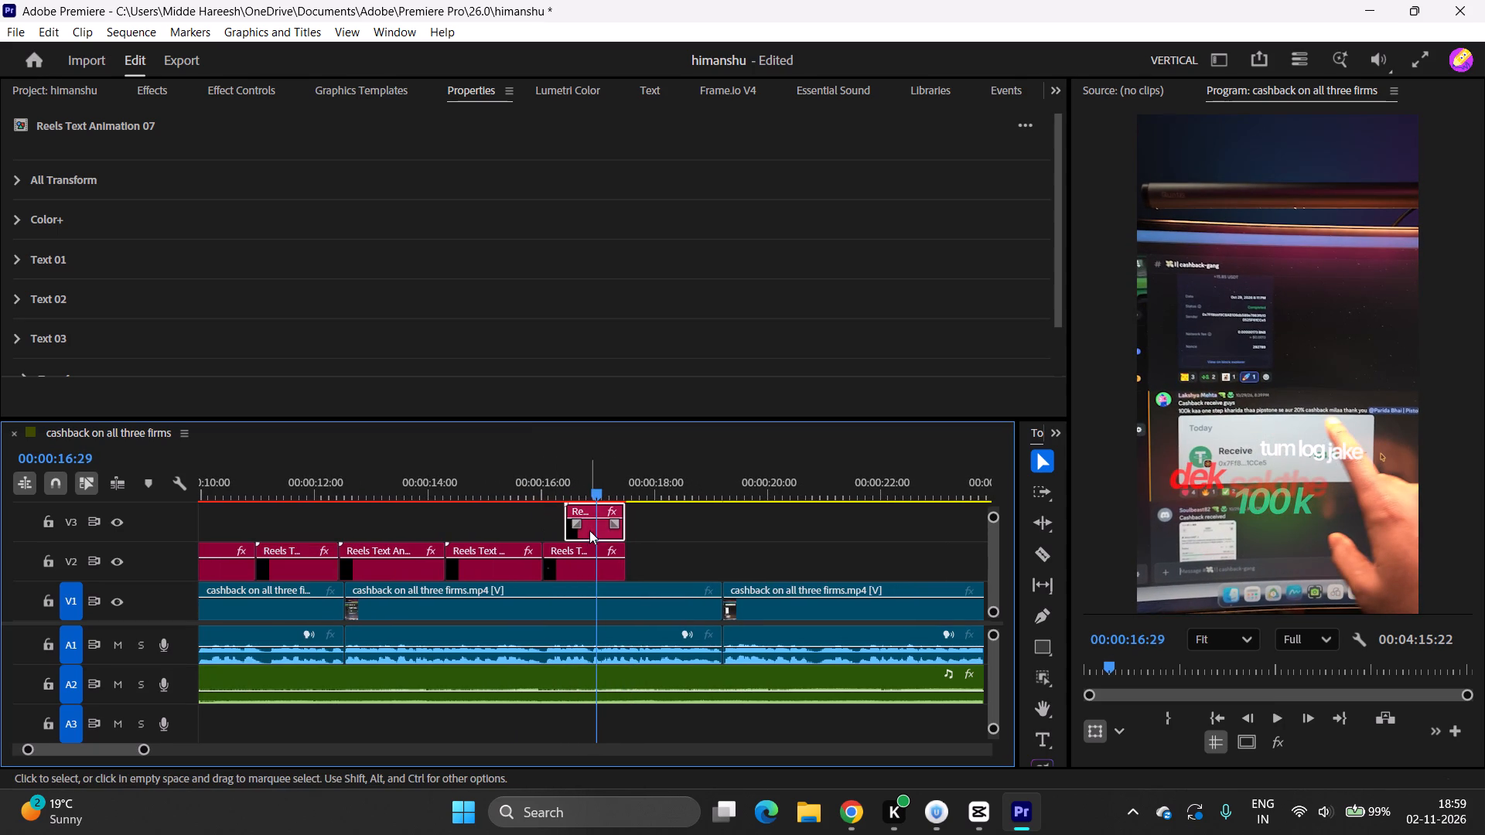
left_click(16, 300)
double_click(111, 363)
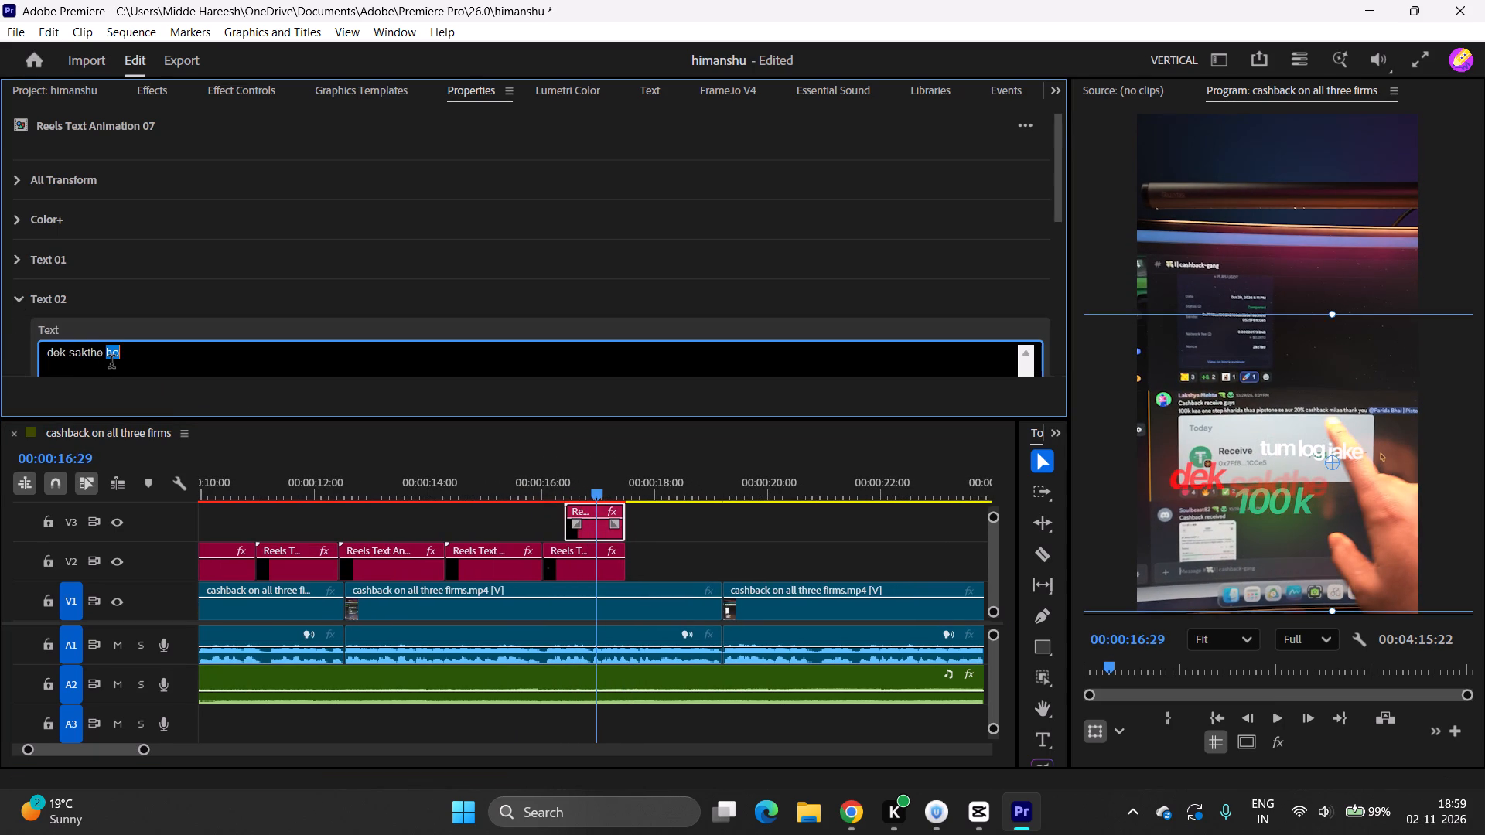
left_click(111, 363)
key("BackSpace")
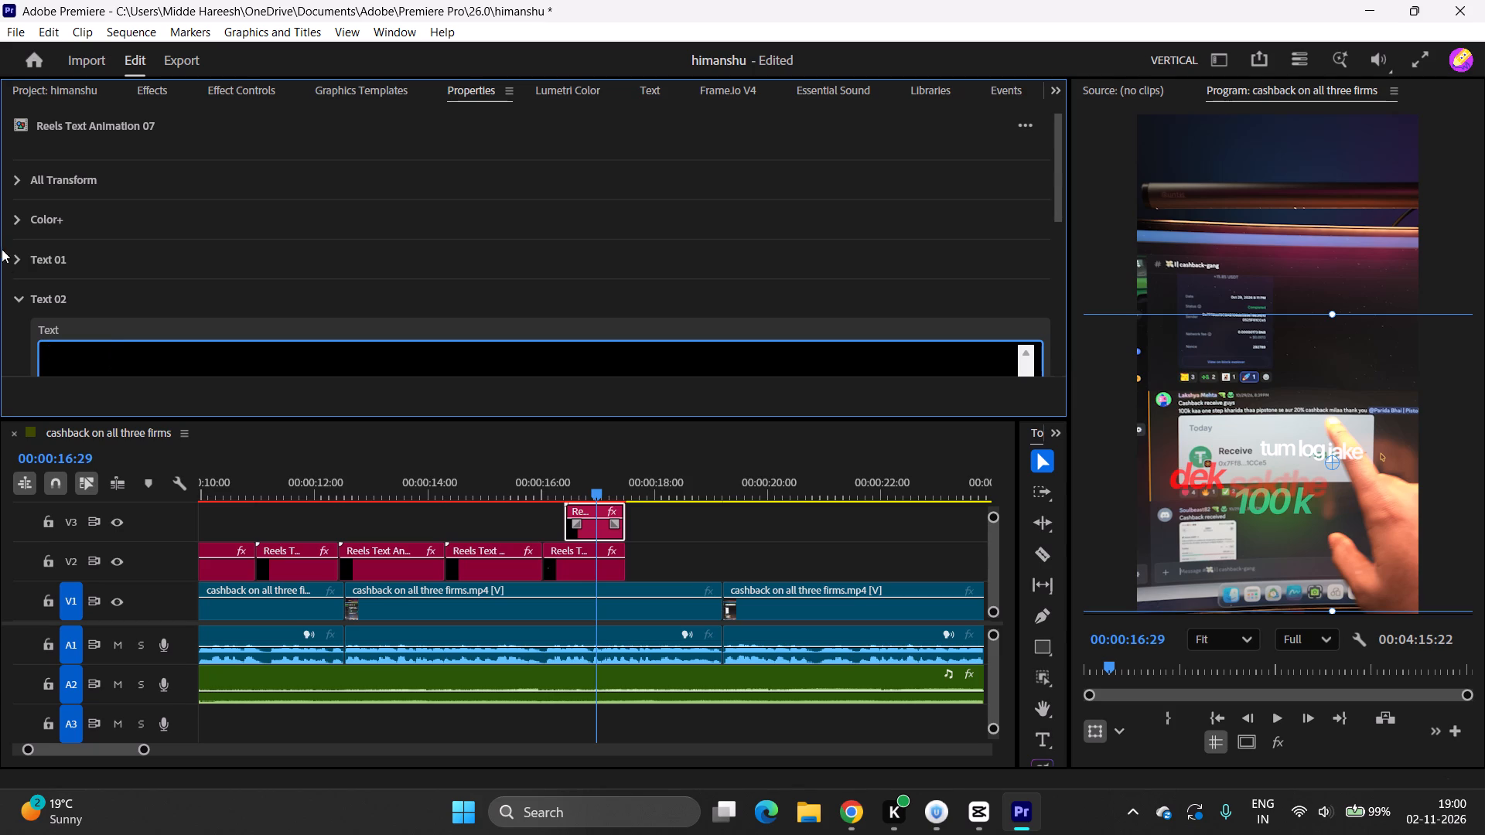
left_click(17, 292)
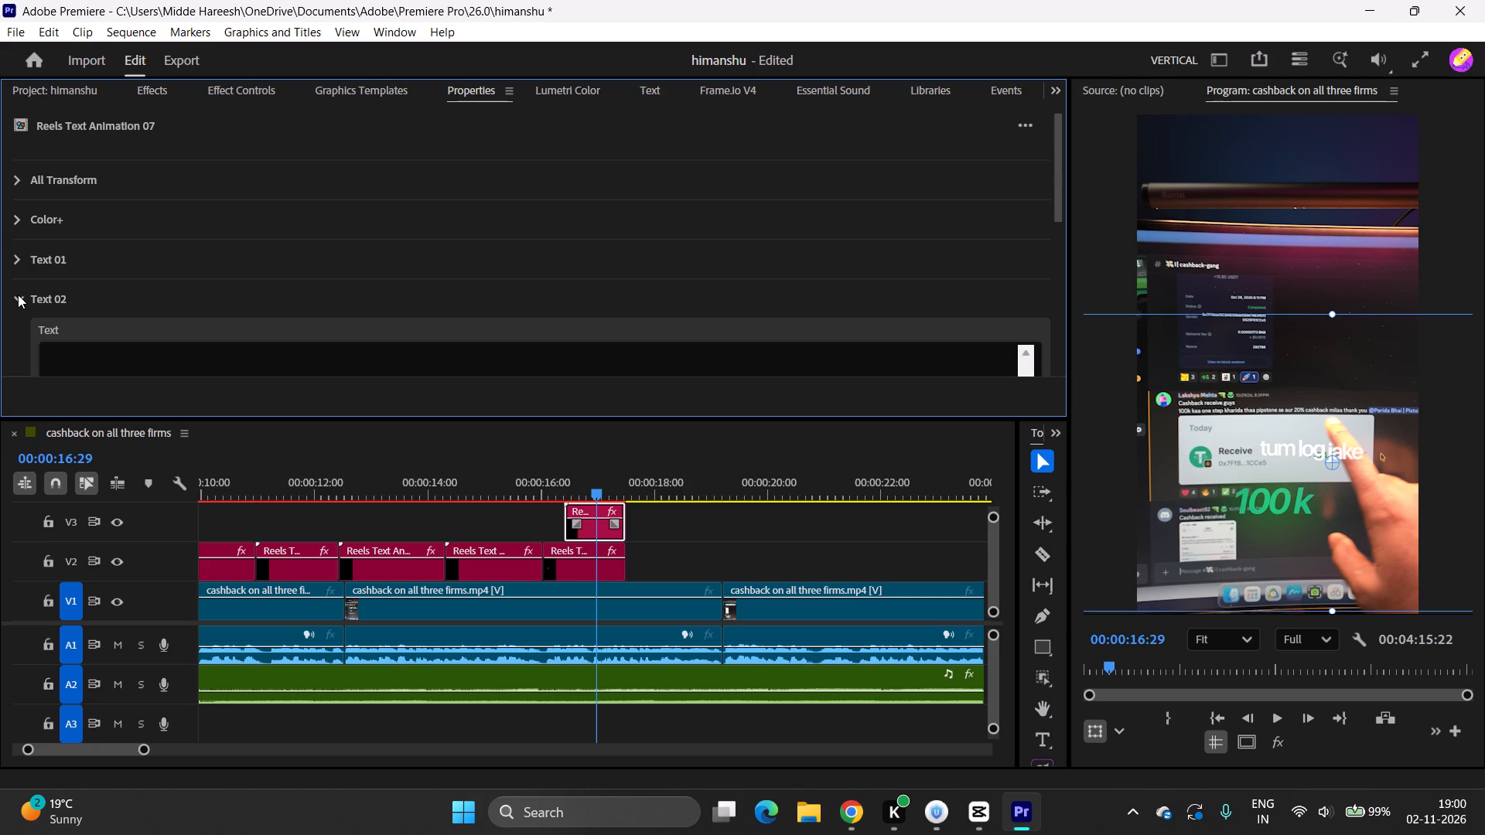
left_click(18, 297)
left_click(15, 258)
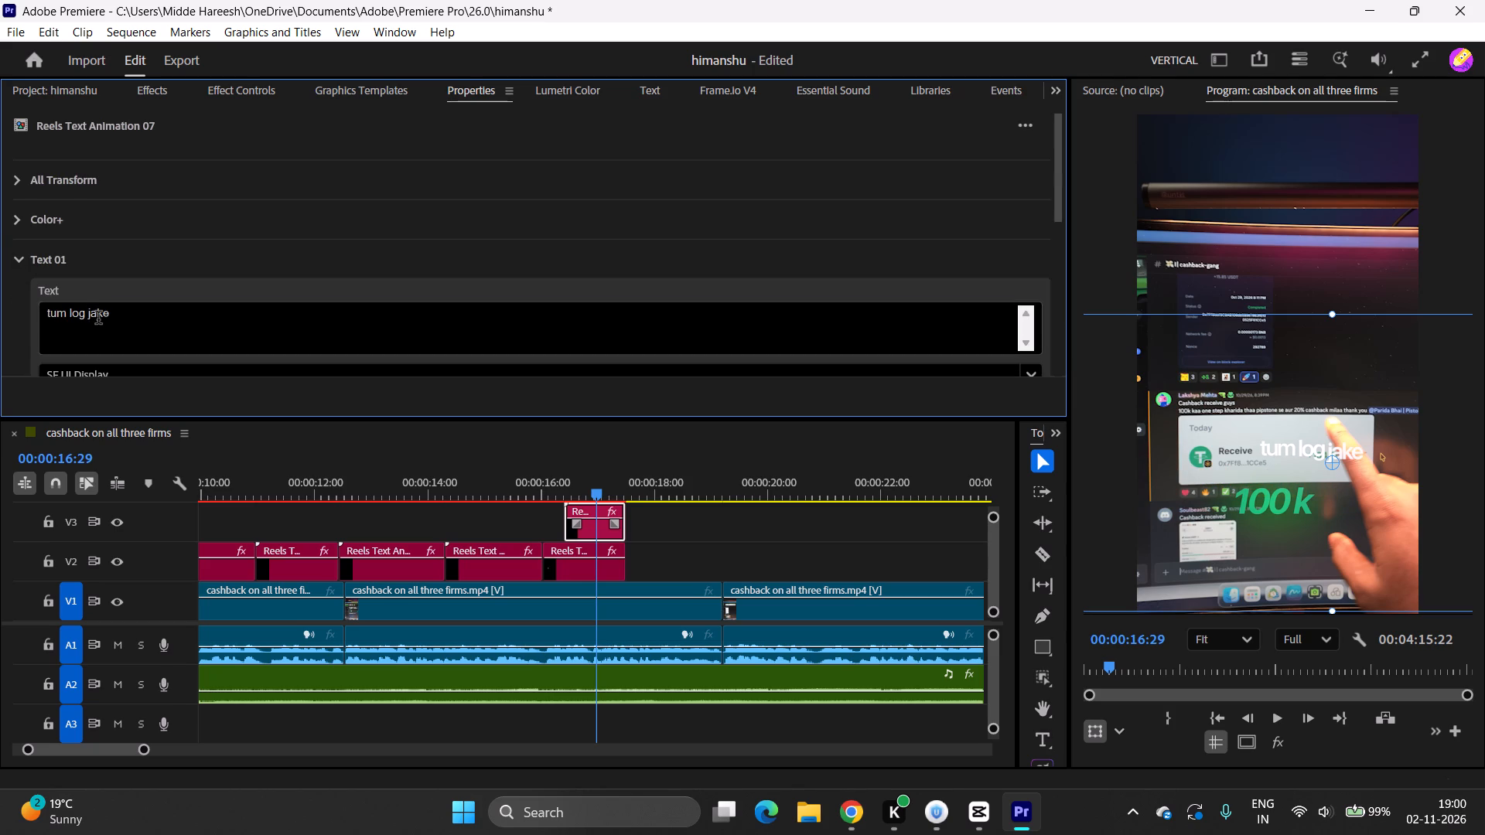
triple_click(98, 319)
type("1 step karidha")
key("space")
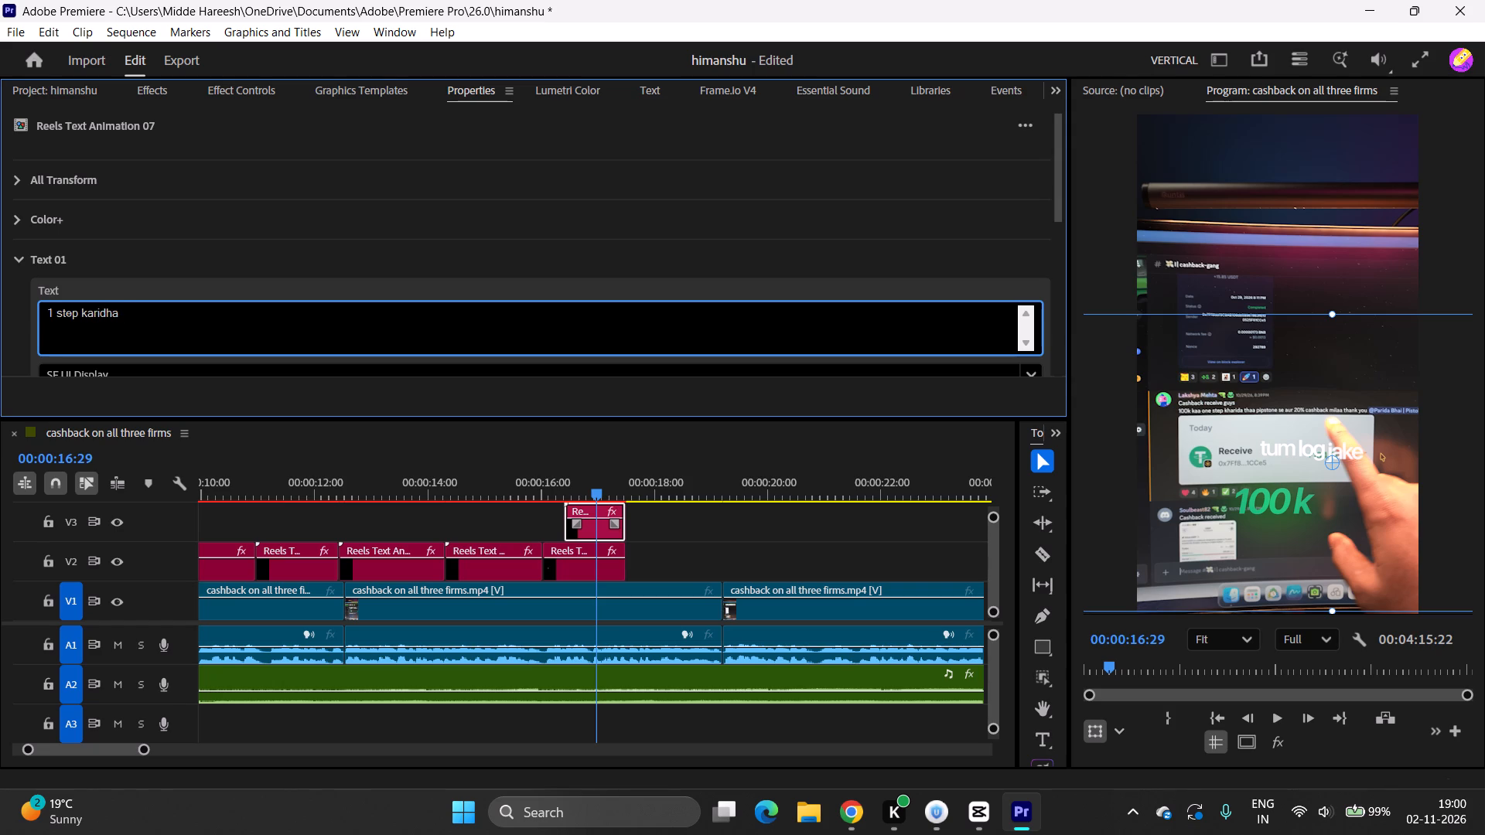
type("tha")
Center the "1 step karidha tha" text just below "100 k" in the frame, raising the "100 k" text slightly.
left_click_drag(1346, 502, 1289, 509)
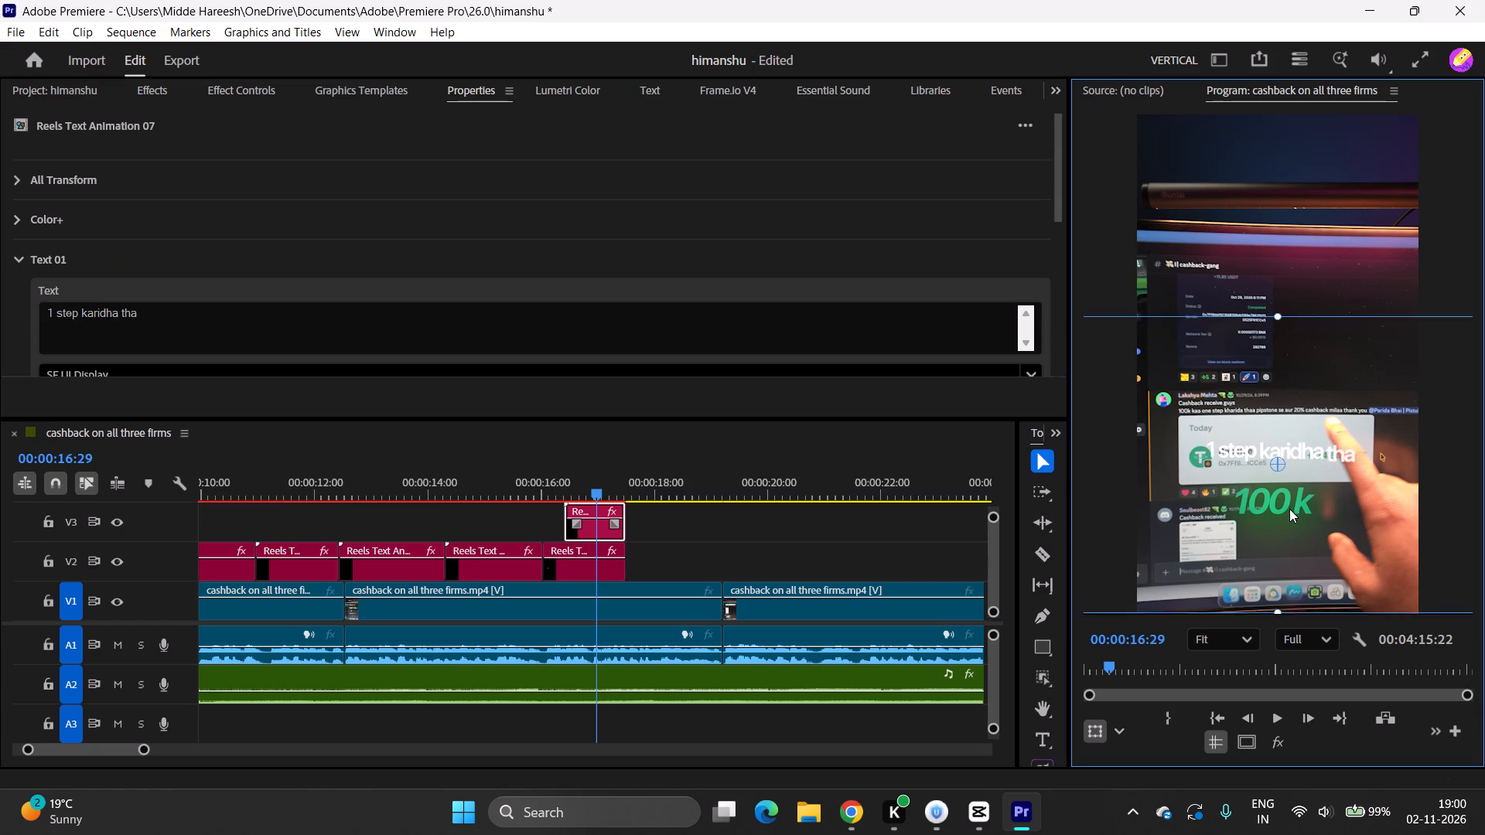
left_click_drag(1289, 509, 1292, 578)
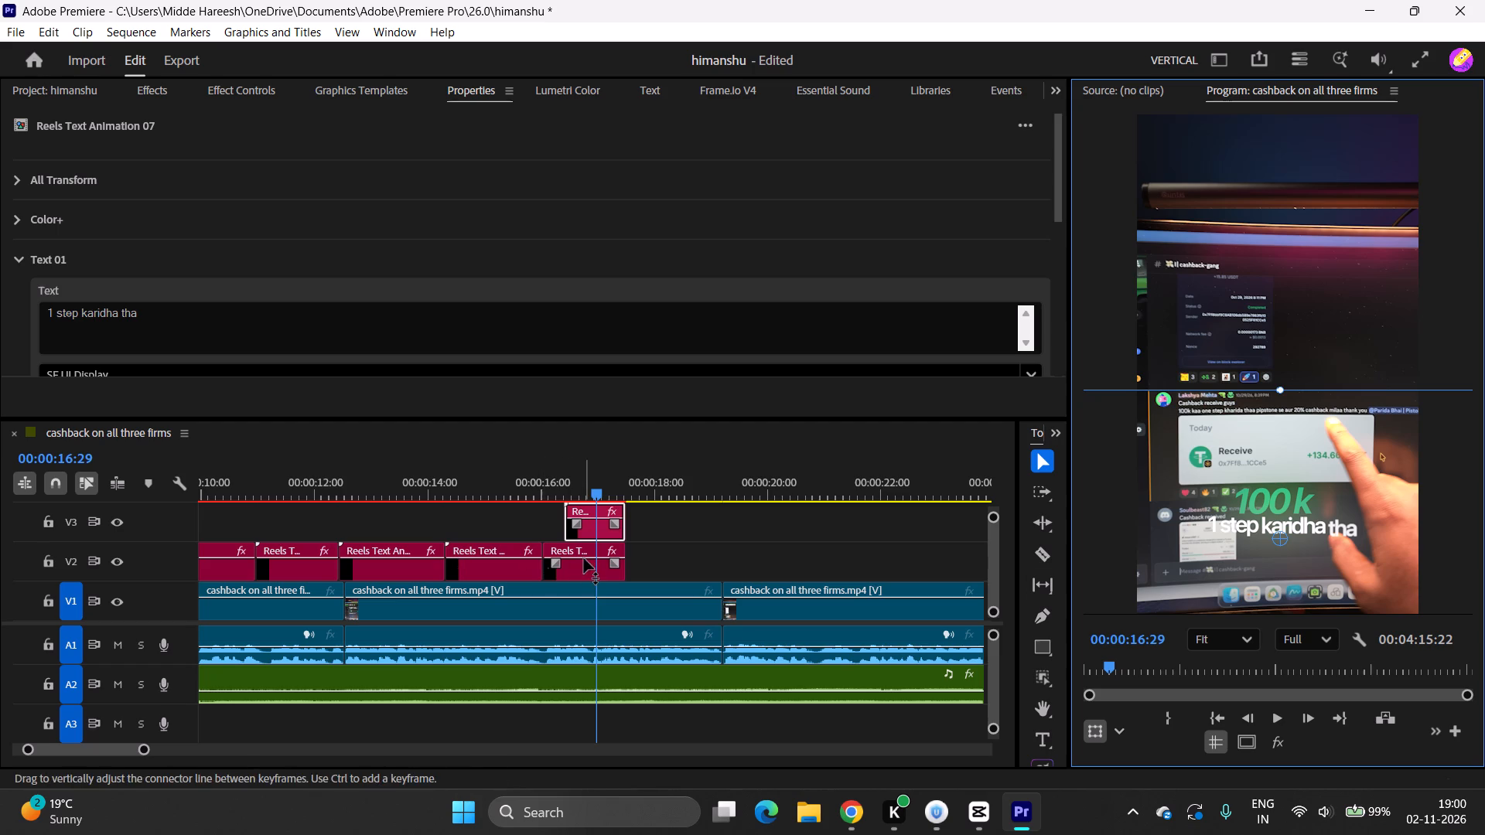
left_click(584, 558)
left_click_drag(1282, 513, 1283, 490)
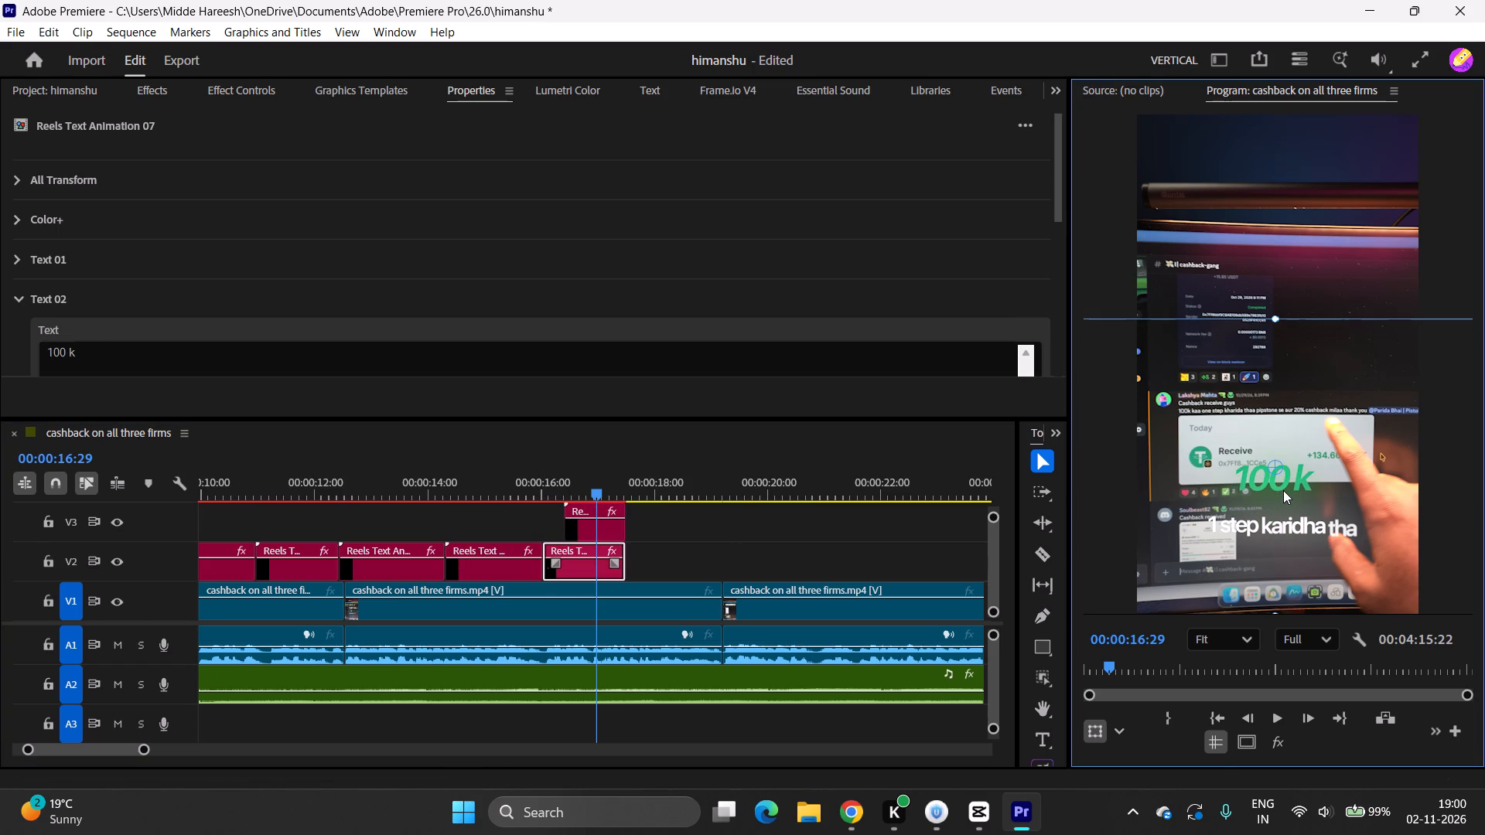
left_click_drag(1283, 490, 1285, 492)
left_click(599, 528)
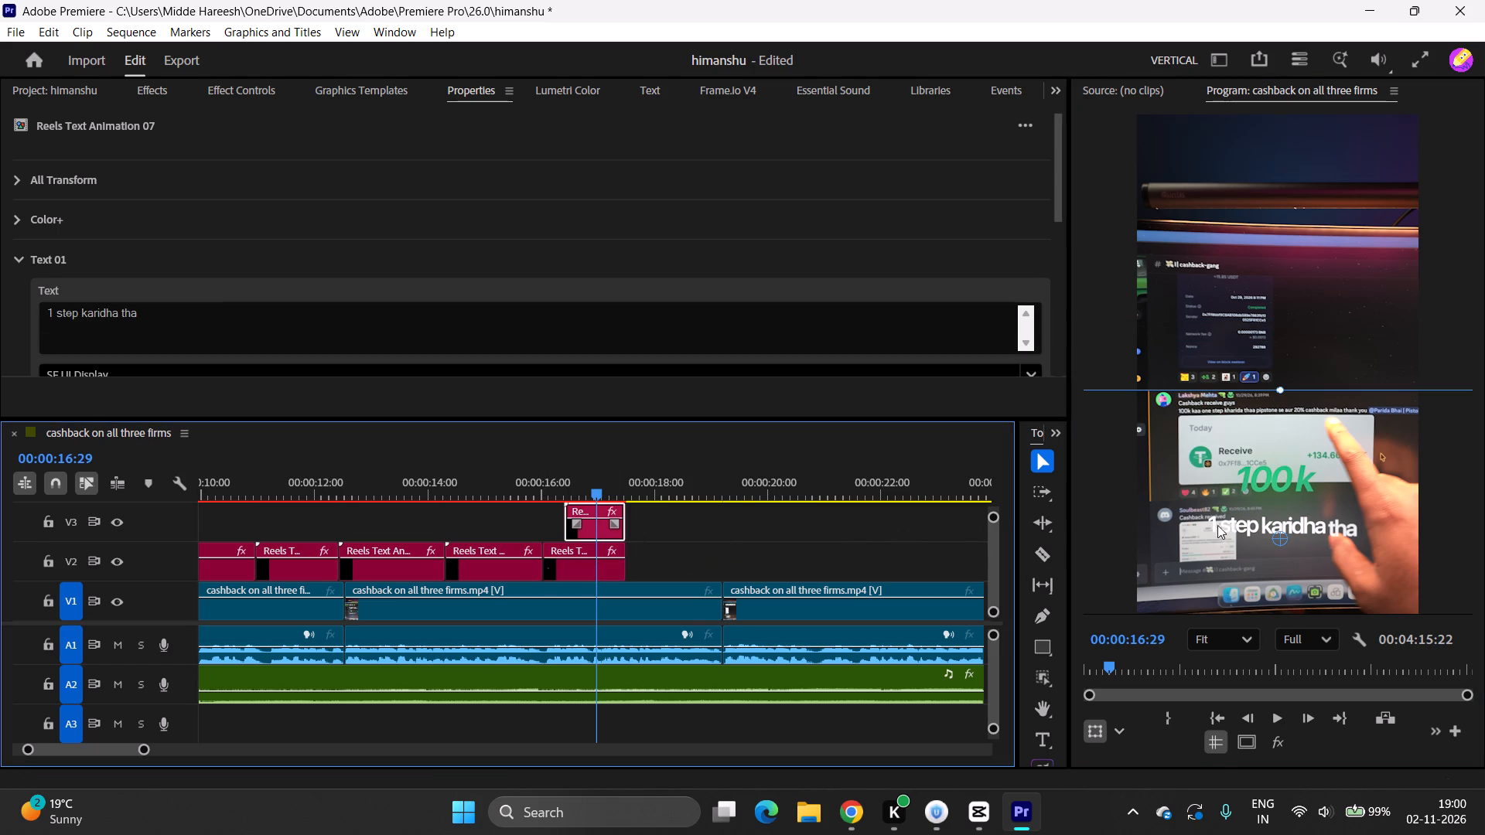
left_click_drag(1275, 571, 1272, 554)
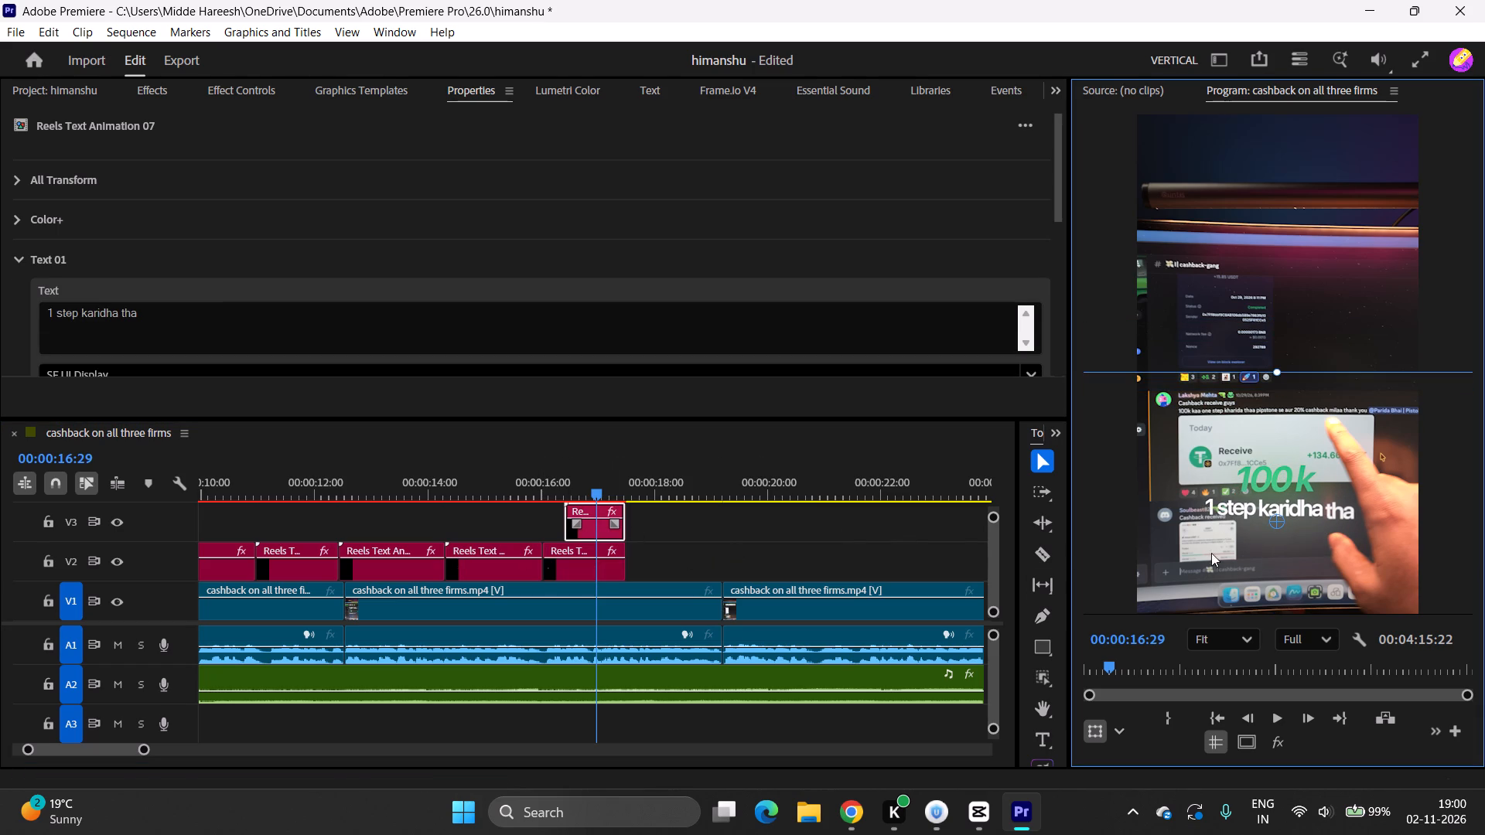
Play back the "100 k" and "1 step karidha tha" texts and the speech that follows to check their timing.
left_click_drag(597, 491, 528, 513)
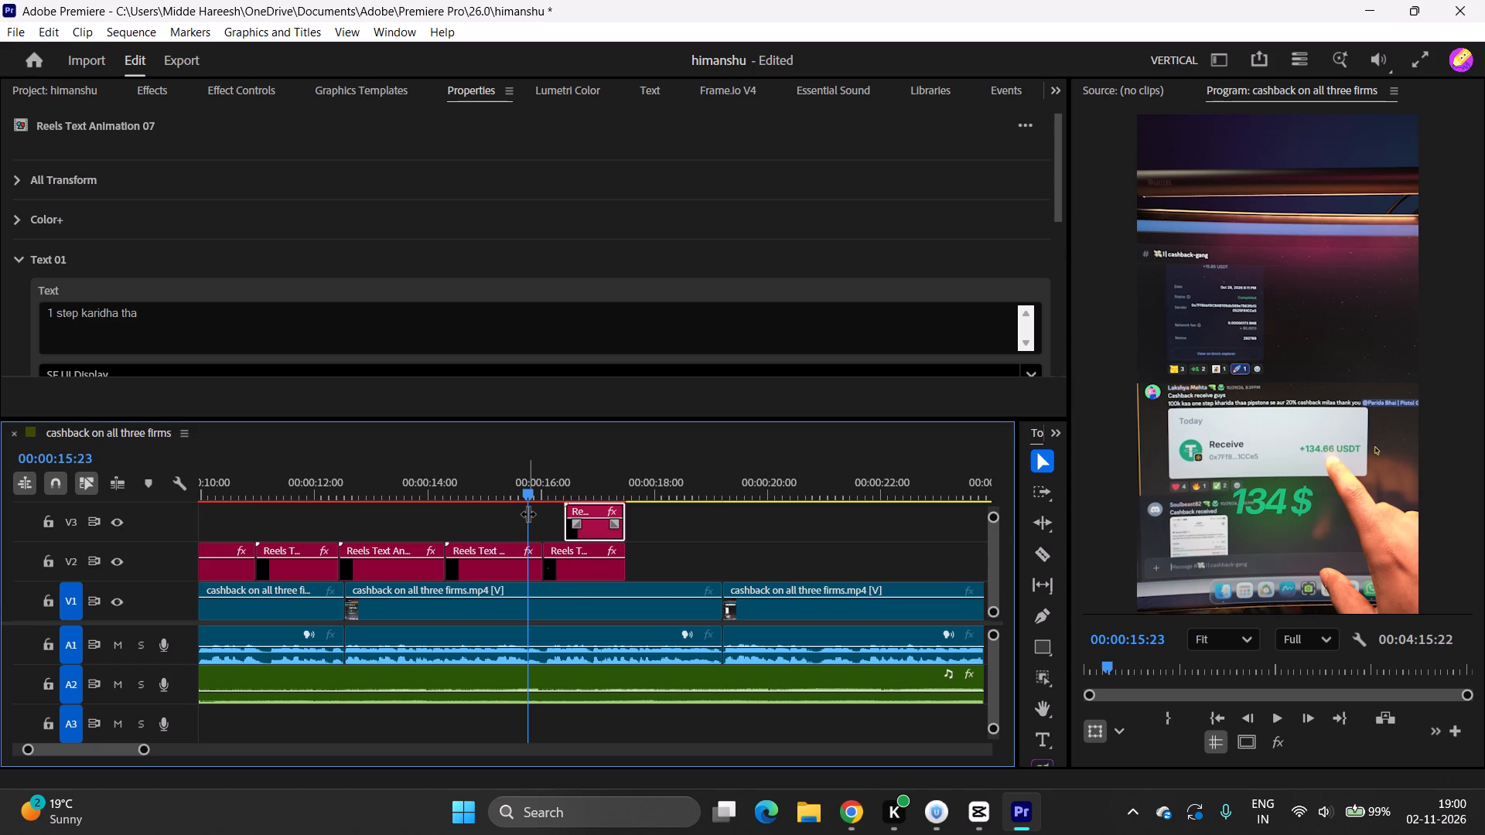
key("space")
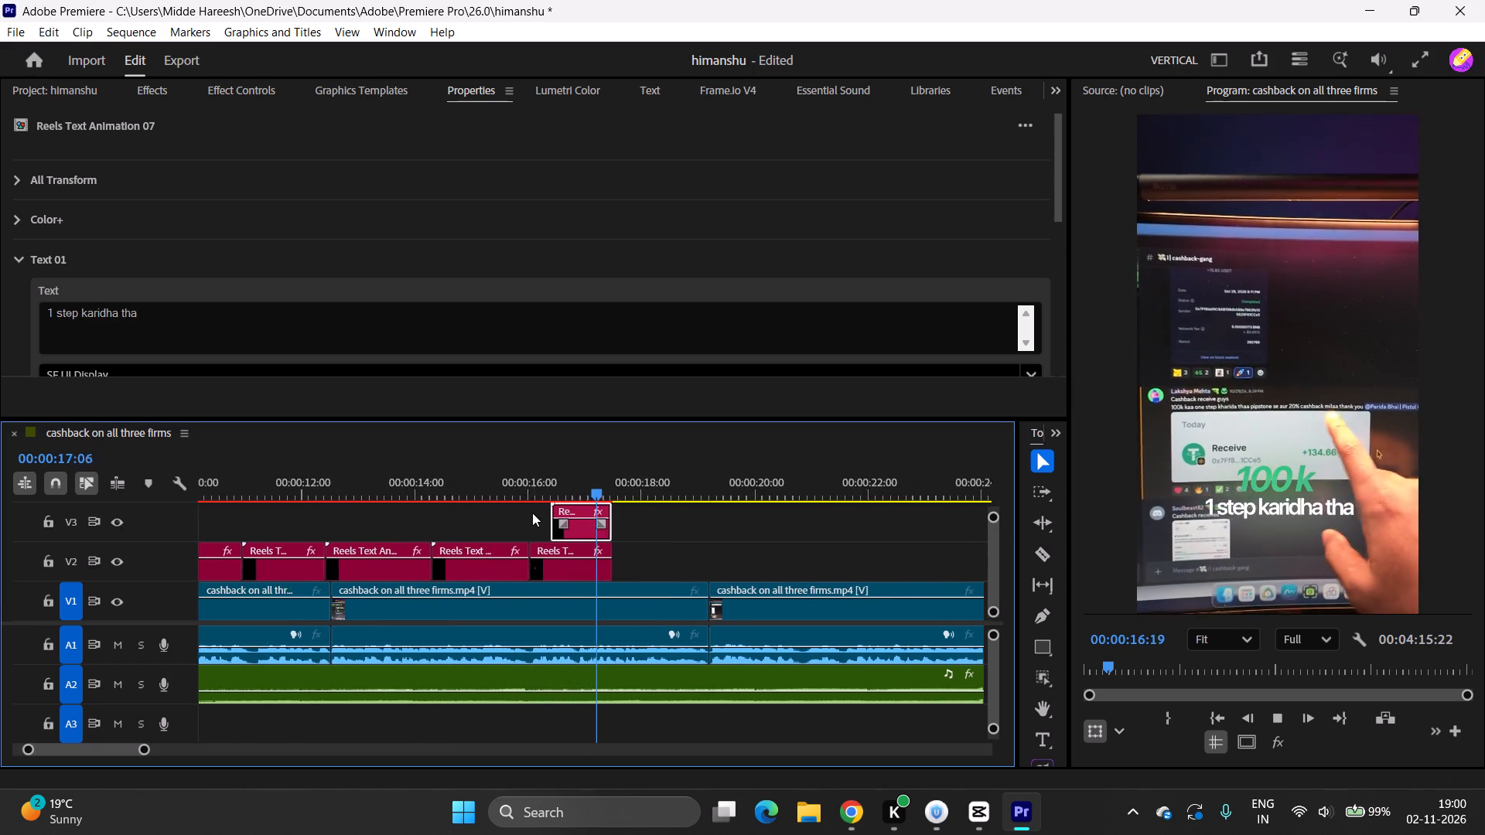
key("space")
key("space")
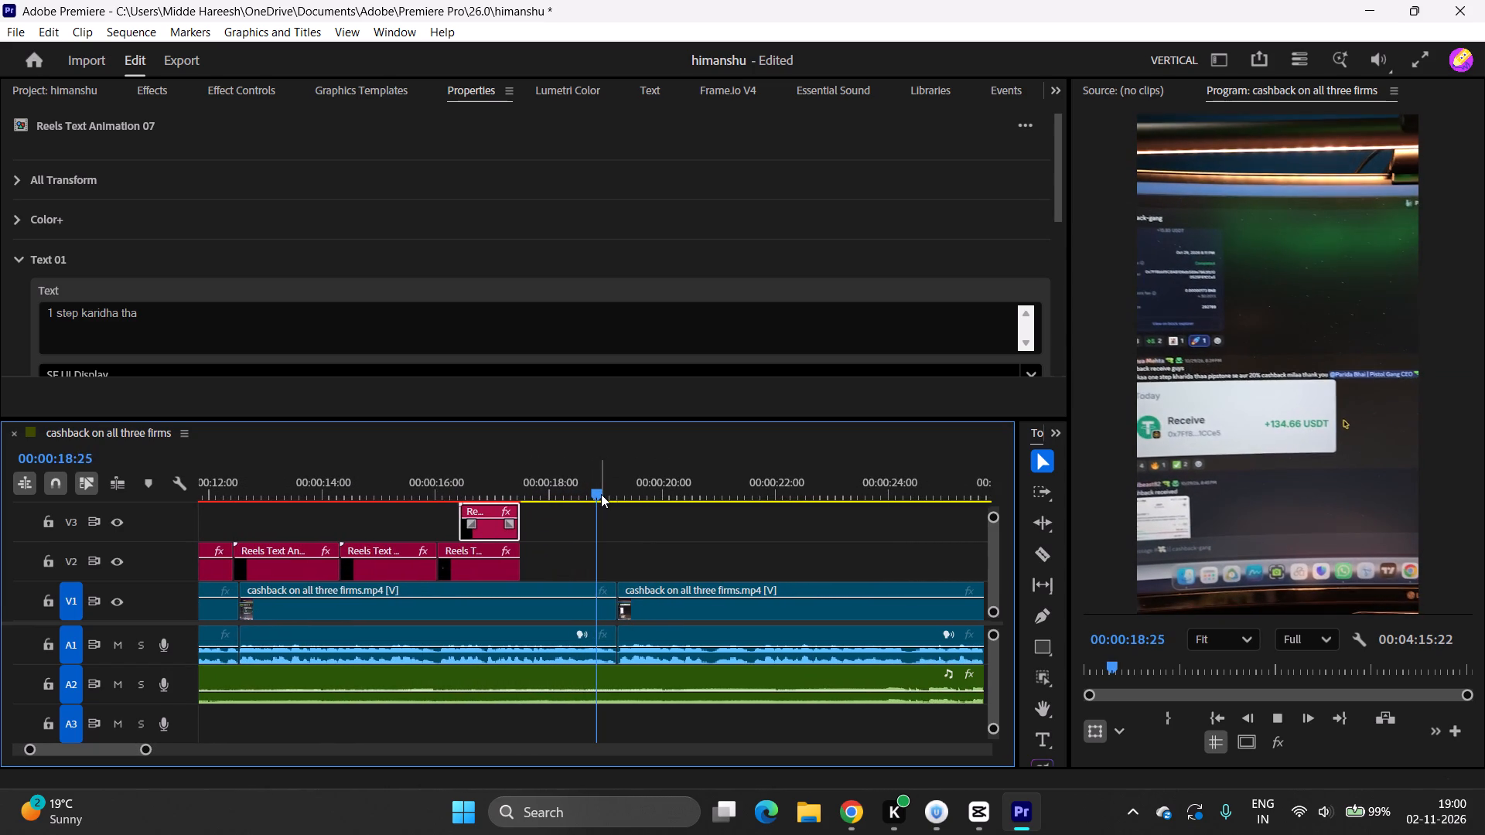
key("space")
key("space")
key("space")
left_click_drag(596, 493, 442, 530)
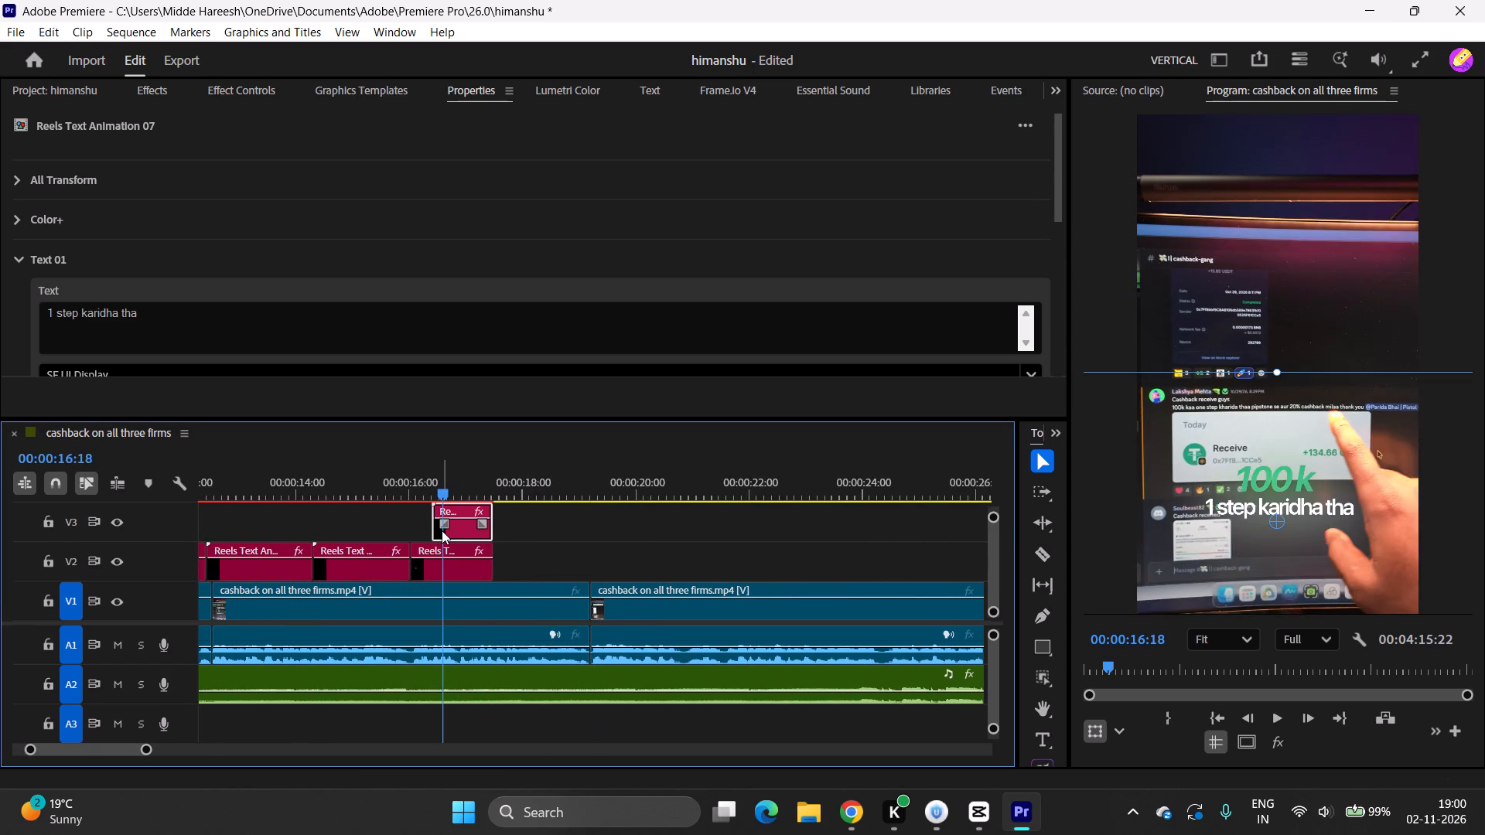
key("space")
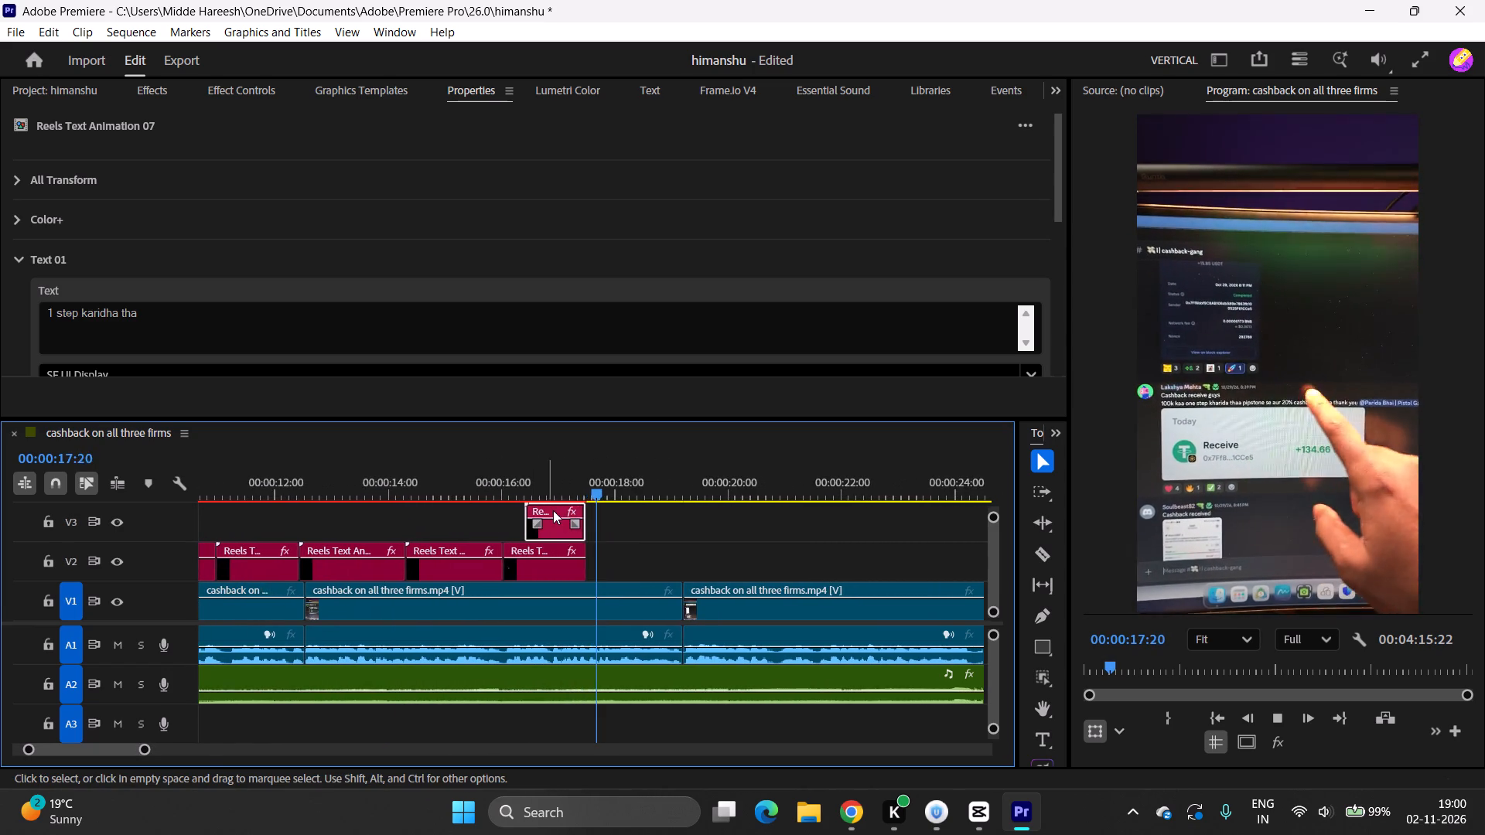
key("space")
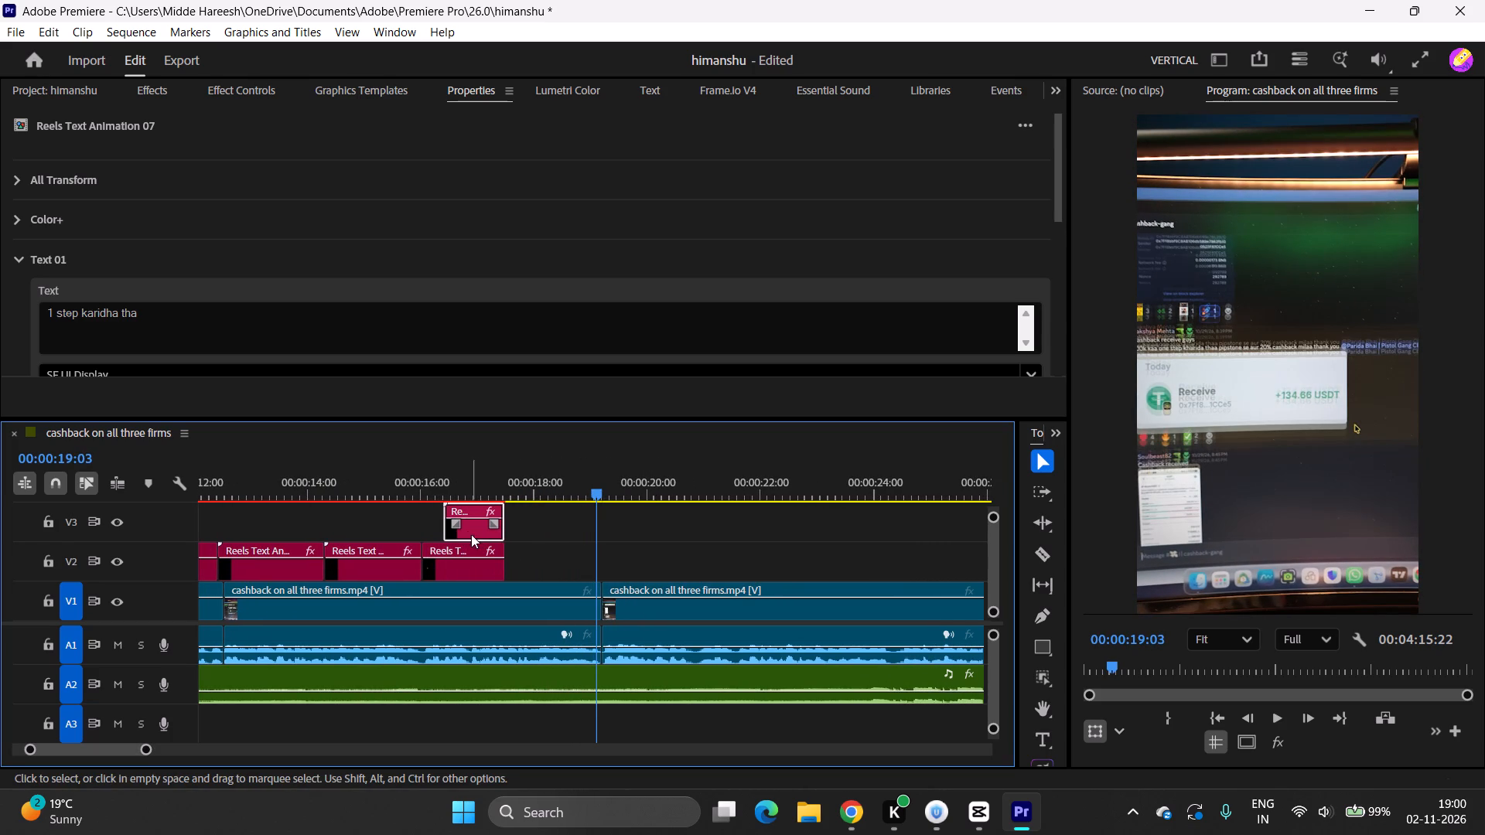
Duplicate the "100 k" clip on V2 directly after the original and play back across the join.
left_click(475, 557)
left_click_drag(462, 567, 538, 567, "alt")
left_click_drag(585, 490, 501, 513)
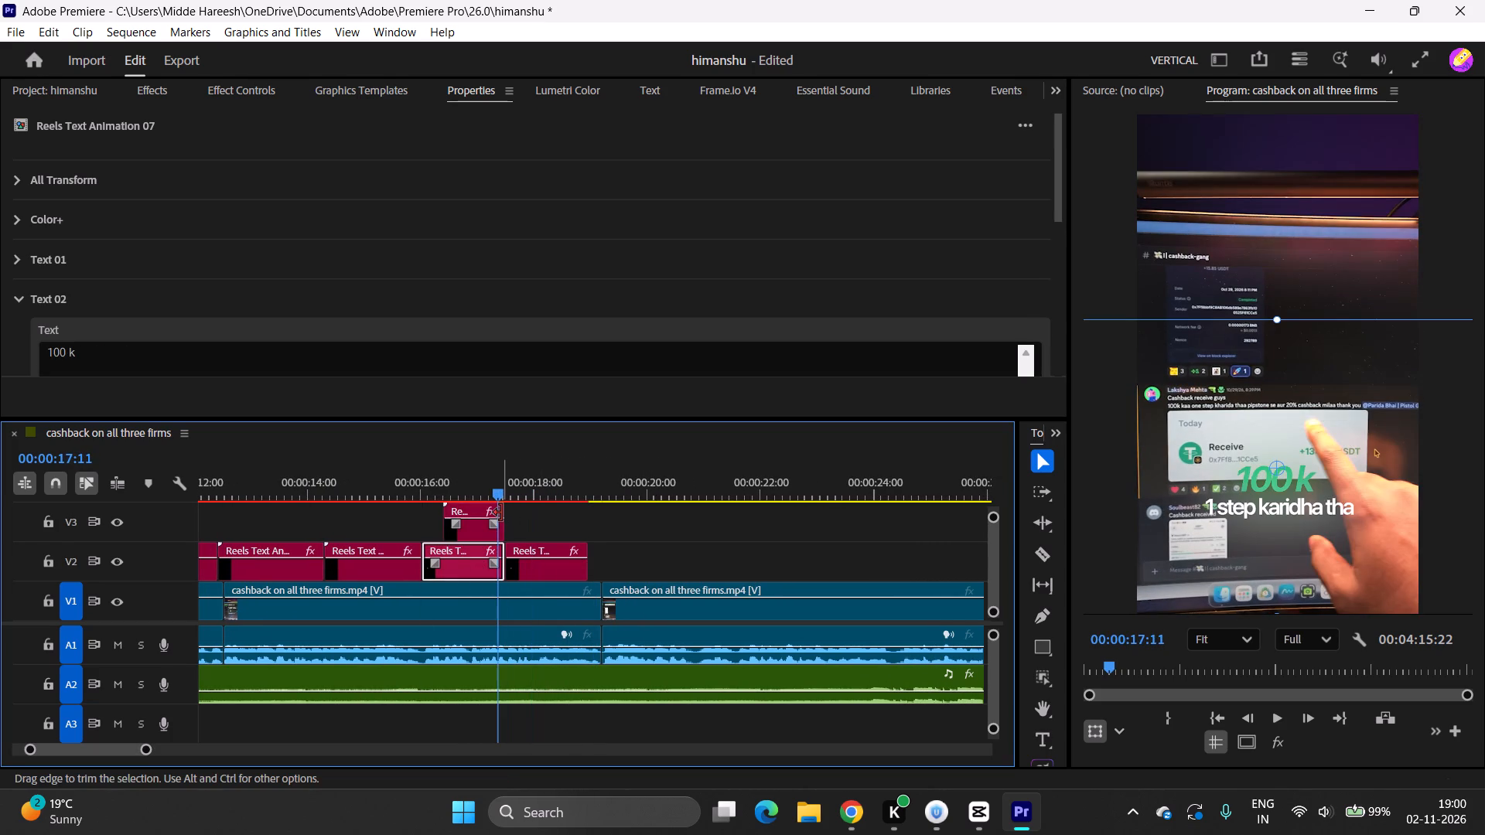
key("space")
key("space")
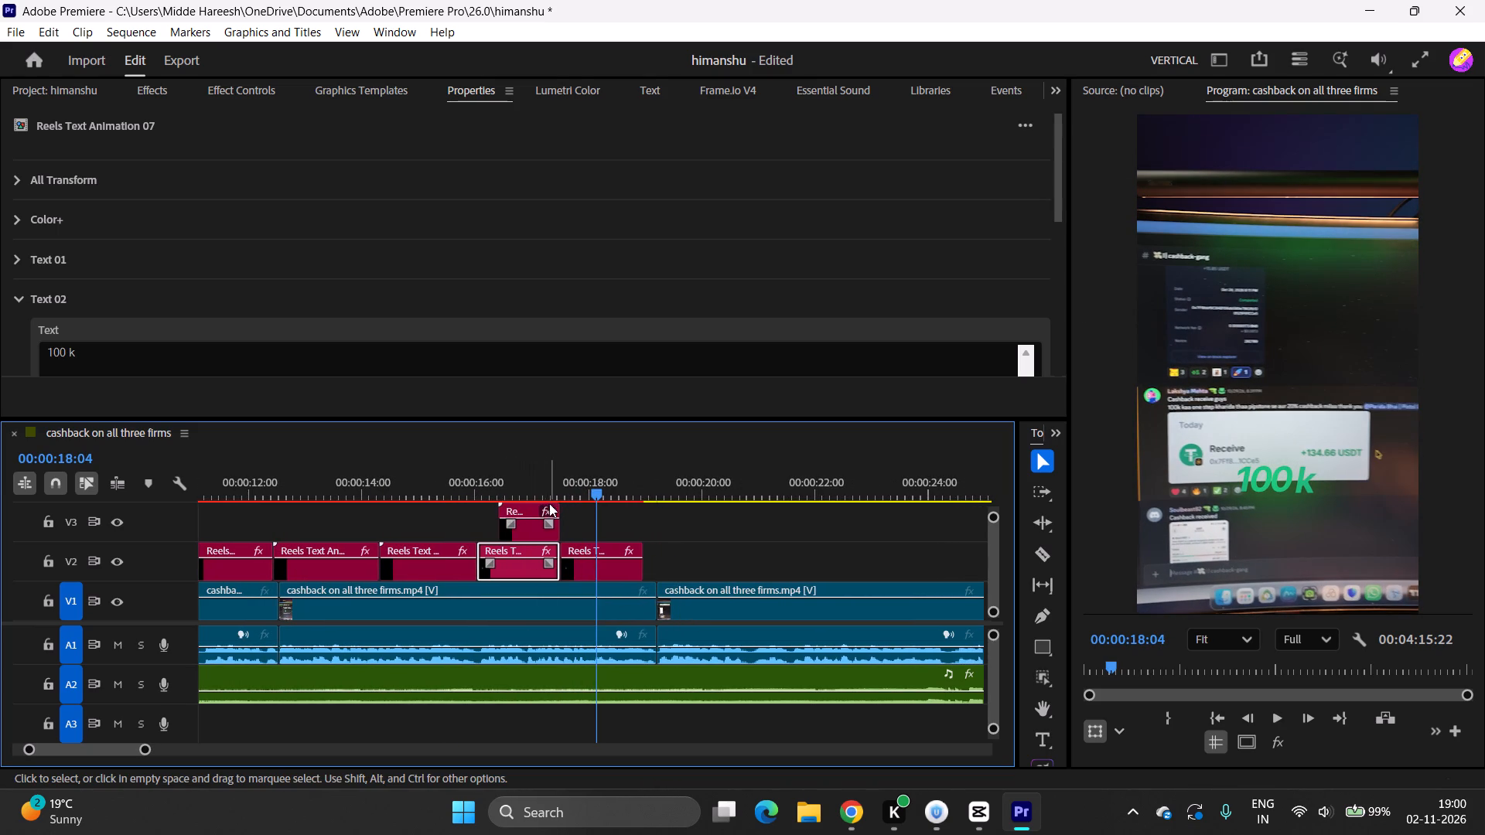
Change Text 02 of the copied "100 k" clip to "20%" and play it back against the speech.
left_click(599, 567)
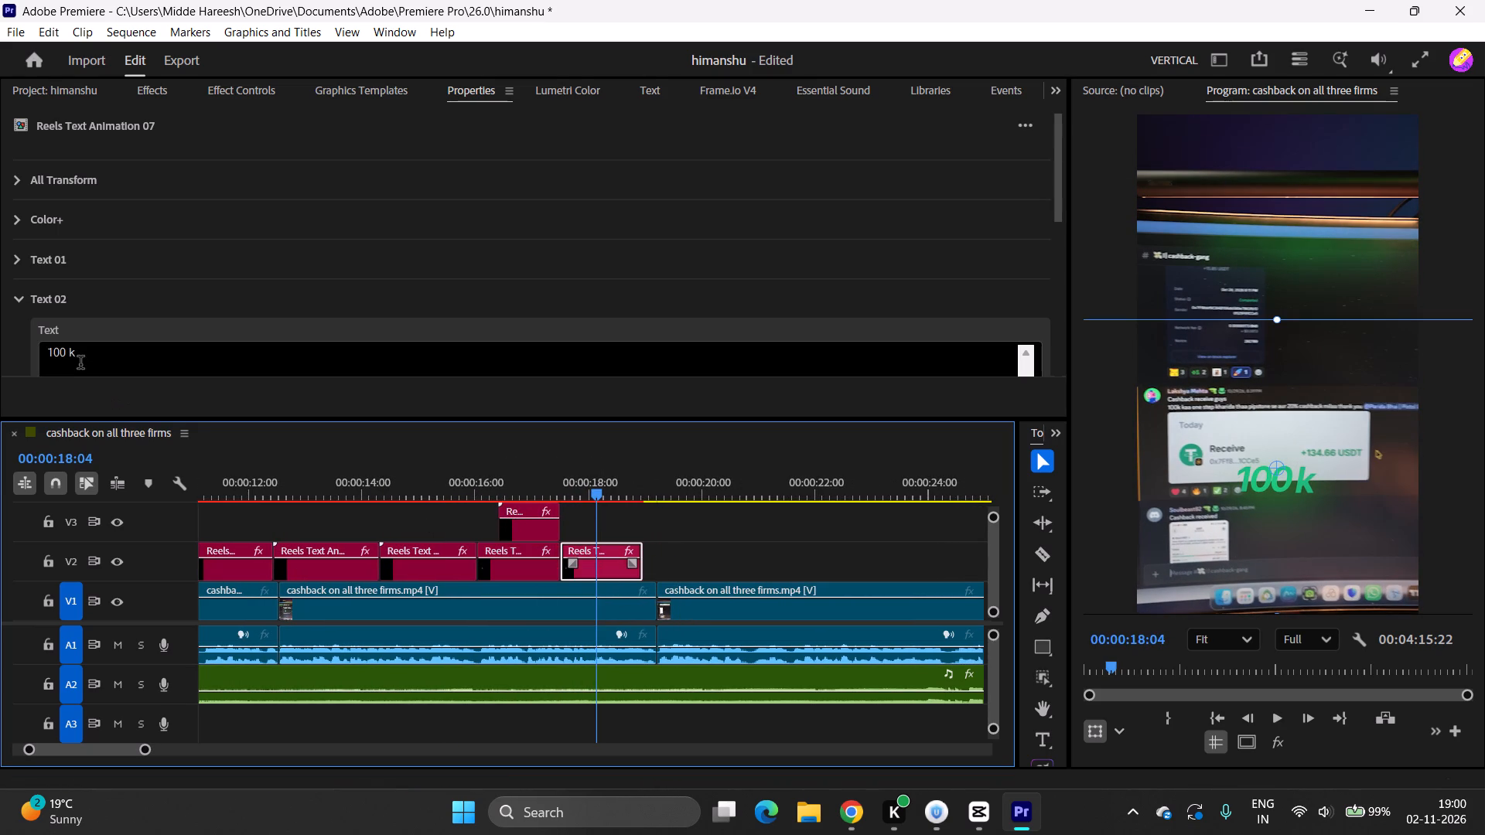
triple_click(77, 358)
type("20")
type("%")
key("space")
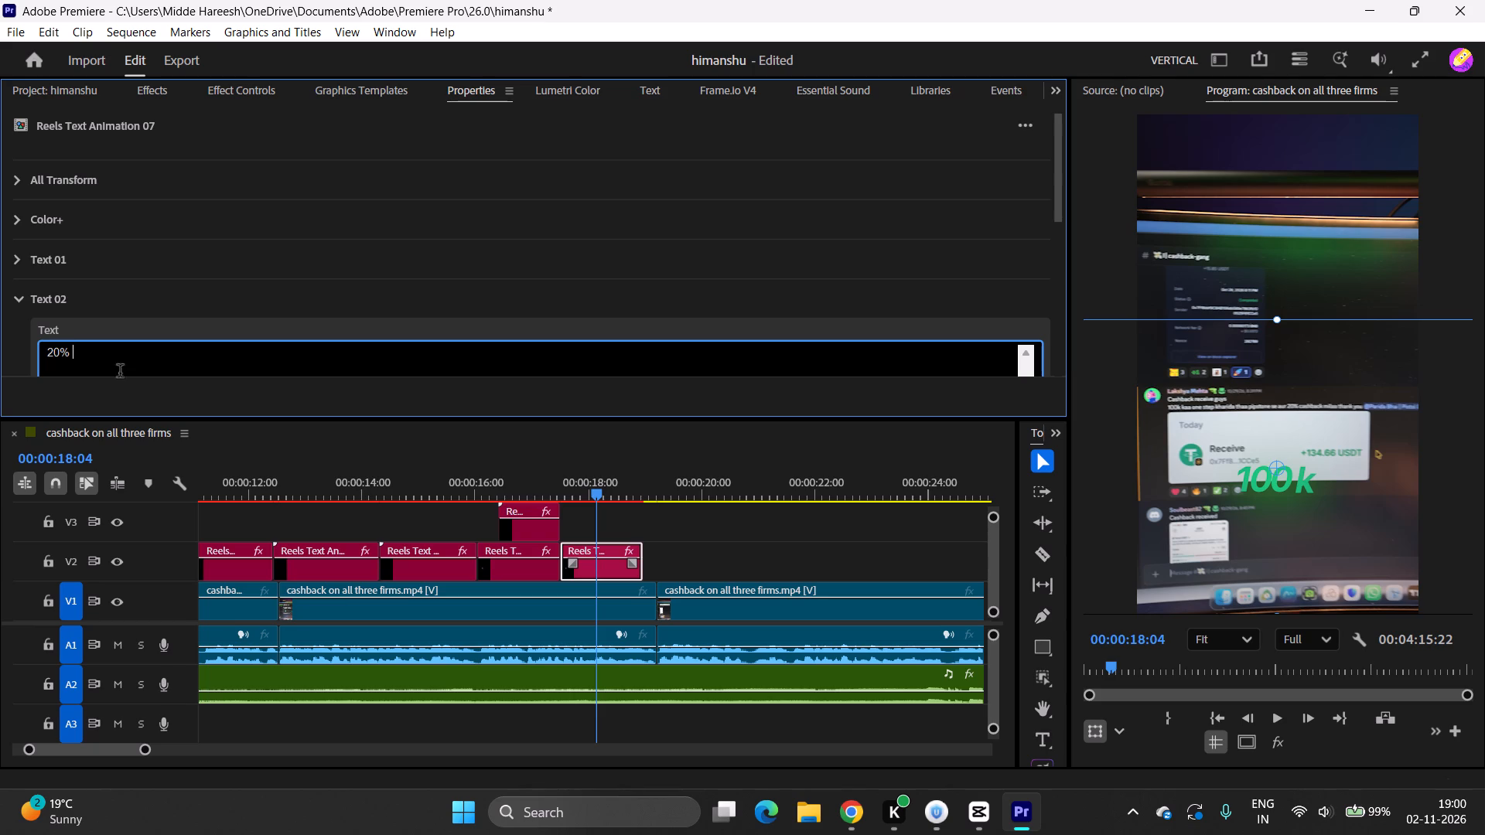
left_click(613, 488)
left_click_drag(606, 488, 535, 516)
key("space")
key("space")
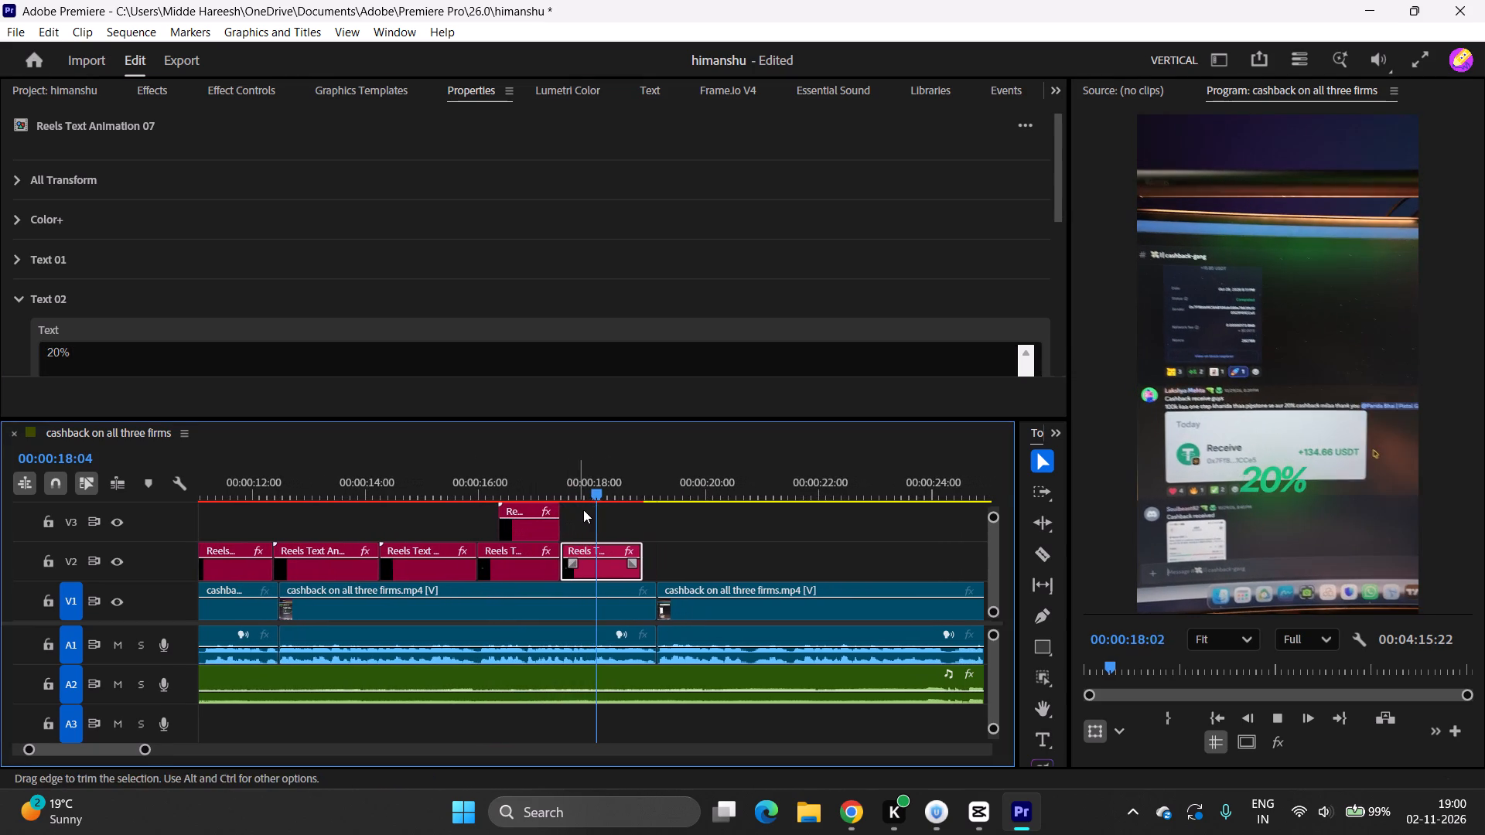
Duplicate the "1 step karidha tha" clip on V3 above the "20%" clip, aligning their ends, and play it back.
left_click(537, 537)
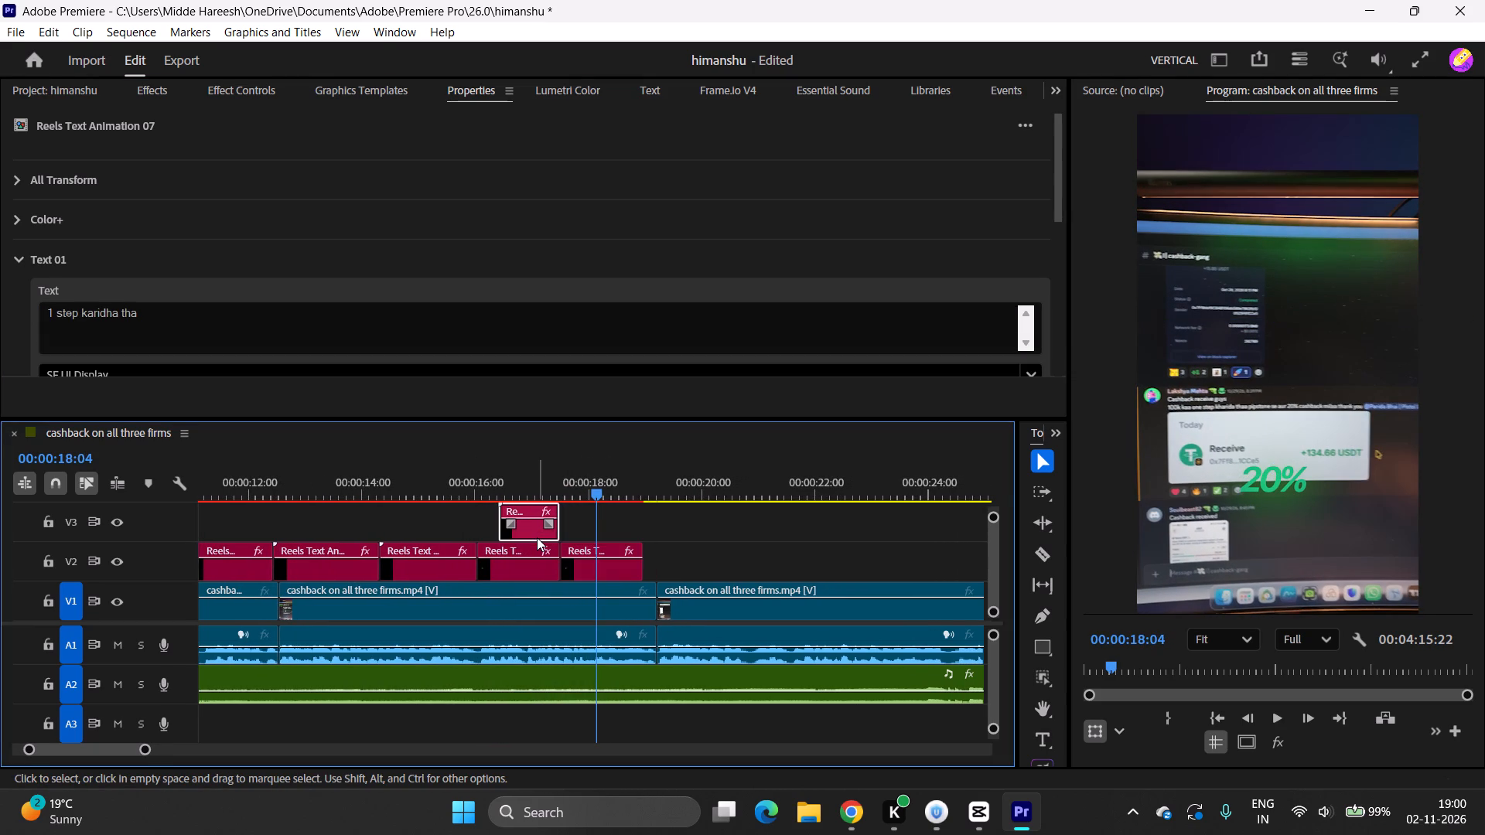
left_click_drag(533, 535, 621, 529, "alt")
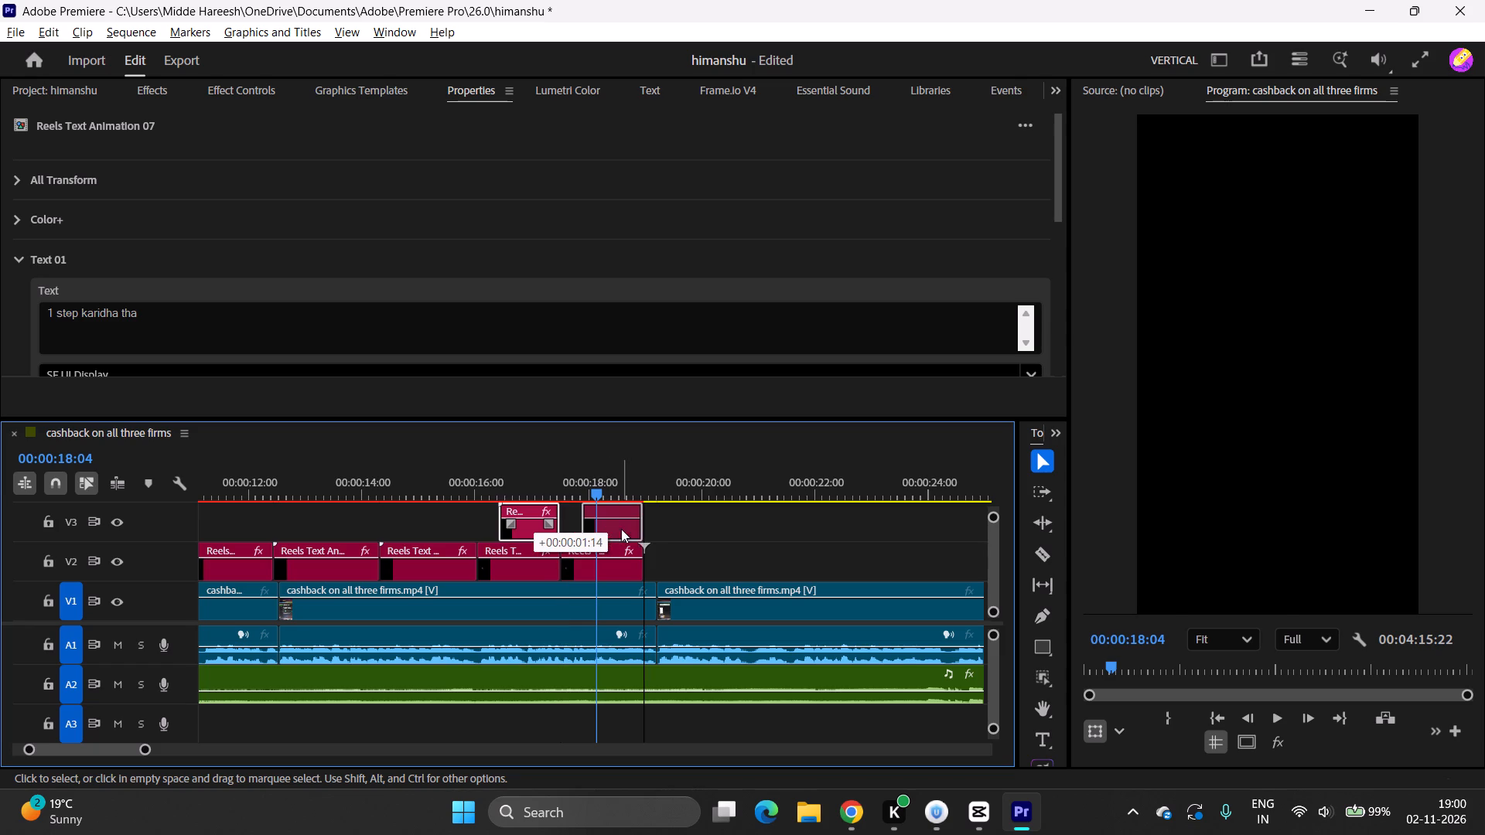
left_click_drag(599, 486, 571, 500)
key("space")
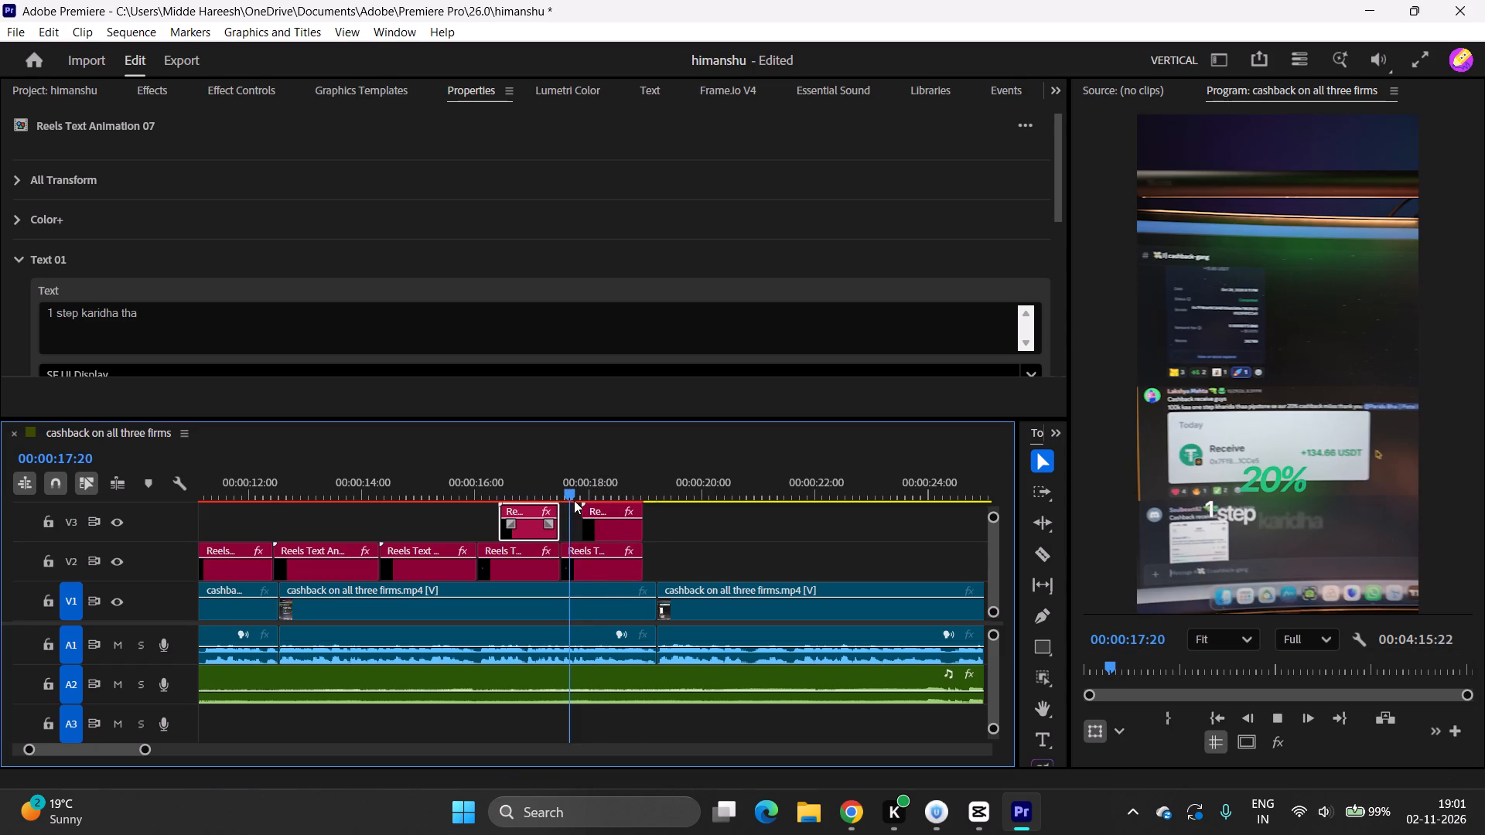
key("space")
Extend the end of the copied "1 step karidha tha" clip on V3 to 00:00:19:05.
key("space")
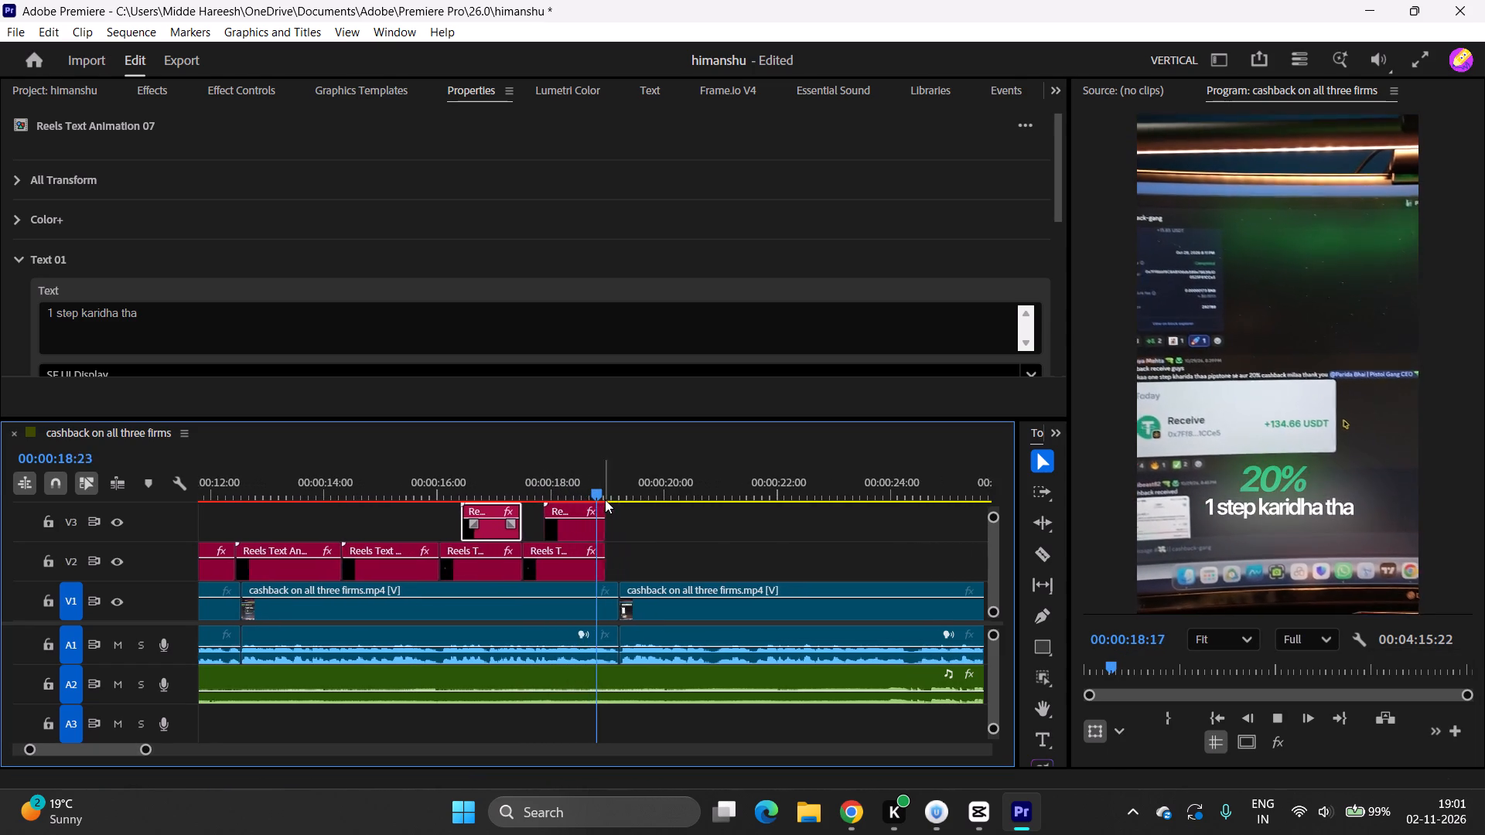
key("space")
left_click_drag(588, 530, 597, 527)
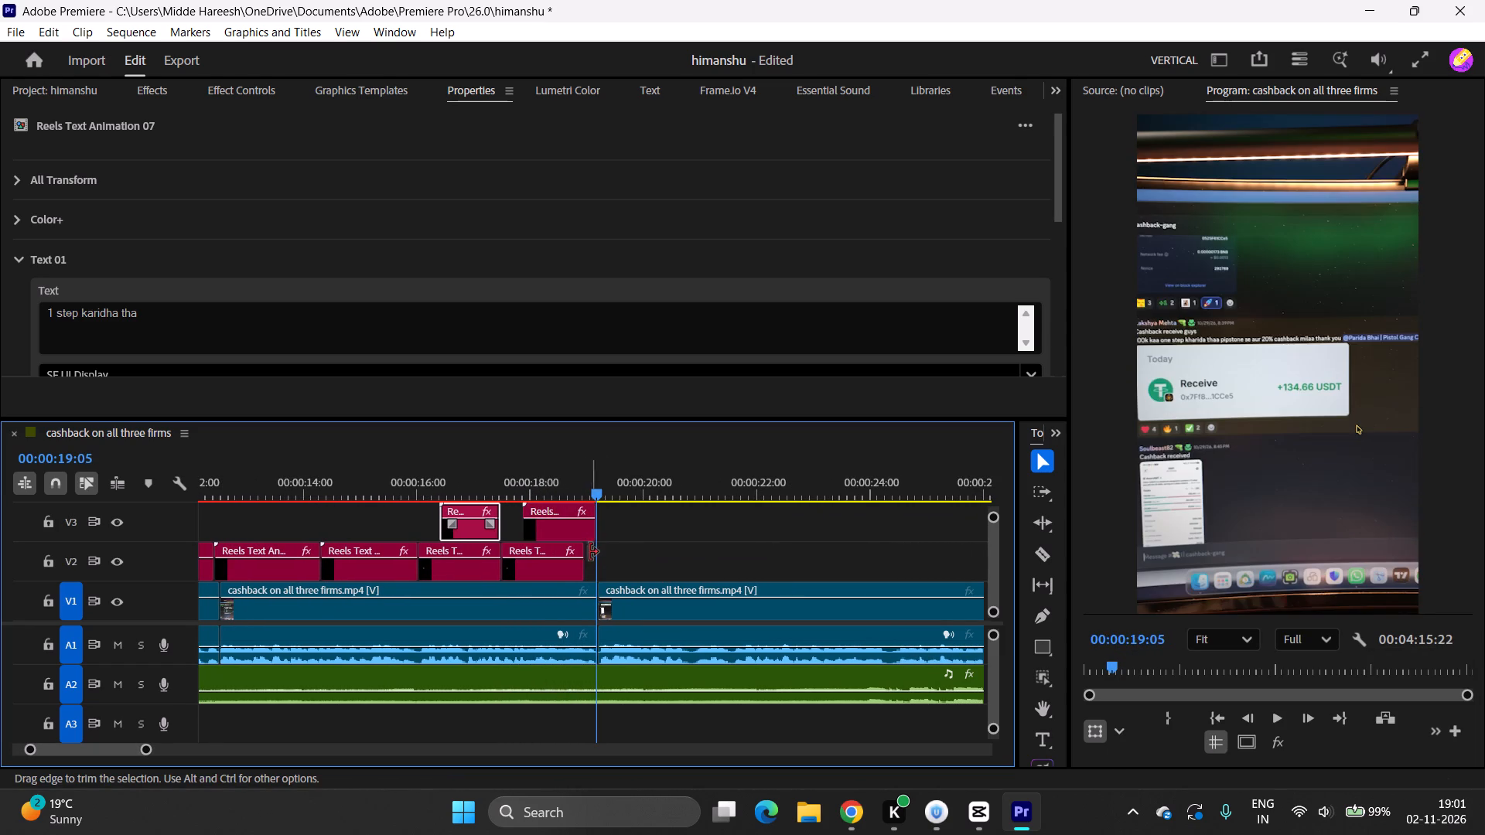
Extend the end of the "20%" clip on V2 to 00:00:19:05 and play back the section.
left_click_drag(589, 558, 596, 557)
left_click_drag(595, 494, 525, 515)
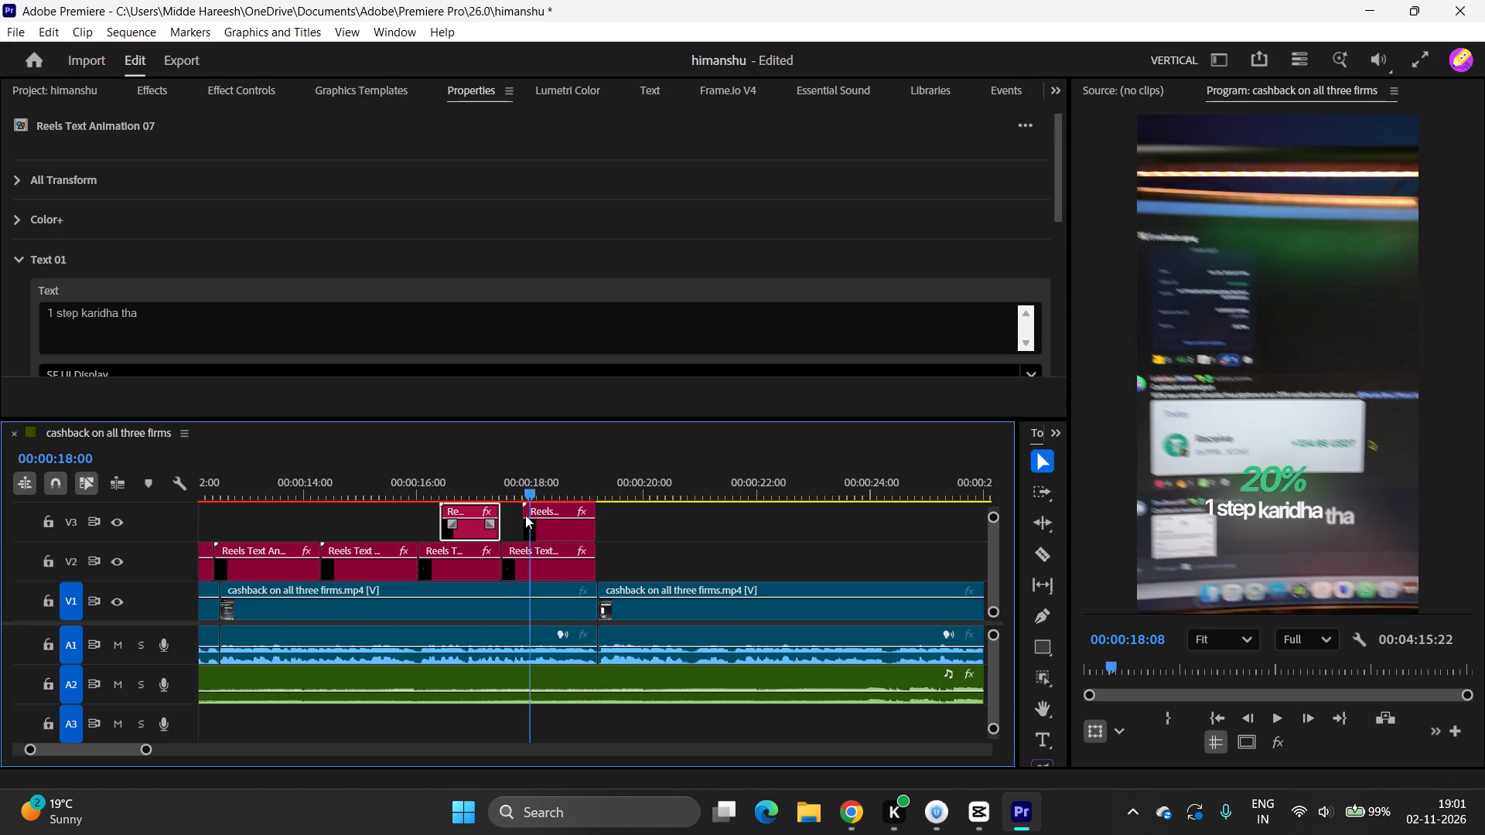
left_click_drag(525, 515, 511, 518)
key("space")
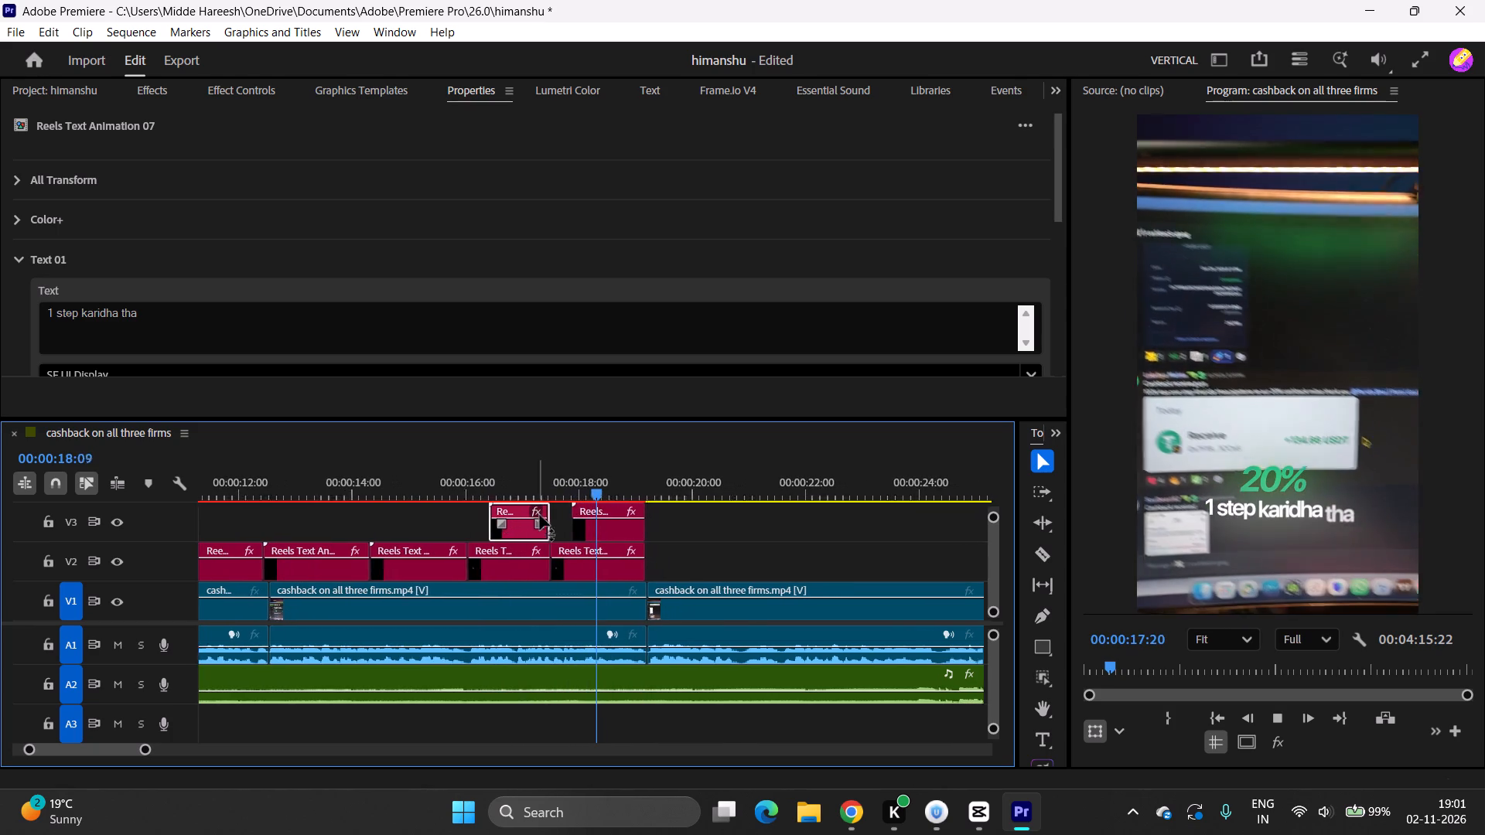
key("space")
Change Text 01 of the V3 clip above "20%" to "cash back dediya bhai ko".
left_click(586, 533)
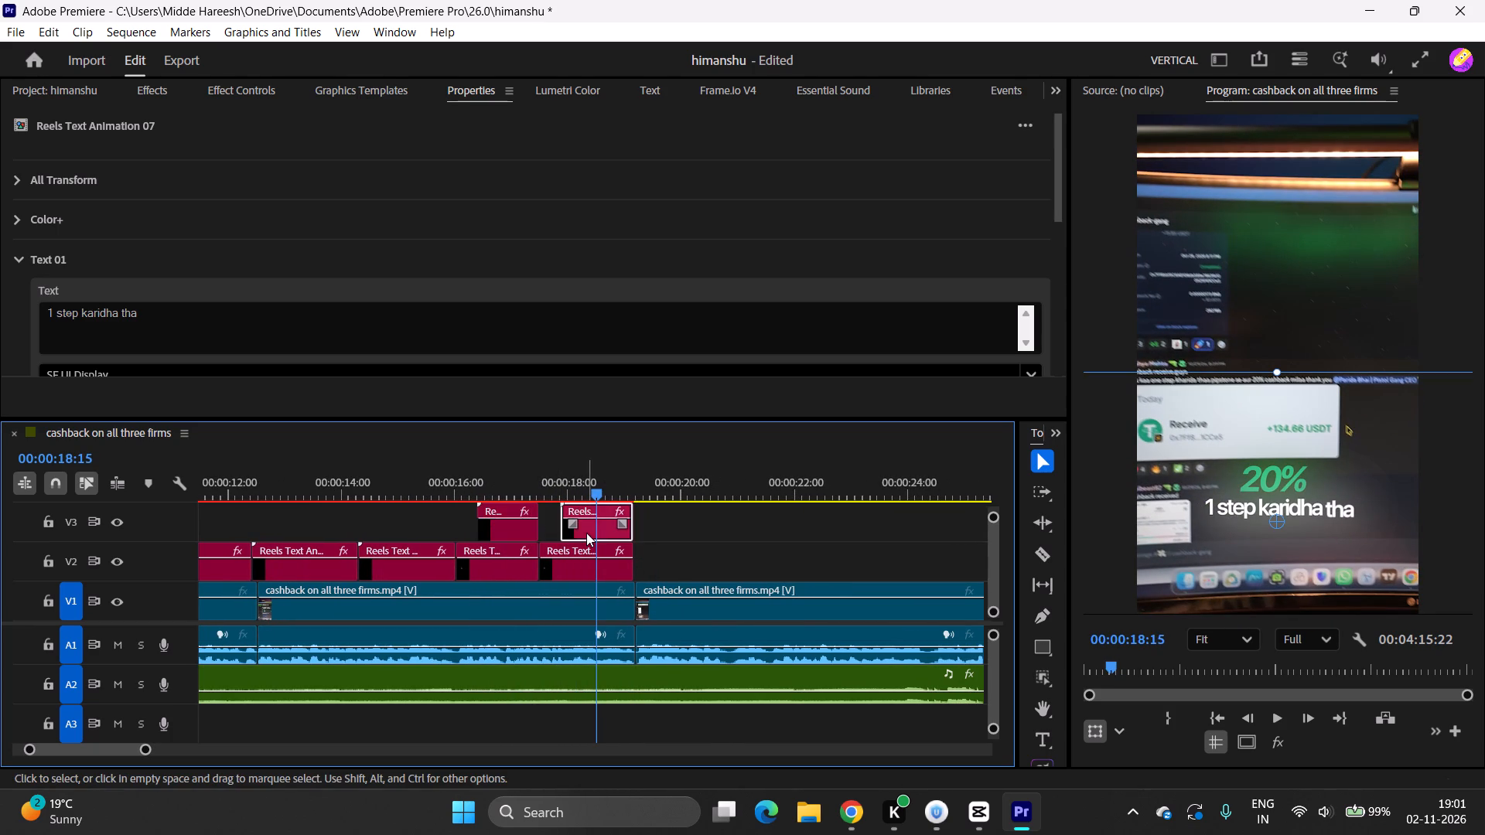
triple_click(140, 318)
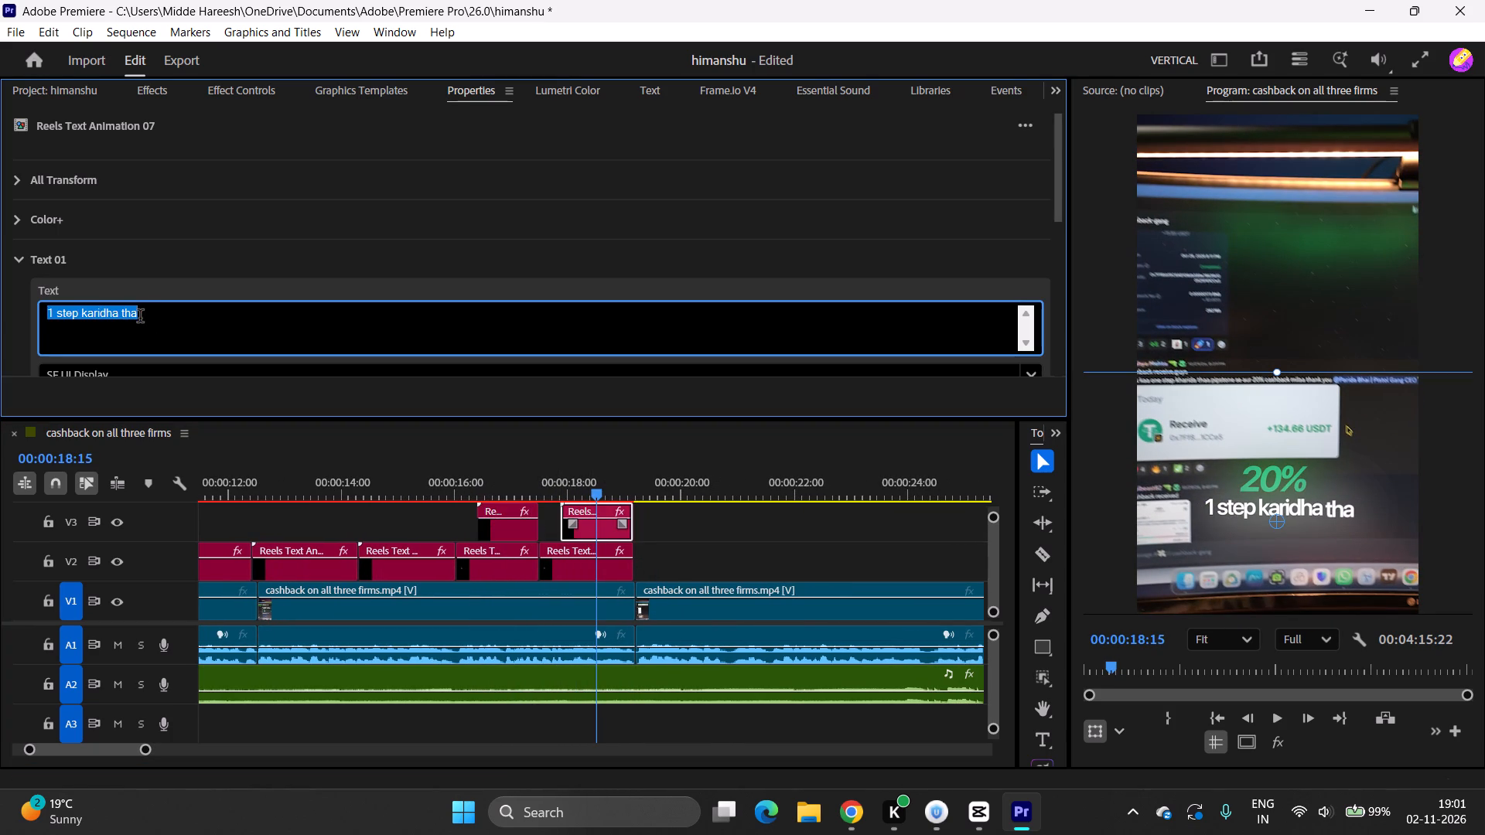
type("cash back de")
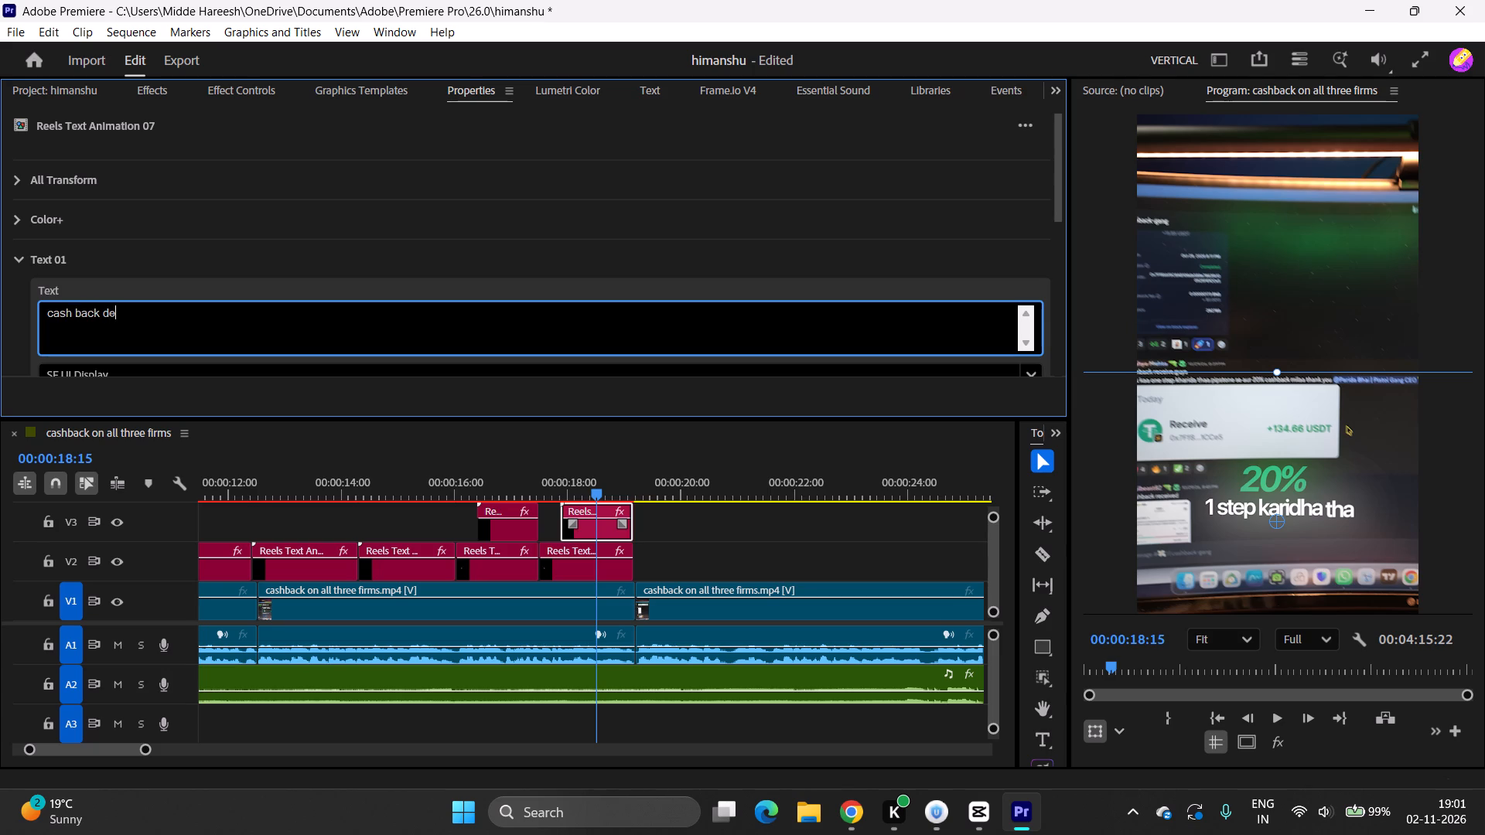
type("diya bhai ko")
left_click(21, 260)
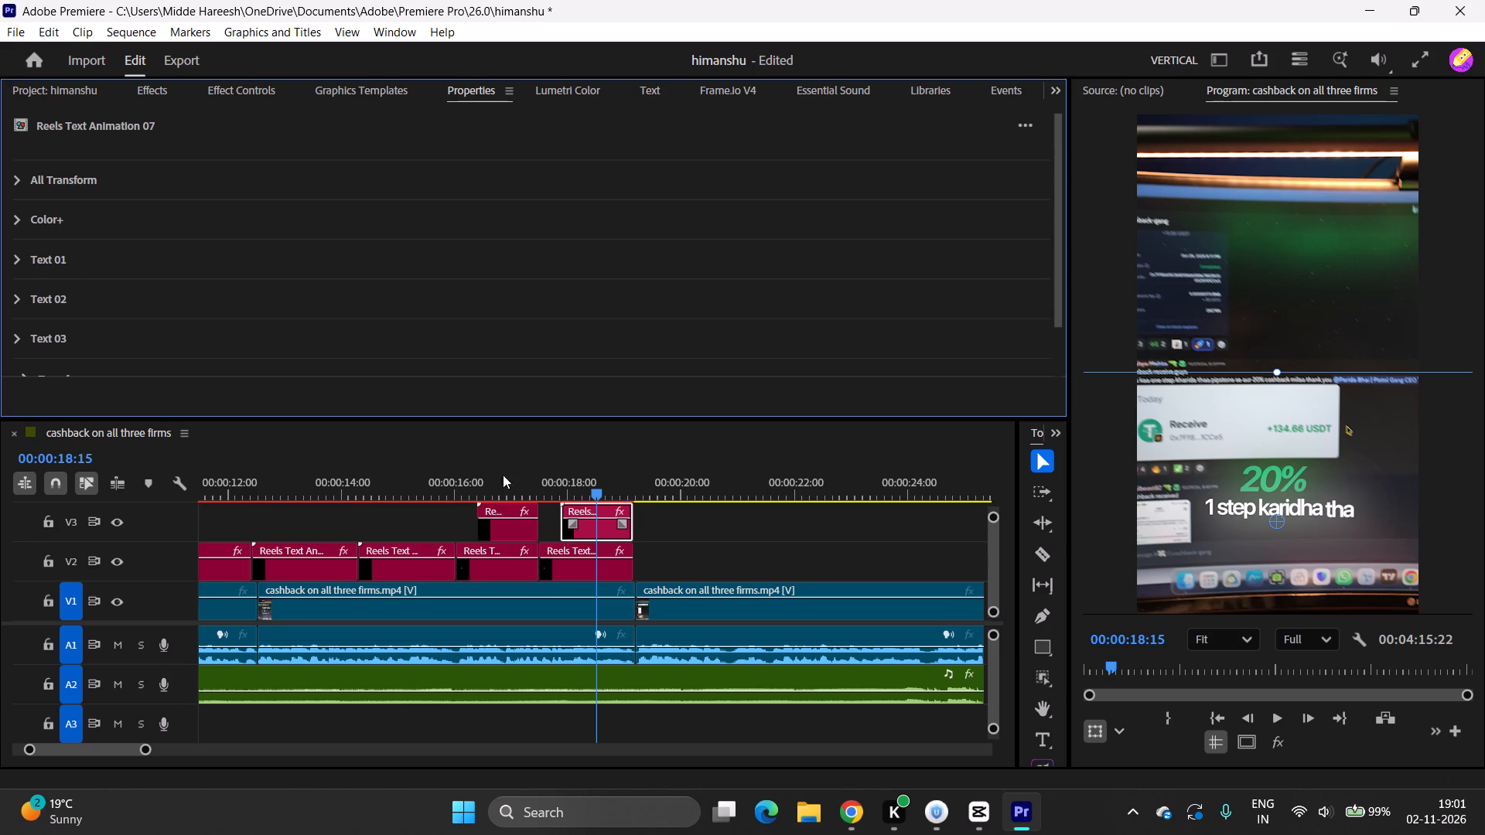
Shift the "cash back dediya bhai ko" text slightly left in the frame to centre it under "20%", and play it back.
left_click_drag(602, 489, 583, 490)
left_click_drag(1302, 540, 1299, 540)
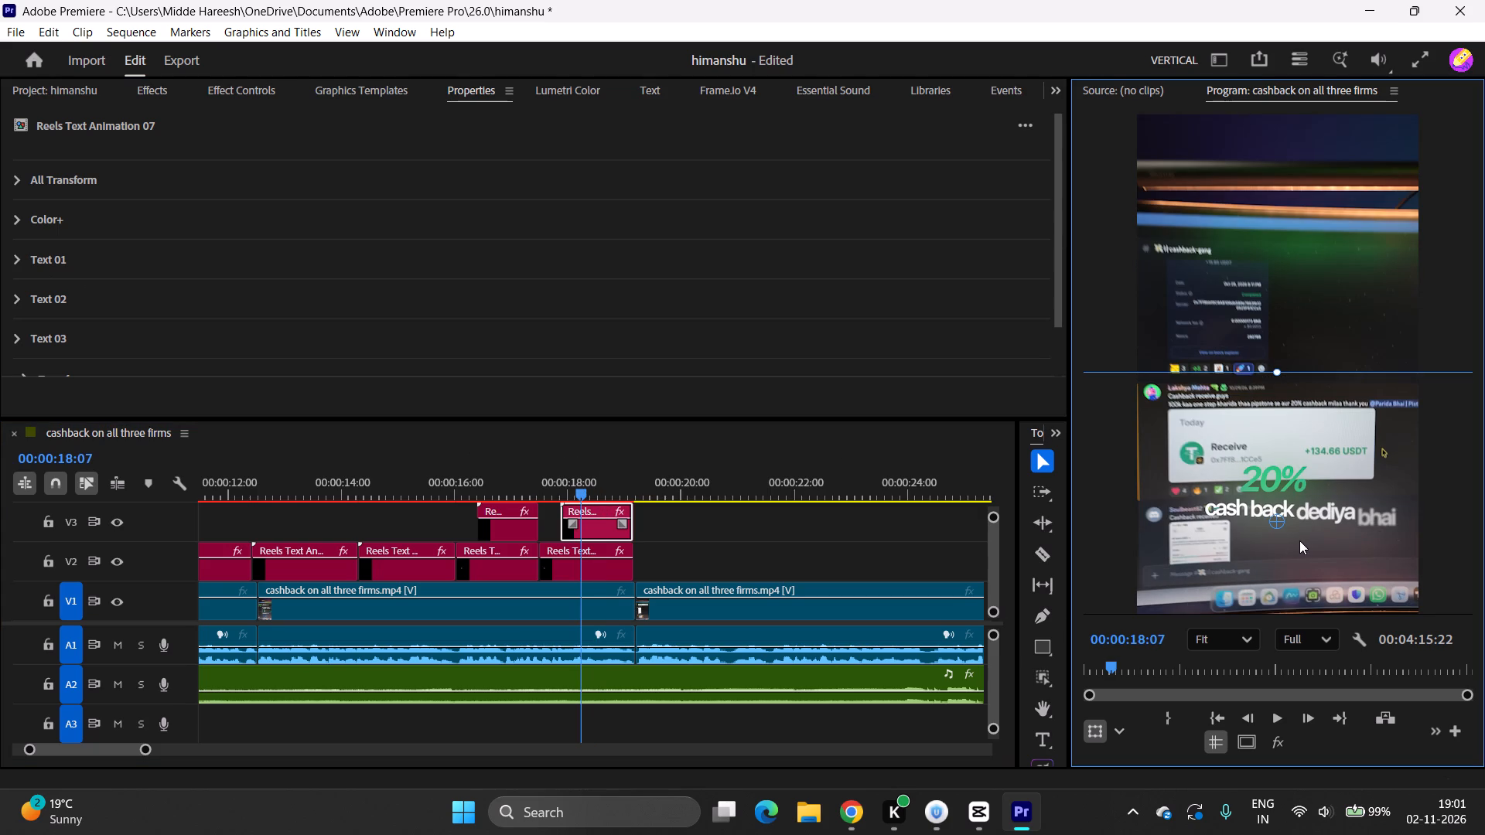
left_click_drag(1299, 540, 1282, 541)
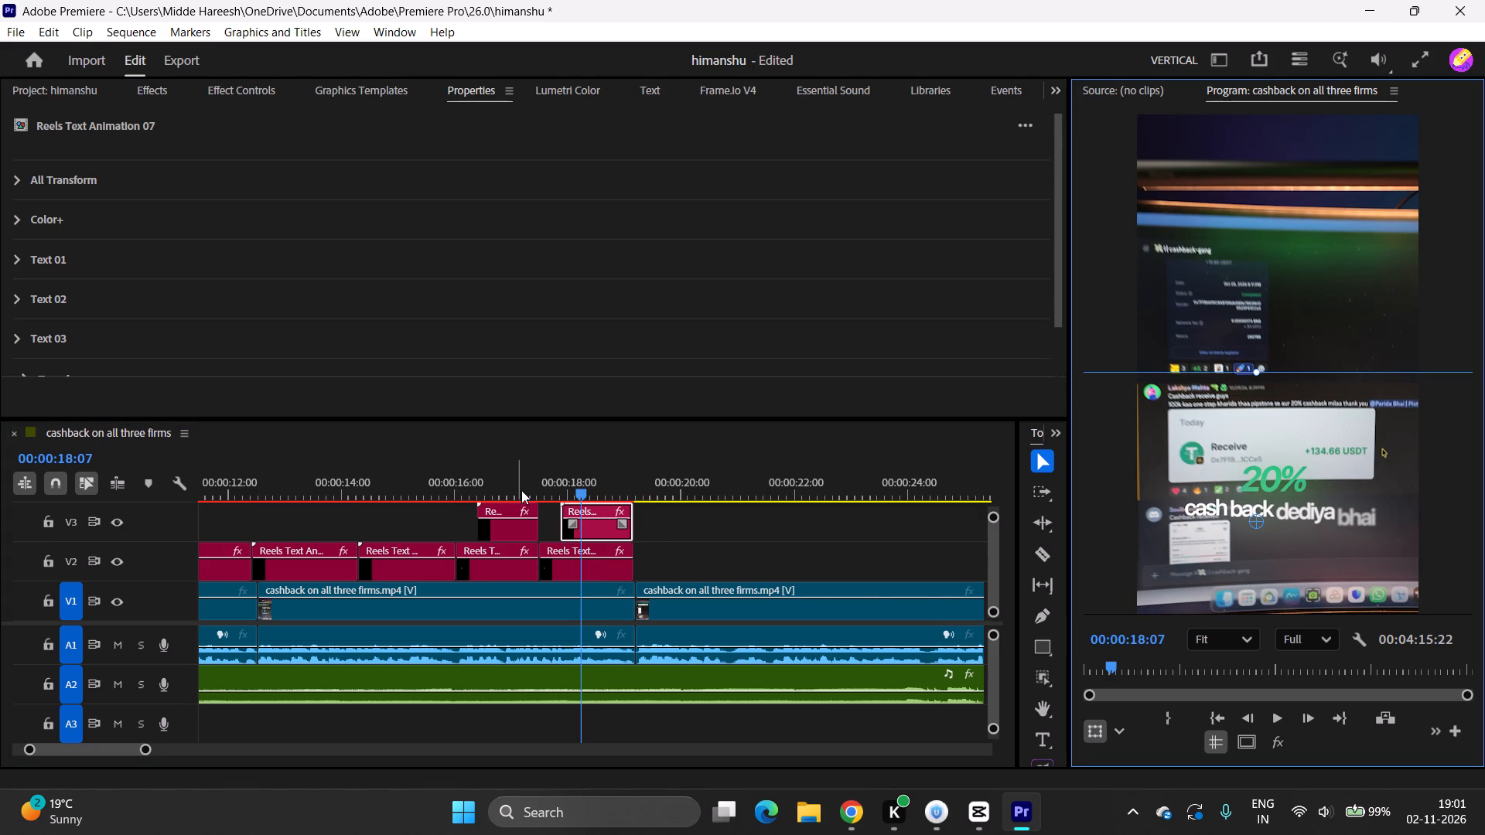
left_click_drag(588, 484, 436, 497)
key("space")
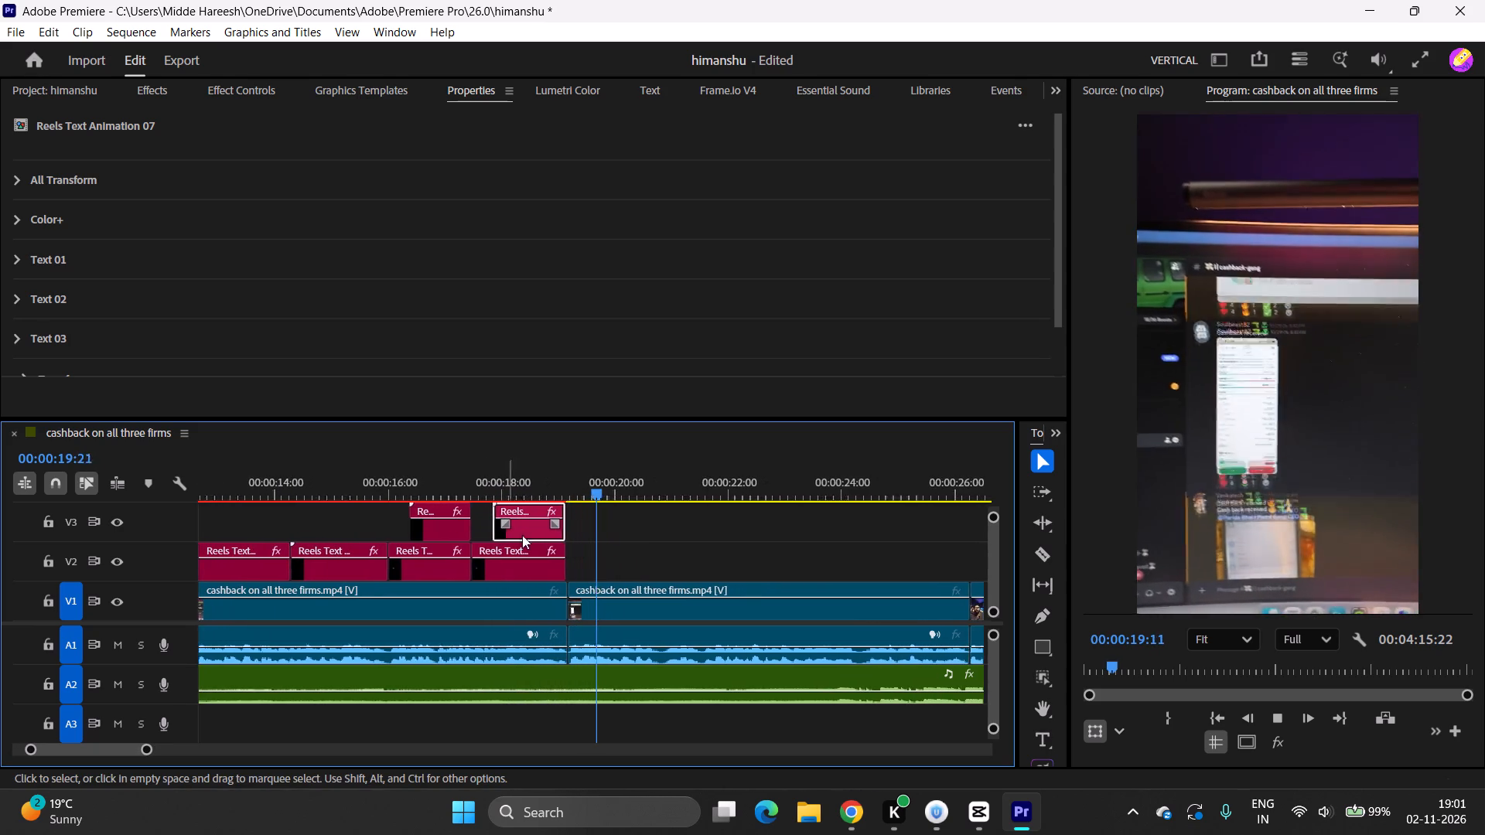
key("space")
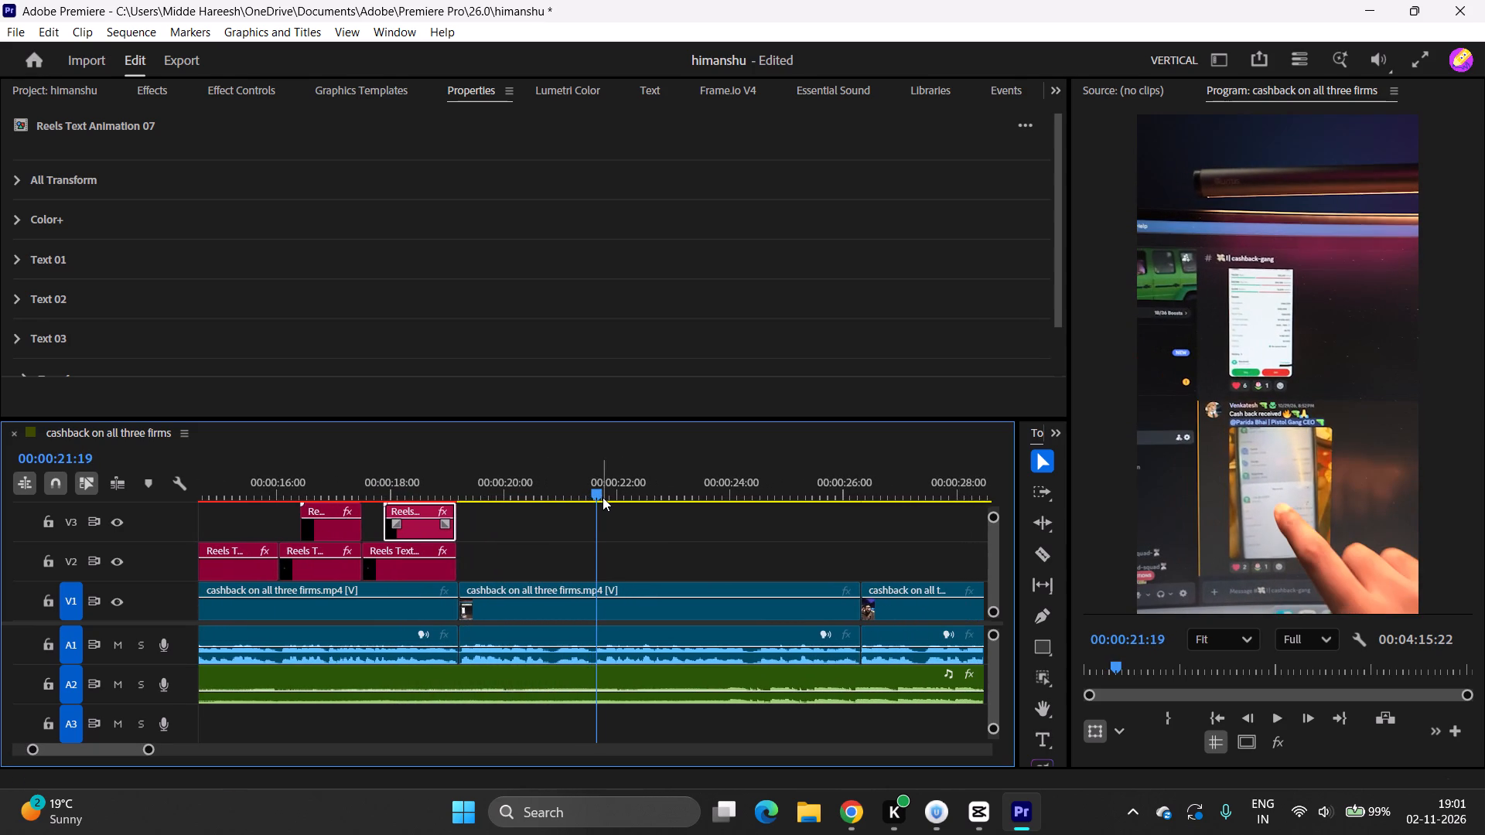
left_click_drag(593, 492, 426, 527)
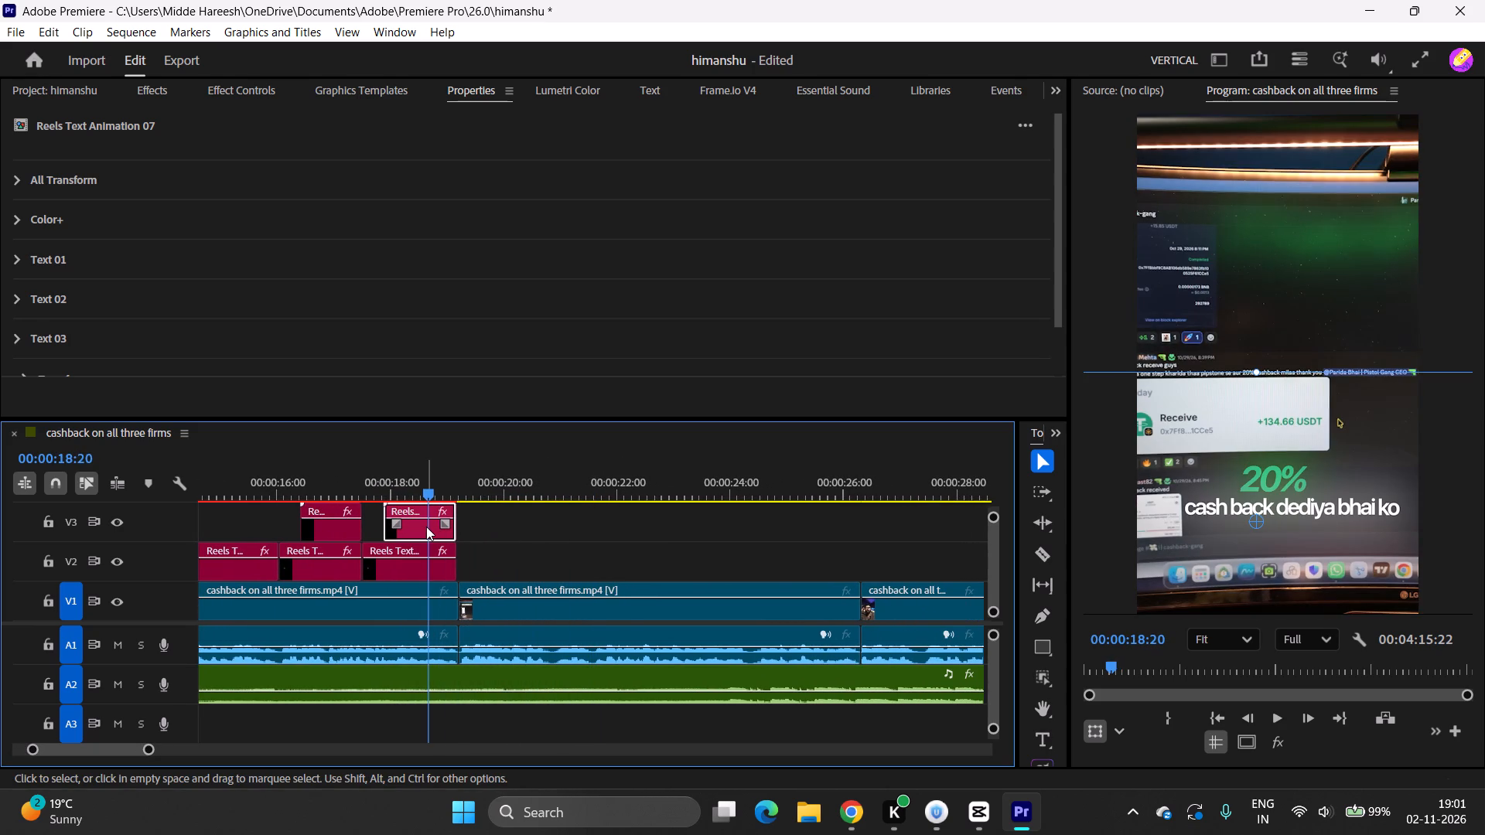
key("space")
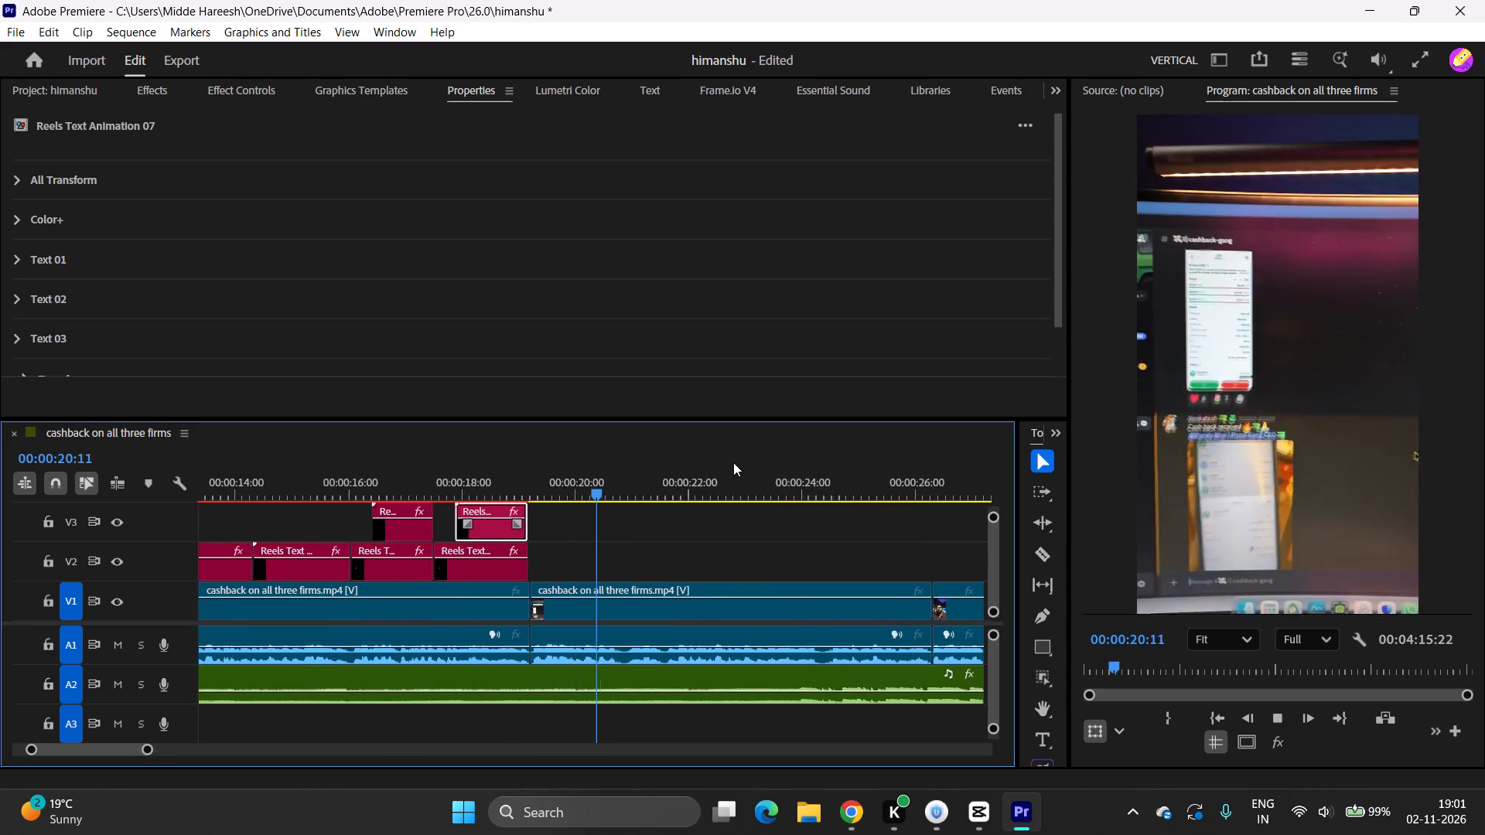
key("space")
Play back the earlier captions, recolour Text 02 "Discord" of the "and inside my" clip to blue, and check it in playback.
left_click_drag(599, 492, 0, 608)
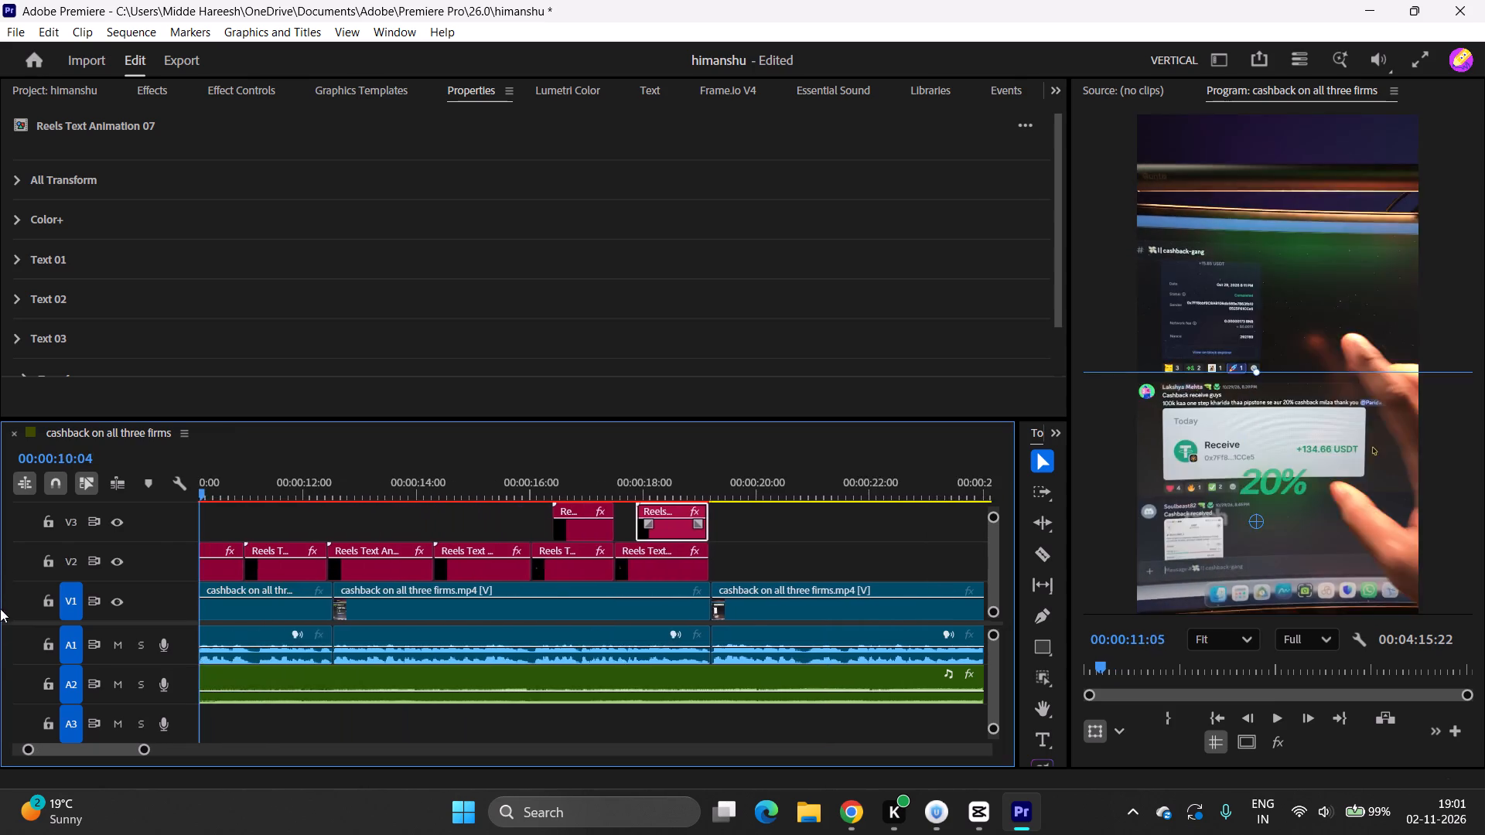
left_click_drag(0, 608, 0, 714)
key("space")
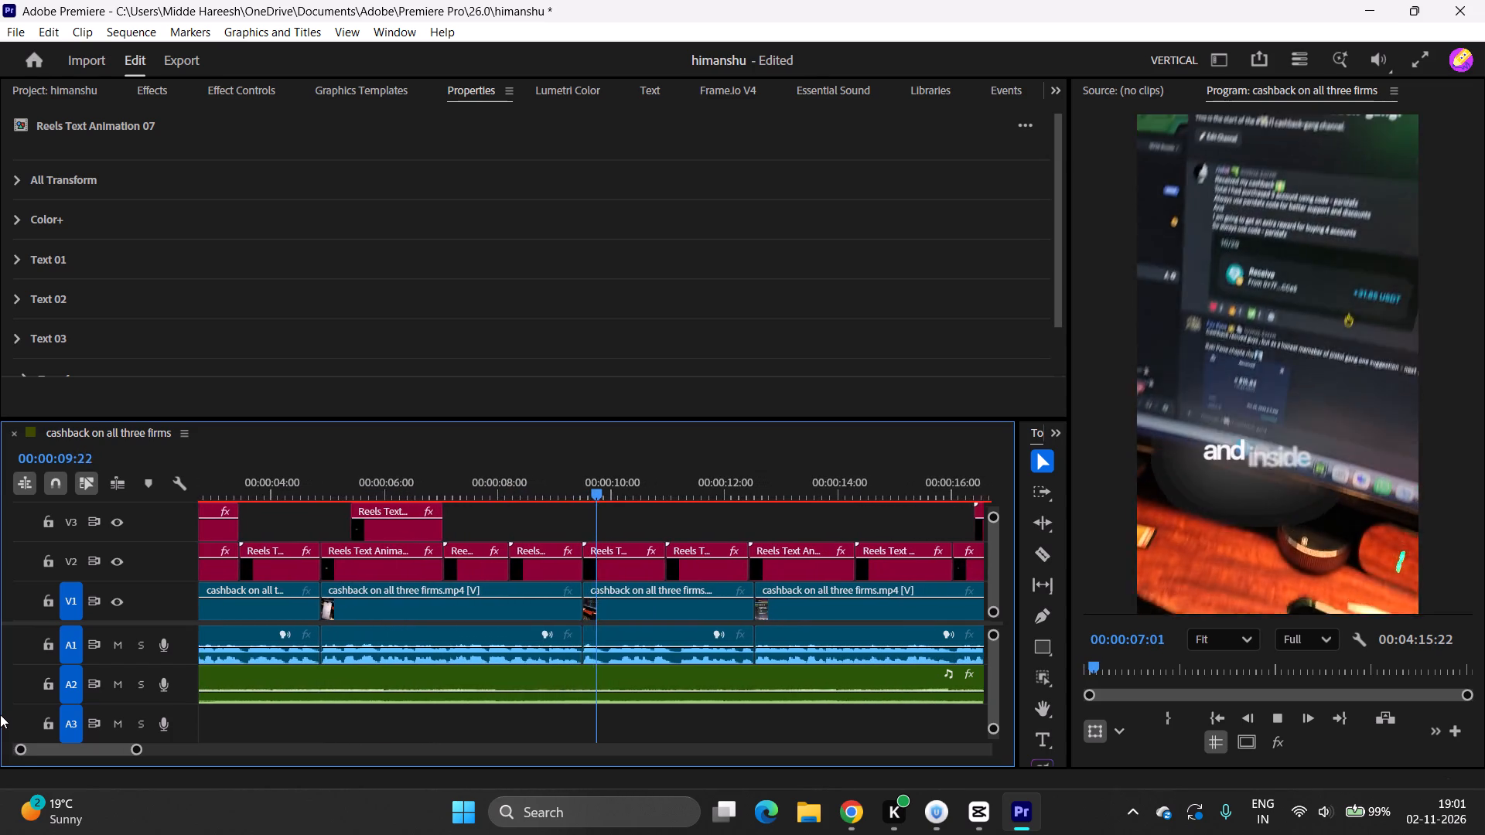
key("space")
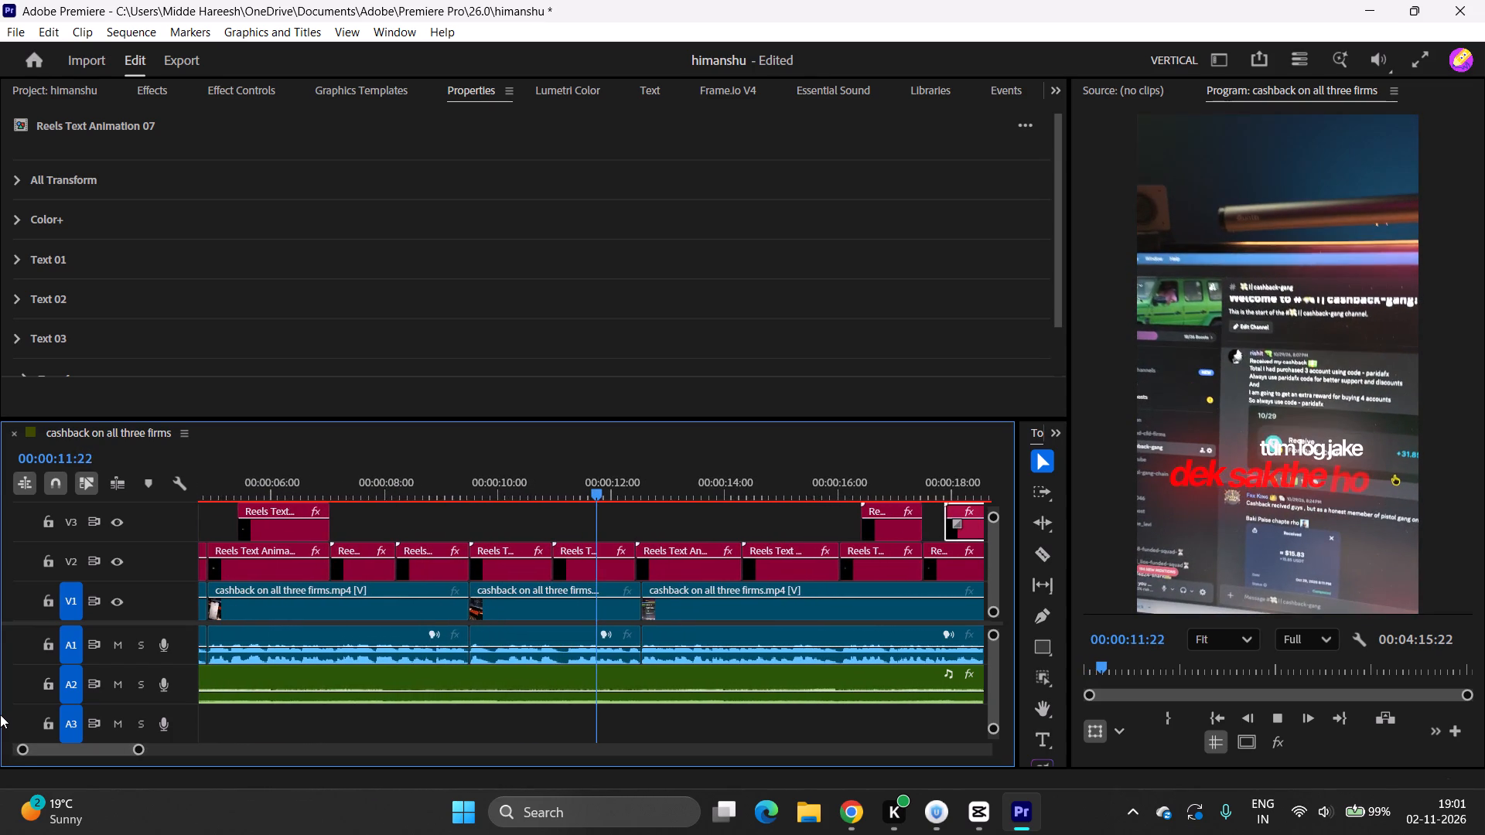
left_click_drag(594, 490, 575, 496)
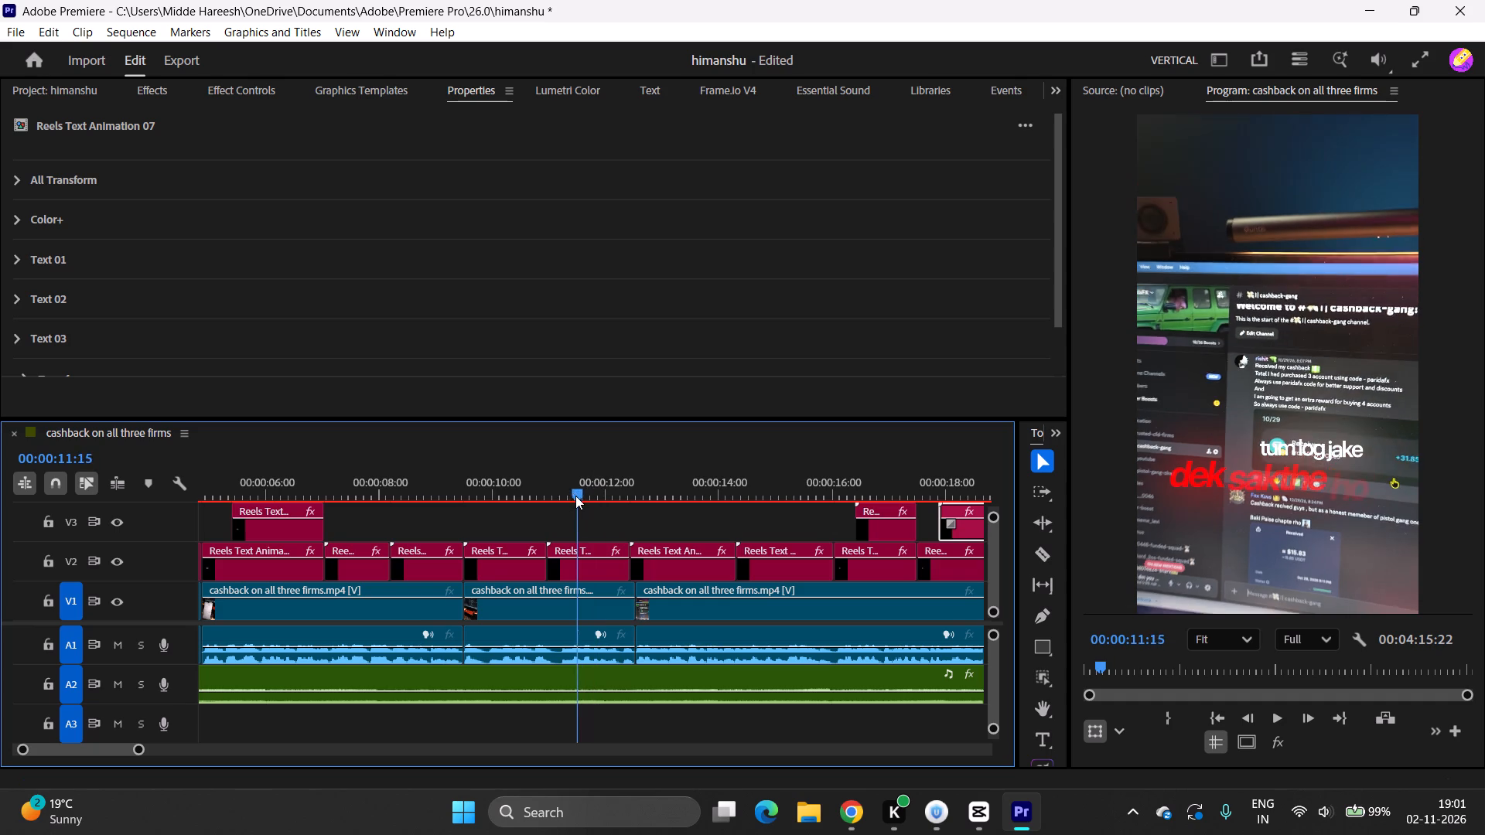
left_click_drag(575, 496, 515, 511)
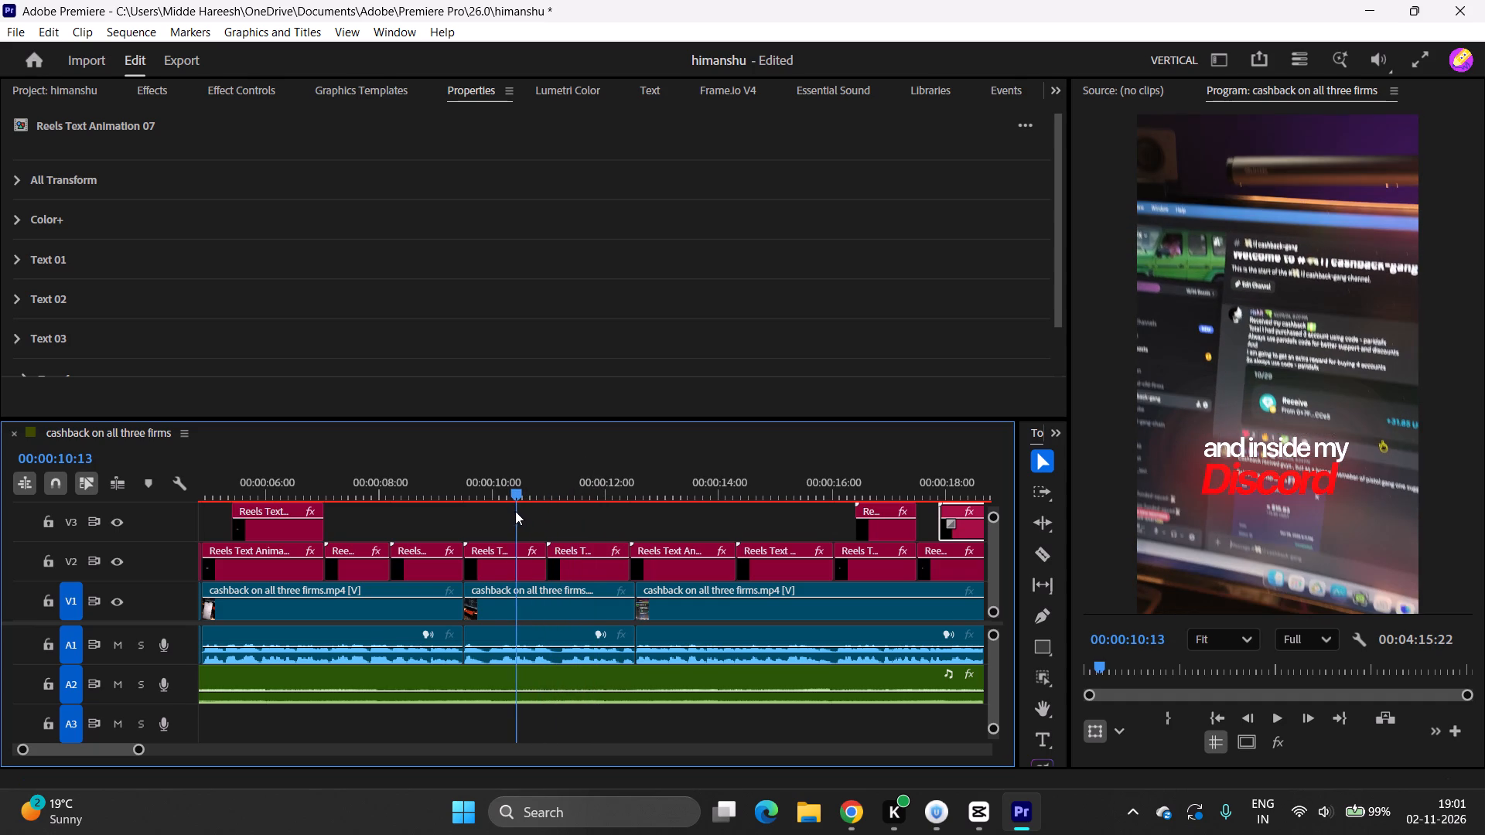
left_click_drag(515, 511, 516, 511)
left_click(508, 571)
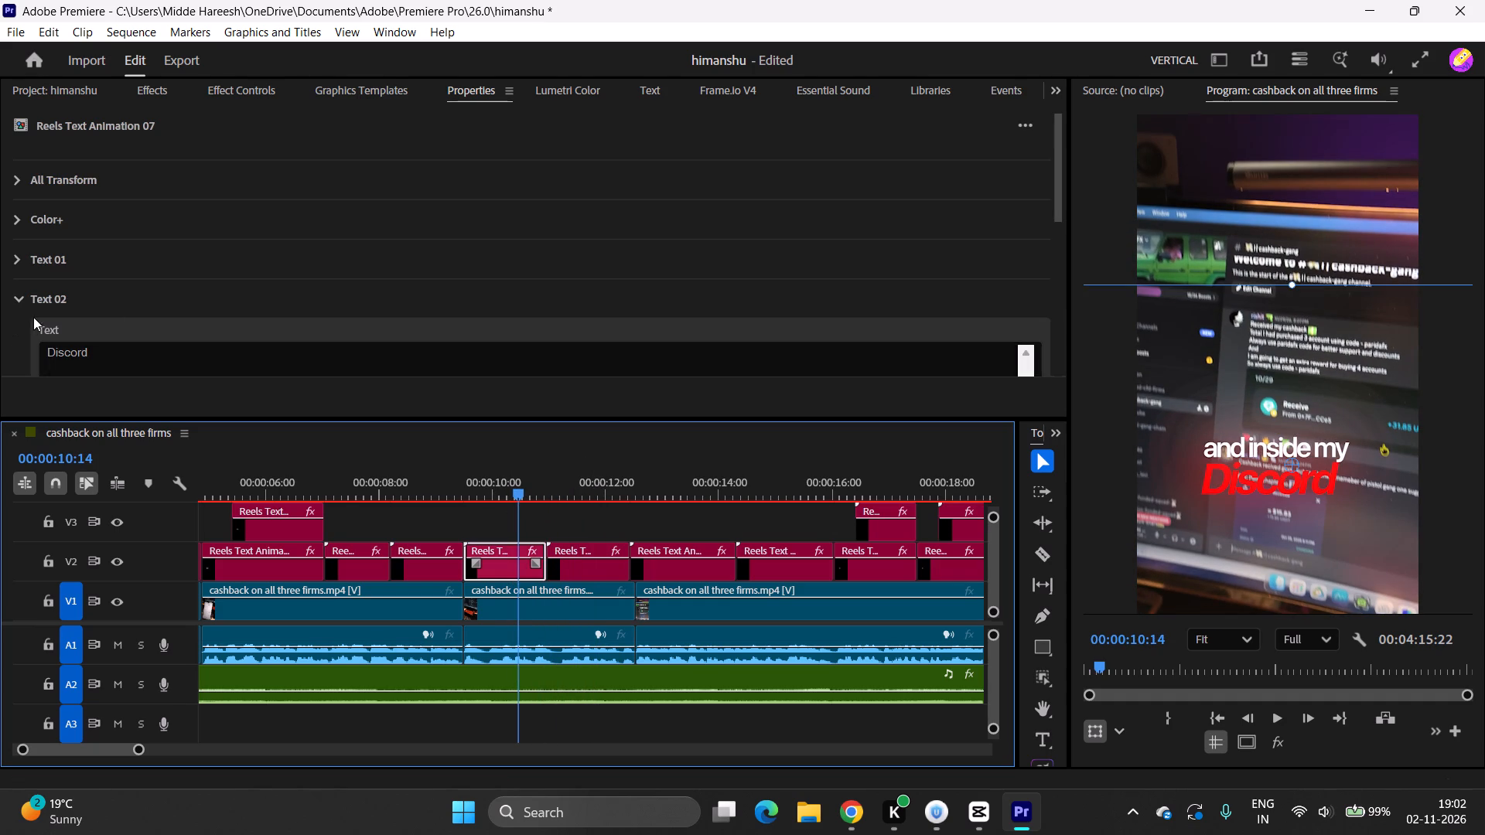
left_click(13, 219)
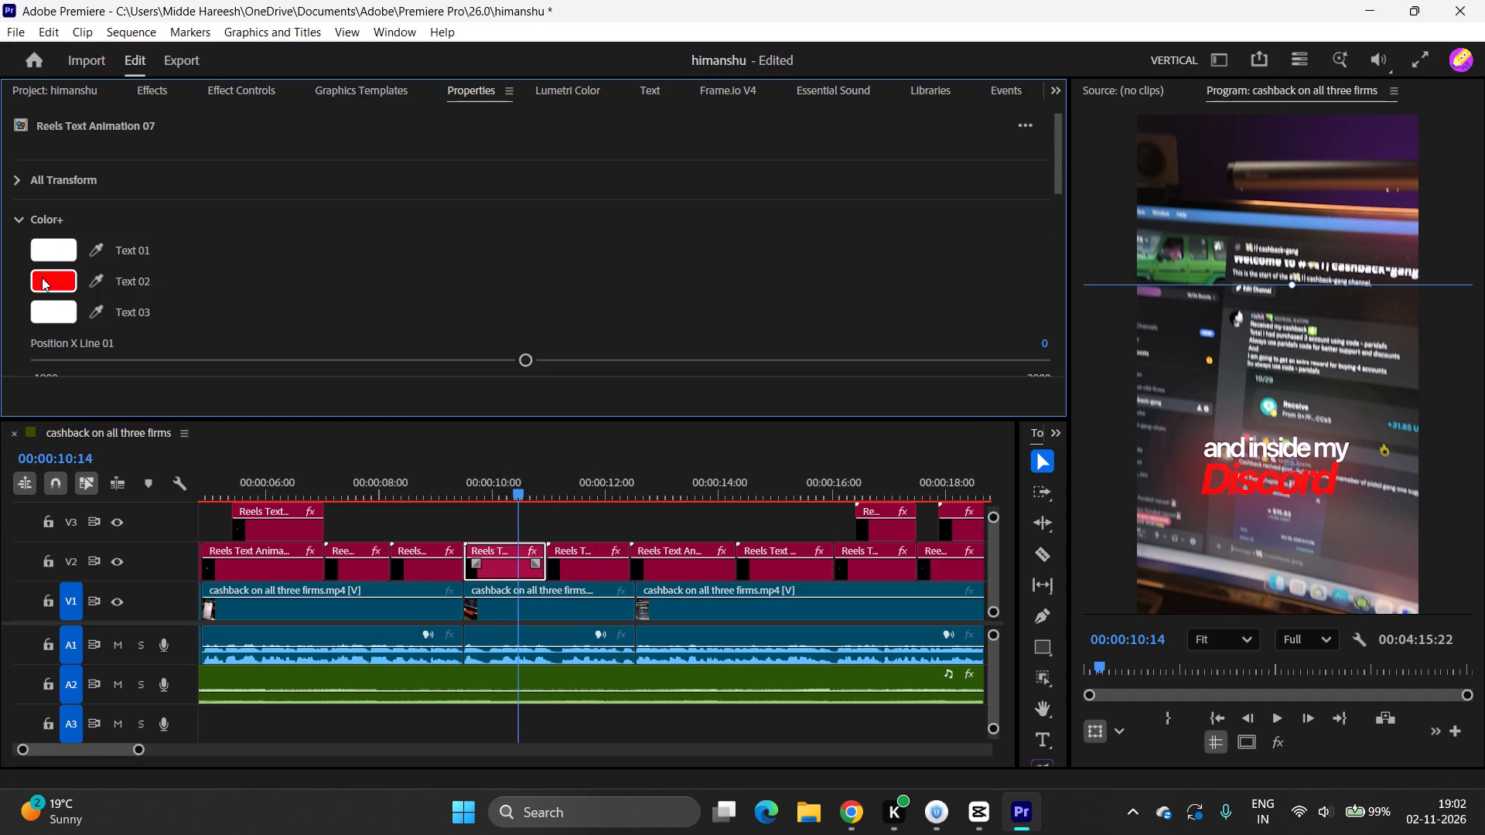
left_click(42, 278)
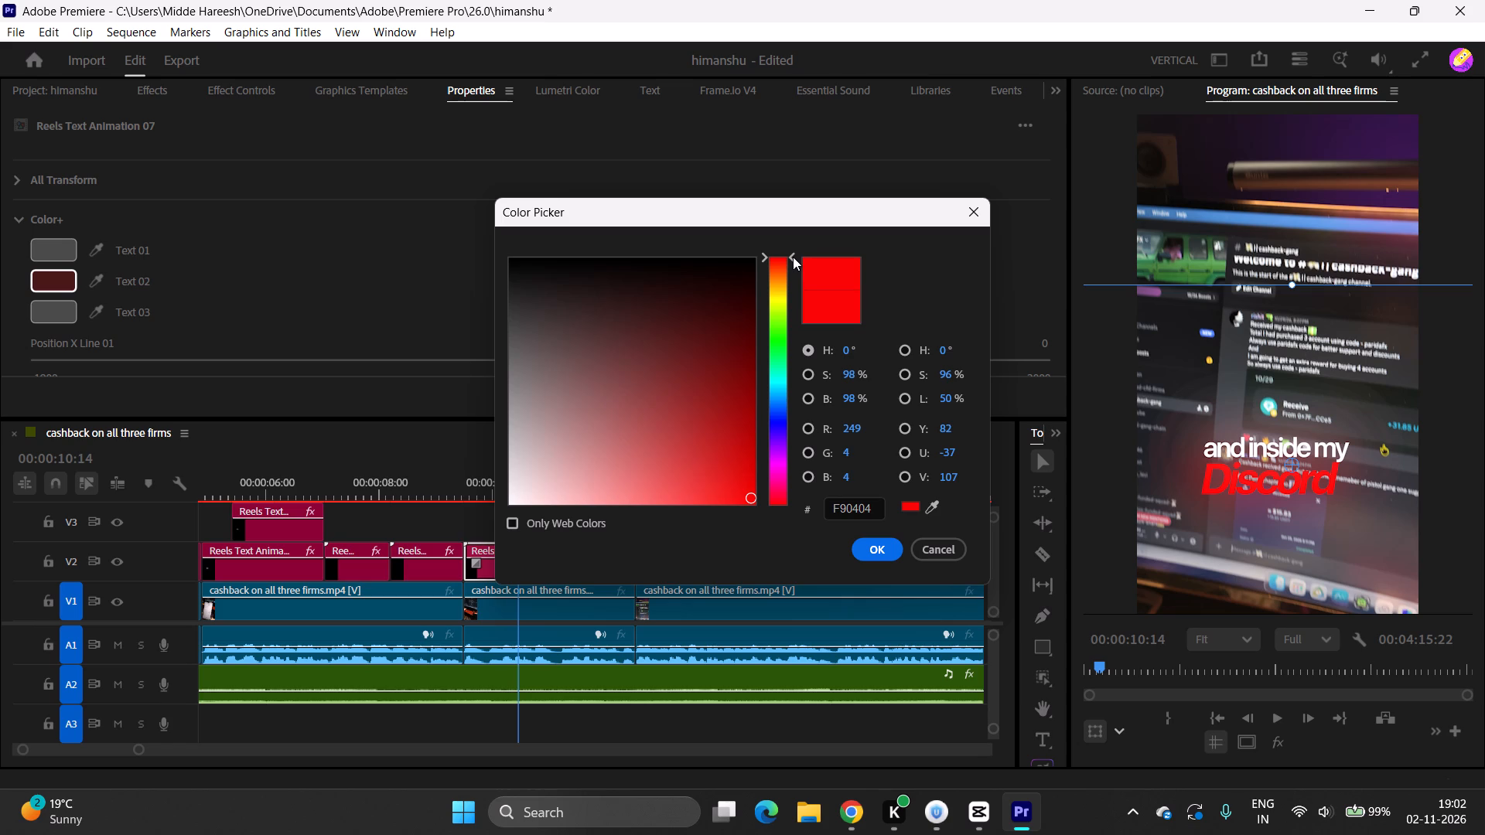
left_click_drag(793, 257, 814, 412)
left_click(879, 556)
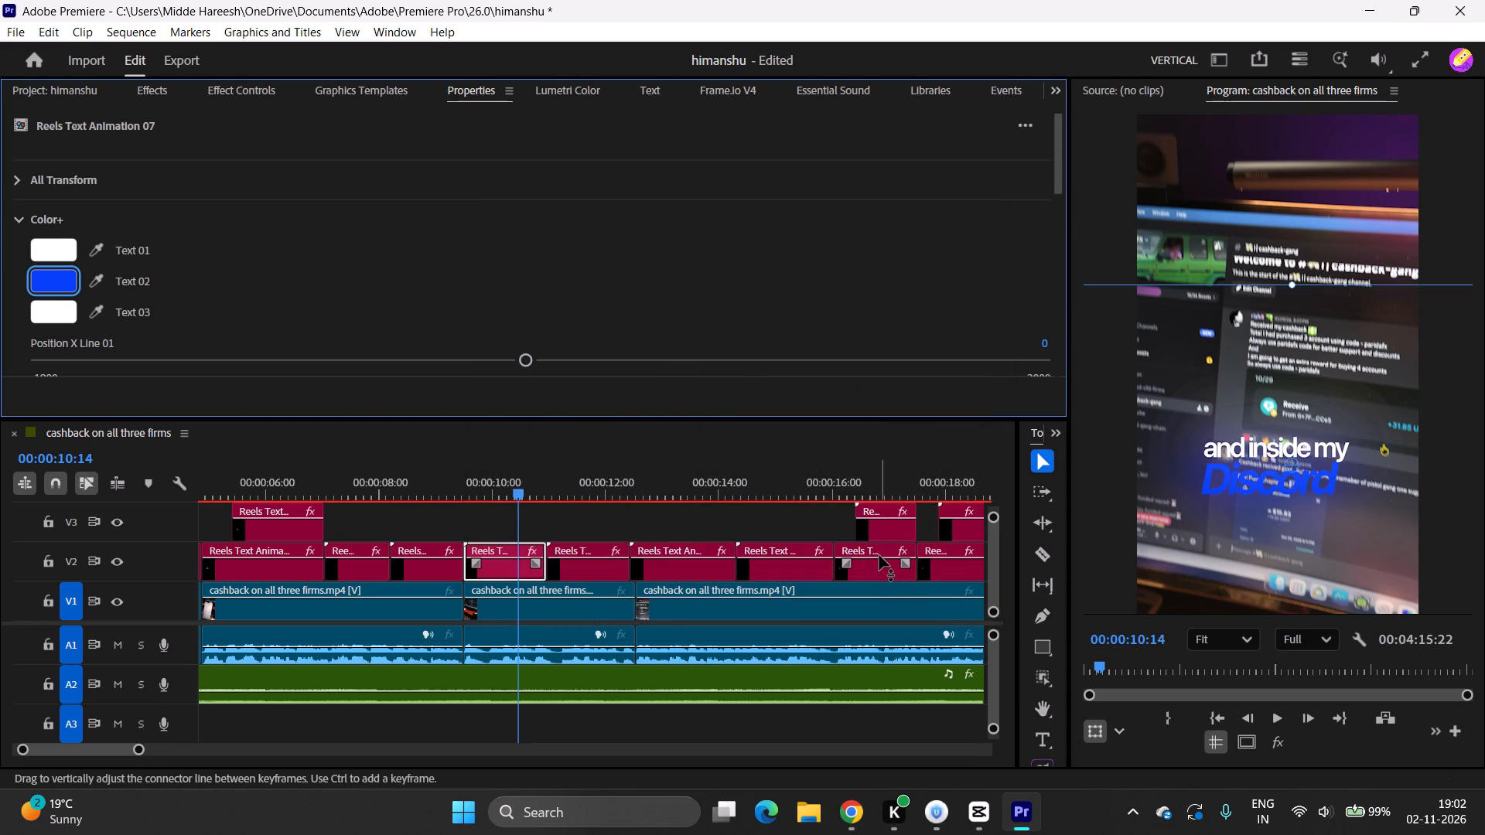
left_click_drag(514, 482, 424, 503)
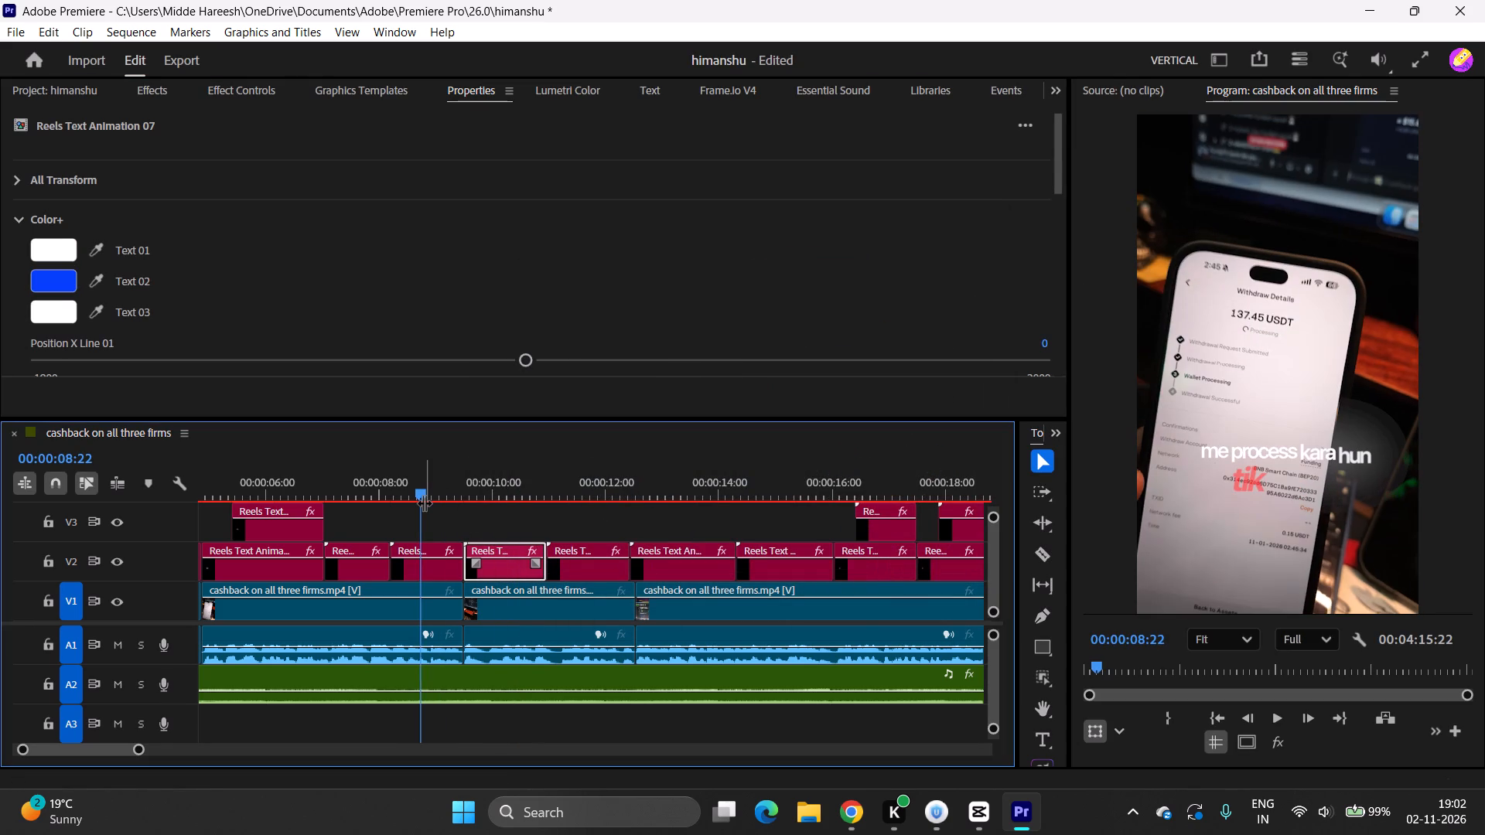
key("space")
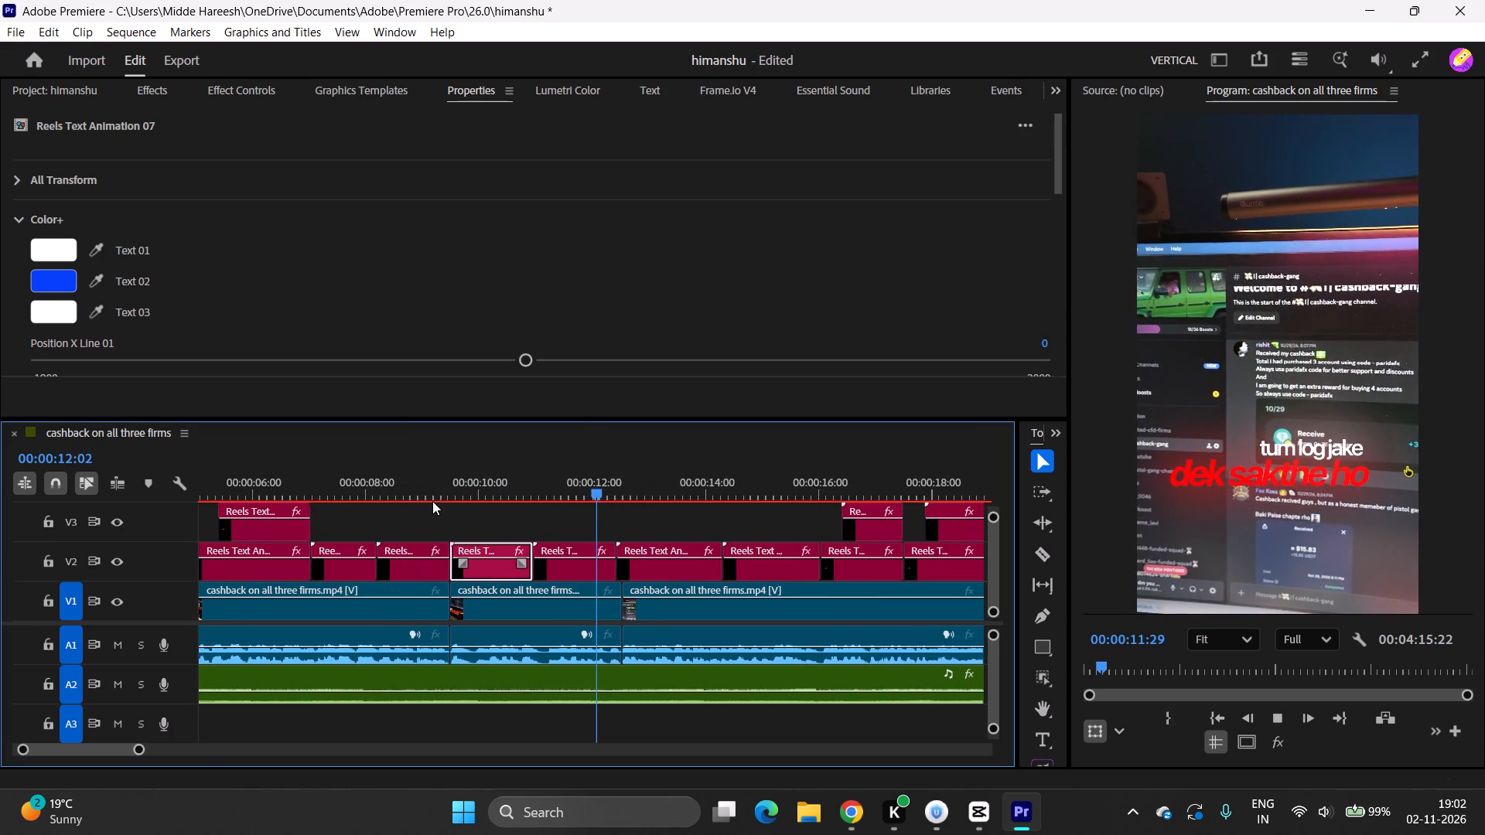
key("space")
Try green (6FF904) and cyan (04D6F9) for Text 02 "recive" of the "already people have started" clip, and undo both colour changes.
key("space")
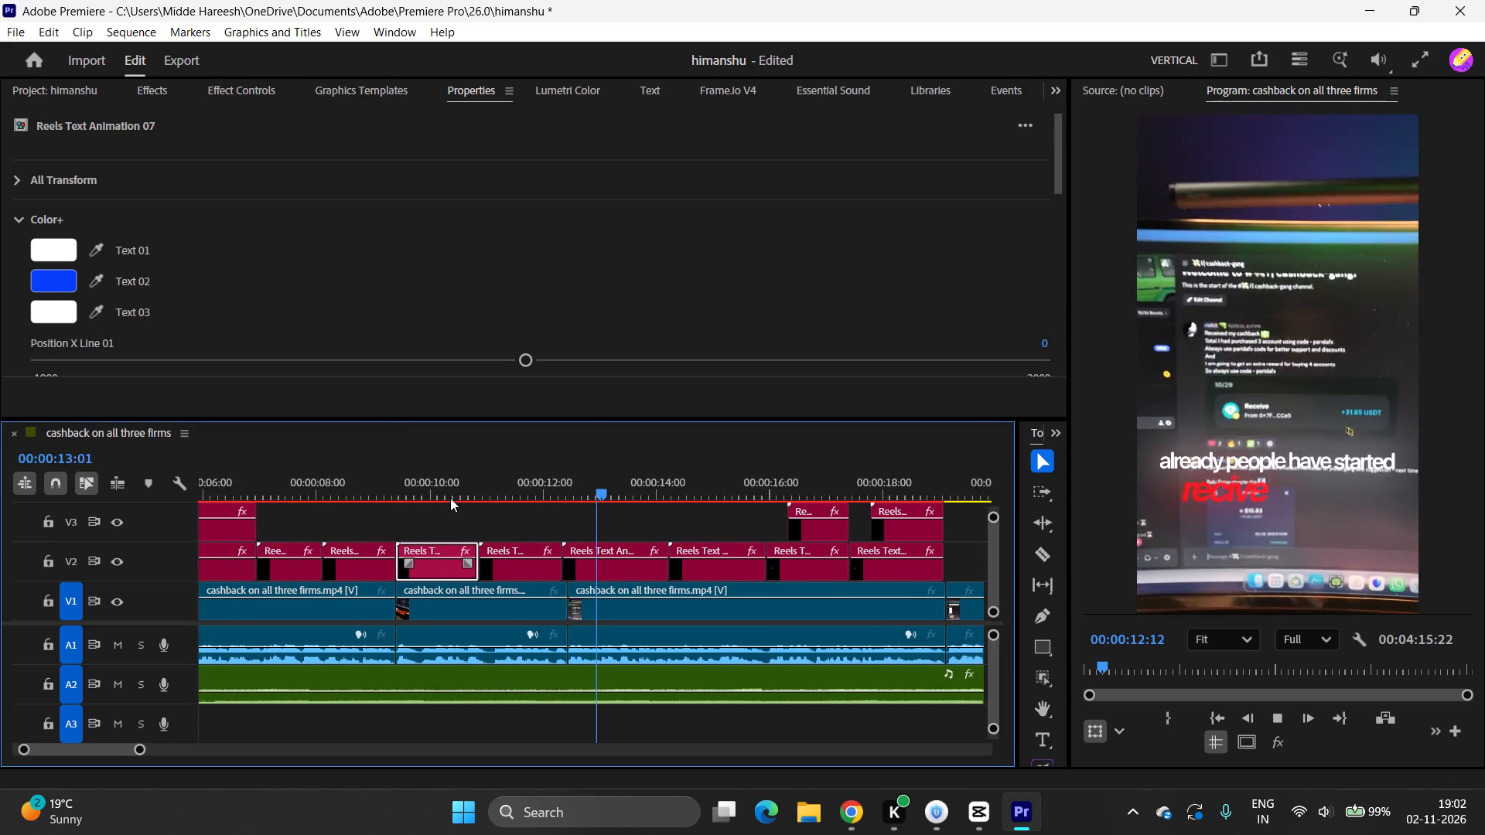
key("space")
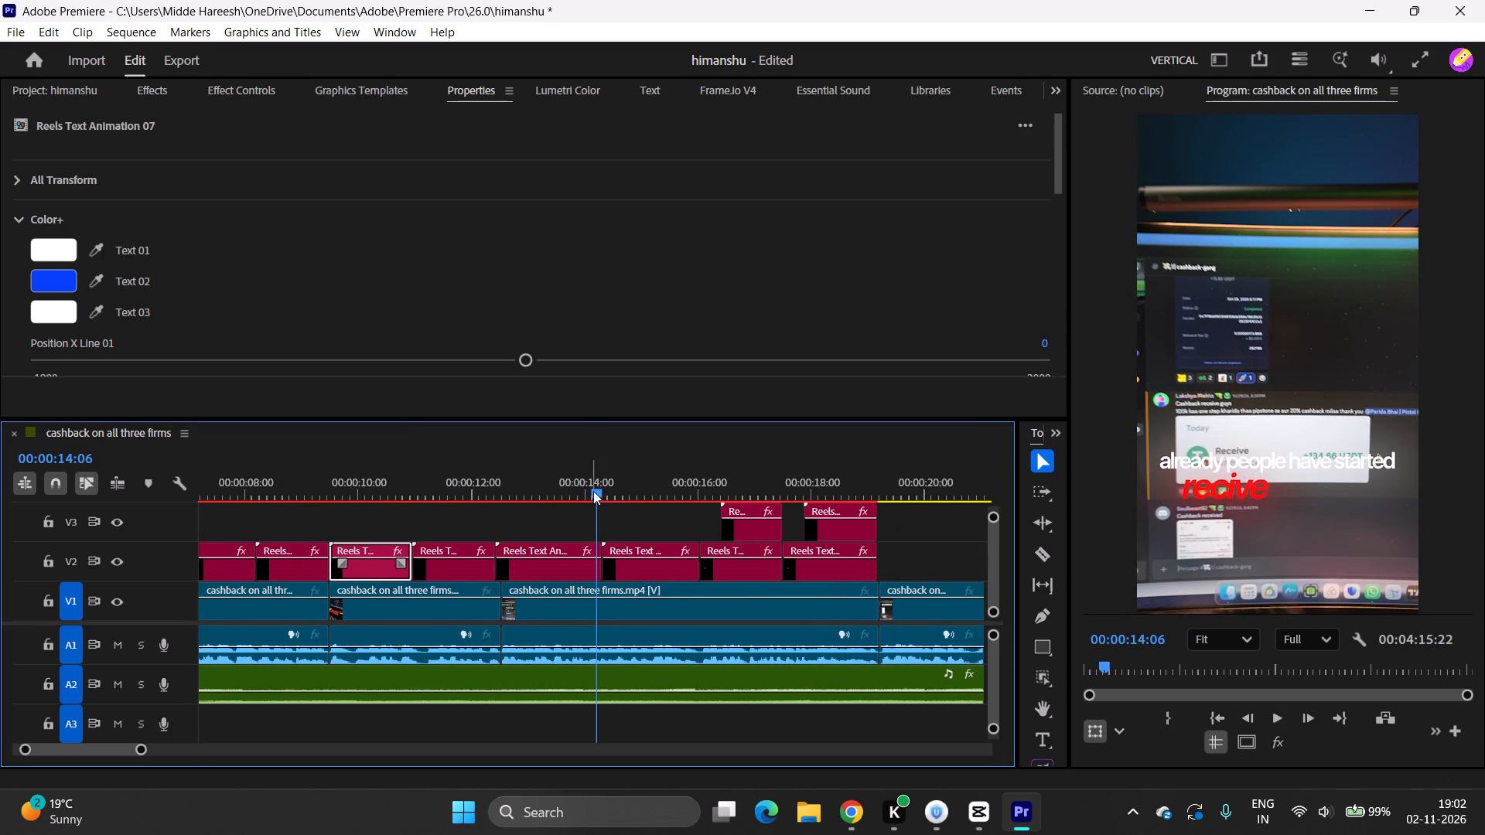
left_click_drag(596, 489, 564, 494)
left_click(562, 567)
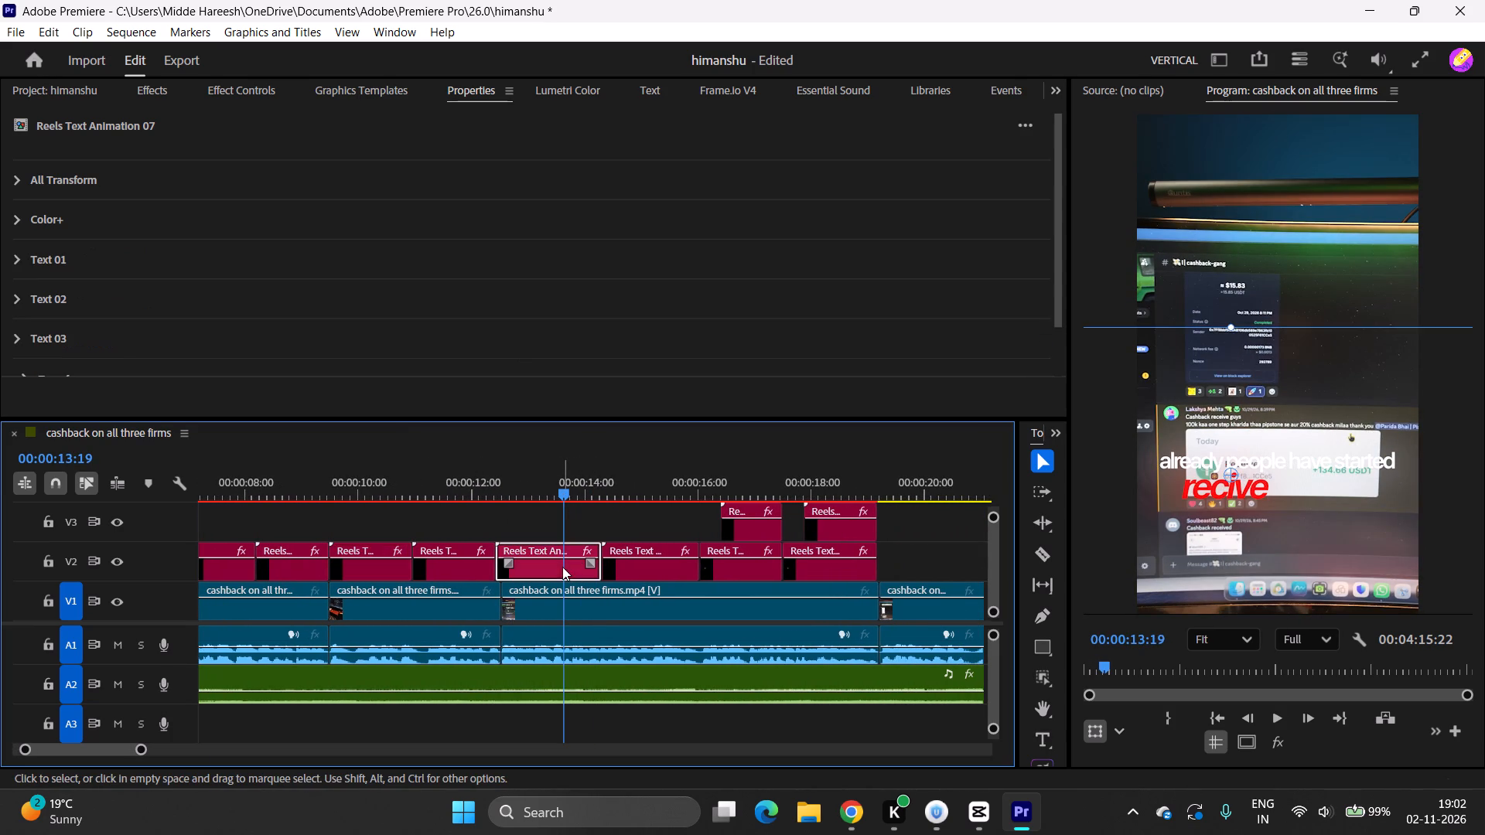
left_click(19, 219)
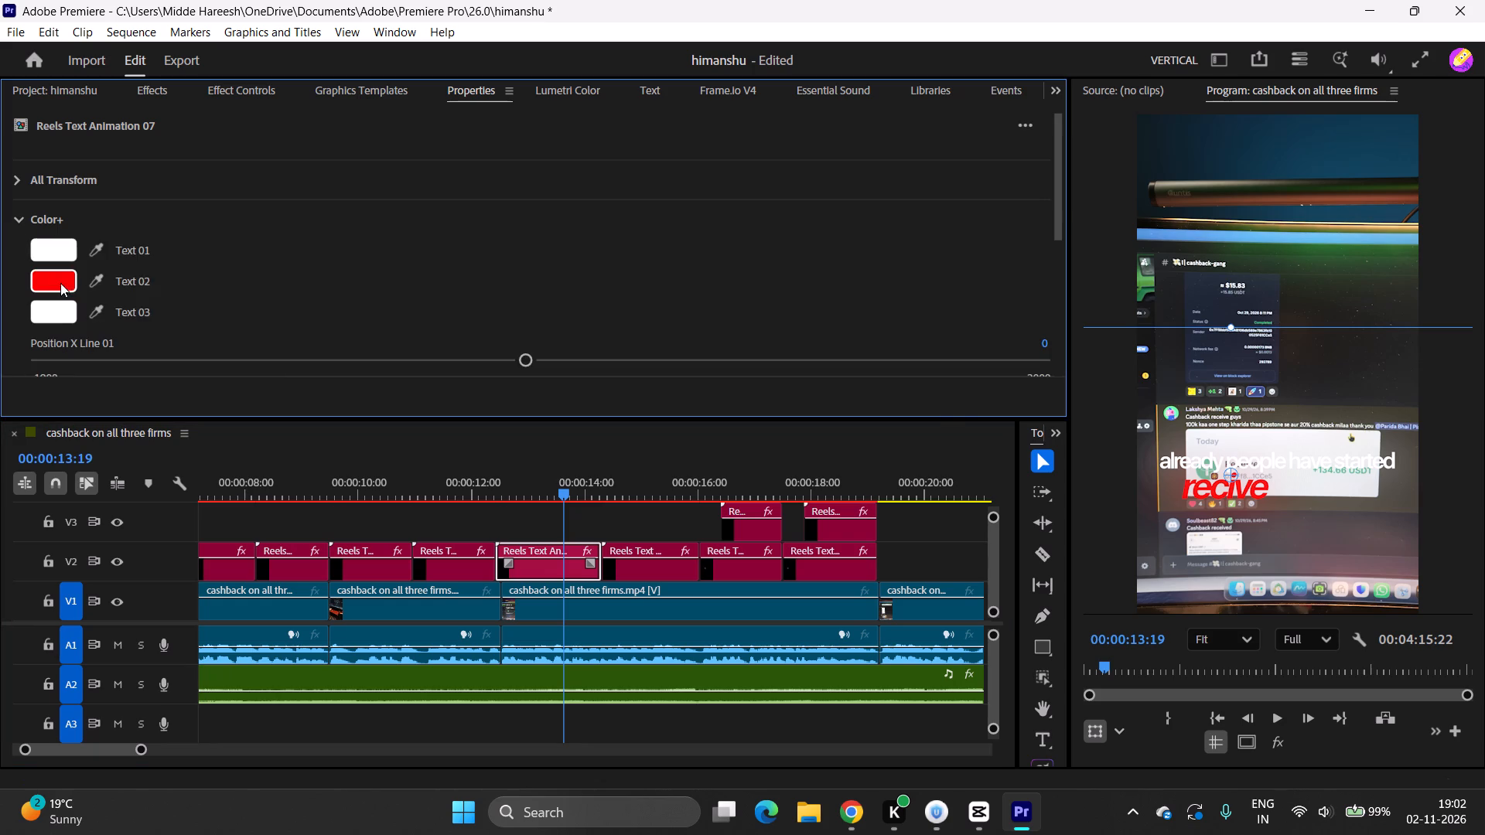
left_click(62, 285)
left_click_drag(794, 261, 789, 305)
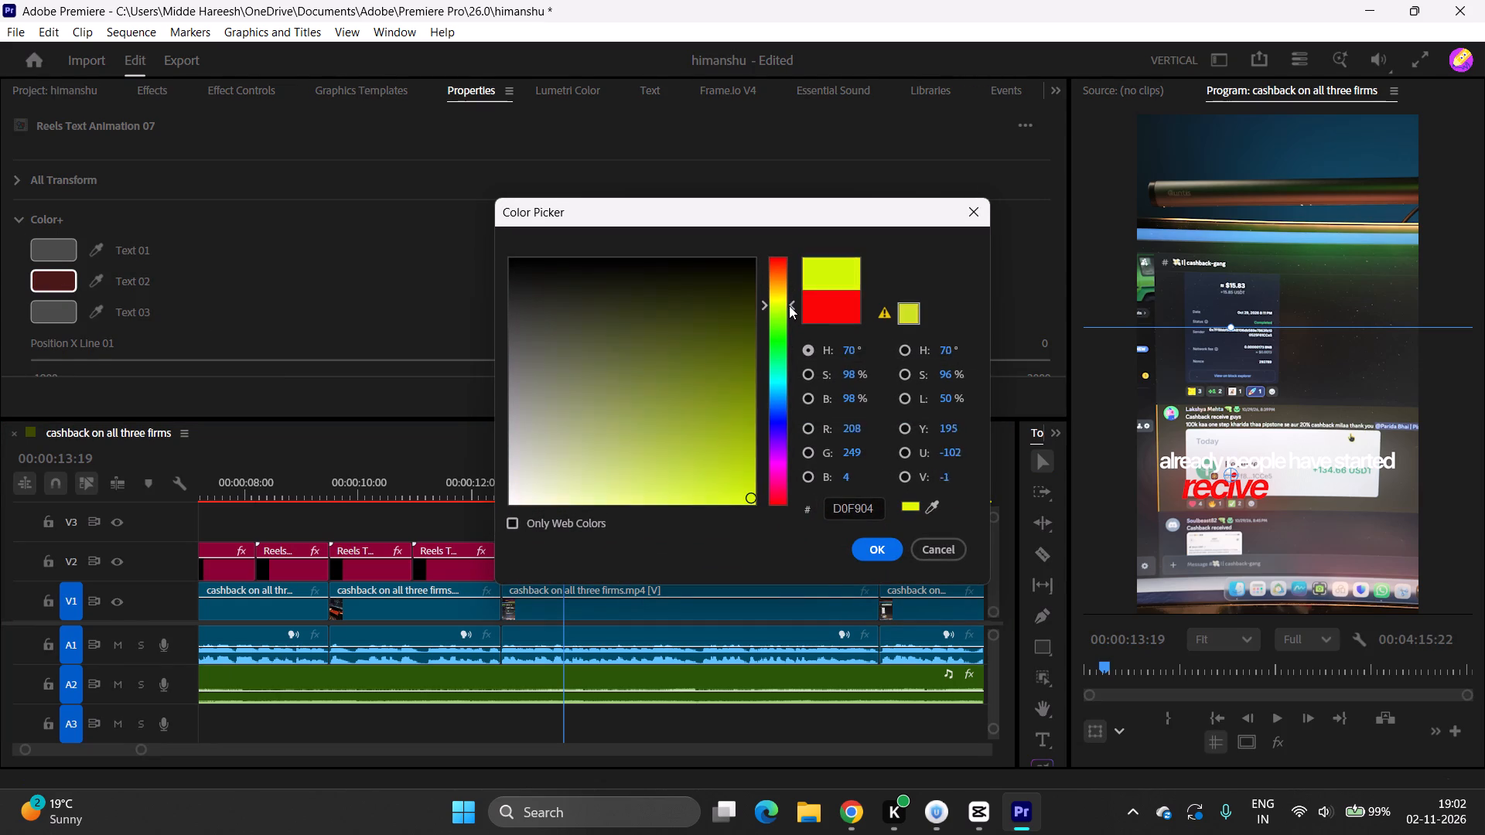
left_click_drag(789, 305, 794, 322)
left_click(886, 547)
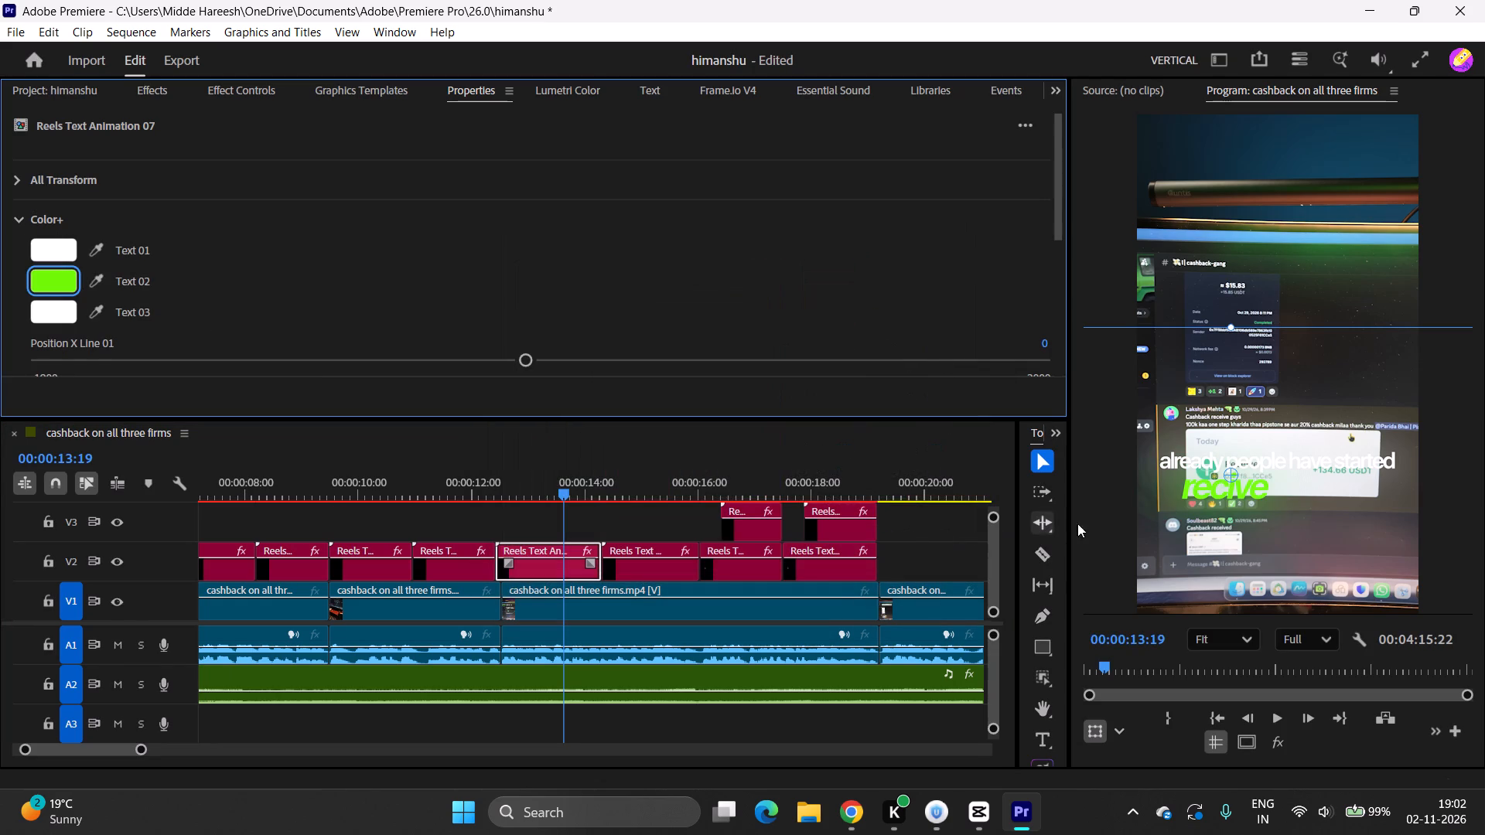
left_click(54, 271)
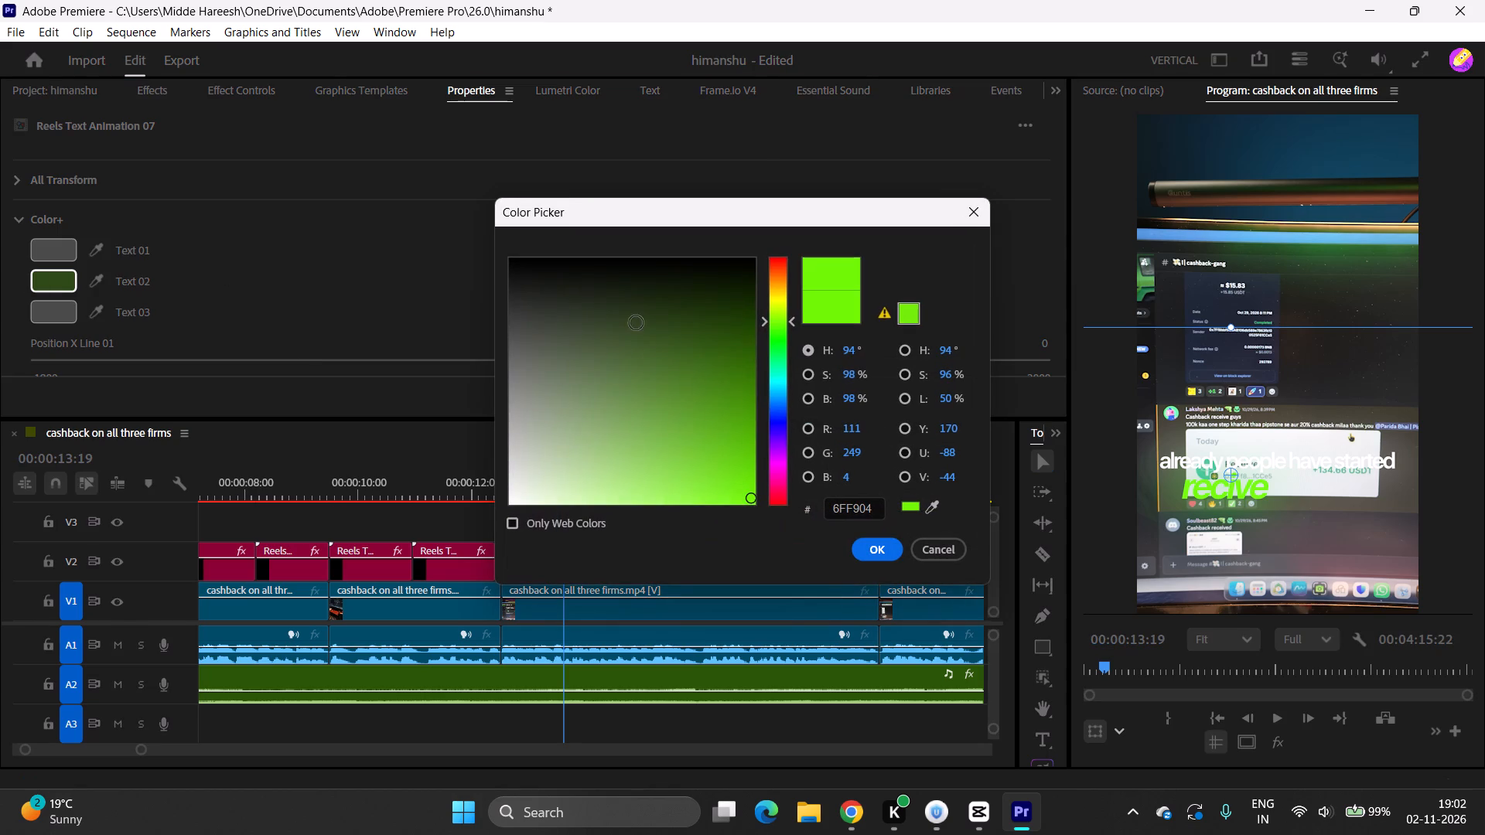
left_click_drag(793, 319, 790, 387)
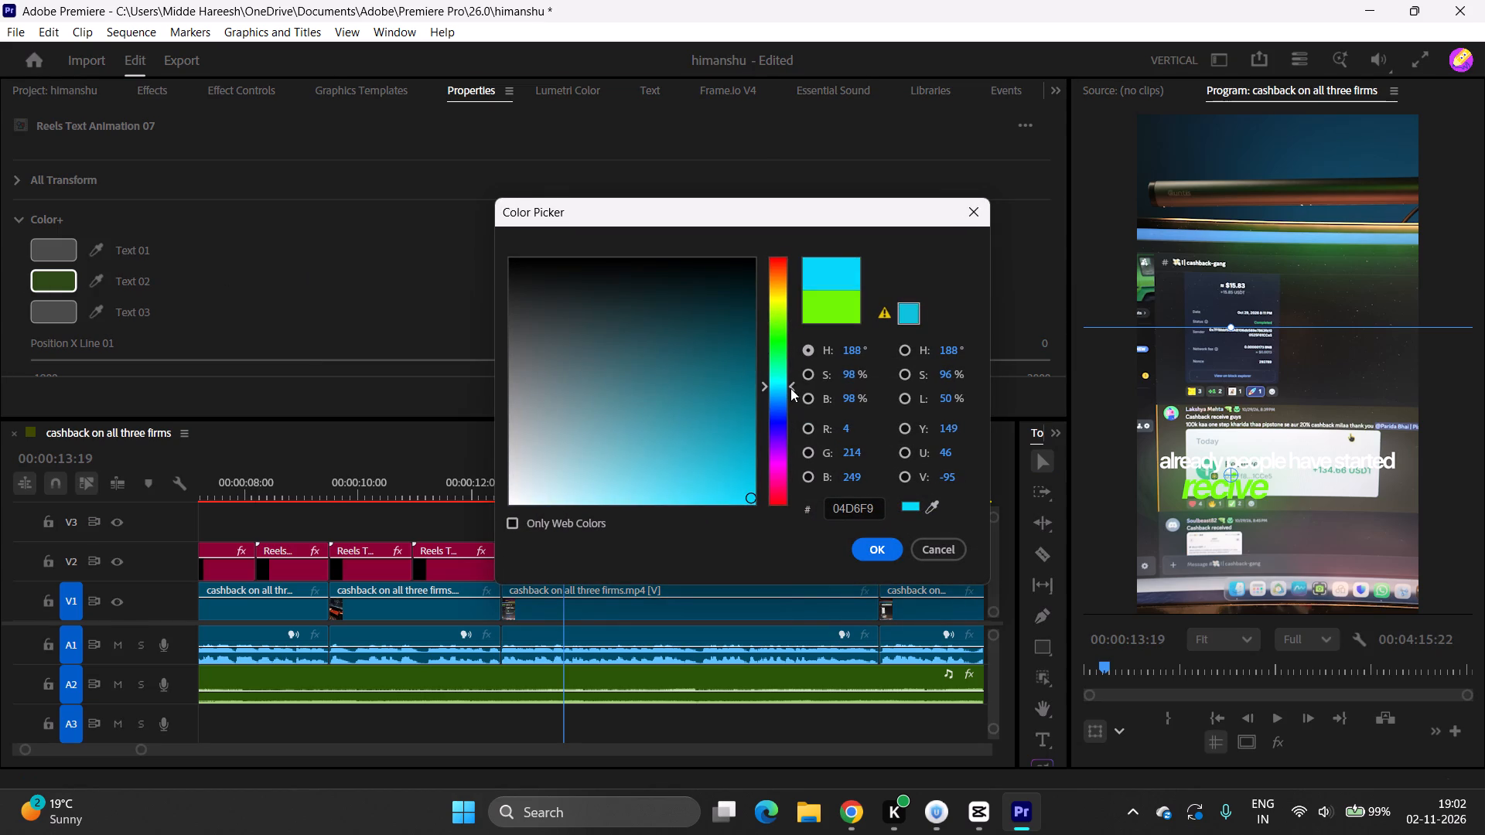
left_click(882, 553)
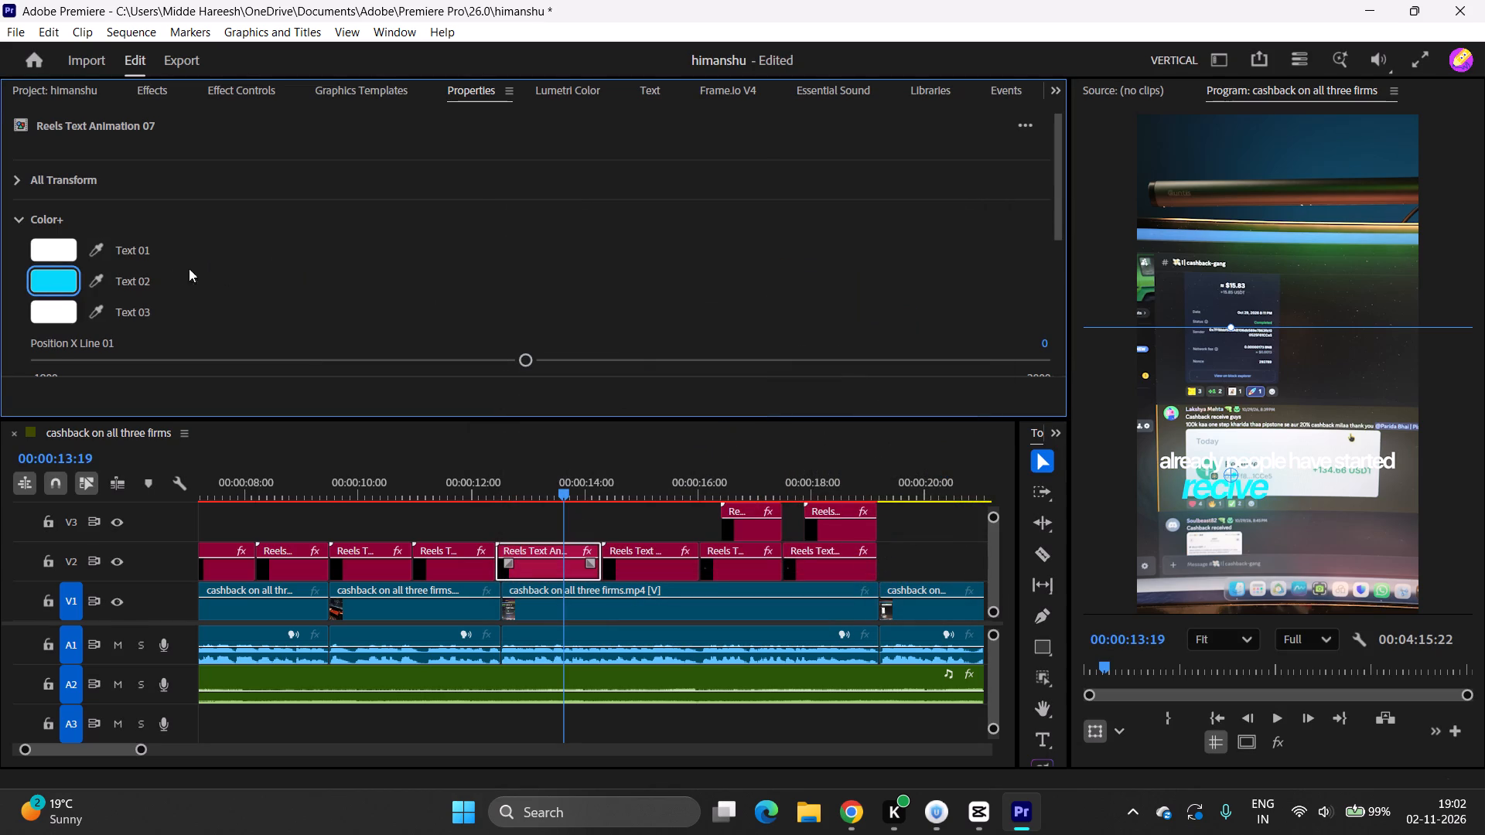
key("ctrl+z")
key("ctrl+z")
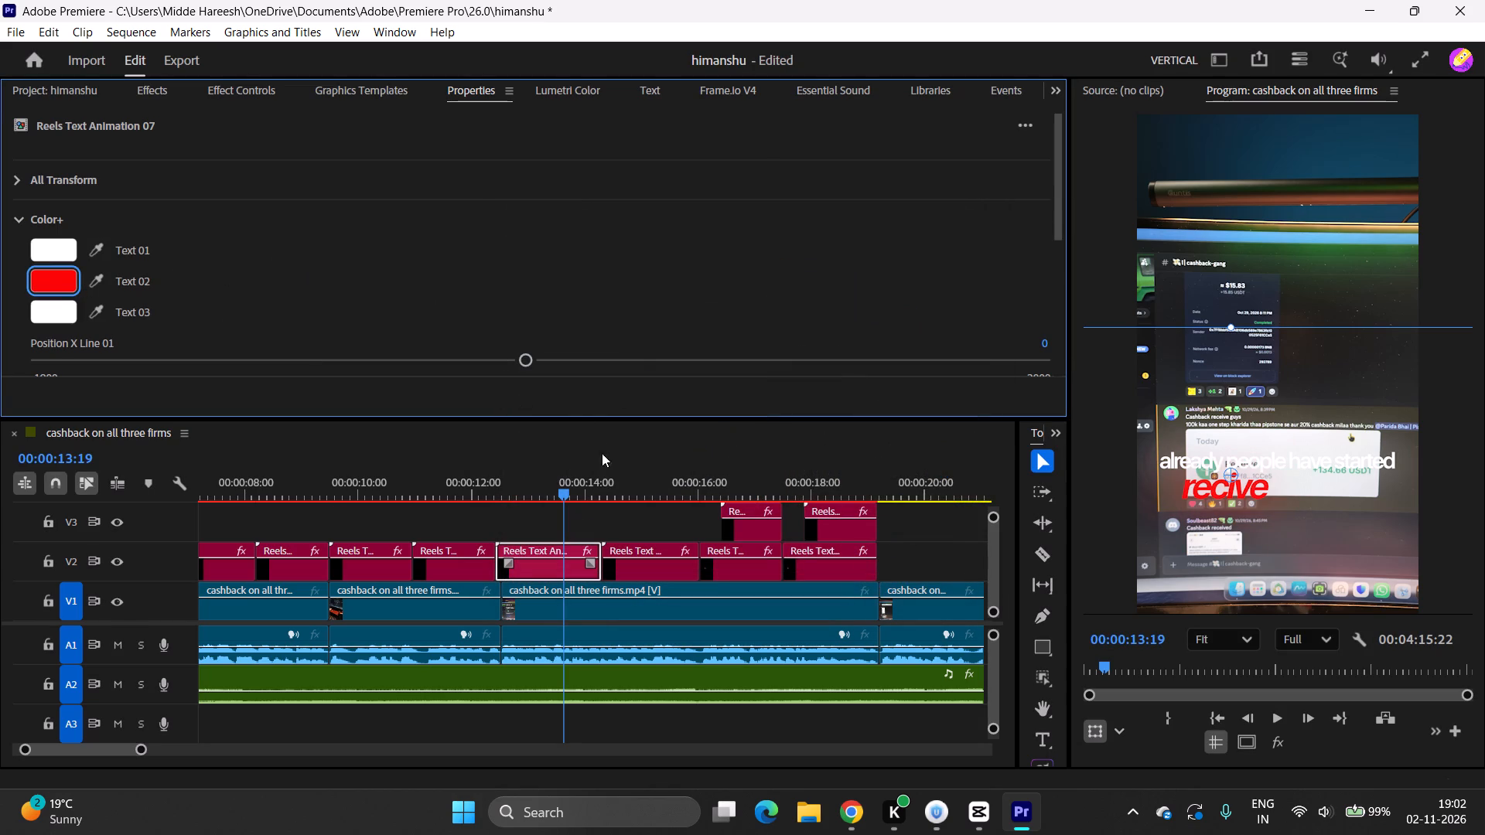
Play back the captions from before the "already people have started" clip through the uncaptioned footage to 00:00:21:23.
left_click_drag(573, 482, 459, 496)
key("space")
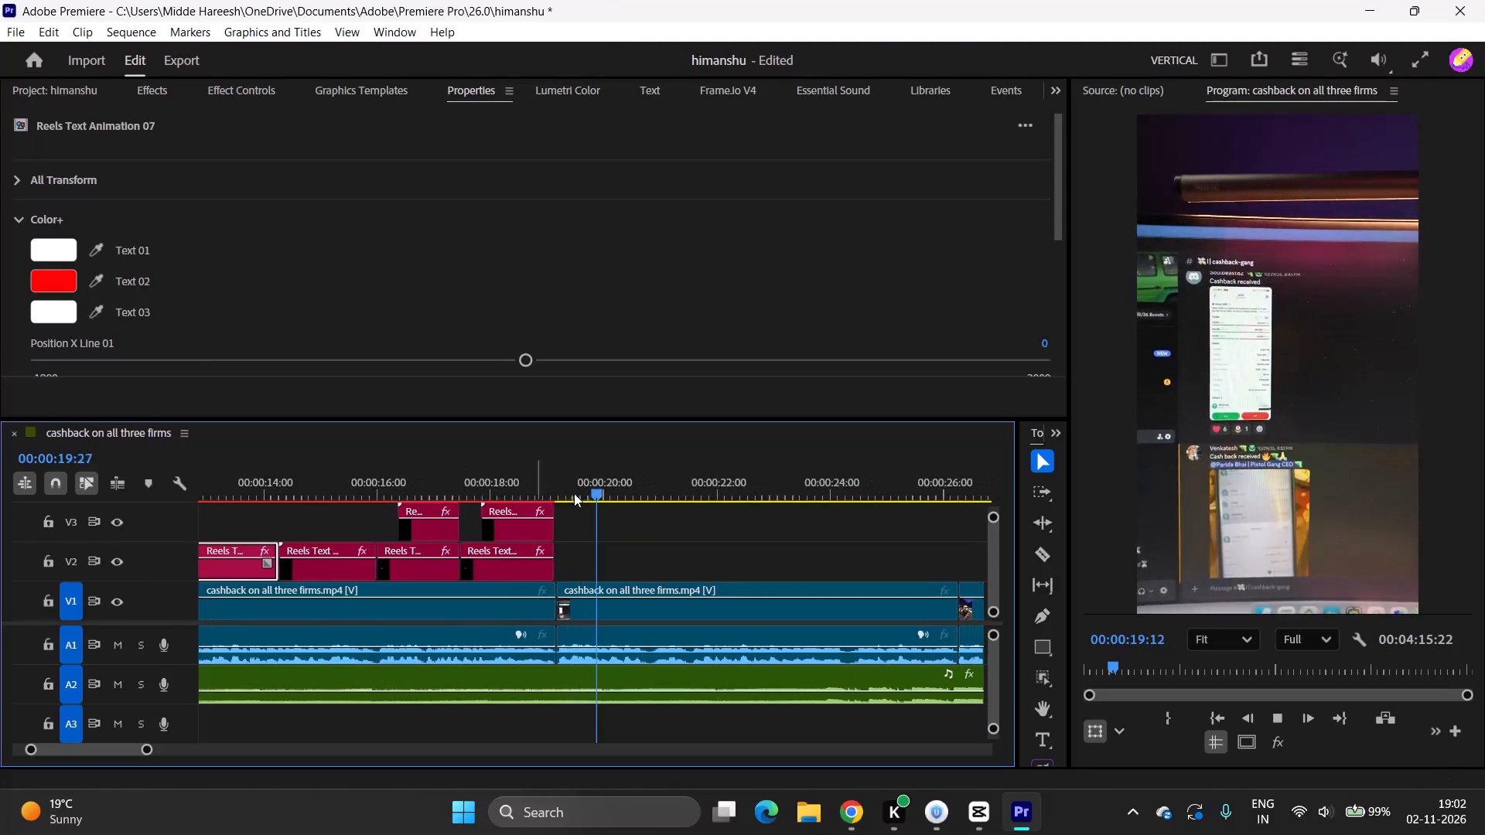
key("space")
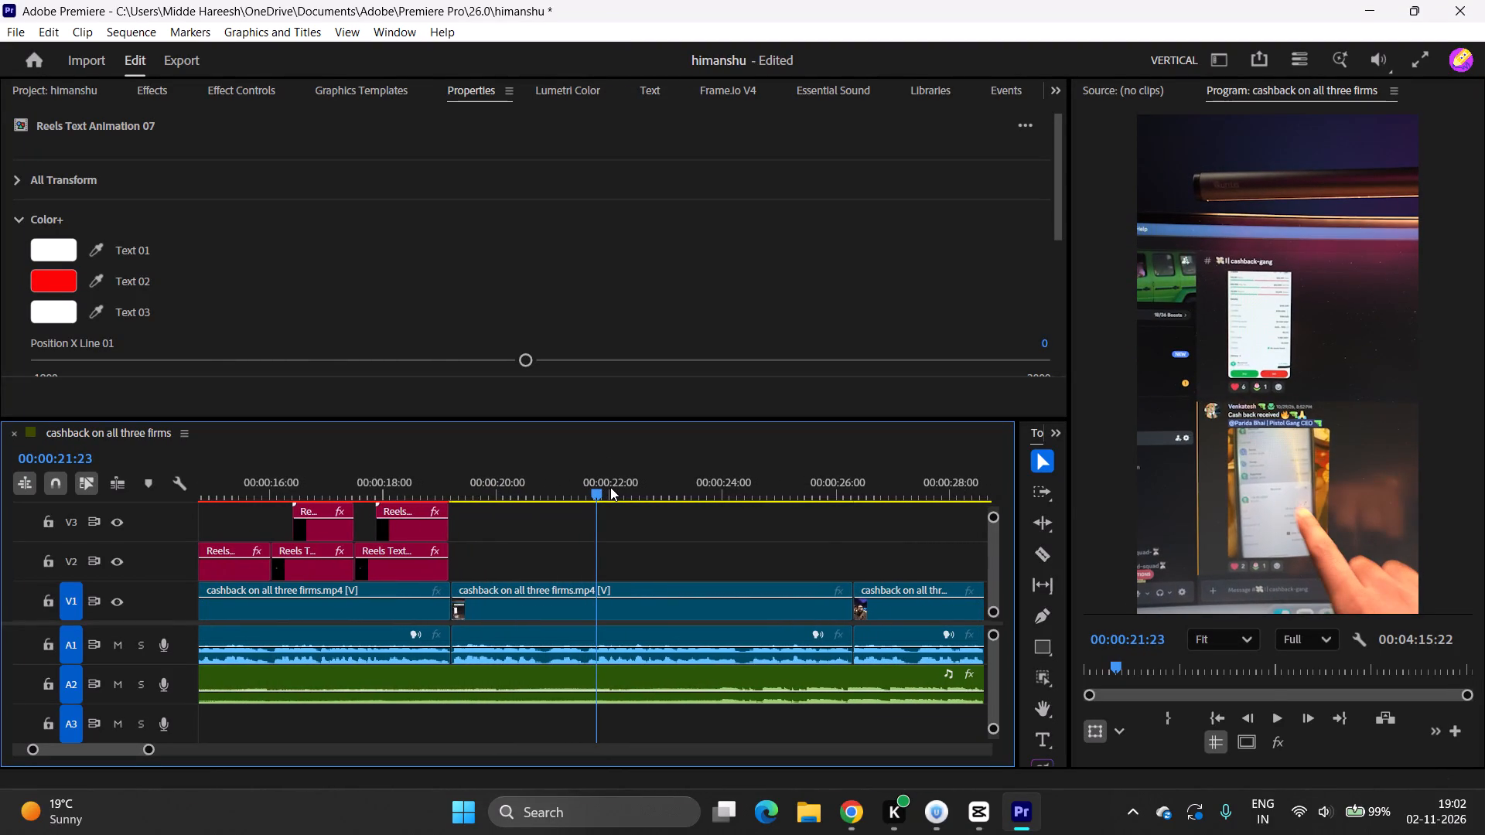